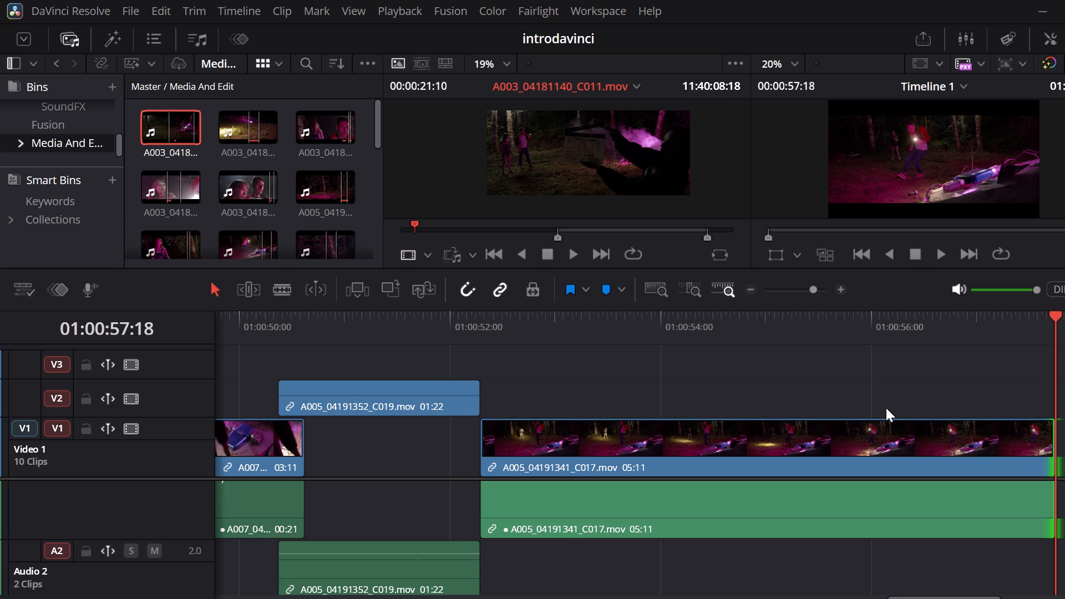
Play source clip A003_04181140_C011.mov and mark a new In point at about 11:40:13, as the purple smoke drifts over the clearing.
{"action": "key", "text": "space"}
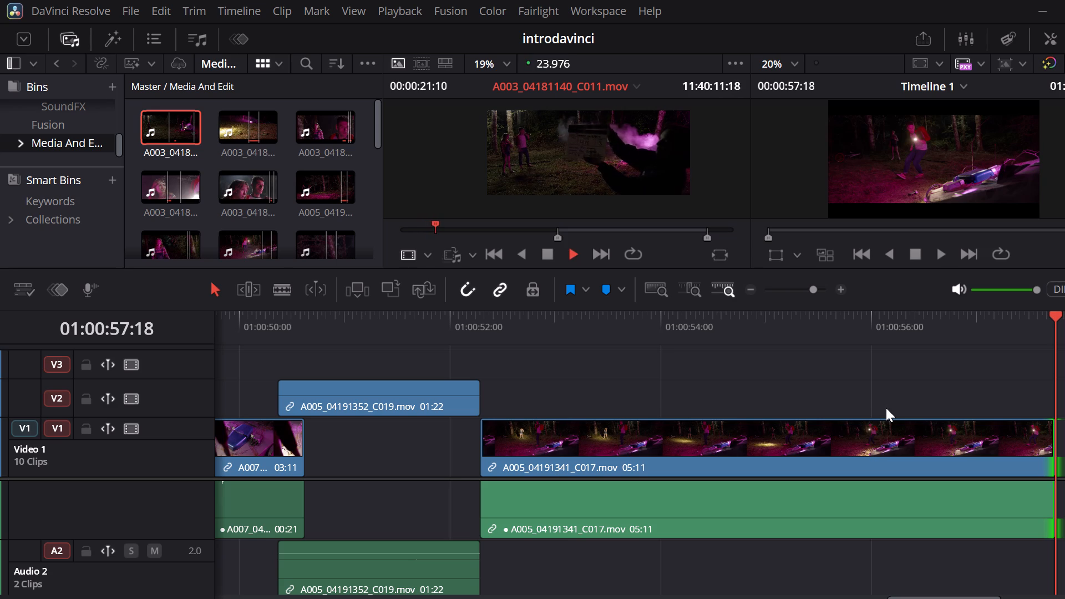
{"action": "key", "text": "i"}
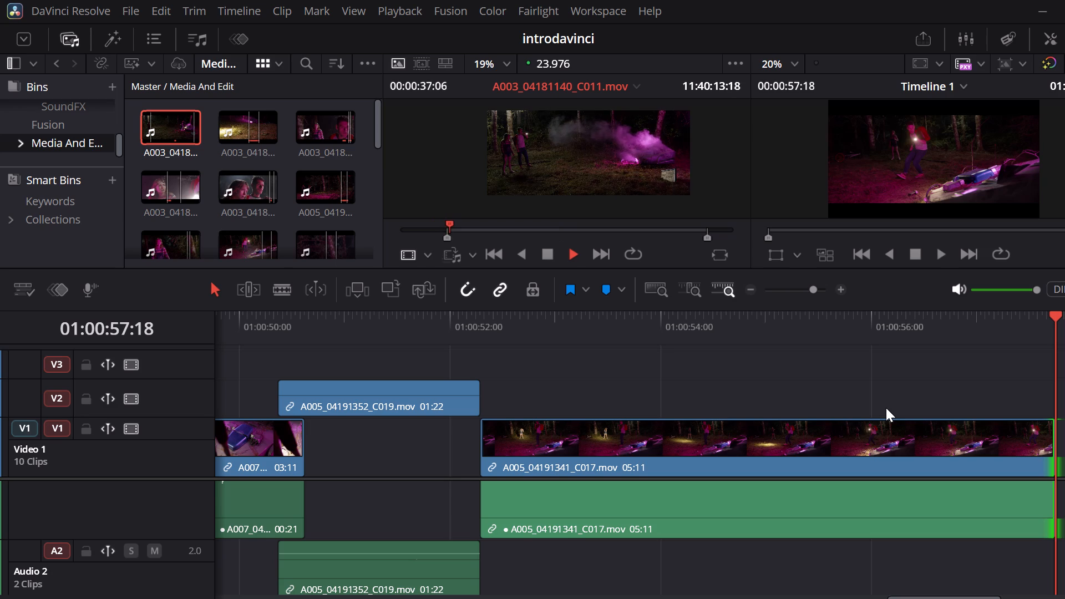
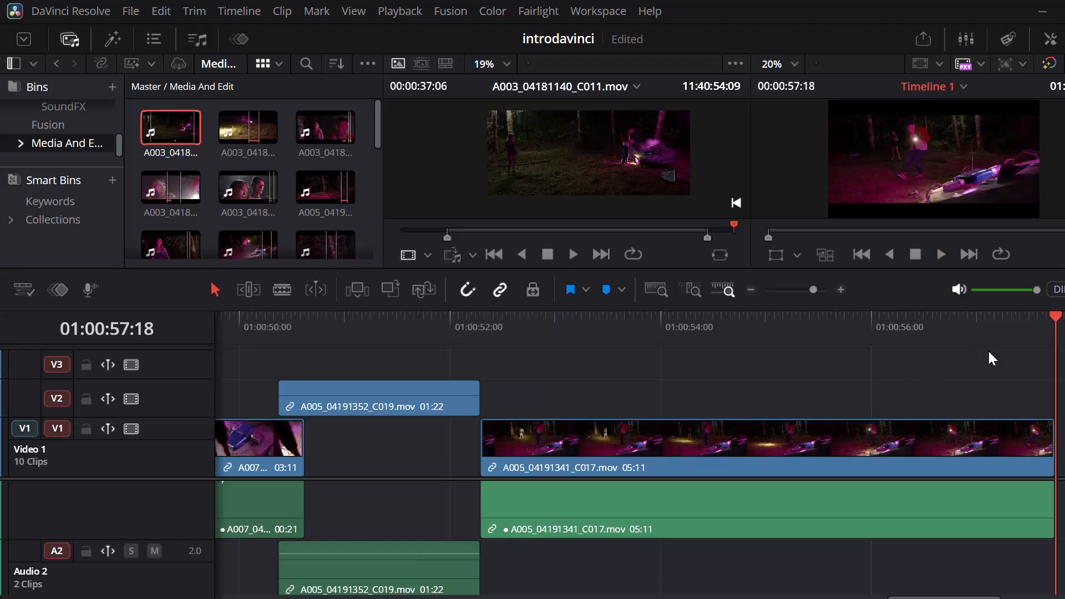
Play back the end of the last clip on Timeline 1, from 01:00:56:00.
{"action": "key", "text": "space"}
{"action": "scroll", "coordinate": [946, 352], "scroll_direction": "left", "scroll_amount": 3}
{"action": "key", "text": "space"}
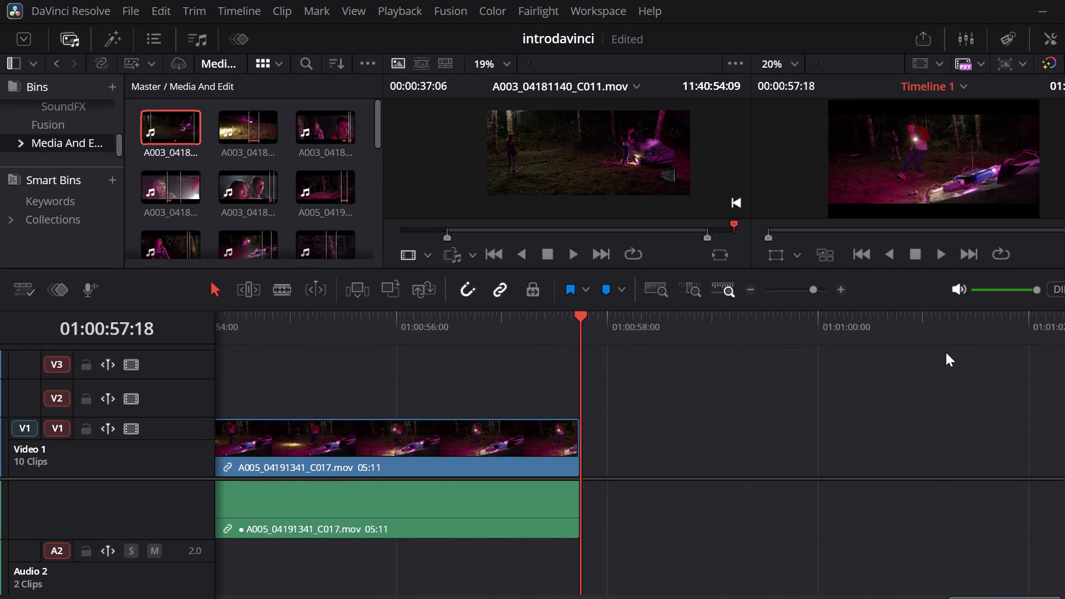
{"action": "left_click", "coordinate": [398, 323]}
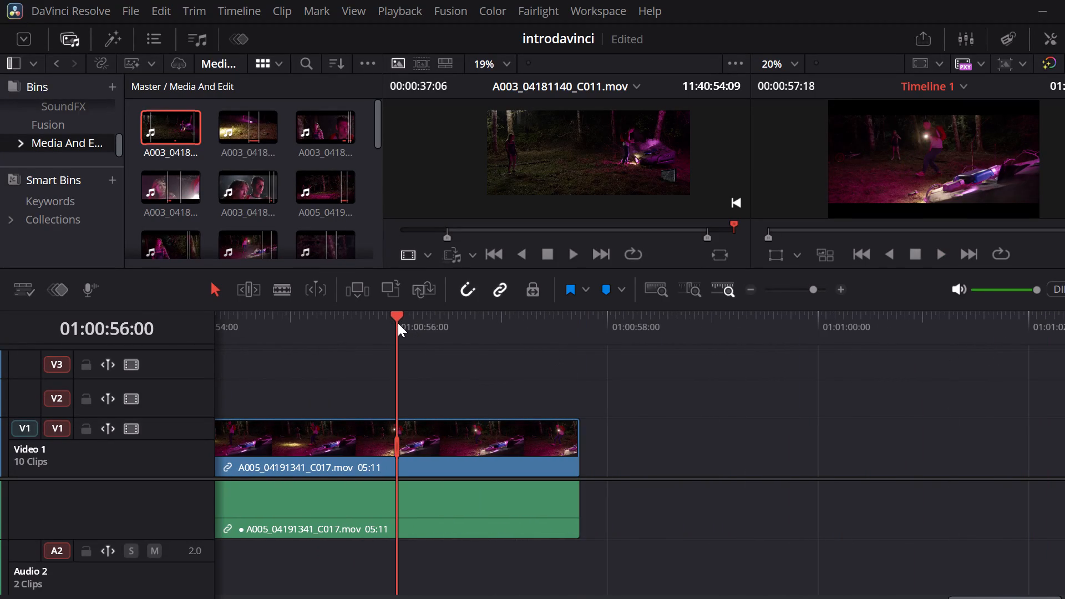
{"action": "key", "text": "space"}
{"action": "key", "text": "space"}
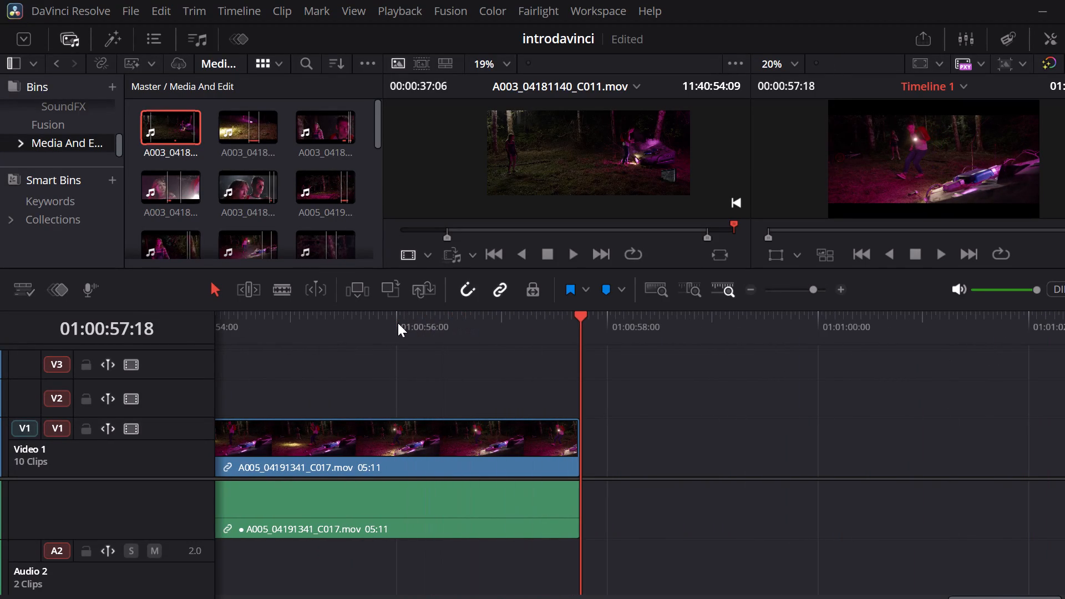
Play source clip A003_04181140_C011.mov forward and backward around 11:40:43 to 11:40:46 to examine the figure's action beside the purple-lit wreck.
{"action": "left_click", "coordinate": [518, 155]}
{"action": "key", "text": "space"}
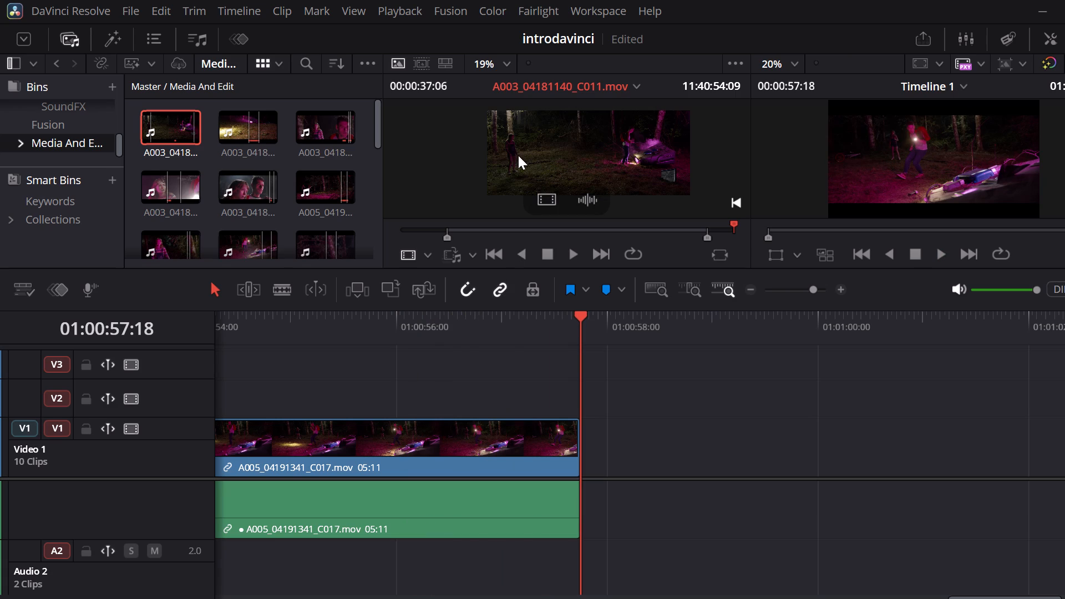
{"action": "left_click", "coordinate": [605, 221]}
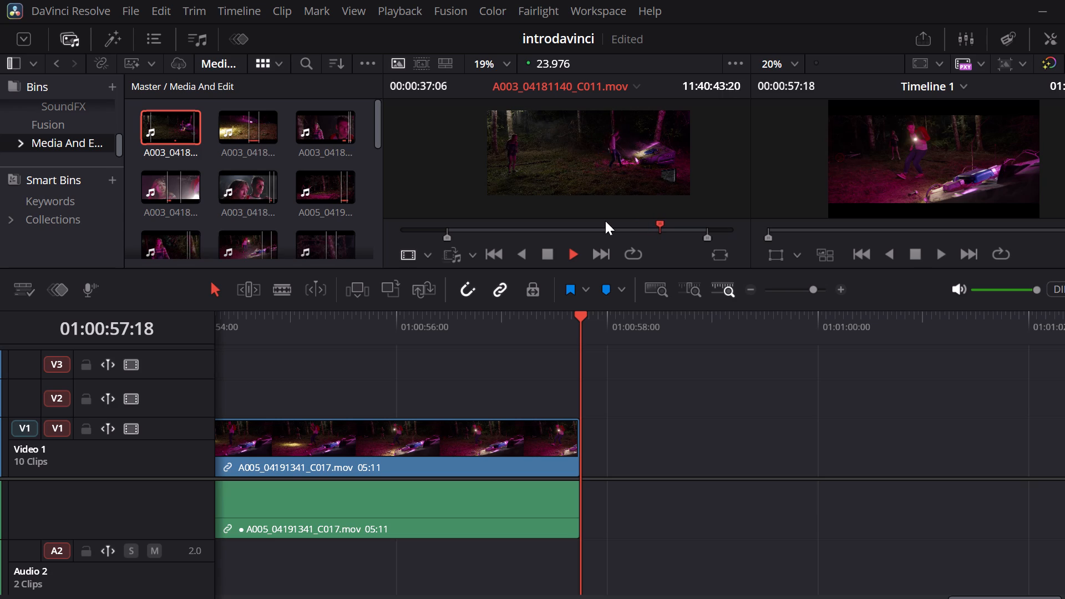
{"action": "key", "text": "space"}
{"action": "key", "text": "space"}
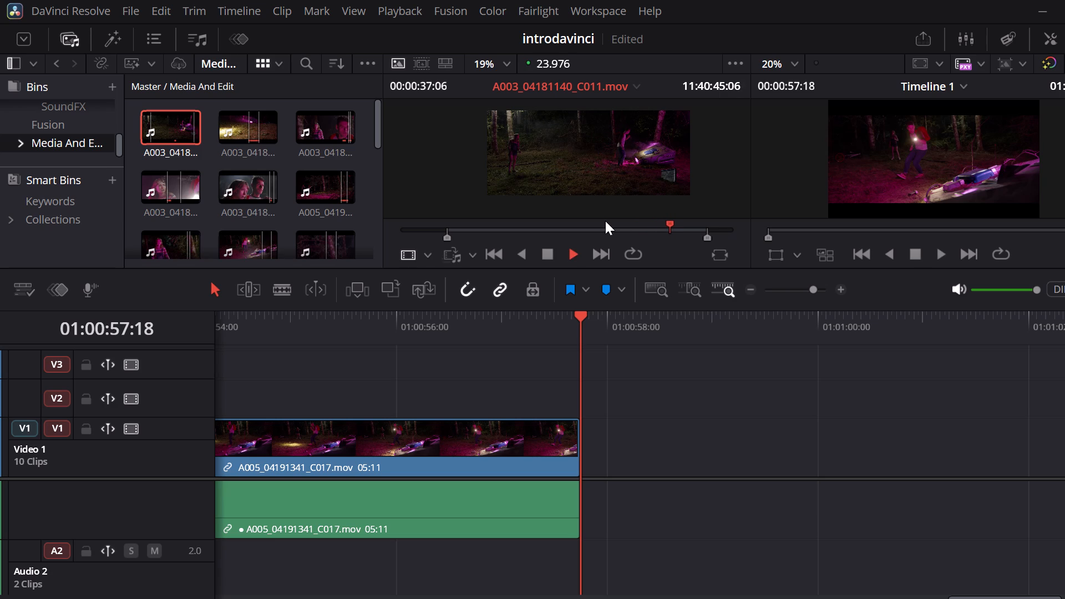
{"action": "key", "text": "space"}
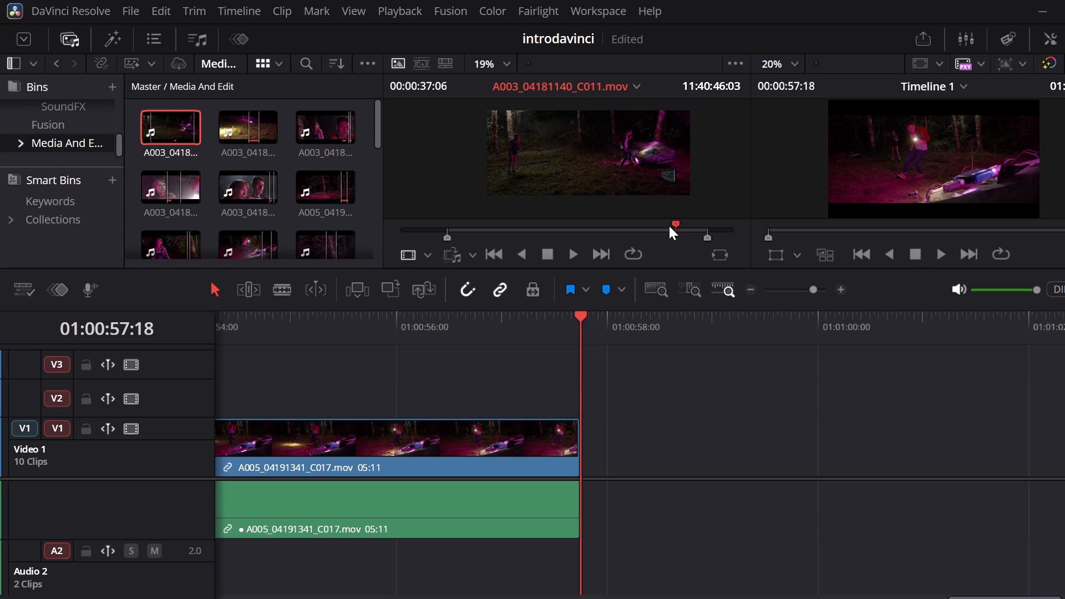
{"action": "key", "text": "j"}
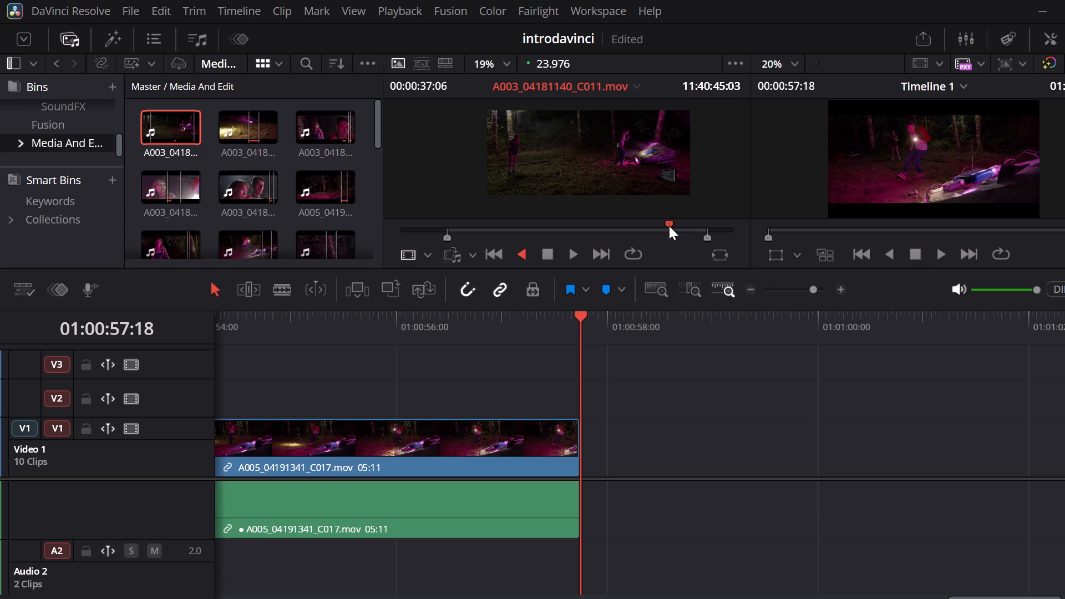
{"action": "key", "text": "space"}
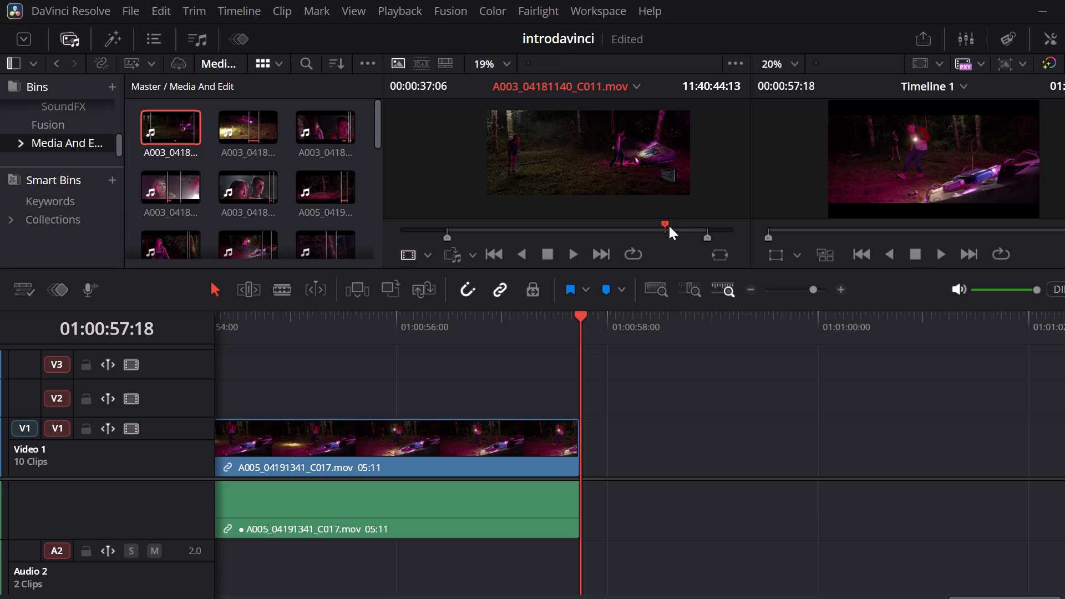
{"action": "key", "text": "j"}
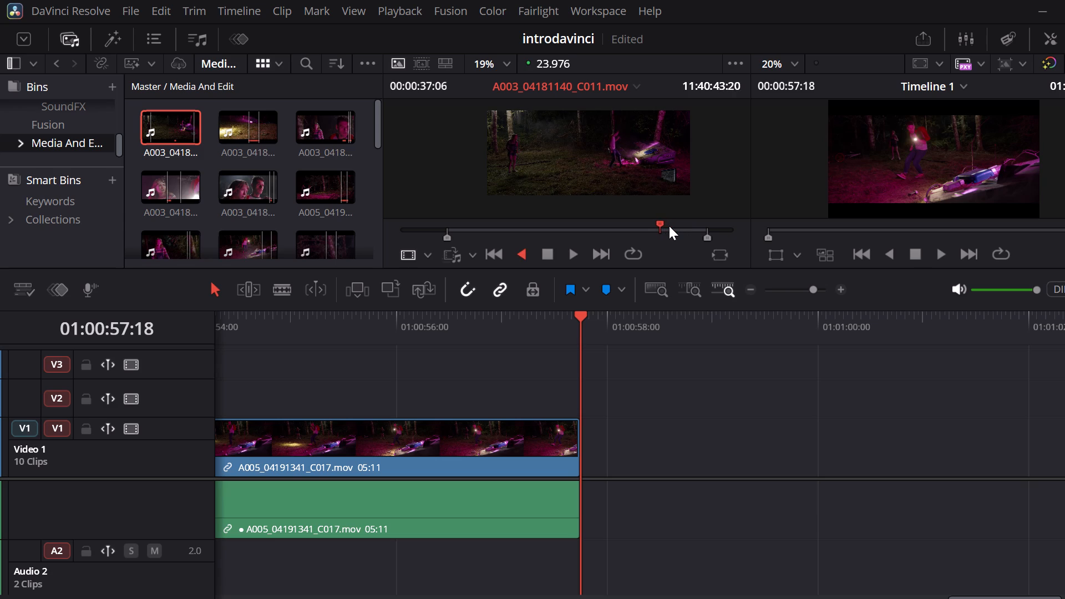
{"action": "key", "text": "space"}
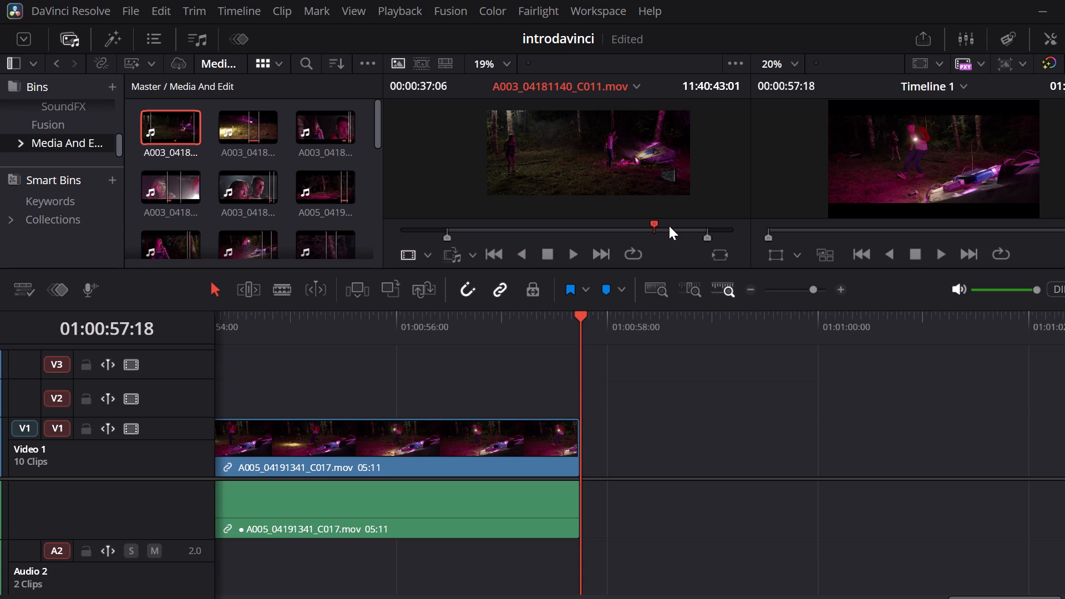
{"action": "key", "text": "space"}
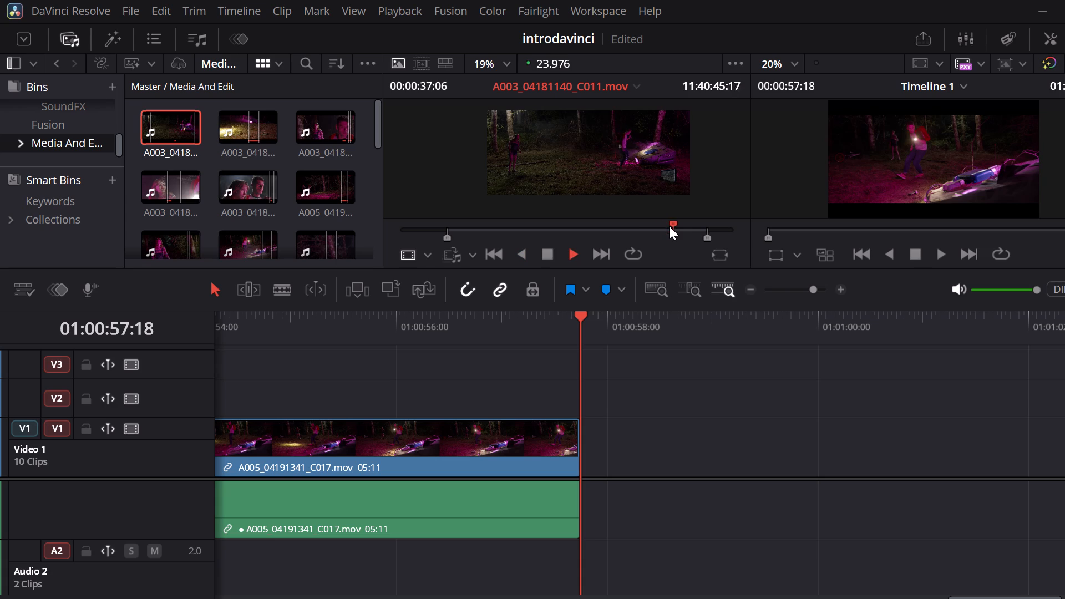
{"action": "key", "text": "space"}
{"action": "type", "text": "j"}
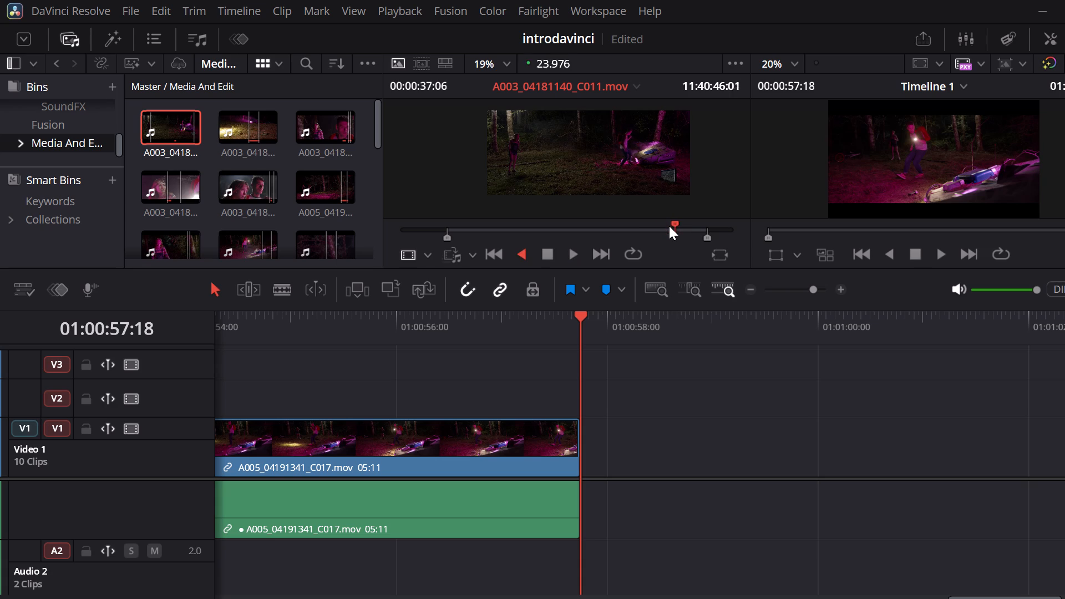
{"action": "key", "text": "j"}
{"action": "key", "text": "space"}
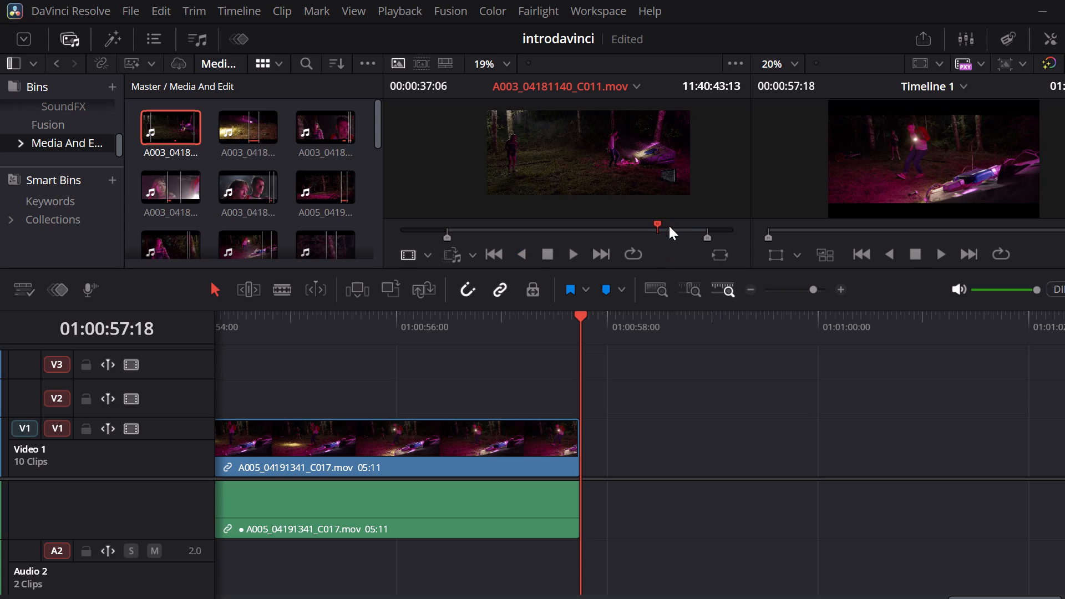
Extend the end of the last Video 1 clip, A005_04191341_C017.mov, to a duration of 11:23 and play part of the added footage.
{"action": "left_click_drag", "start_coordinate": [579, 449], "coordinate": [628, 454]}
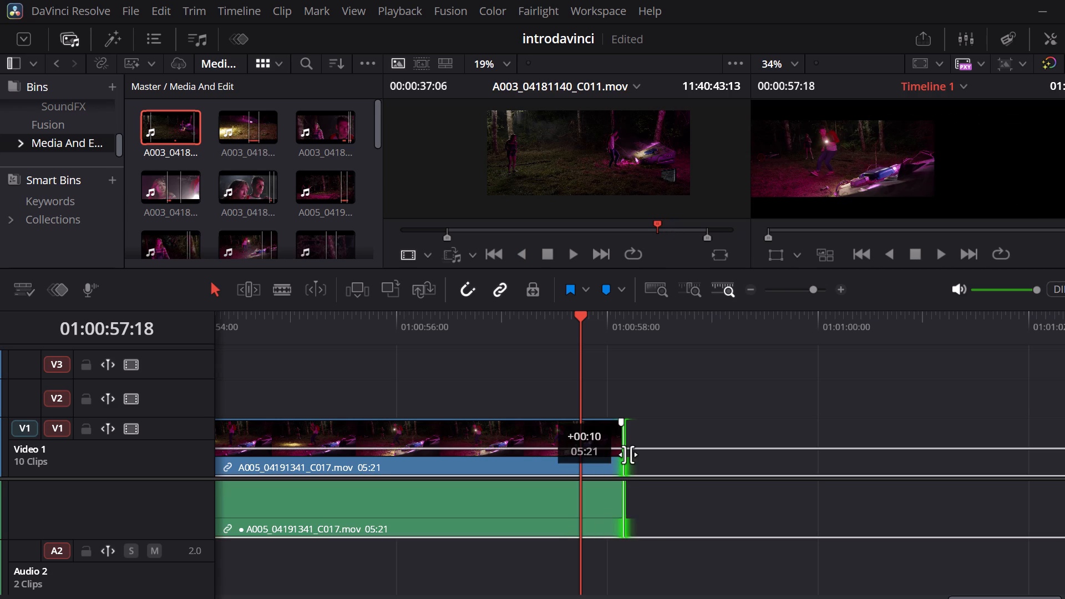
{"action": "left_click_drag", "start_coordinate": [628, 454], "coordinate": [726, 461]}
{"action": "key", "text": "space"}
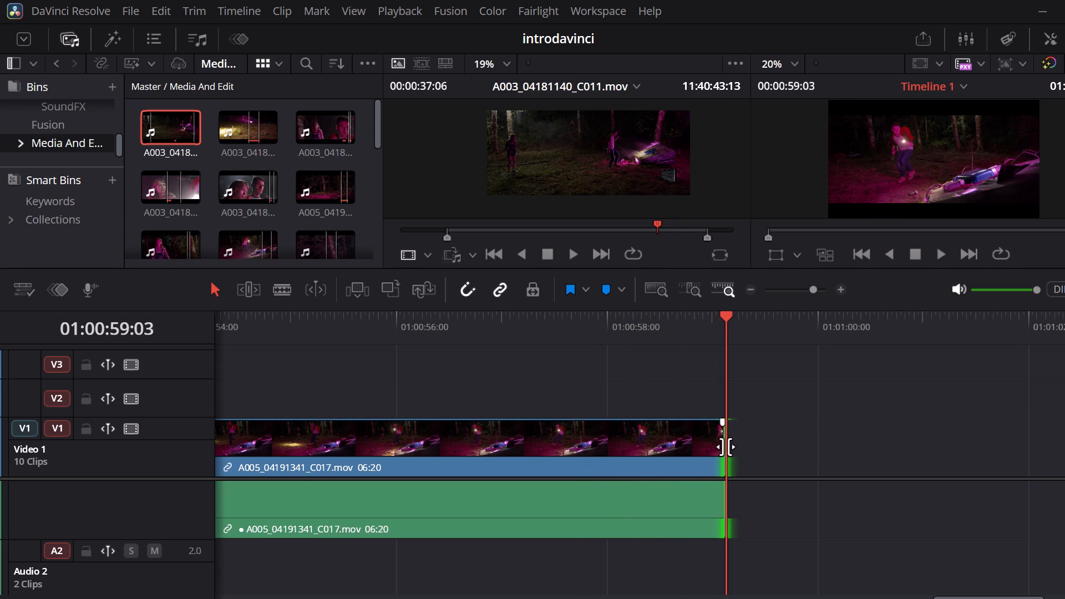
{"action": "left_click_drag", "start_coordinate": [728, 448], "coordinate": [779, 458]}
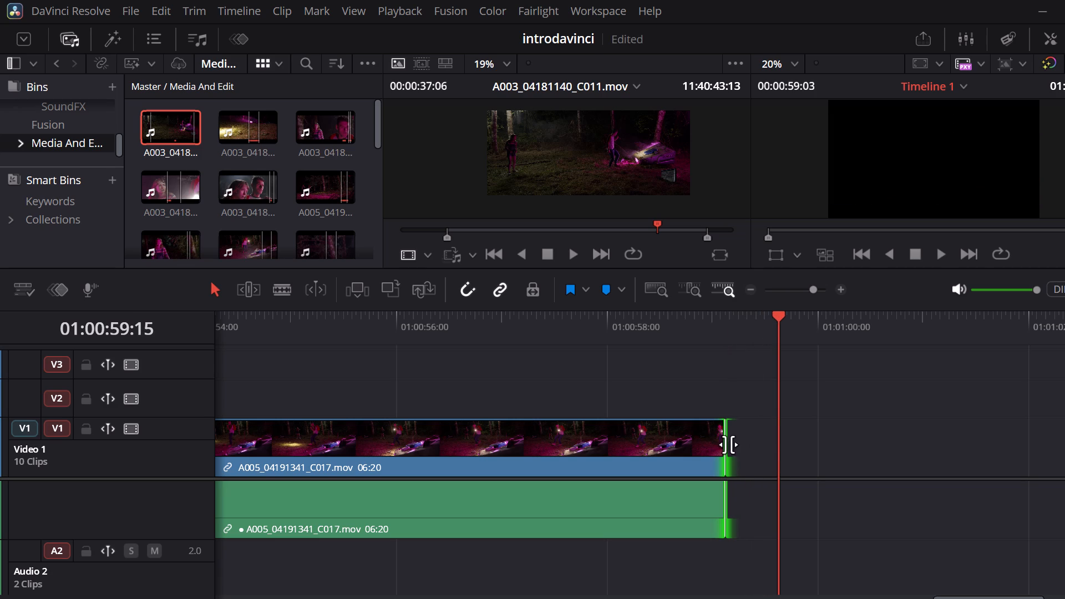
{"action": "left_click_drag", "start_coordinate": [729, 444], "coordinate": [782, 453]}
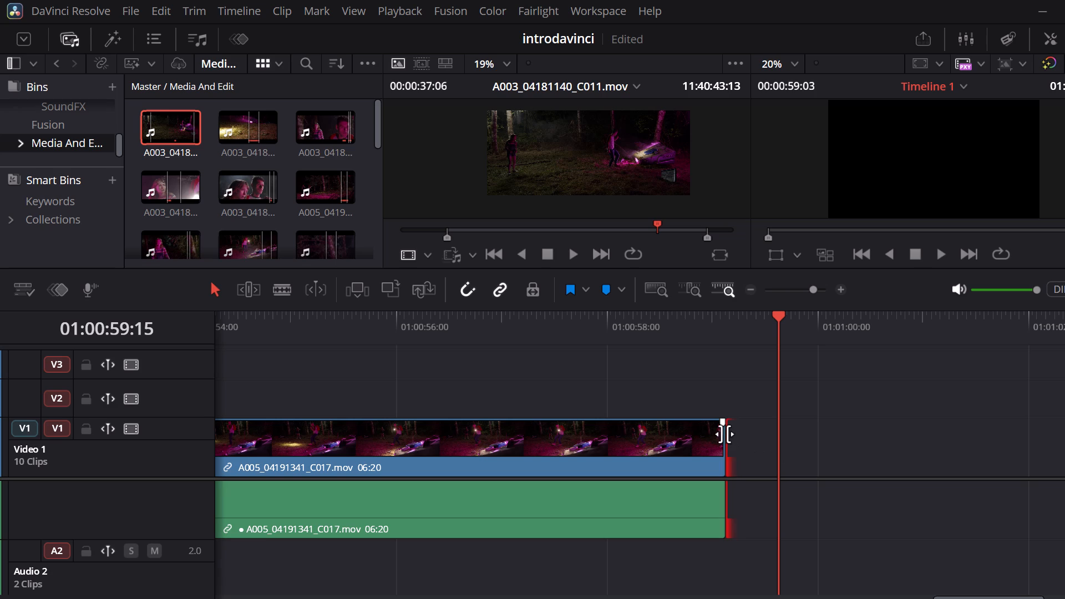
{"action": "left_click_drag", "start_coordinate": [728, 441], "coordinate": [764, 450]}
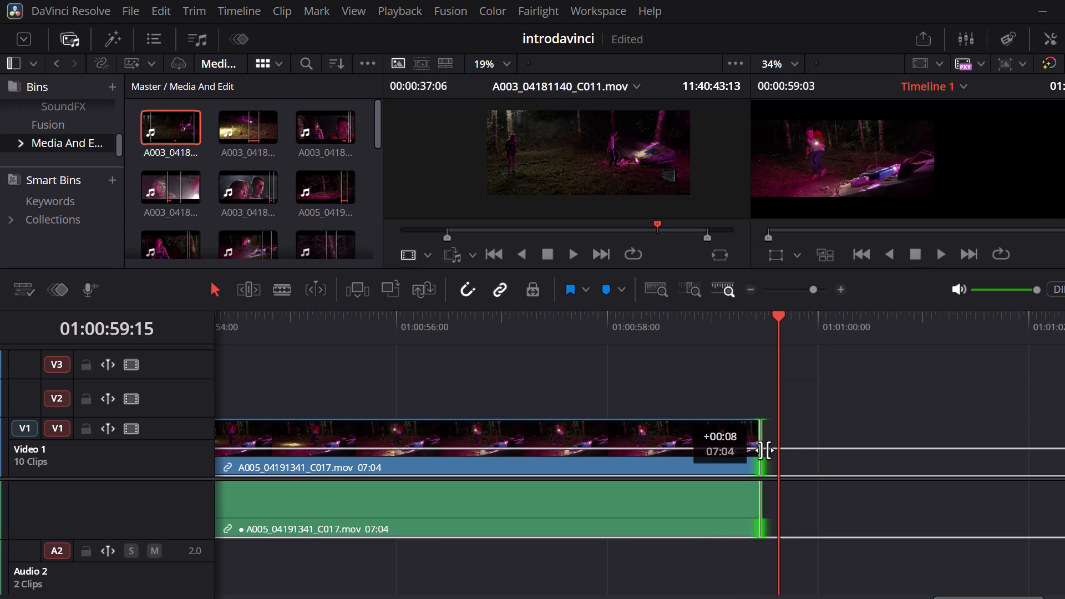
{"action": "left_click_drag", "start_coordinate": [764, 450], "coordinate": [819, 458]}
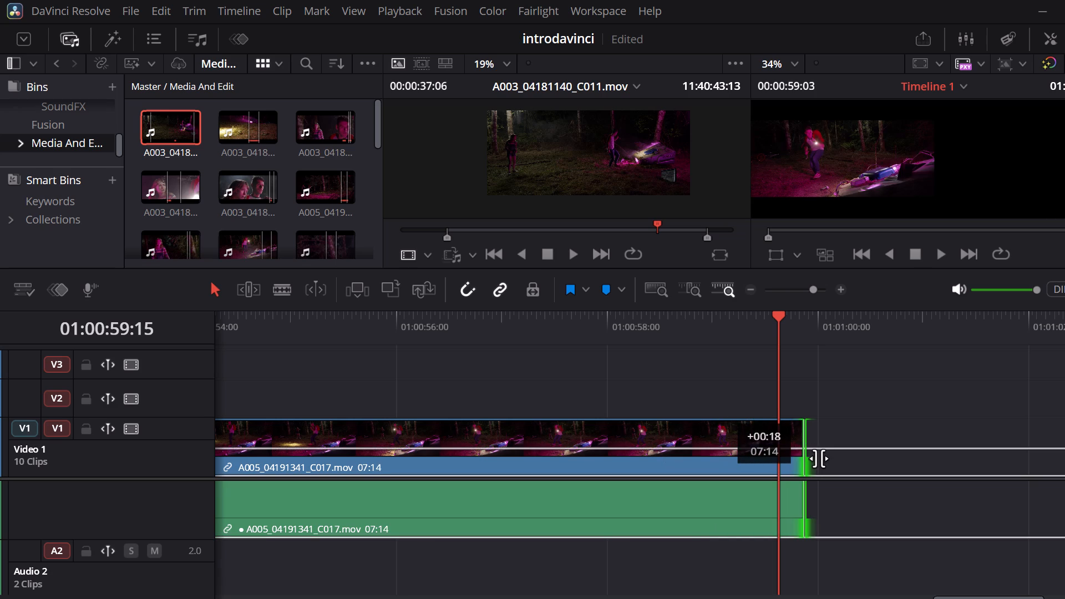
{"action": "left_click_drag", "start_coordinate": [819, 458], "coordinate": [999, 461]}
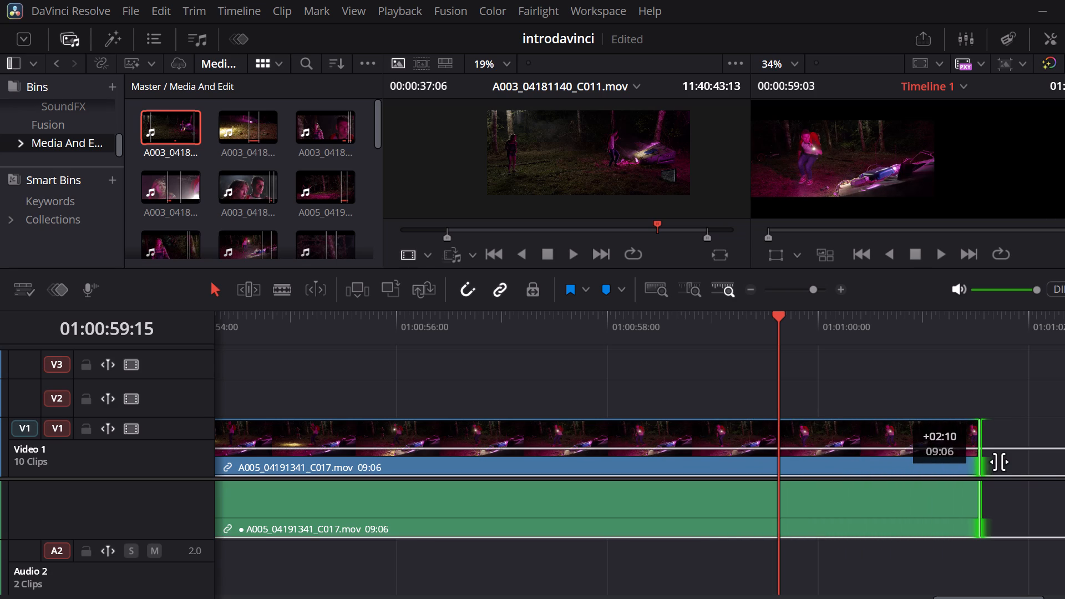
{"action": "left_click_drag", "start_coordinate": [999, 461], "coordinate": [1052, 467]}
{"action": "scroll", "coordinate": [1052, 467], "scroll_direction": "left", "scroll_amount": 4}
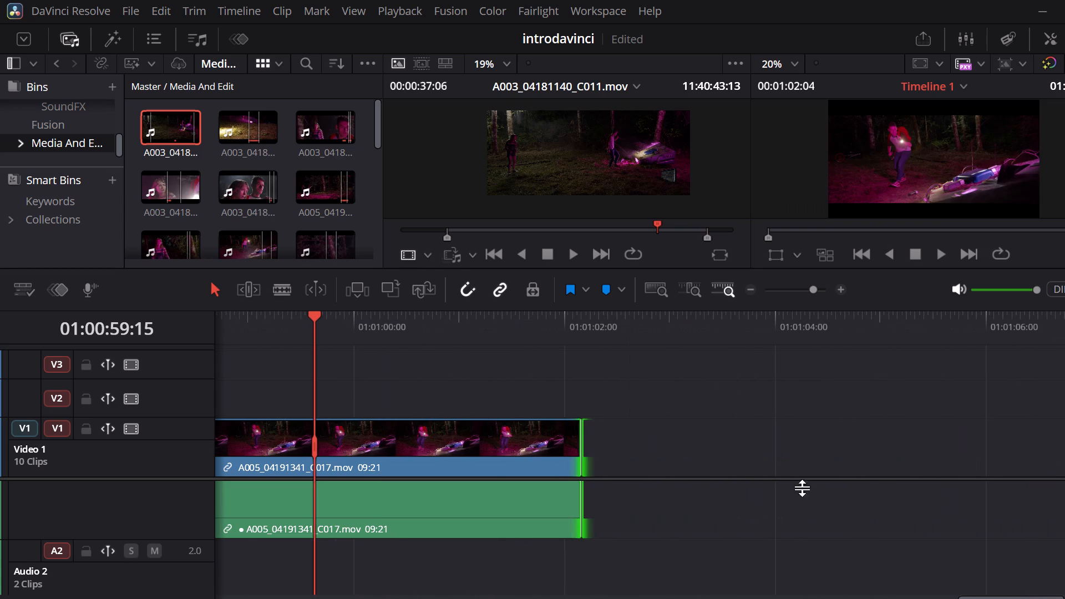
{"action": "left_click_drag", "start_coordinate": [581, 455], "coordinate": [698, 453]}
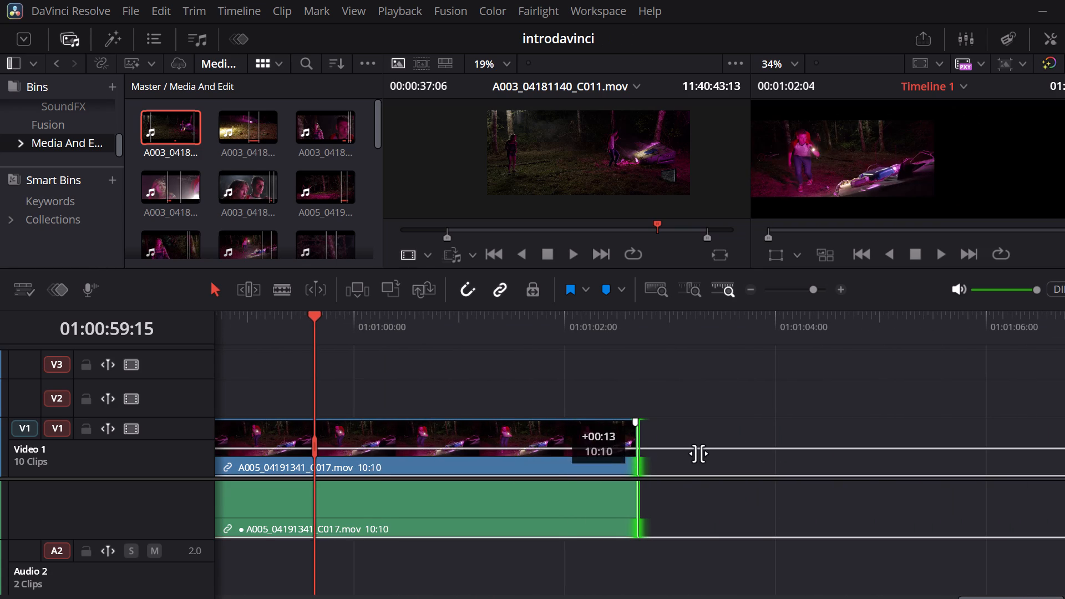
{"action": "left_click_drag", "start_coordinate": [698, 453], "coordinate": [810, 458]}
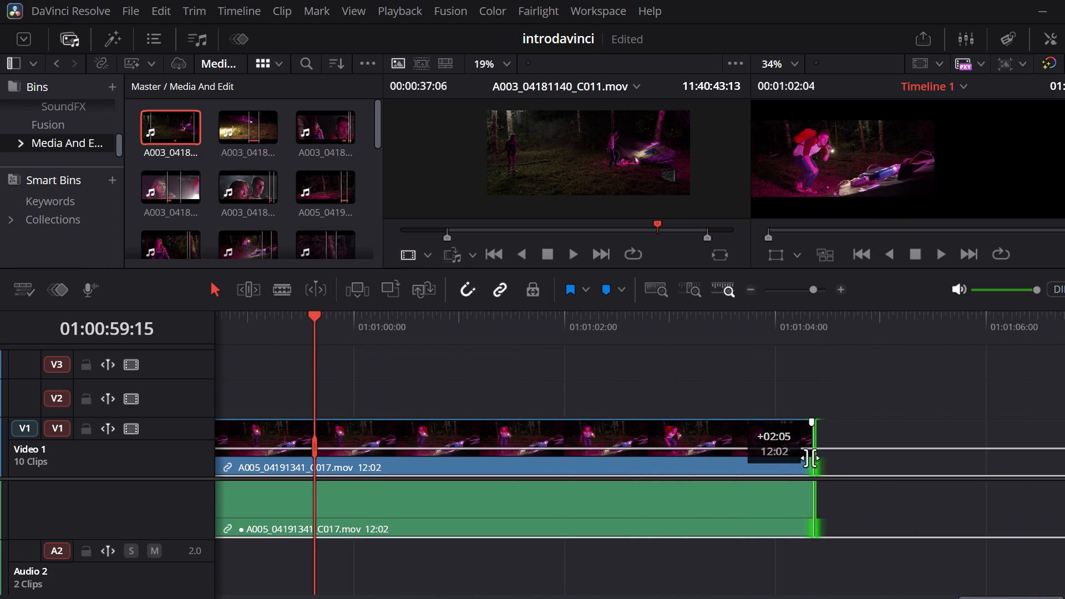
{"action": "left_click_drag", "start_coordinate": [810, 458], "coordinate": [797, 458]}
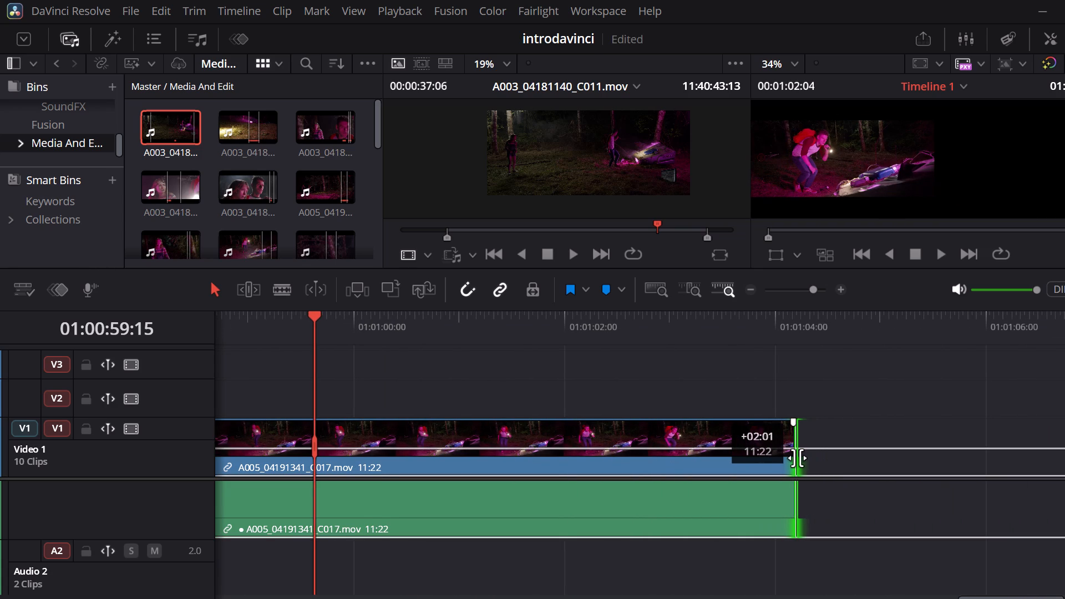
{"action": "left_click_drag", "start_coordinate": [797, 458], "coordinate": [803, 456]}
{"action": "key", "text": "space"}
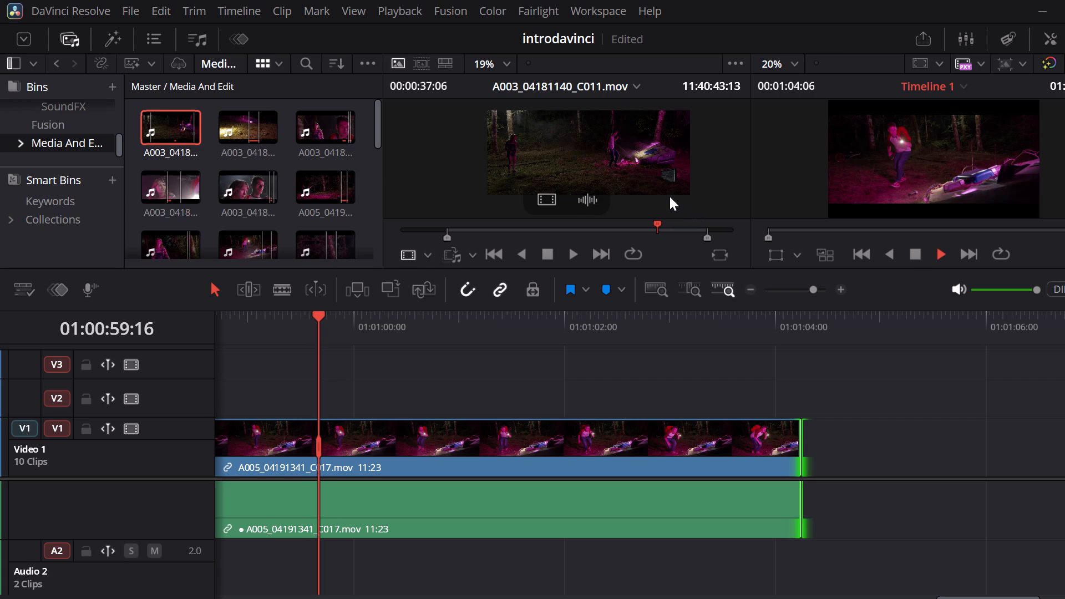
{"action": "key", "text": "space"}
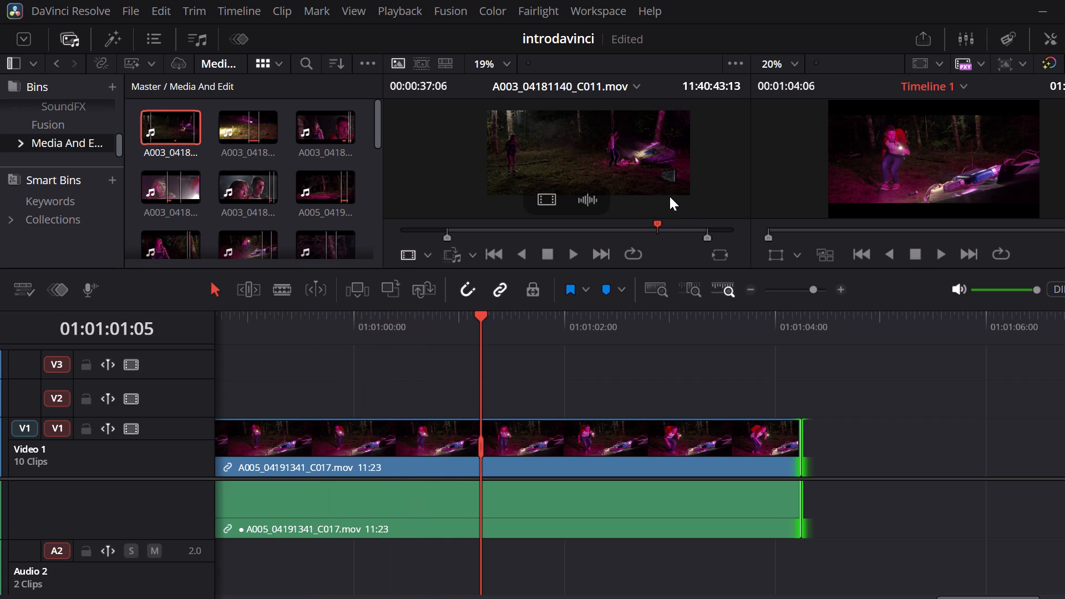
Play source clip A003_04181140_C011.mov forward and backward between about 11:40:43 and 11:40:49 to examine the figure's action at the wreck.
{"action": "left_click", "coordinate": [598, 172]}
{"action": "key", "text": "space"}
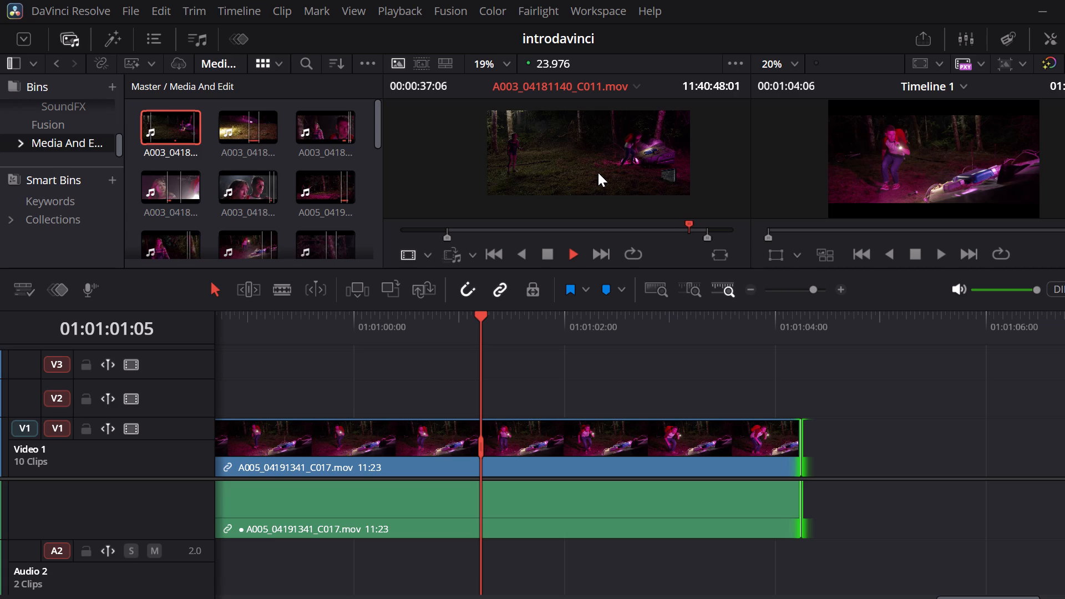
{"action": "key", "text": "space"}
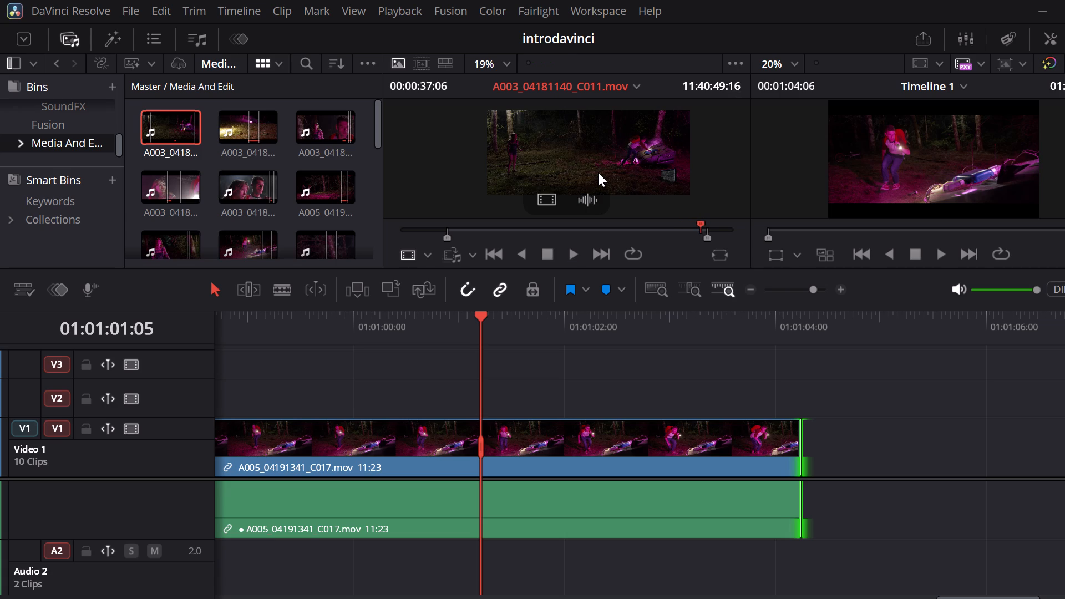
{"action": "key", "text": "j"}
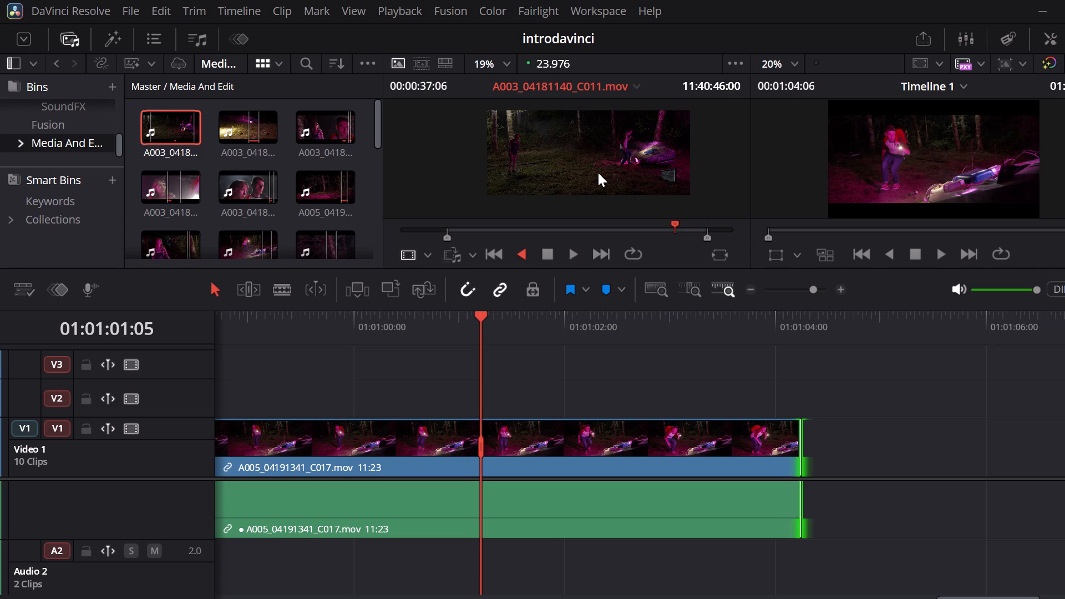
{"action": "key", "text": "space"}
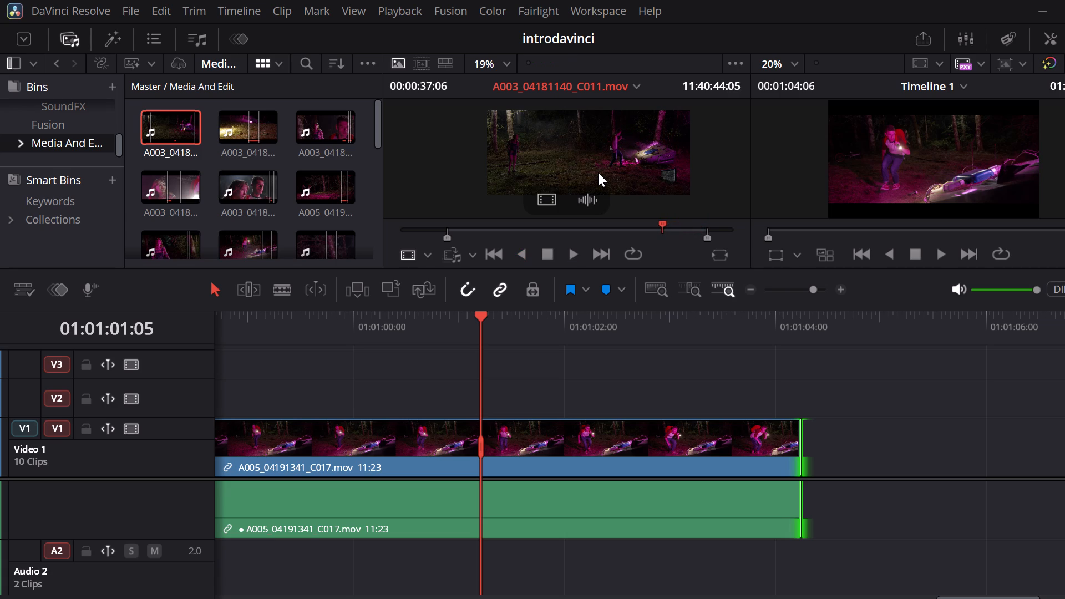
{"action": "key", "text": "space"}
{"action": "key", "text": "space"}
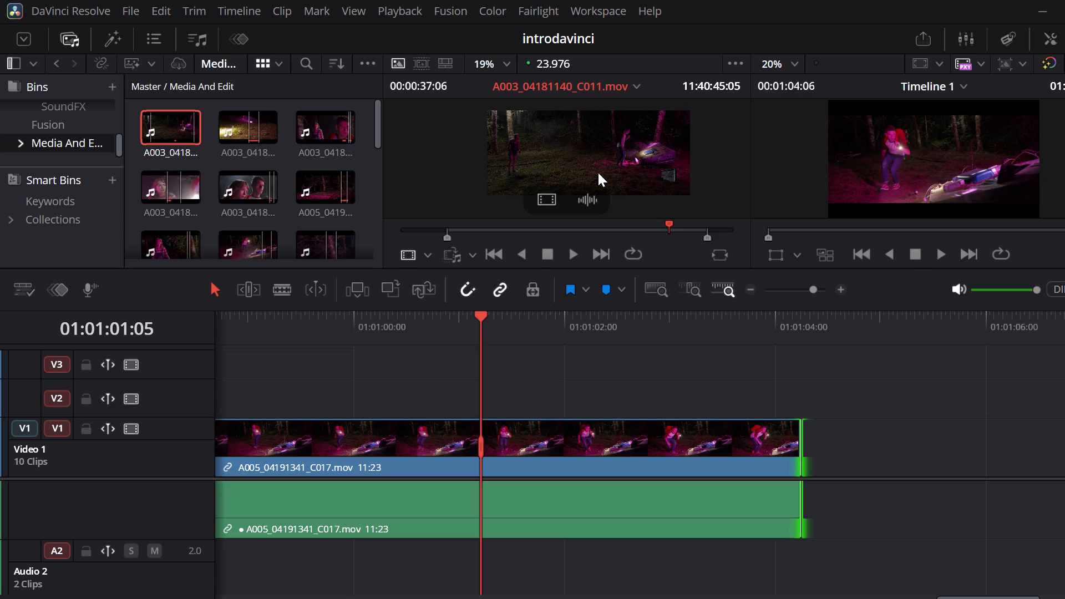
{"action": "key", "text": "j"}
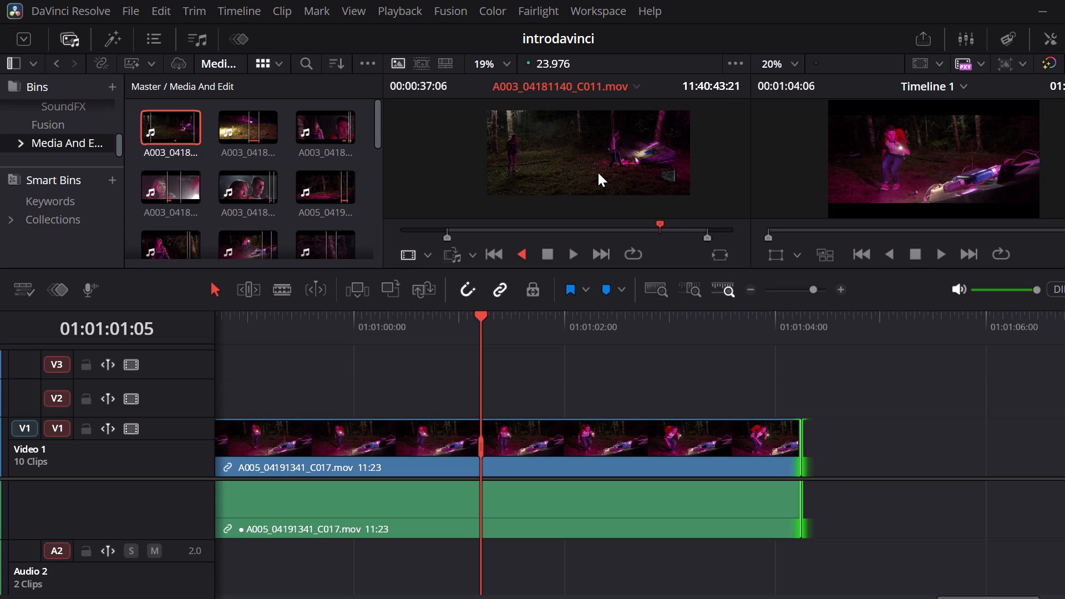
{"action": "key", "text": "space"}
{"action": "key", "text": "space"}
Rewind source clip A003_04181140_C011.mov to about 11:40:37, play the approach to the wreck, and park it at 11:40:42:00.
{"action": "type", "text": "jj"}
{"action": "key", "text": "space"}
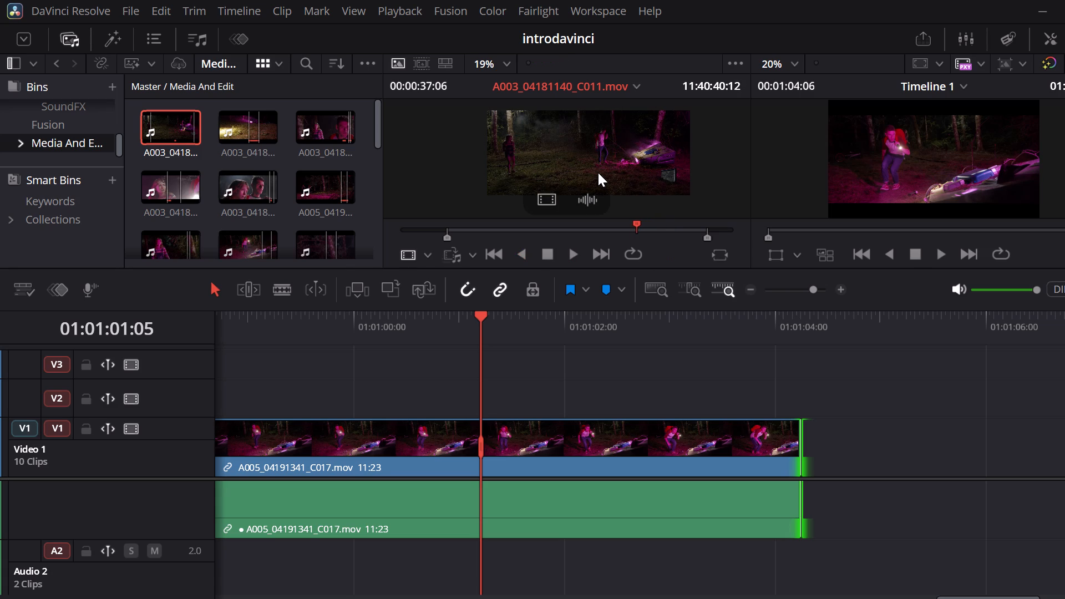
{"action": "key", "text": "space"}
{"action": "key", "text": "space"}
{"action": "type", "text": "jjj"}
{"action": "type", "text": "j"}
{"action": "key", "text": "space"}
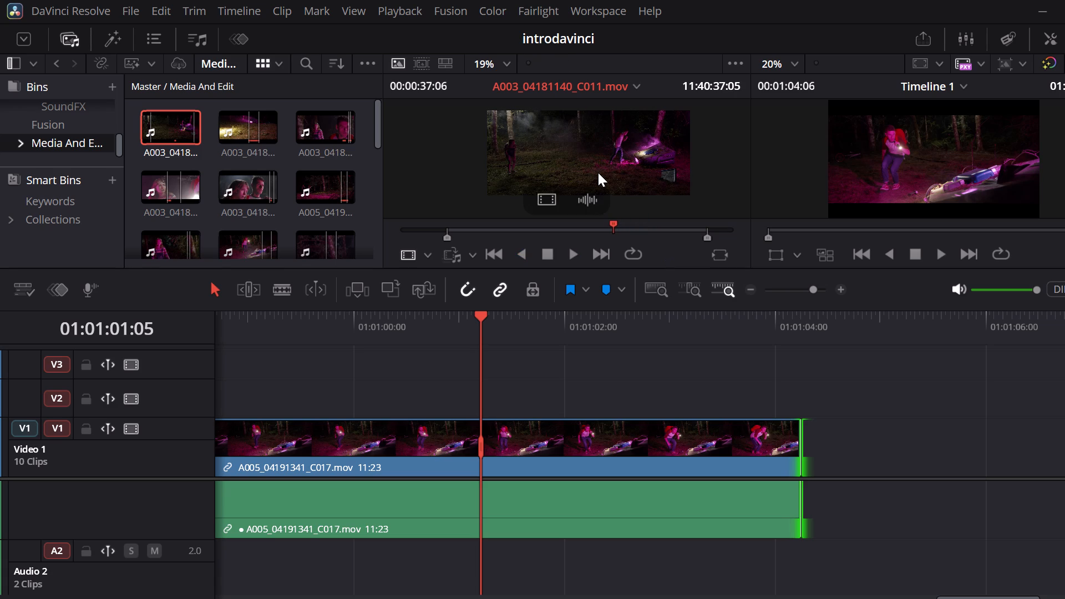
{"action": "key", "text": "space"}
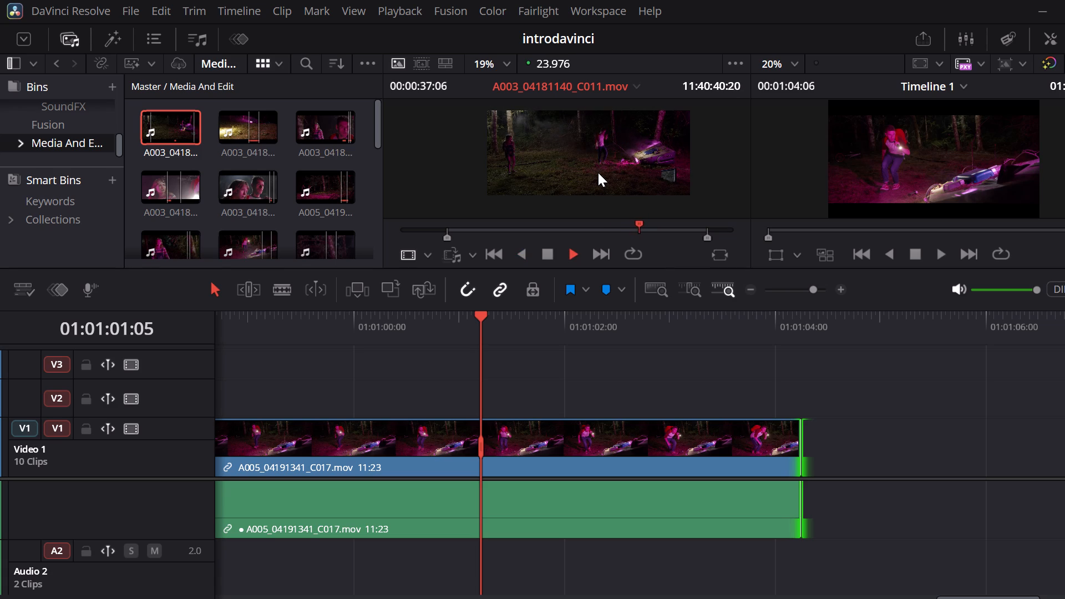
{"action": "key", "text": "space"}
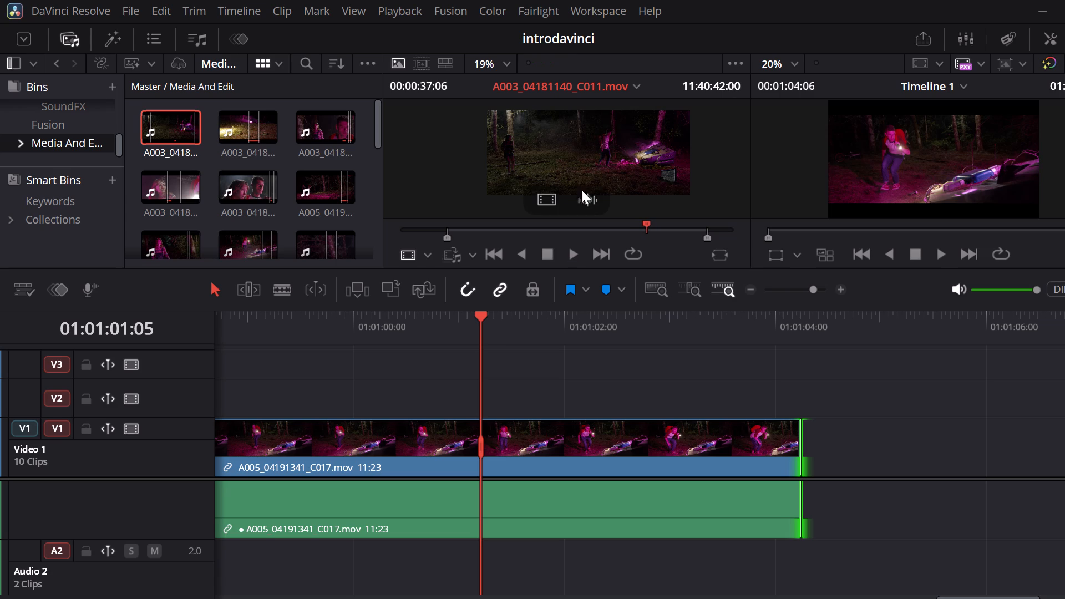
Play the last Timeline 1 clip from 01:00:53:15 to about 01:00:57 to examine the figure's movement for a matching cut point.
{"action": "left_click", "coordinate": [331, 347]}
{"action": "left_click", "coordinate": [335, 328]}
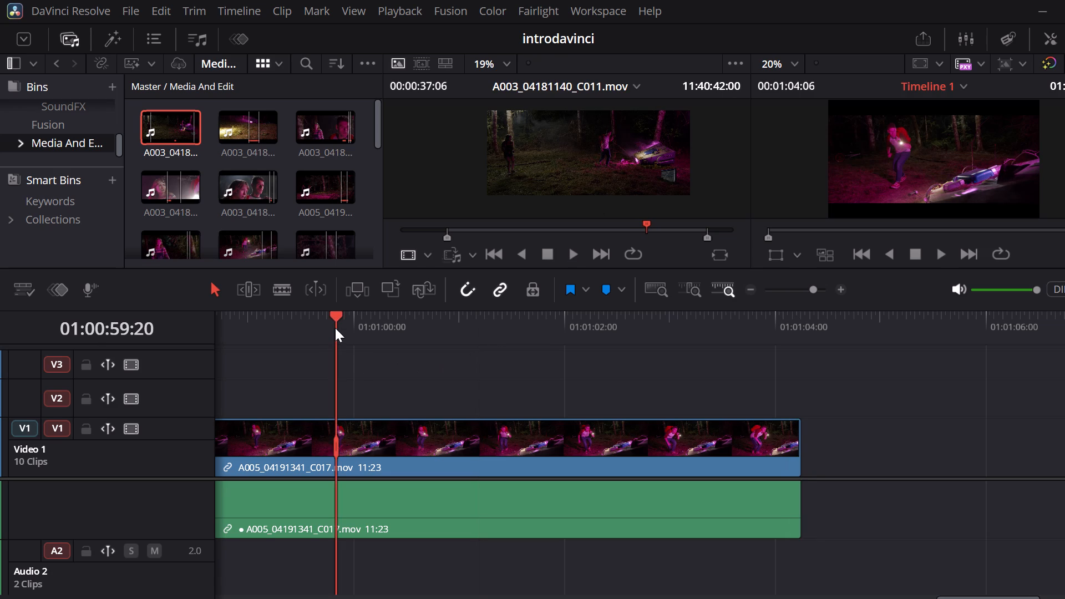
{"action": "scroll", "coordinate": [335, 328], "scroll_direction": "right", "scroll_amount": 2}
{"action": "left_click", "coordinate": [335, 328]}
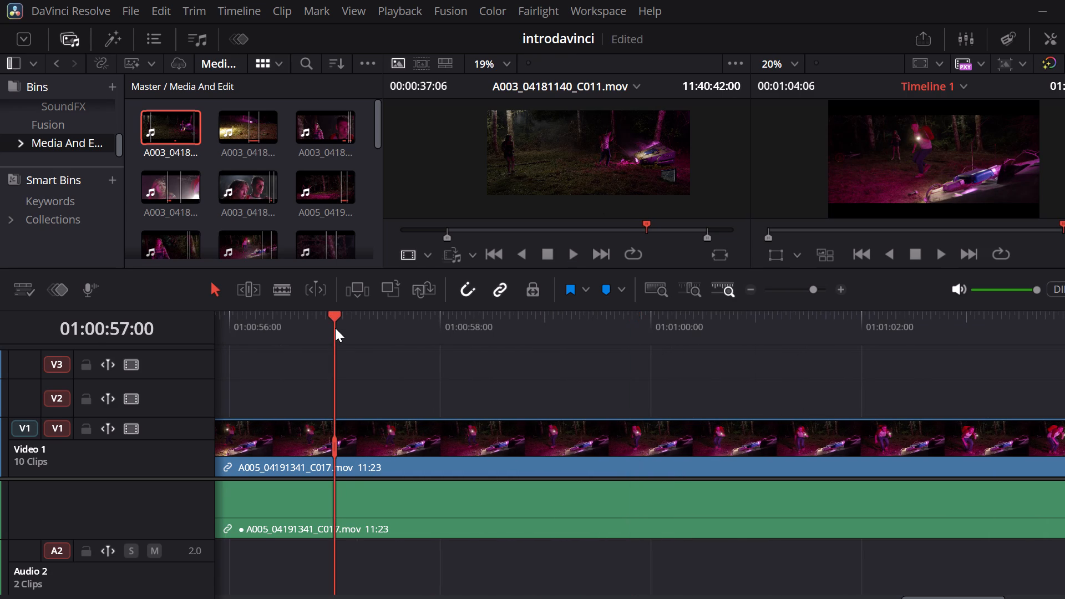
{"action": "left_click", "coordinate": [294, 326]}
{"action": "left_click", "coordinate": [250, 323]}
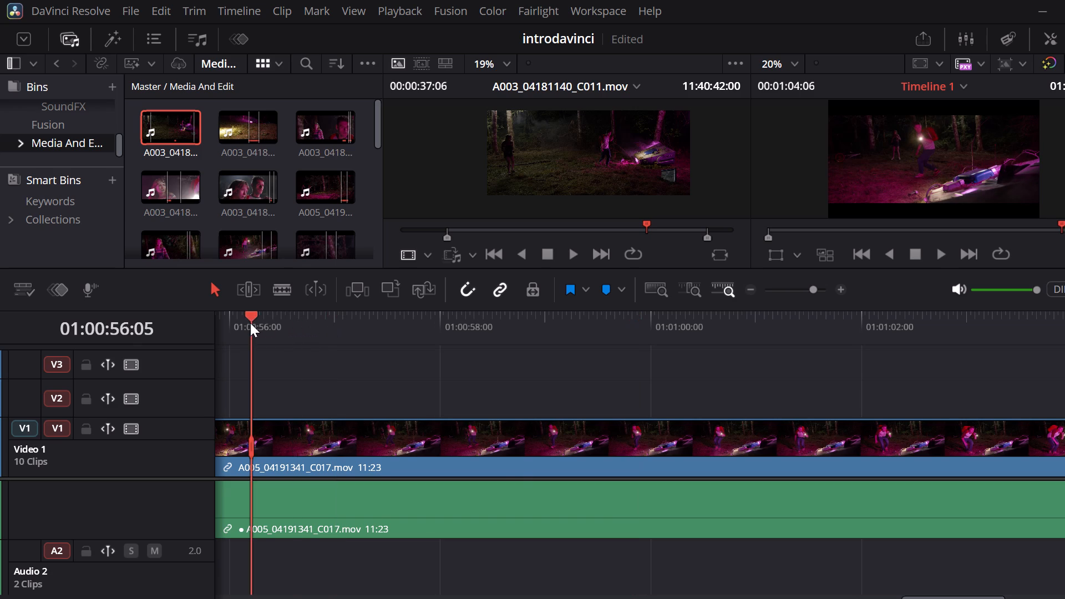
{"action": "scroll", "coordinate": [250, 323], "scroll_direction": "right", "scroll_amount": 1}
{"action": "left_click", "coordinate": [252, 323]}
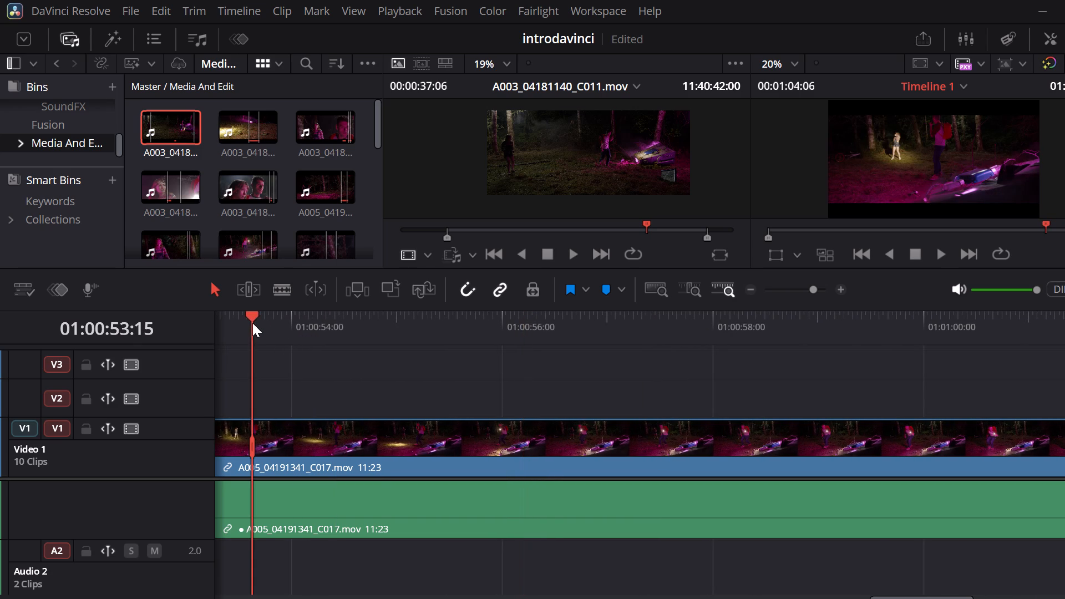
{"action": "key", "text": "space"}
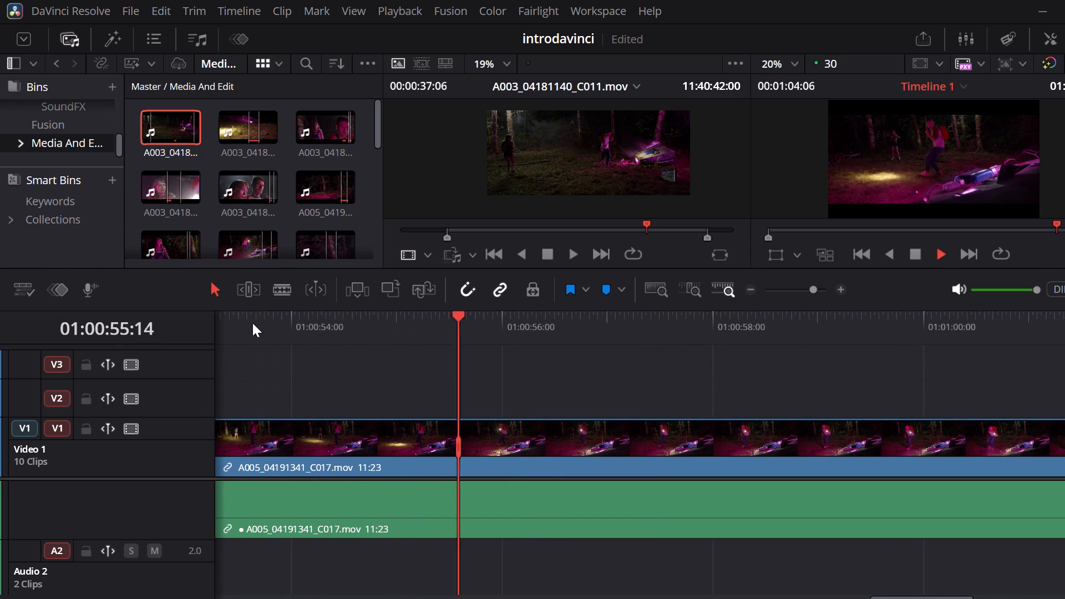
{"action": "scroll", "coordinate": [252, 323], "scroll_direction": "left", "scroll_amount": 1}
{"action": "key", "text": "space"}
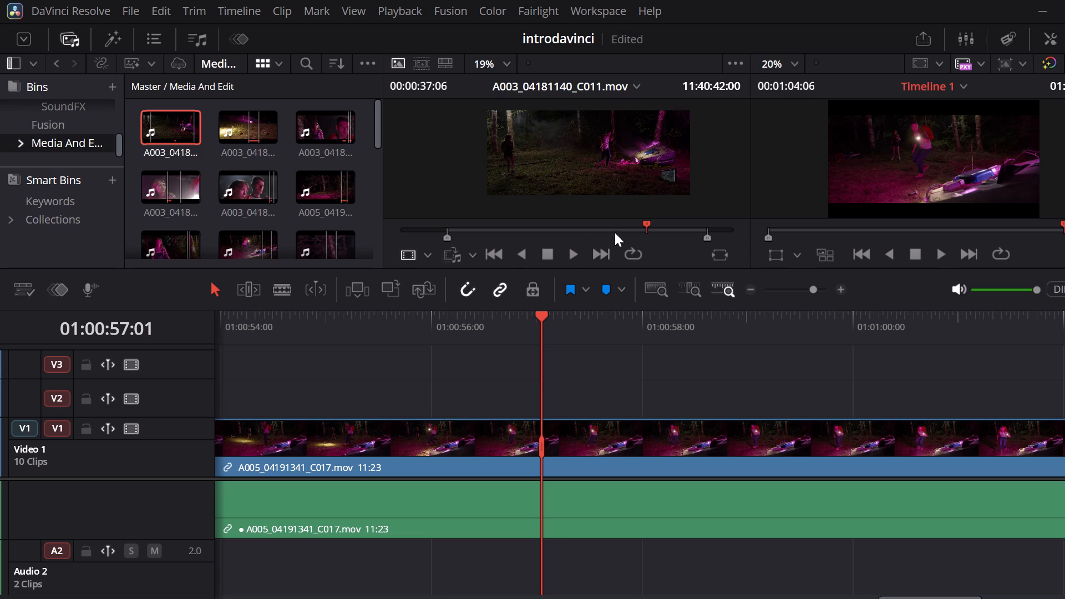
Trim the end of A005_04191341_C017.mov on Timeline 1 to 01:00:56:16, giving a duration of 04:09.
{"action": "key", "text": "Left"}
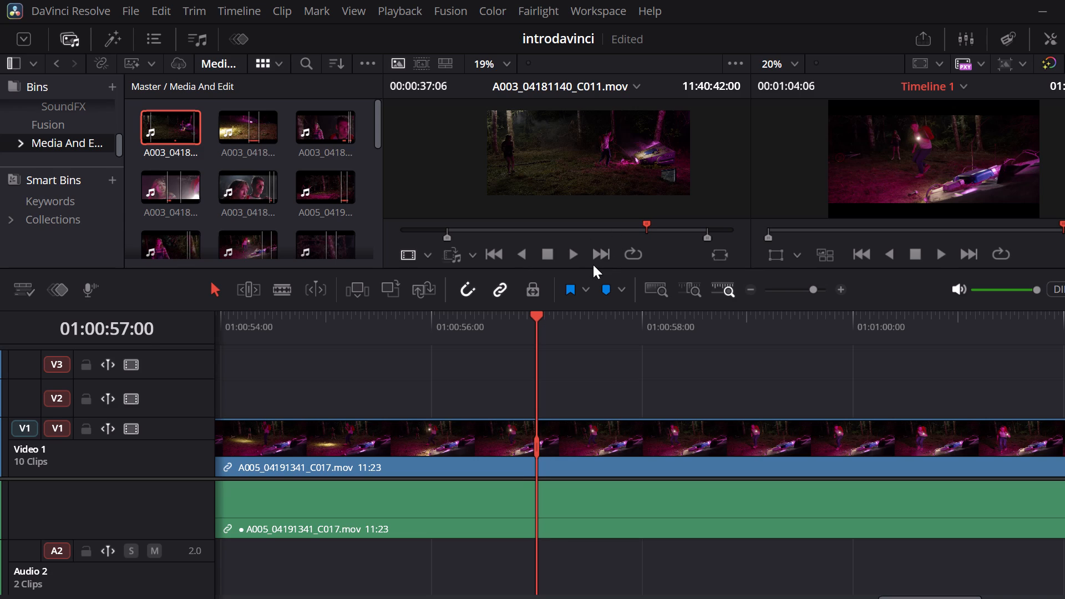
{"action": "key", "text": "Left"}
{"action": "key", "text": "Left"}
{"action": "key", "text": "Left"}
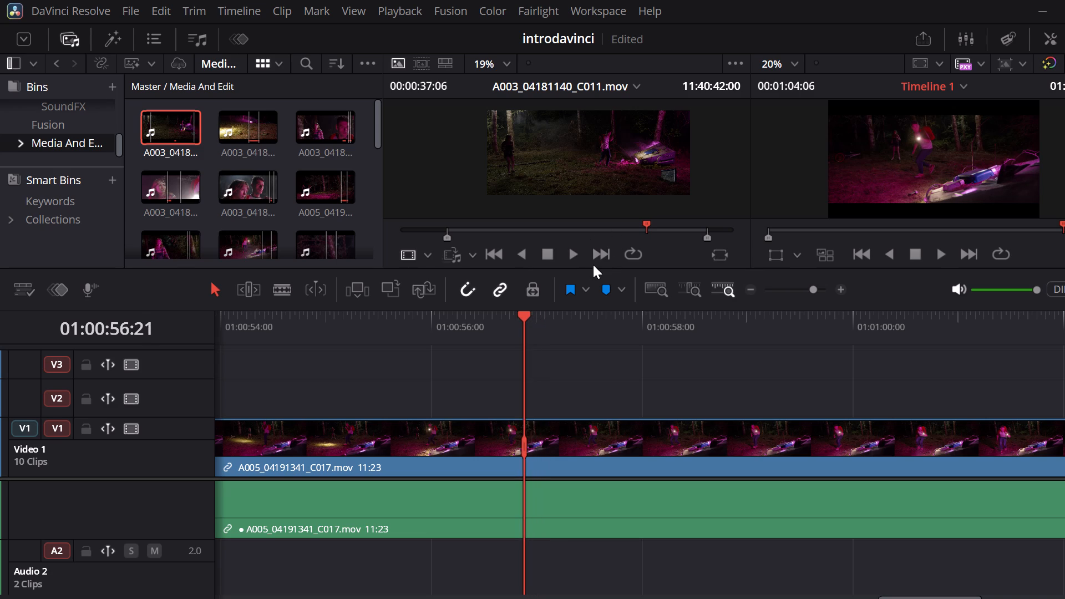
{"action": "key", "text": "Left"}
{"action": "key", "text": "Left"}
{"action": "key", "text": "Left"}
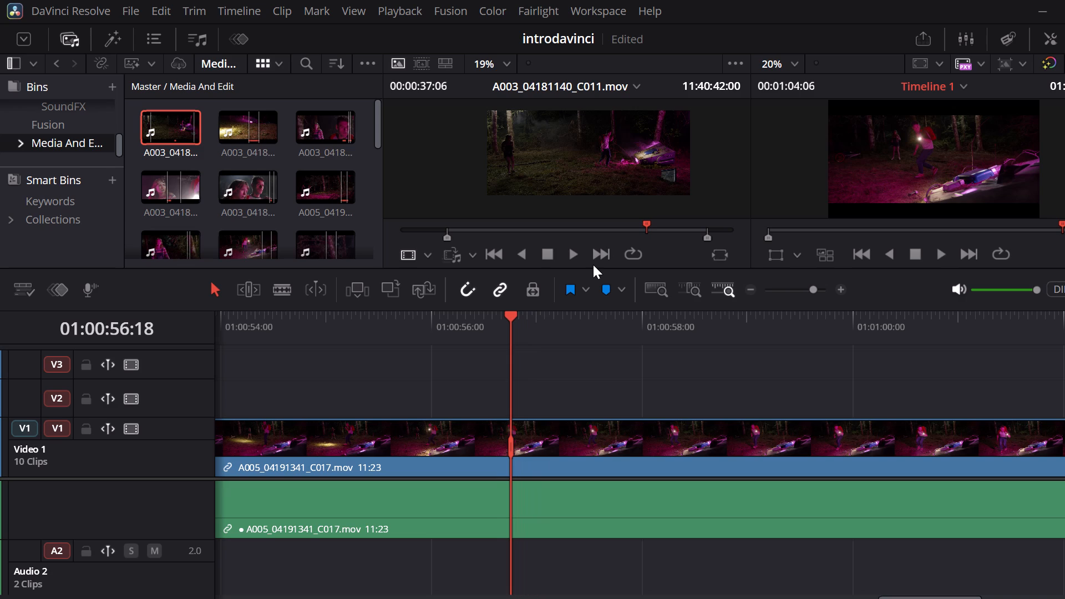
{"action": "key", "text": "Left"}
{"action": "key", "text": "Left"}
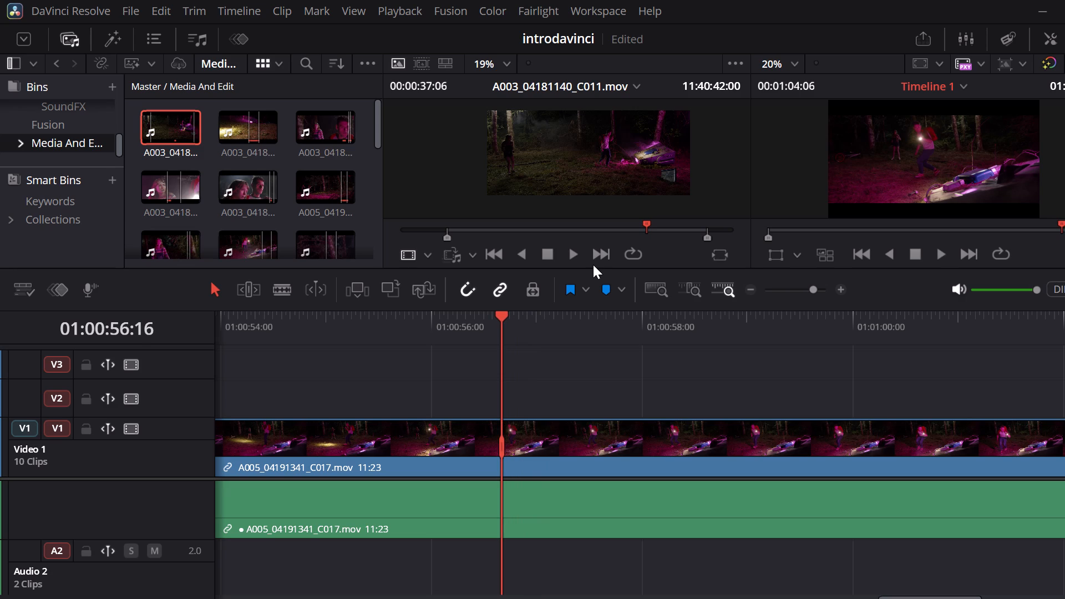
{"action": "key", "text": "w"}
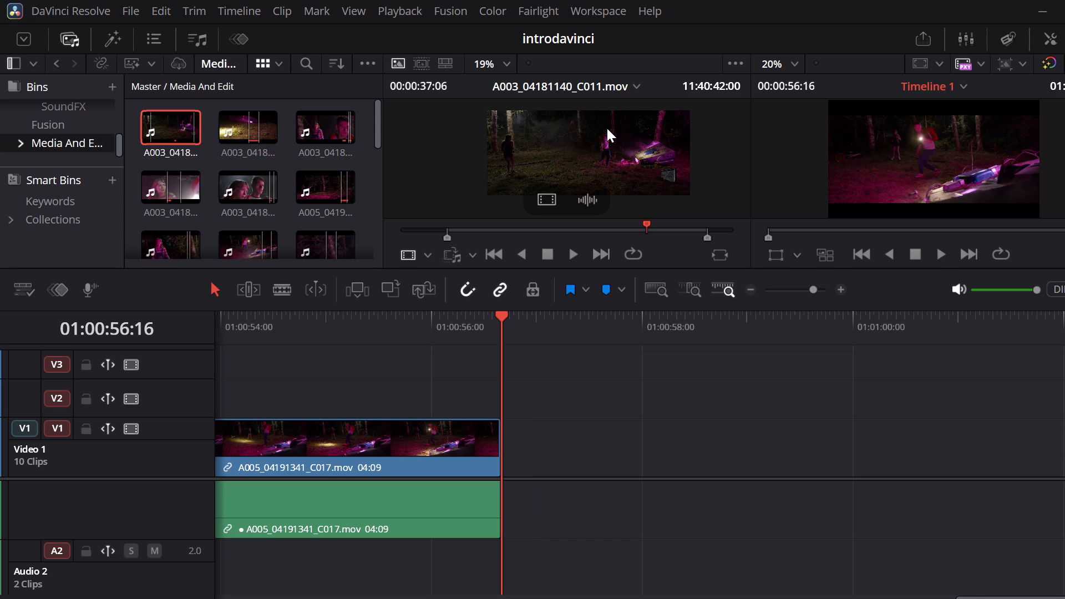
Mark a new In point at 11:40:42:00 in source clip A003_04181140_C011.mov.
{"action": "key", "text": "i"}
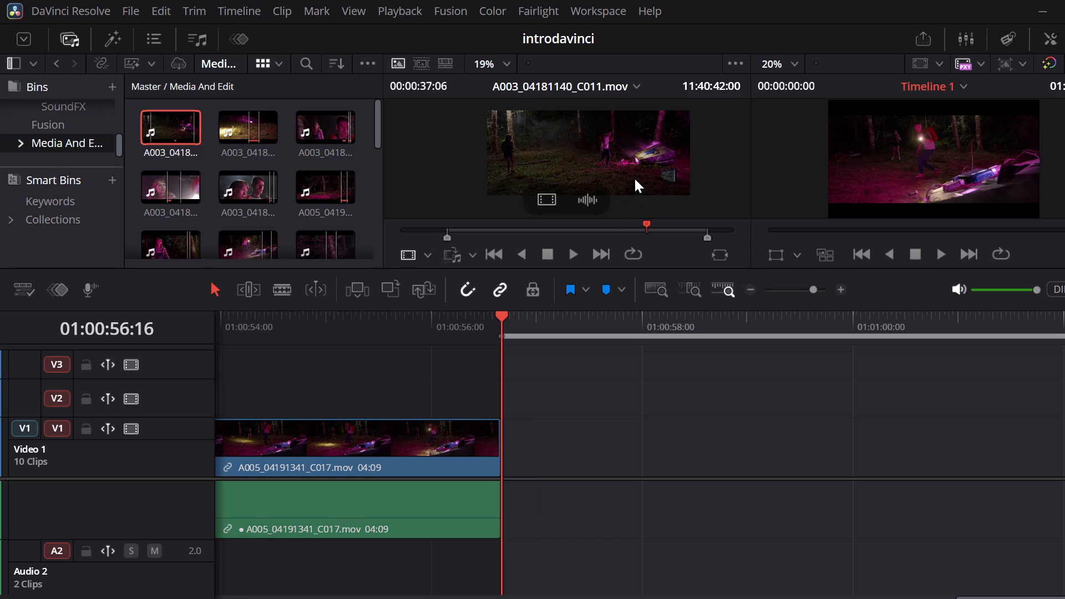
{"action": "key", "text": "ctrl+z"}
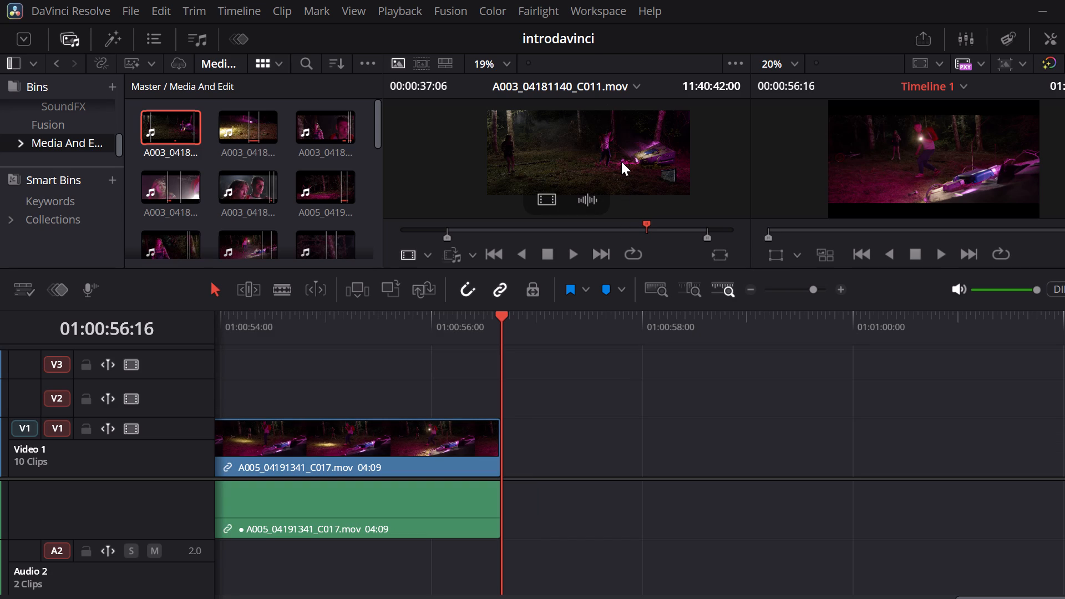
{"action": "left_click", "coordinate": [621, 161]}
{"action": "key", "text": "i"}
Place the marked 08:16 of A003_04181140_C011.mov on Video 1 at 01:00:56:16, directly after A005_04191341_C017.mov, and play back the cut.
{"action": "left_click_drag", "start_coordinate": [621, 161], "coordinate": [622, 182]}
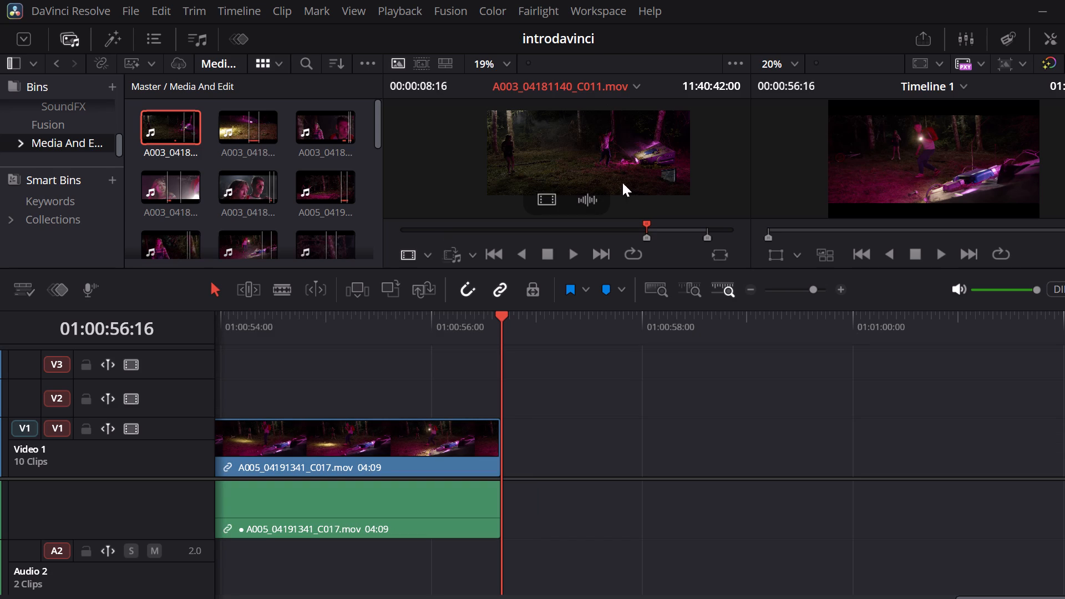
{"action": "left_click_drag", "start_coordinate": [622, 182], "coordinate": [513, 541]}
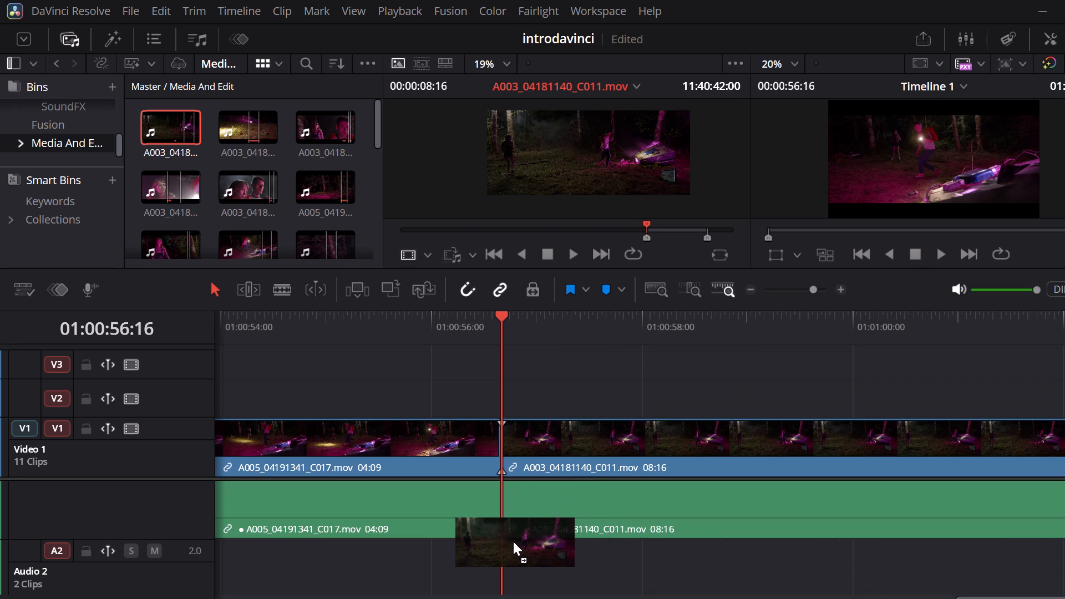
{"action": "left_click_drag", "start_coordinate": [513, 541], "coordinate": [511, 541]}
{"action": "key", "text": "space"}
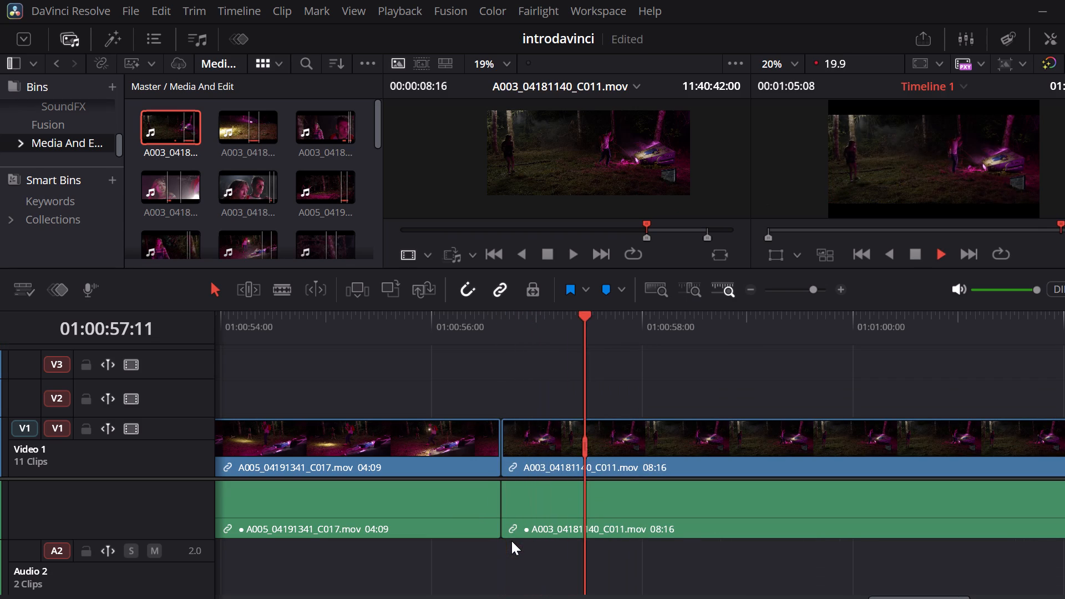
{"action": "left_click", "coordinate": [324, 341]}
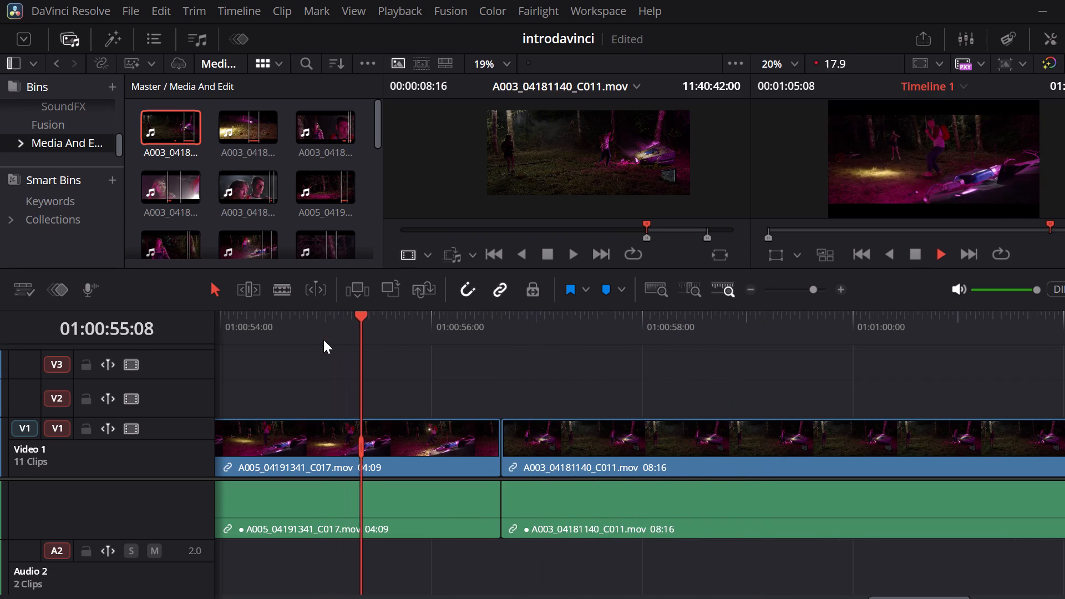
{"action": "key", "text": "space"}
{"action": "key", "text": "space"}
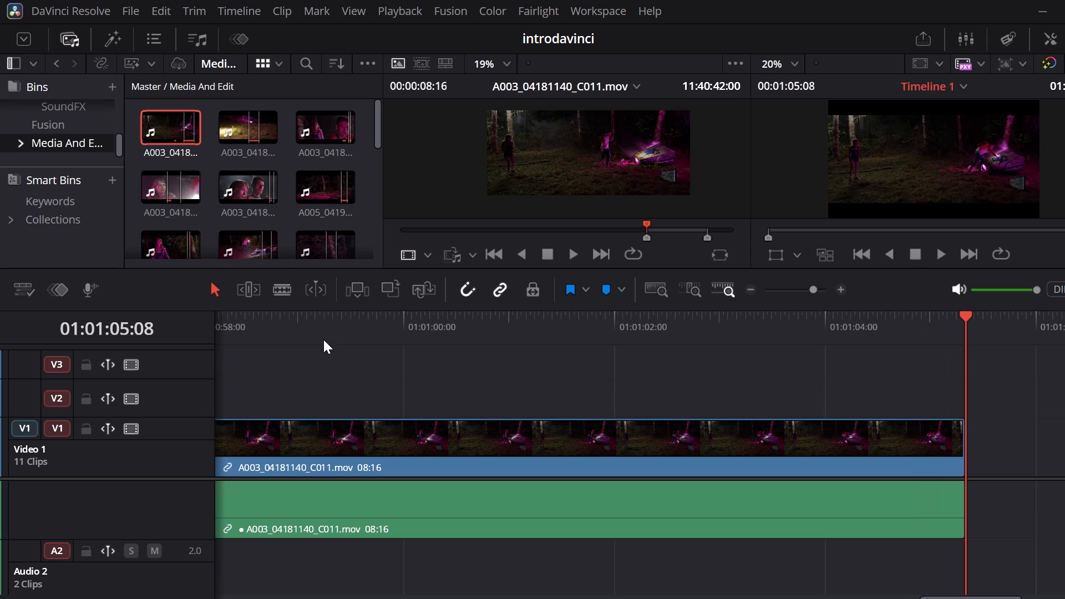
Look through the clips in the Media And Edit bin and preview A005_04191258_C013.mov as possible further footage.
{"action": "scroll", "coordinate": [406, 385], "scroll_direction": "right", "scroll_amount": 16}
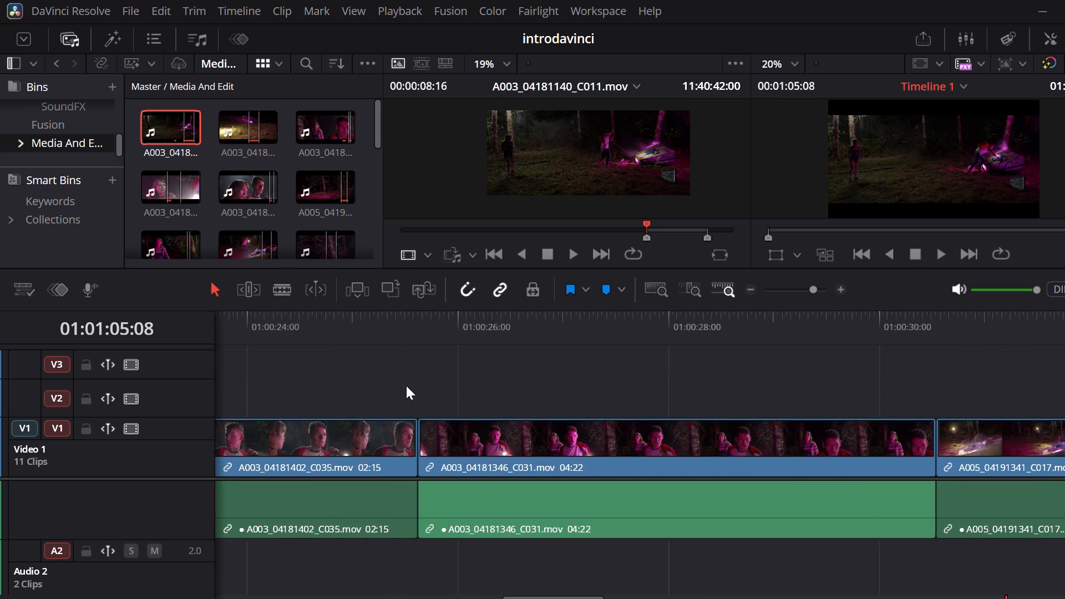
{"action": "scroll", "coordinate": [406, 385], "scroll_direction": "right", "scroll_amount": 9}
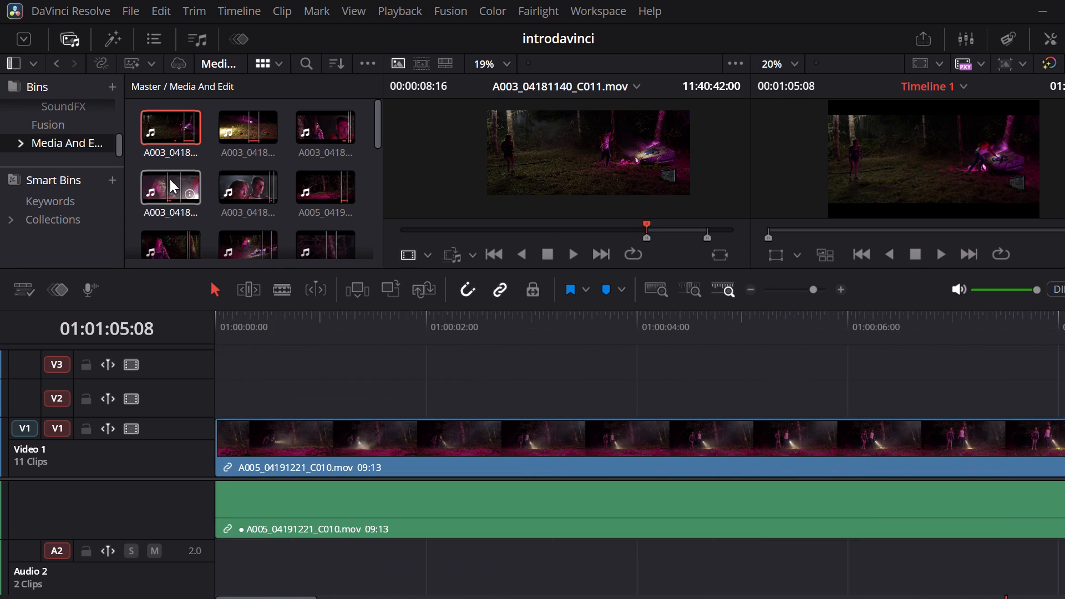
{"action": "left_click", "coordinate": [170, 179]}
{"action": "scroll", "coordinate": [194, 174], "scroll_direction": "down", "scroll_amount": 1}
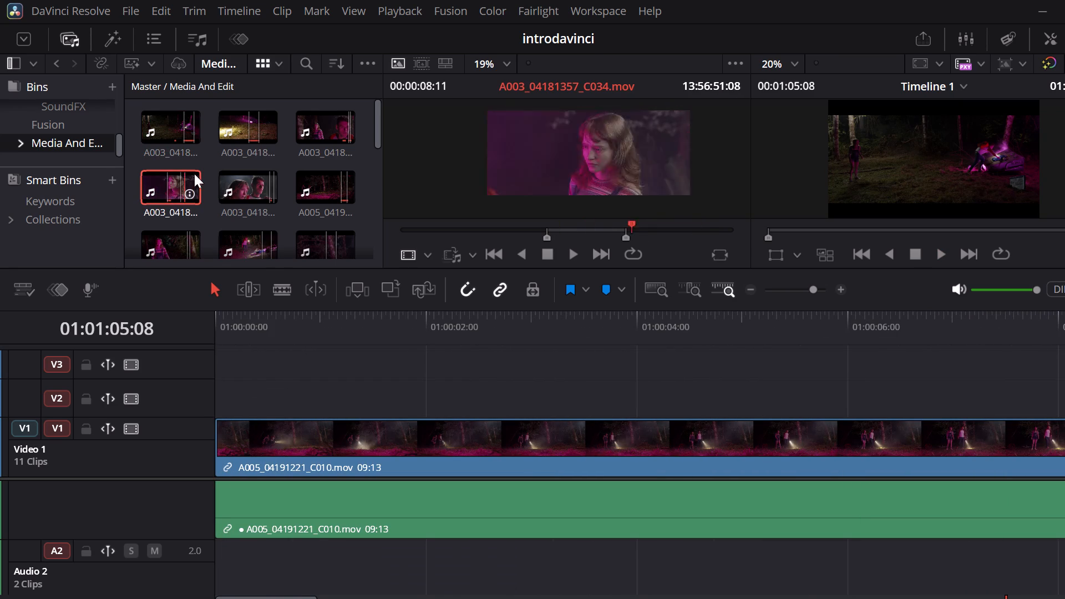
{"action": "scroll", "coordinate": [194, 174], "scroll_direction": "down", "scroll_amount": 1}
{"action": "scroll", "coordinate": [173, 219], "scroll_direction": "down", "scroll_amount": 1}
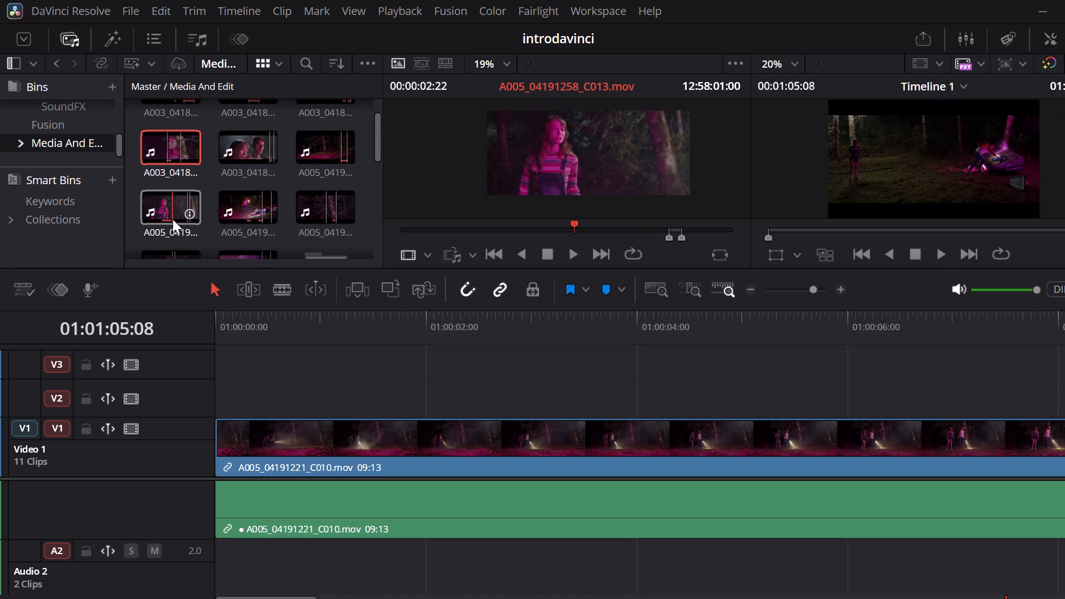
{"action": "left_click", "coordinate": [161, 197]}
{"action": "key", "text": "space"}
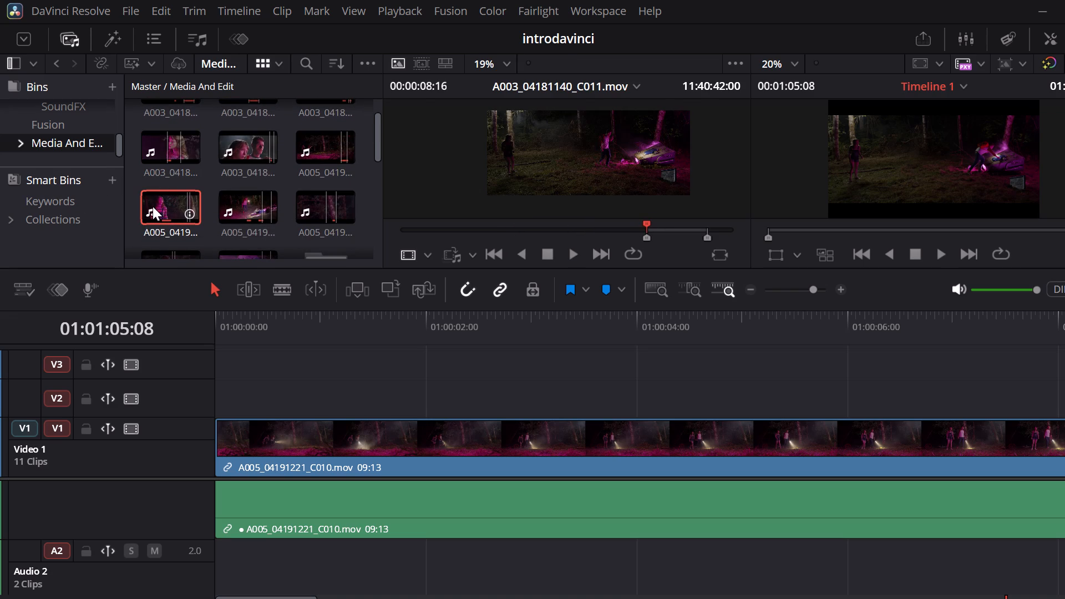
{"action": "left_click", "coordinate": [158, 205]}
{"action": "key", "text": "space"}
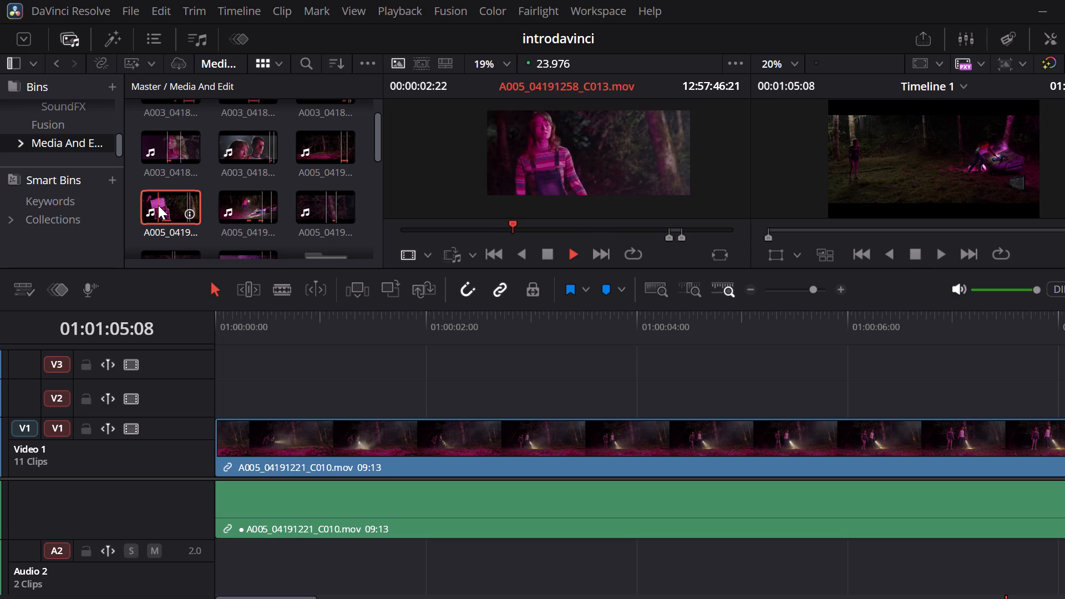
{"action": "key", "text": "space"}
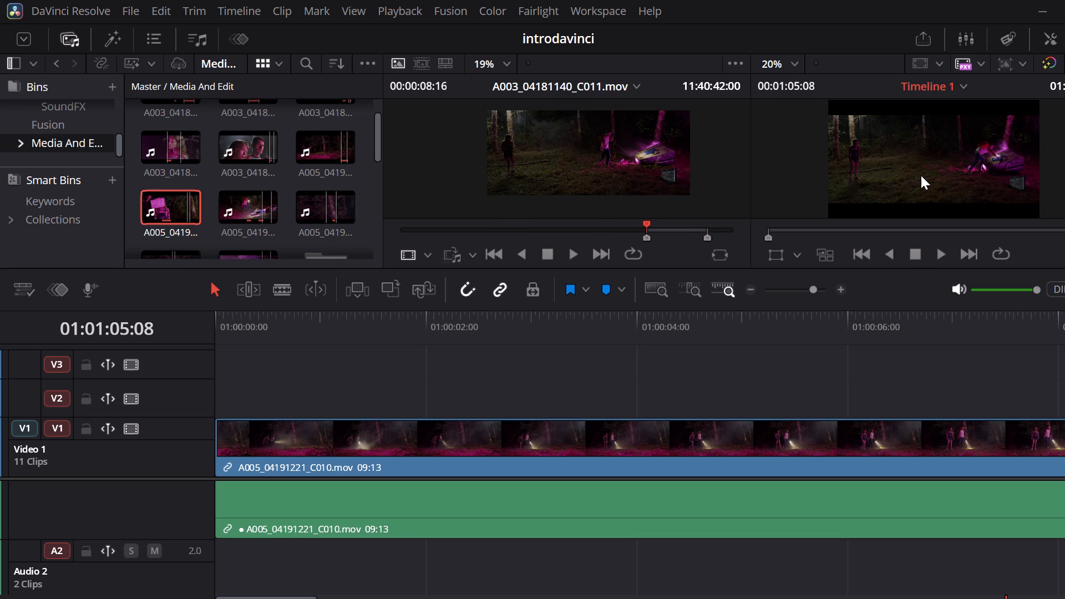
Review Timeline 1 from about 01:00:45:18 into A005_04191341_C017.mov, returning the playhead to that clip's start at 01:00:52:07.
{"action": "left_click", "coordinate": [921, 175]}
{"action": "key", "text": "space"}
{"action": "left_click", "coordinate": [1034, 219]}
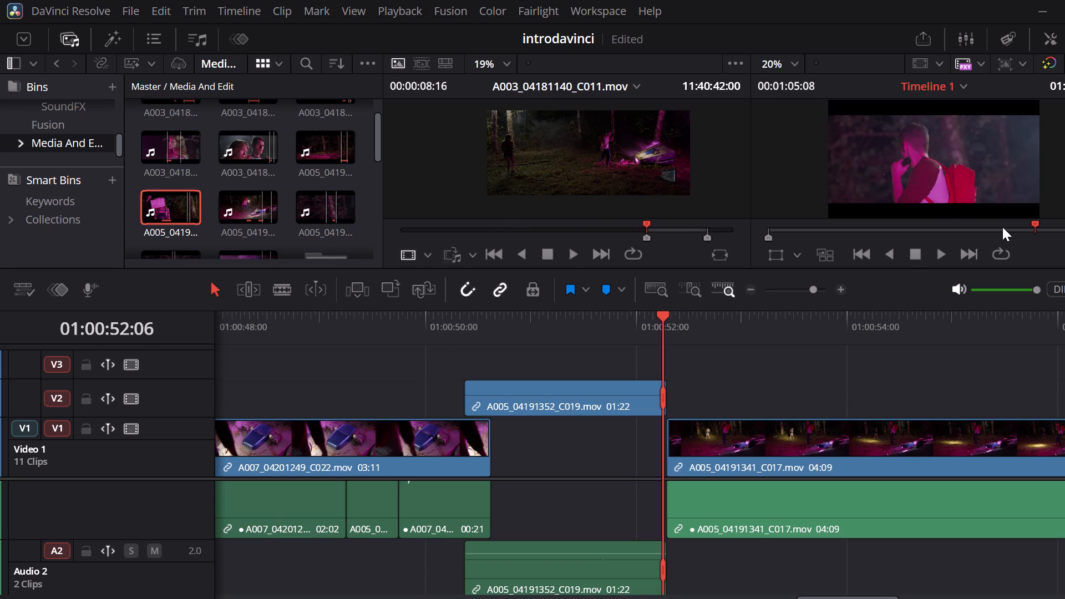
{"action": "left_click", "coordinate": [1002, 227]}
{"action": "left_click", "coordinate": [1021, 227]}
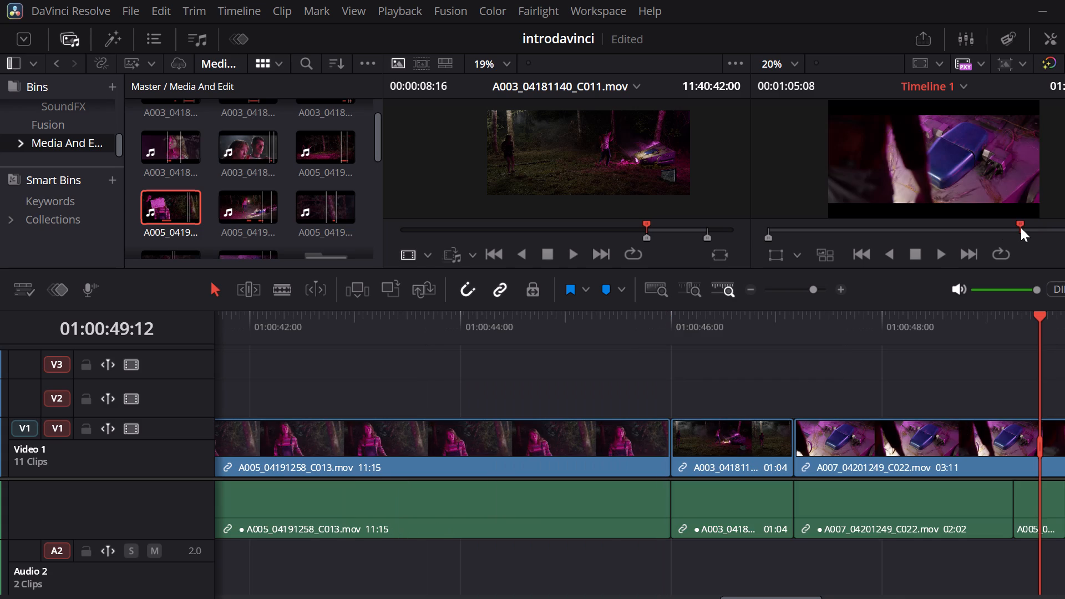
{"action": "left_click", "coordinate": [1002, 225]}
{"action": "key", "text": "space"}
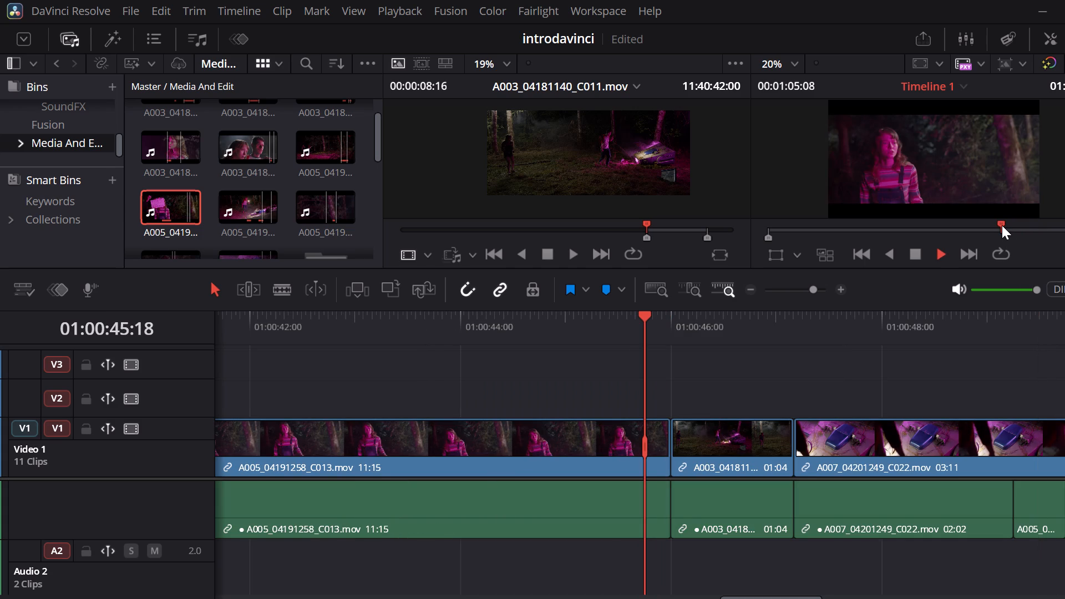
{"action": "key", "text": "space"}
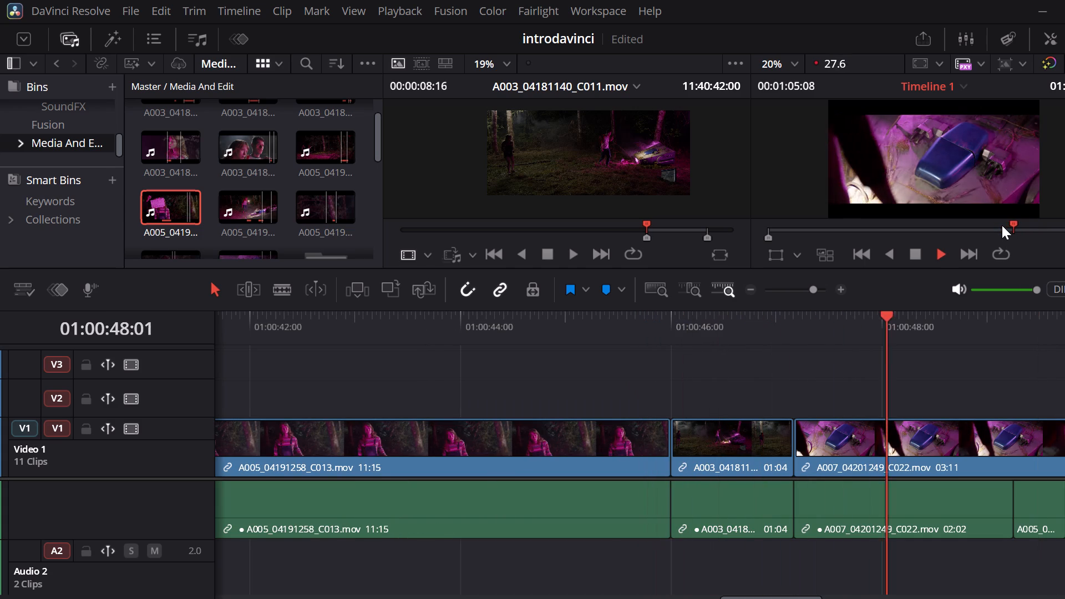
{"action": "key", "text": "space"}
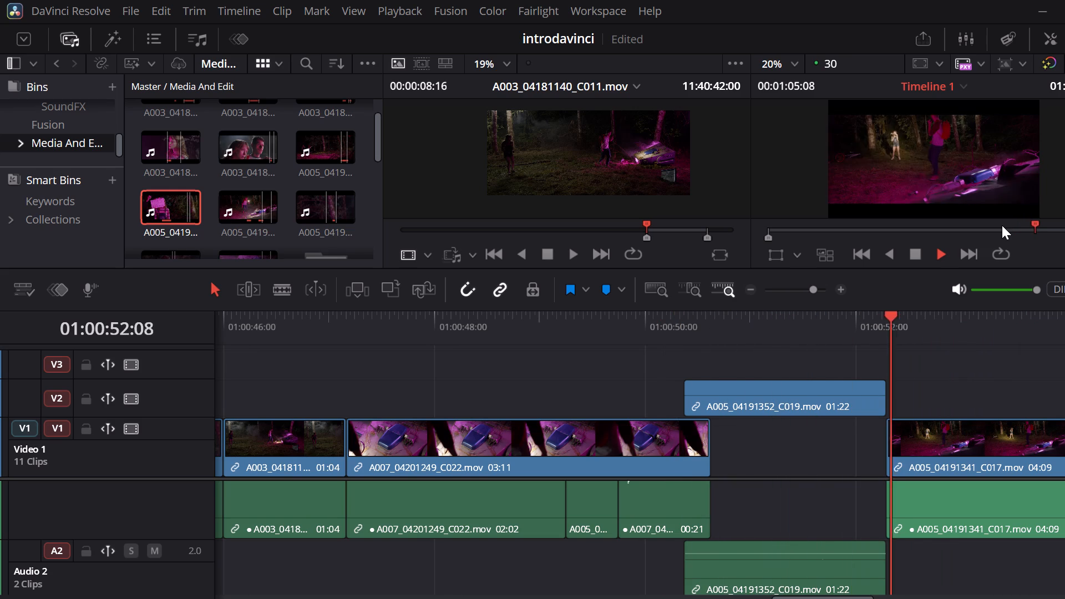
{"action": "key", "text": "space"}
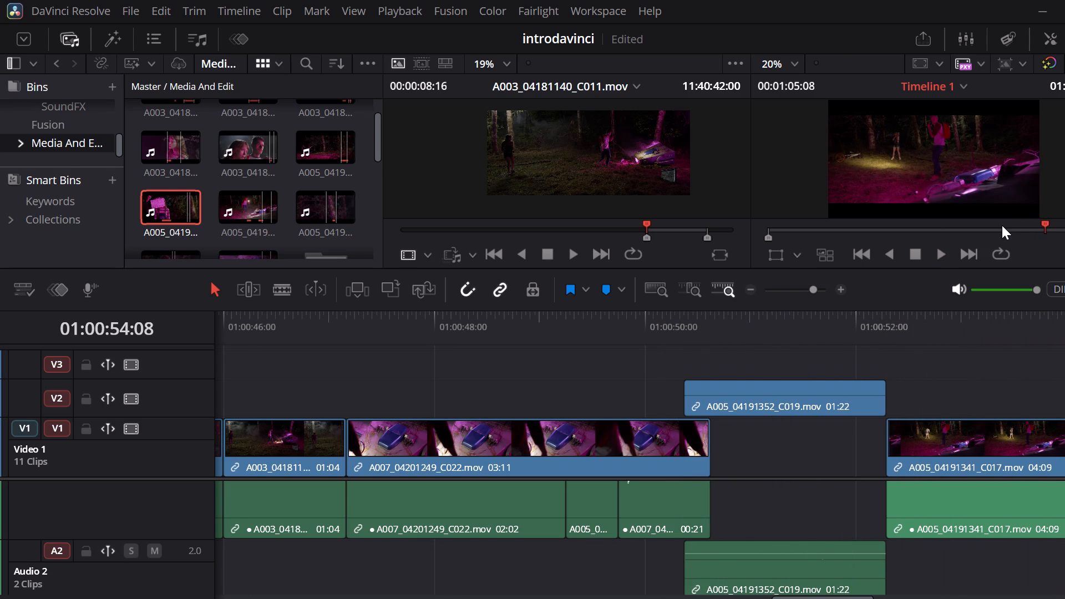
{"action": "left_click", "coordinate": [880, 318]}
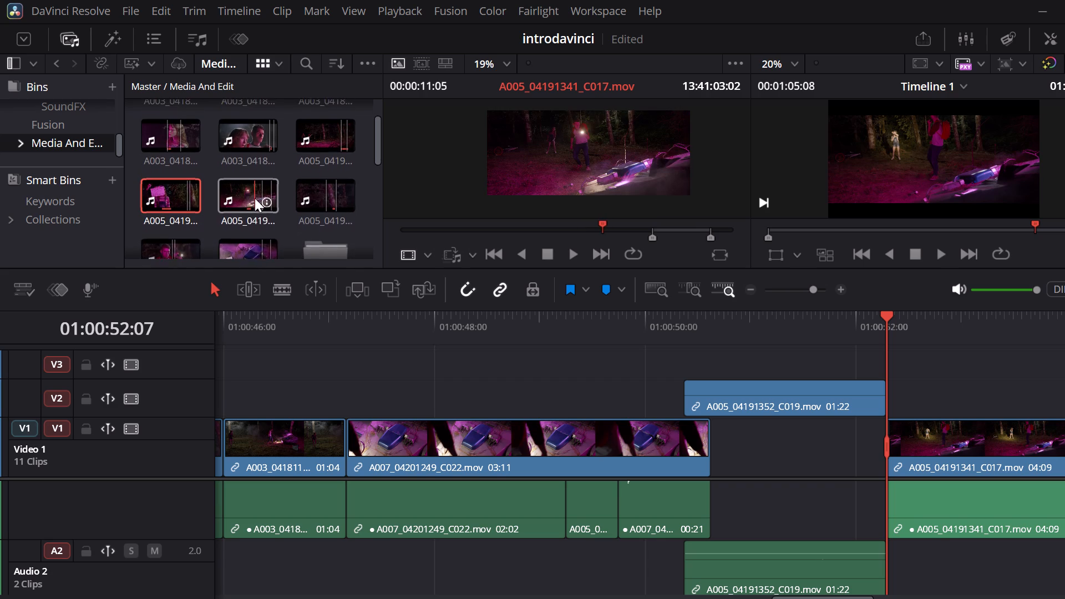
Load A005_04191258_C013.mov from the Media And Edit bin into the source viewer and play through the woman's throwing action.
{"action": "left_click", "coordinate": [172, 164]}
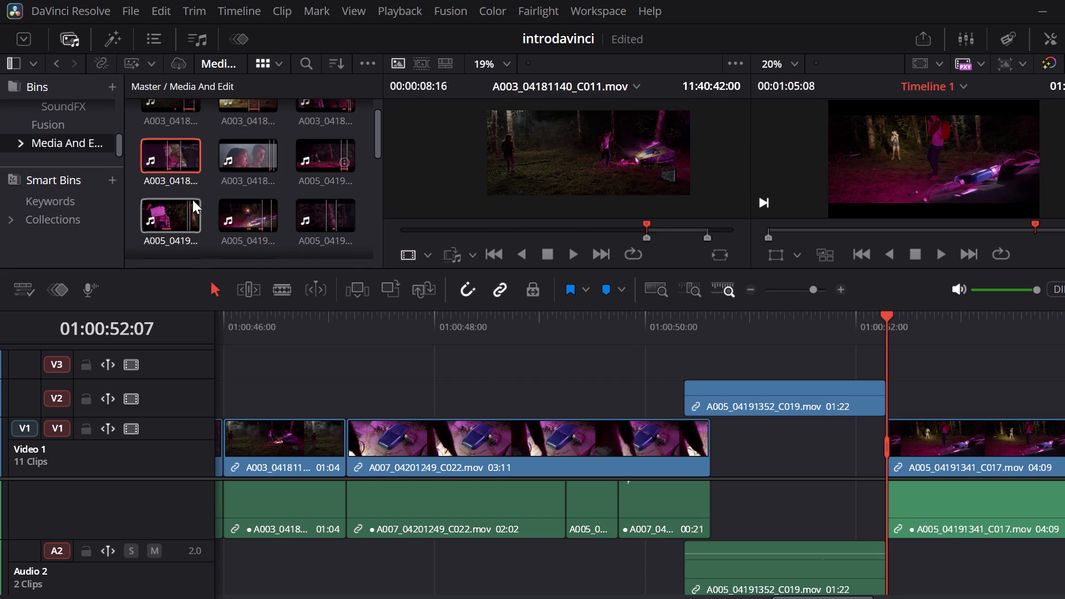
{"action": "left_click", "coordinate": [173, 207]}
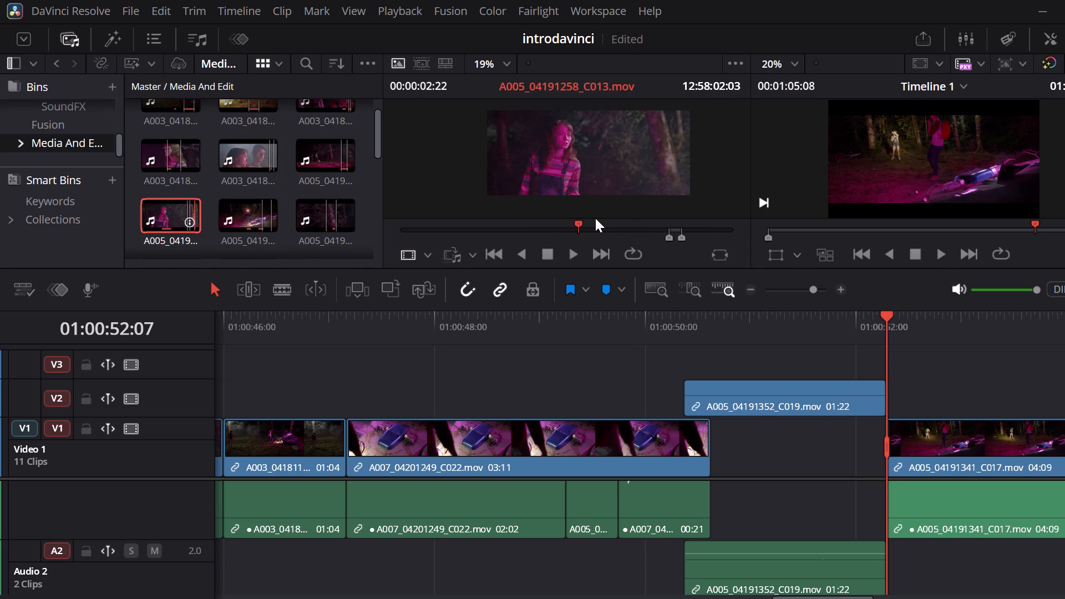
{"action": "key", "text": "space"}
{"action": "key", "text": "space"}
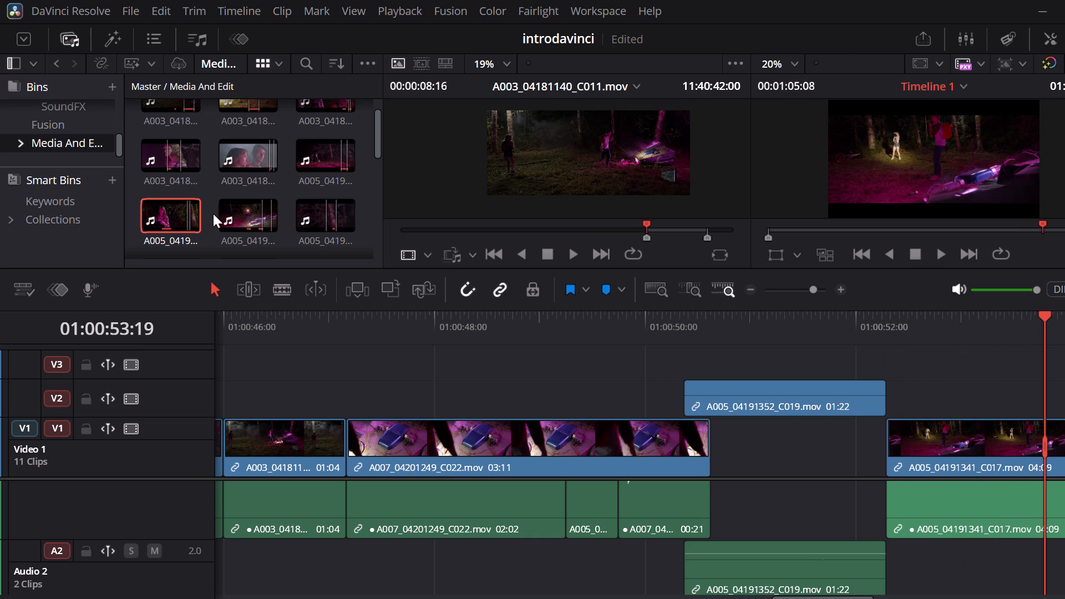
{"action": "double_click", "coordinate": [162, 208]}
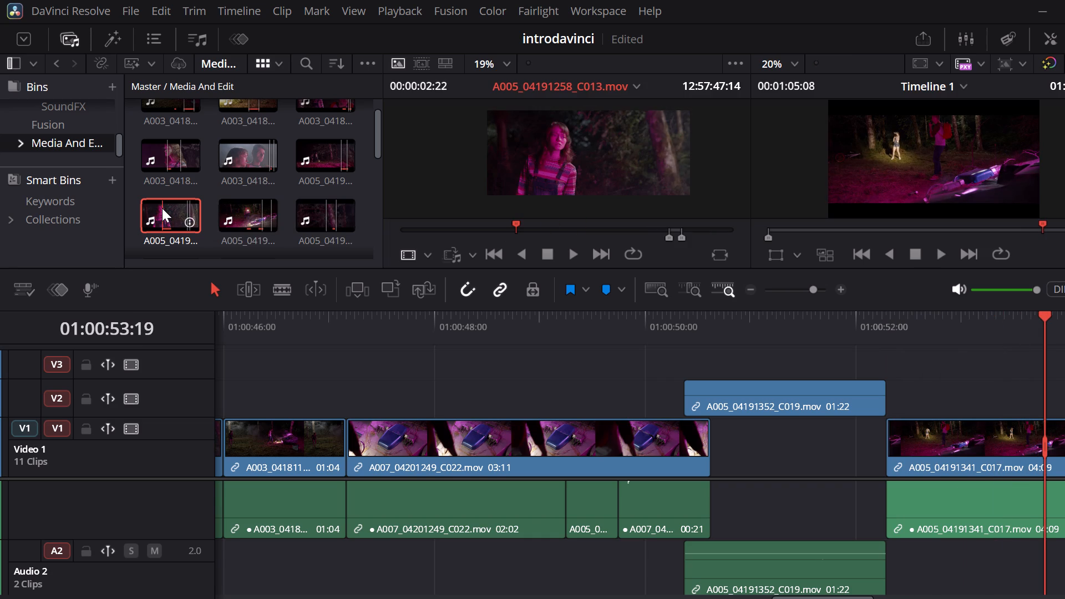
{"action": "double_click", "coordinate": [176, 217]}
{"action": "key", "text": "space"}
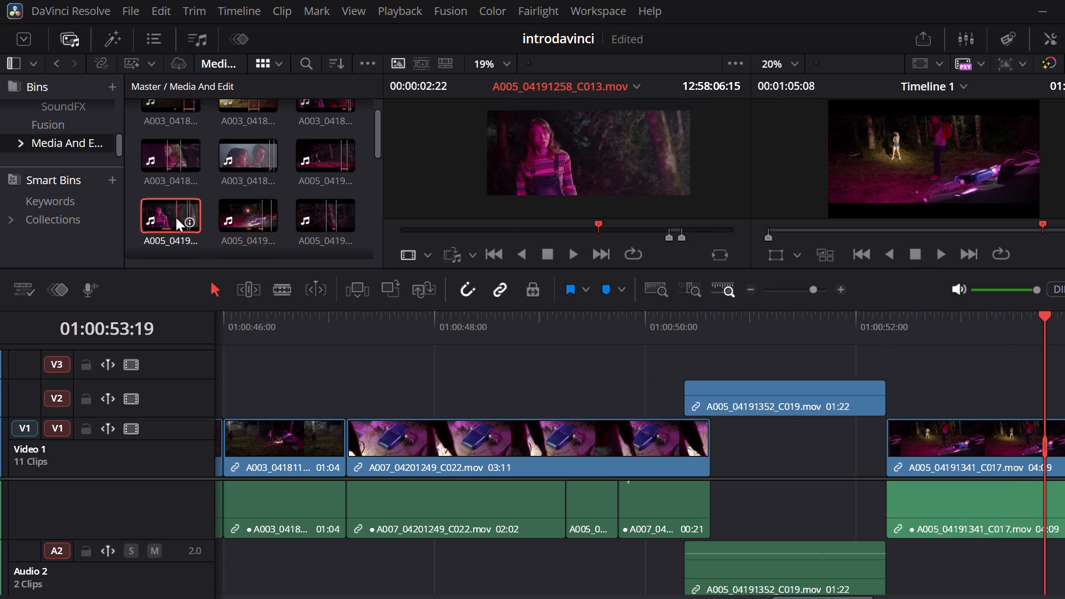
{"action": "key", "text": "space"}
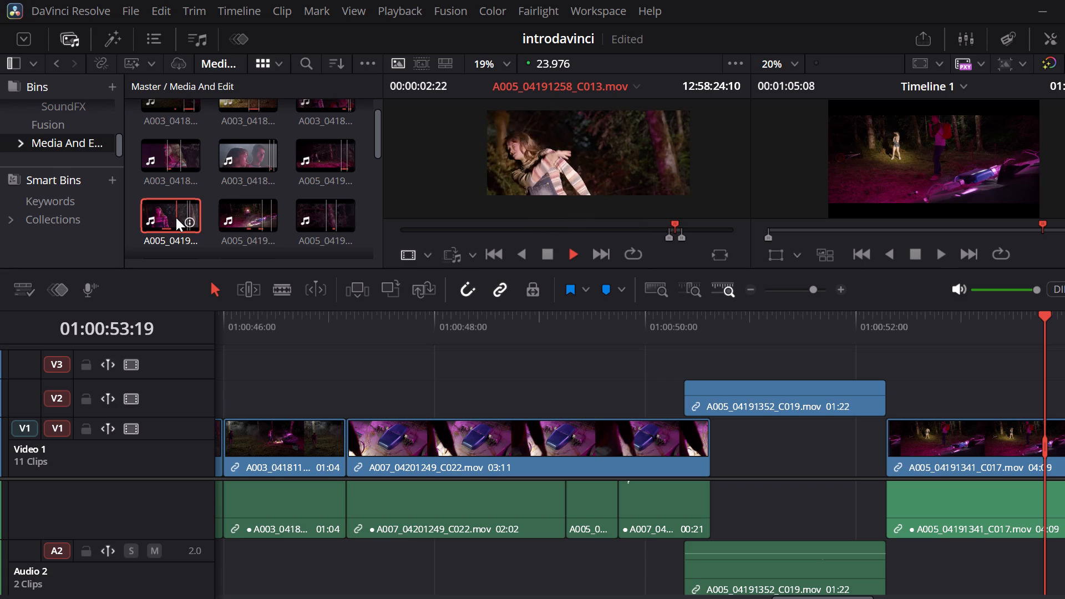
{"action": "key", "text": "space"}
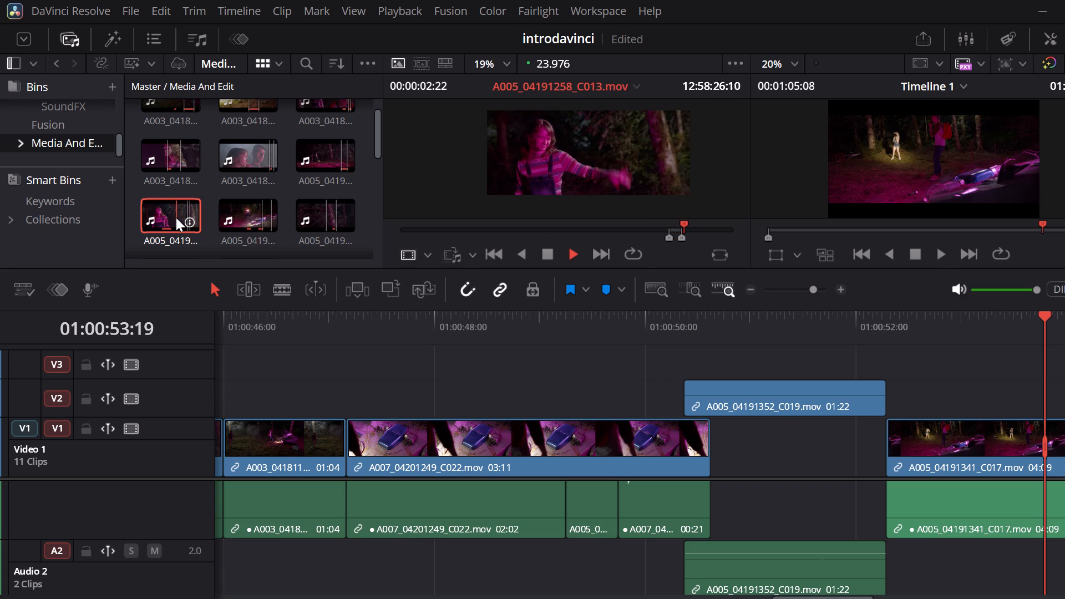
{"action": "key", "text": "space"}
{"action": "key", "text": "space"}
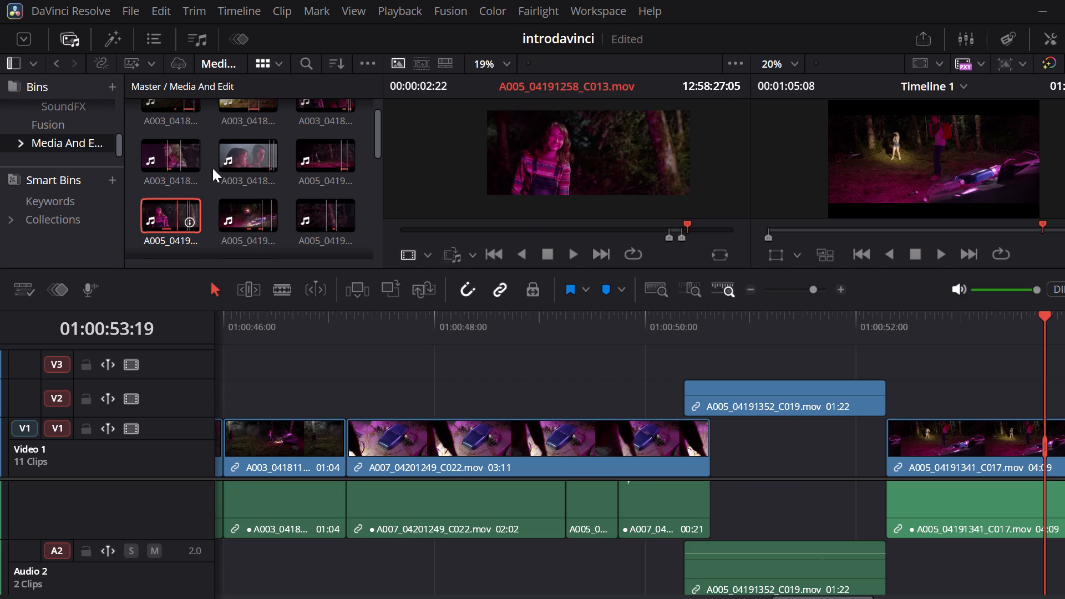
Mark a new Out point at 12:58:25:09 in source clip A005_04191258_C013.mov during the arm movement, for a marked duration of 02:09.
{"action": "left_click", "coordinate": [678, 220]}
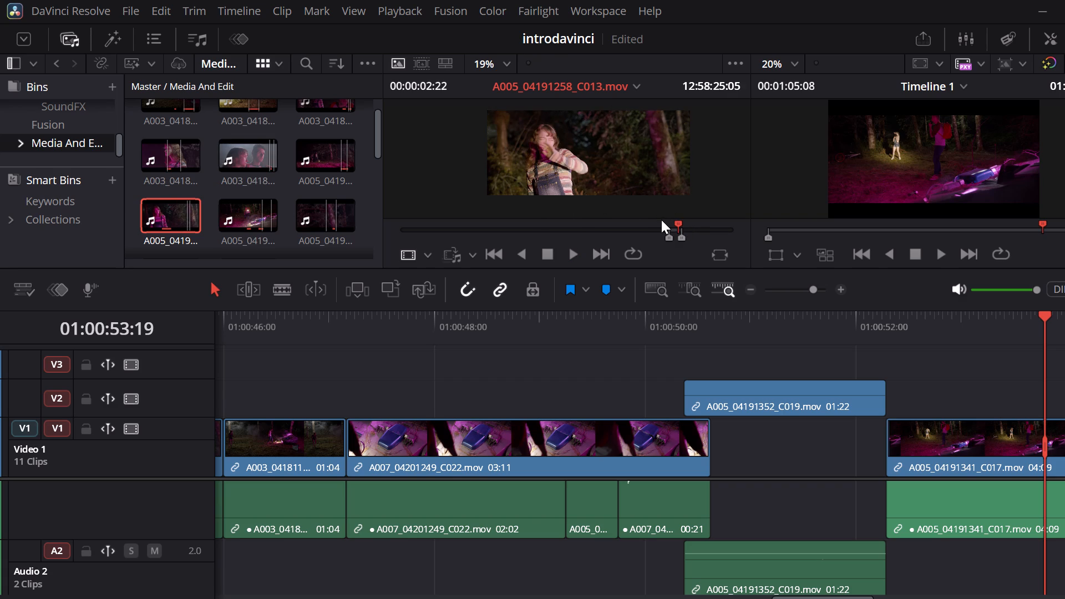
{"action": "left_click", "coordinate": [667, 221]}
{"action": "left_click", "coordinate": [682, 222]}
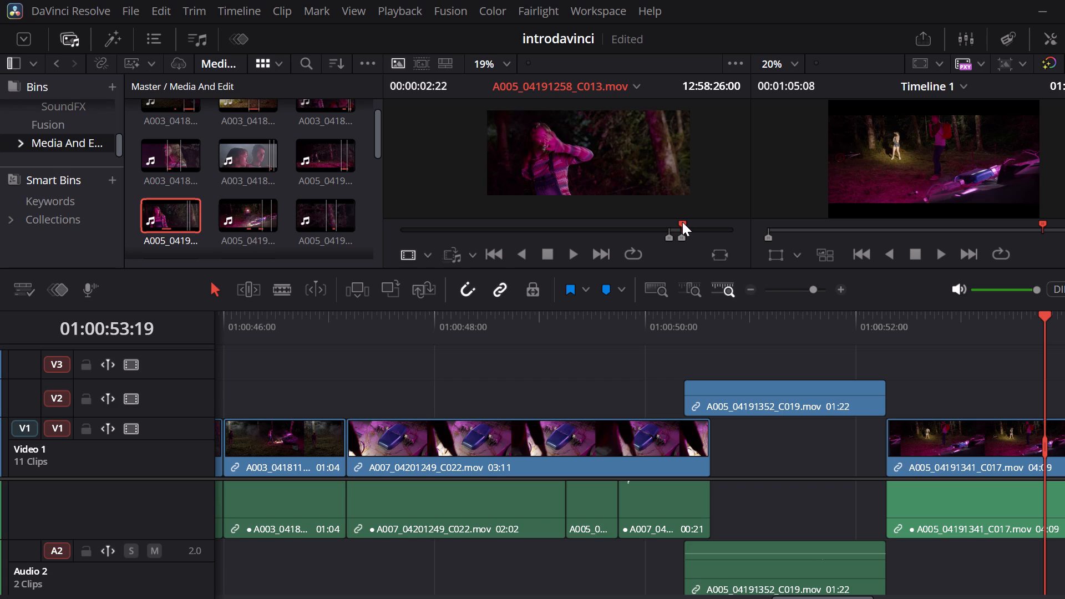
{"action": "key", "text": "Left"}
{"action": "key", "text": "Left"}
{"action": "key", "text": "Left"}
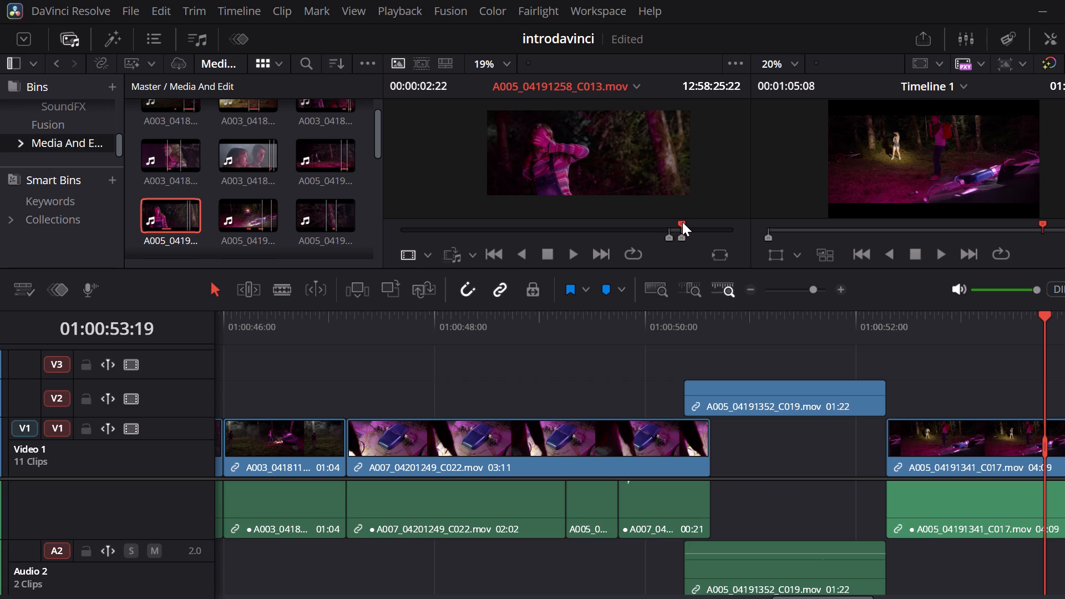
{"action": "key", "text": "Left"}
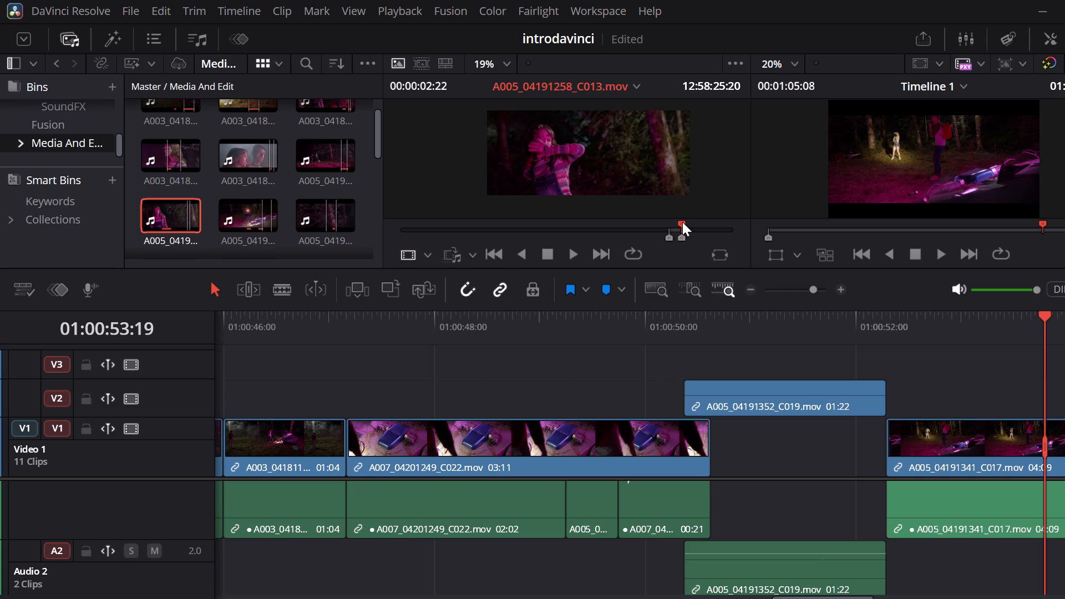
{"action": "key", "text": "Left"}
{"action": "key", "text": "Left"}
{"action": "key", "text": "Left"}
{"action": "key", "text": "Left"}
{"action": "key", "text": "Left"}
{"action": "key", "text": "Left"}
{"action": "key", "text": "Left"}
{"action": "key", "text": "Left"}
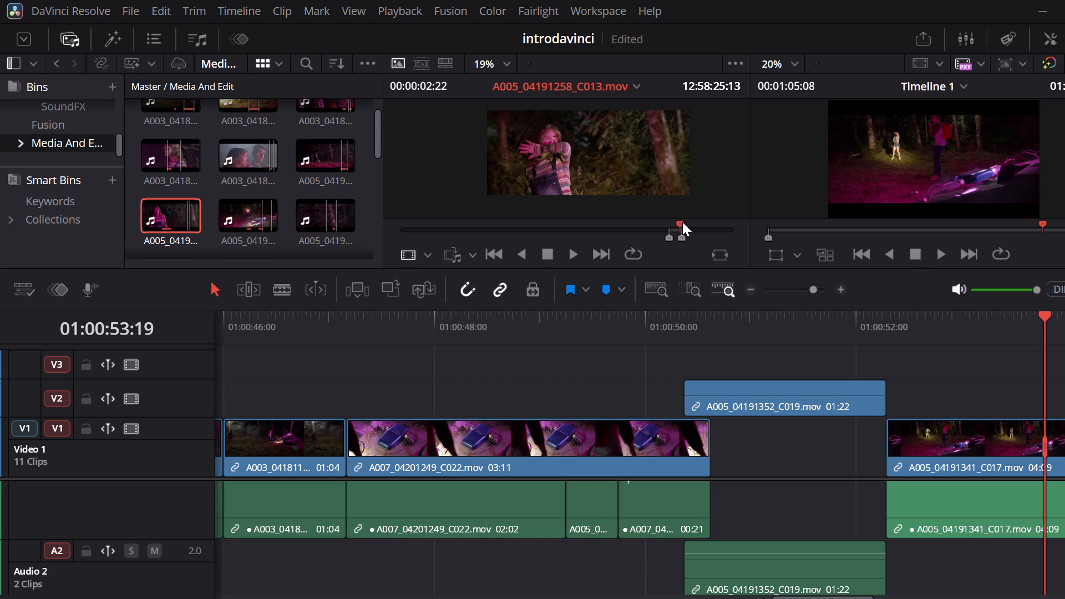
{"action": "key", "text": "Left"}
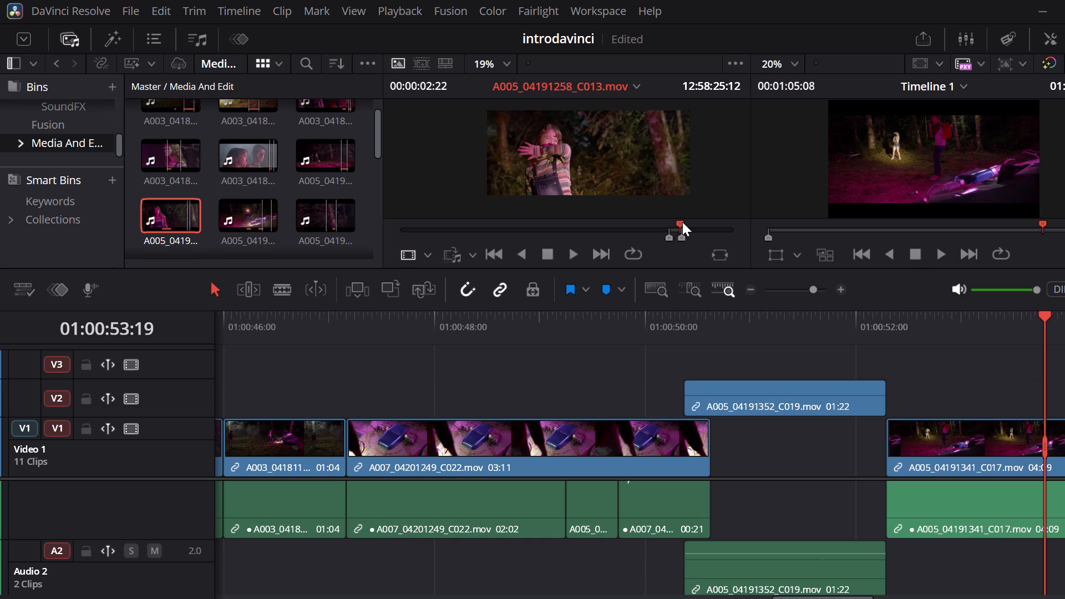
{"action": "key", "text": "Left"}
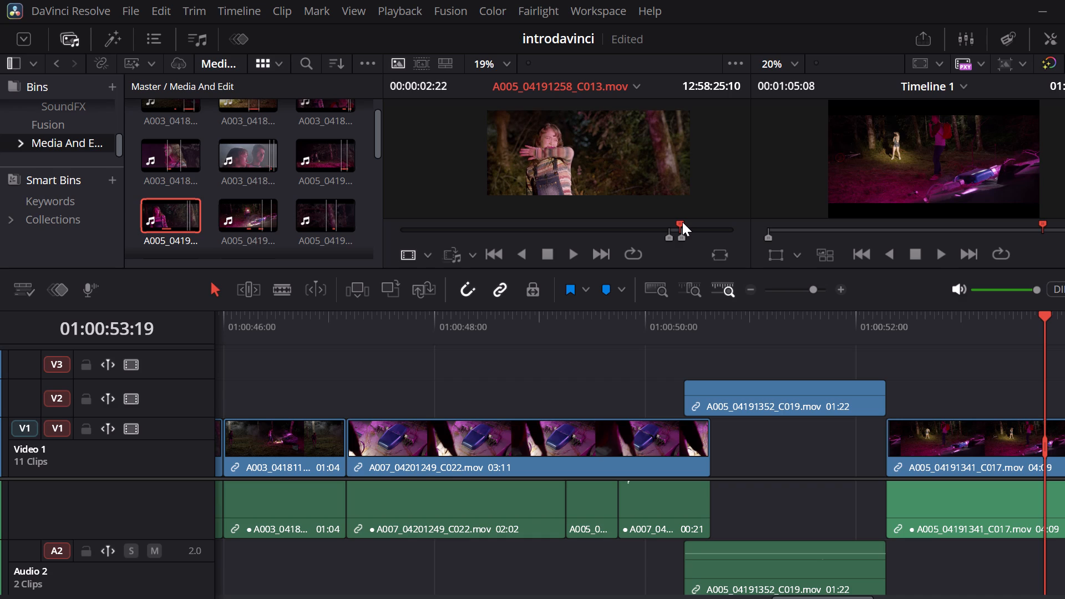
{"action": "key", "text": "Left"}
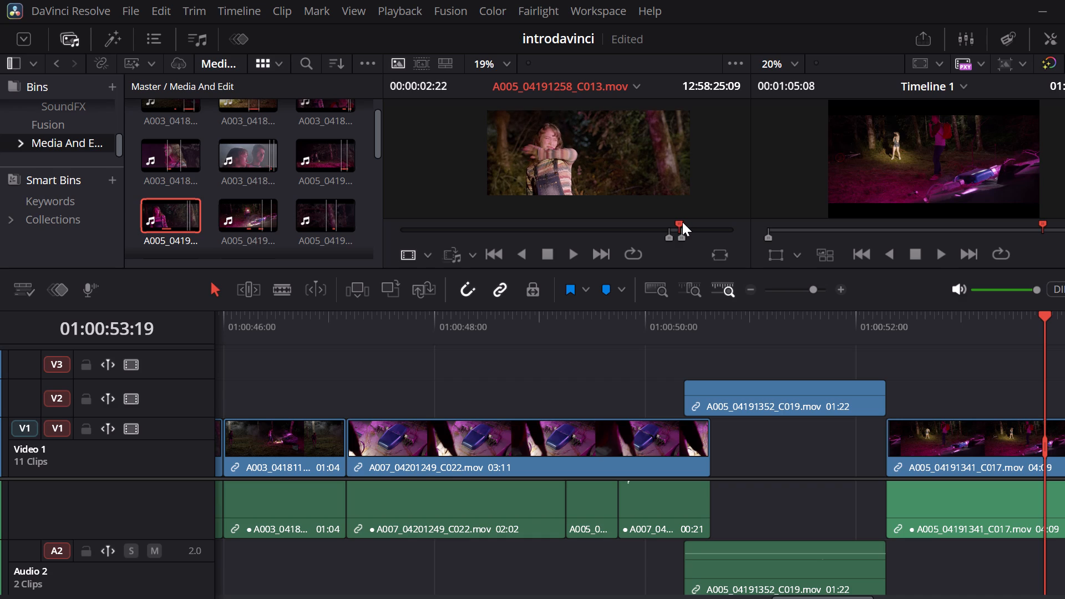
{"action": "key", "text": "Left"}
{"action": "key", "text": "Right"}
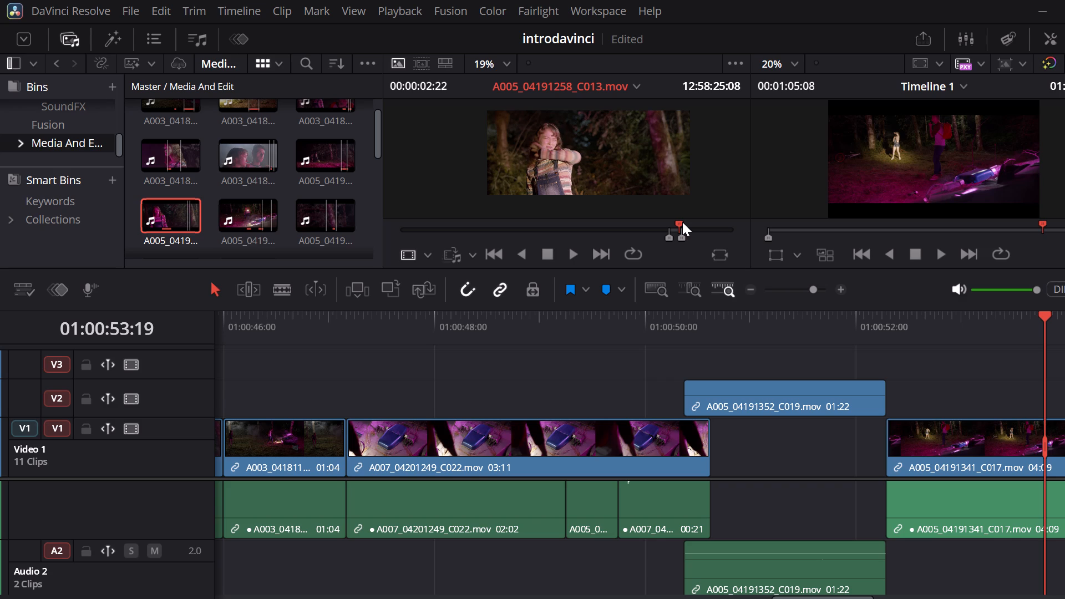
{"action": "key", "text": "o"}
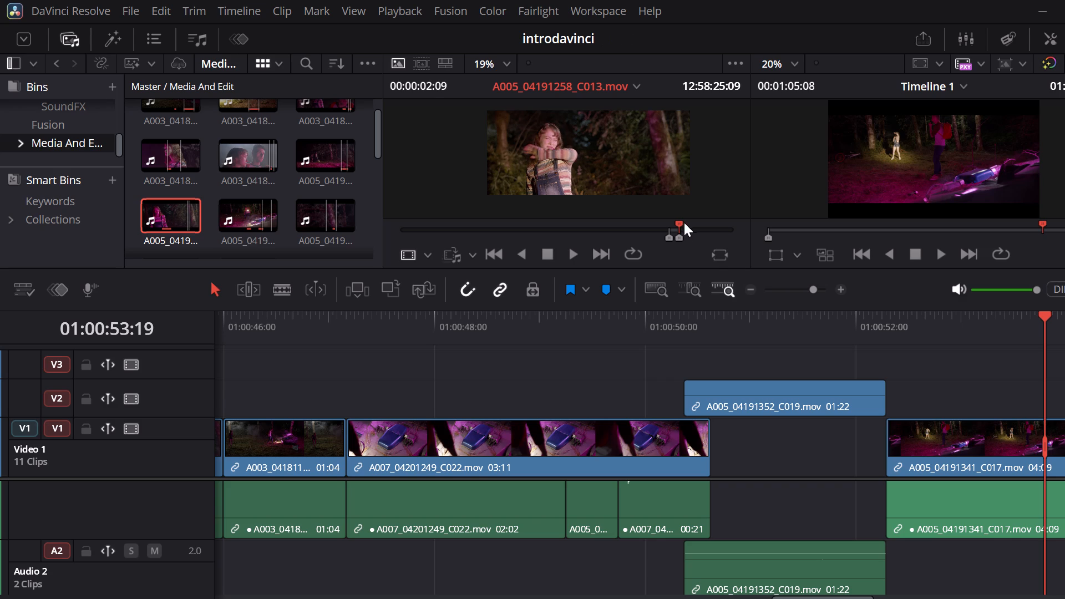
Preview A005_04191258_C013.mov past its Out point and replay the Timeline 1 cut from A005_04191352_C019.mov to A005_04191341_C017.mov to compare the action.
{"action": "scroll", "coordinate": [759, 393], "scroll_direction": "left", "scroll_amount": 1}
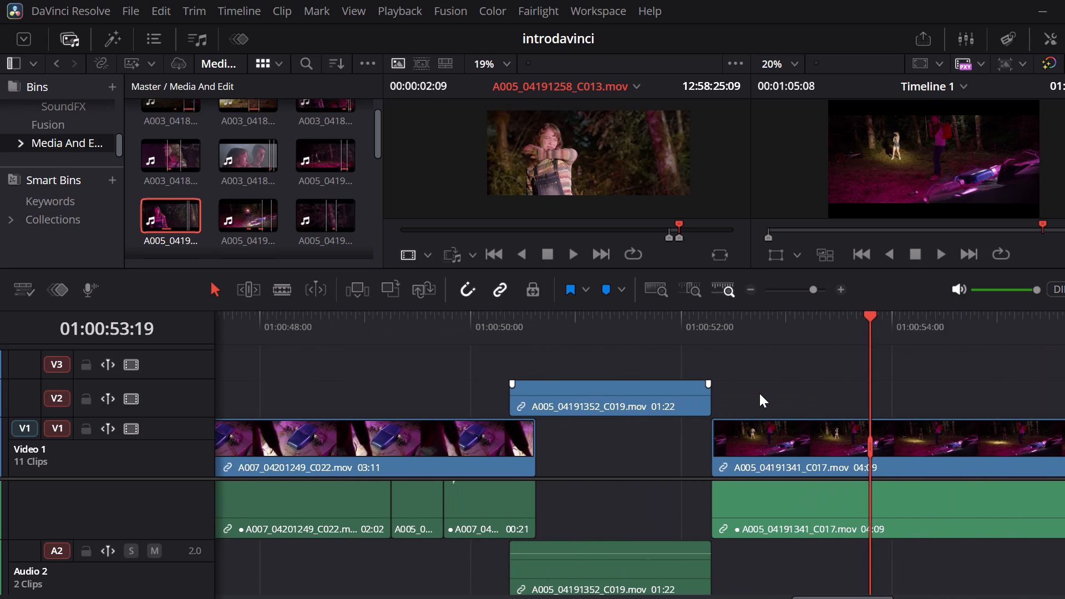
{"action": "key", "text": "space"}
{"action": "key", "text": "space"}
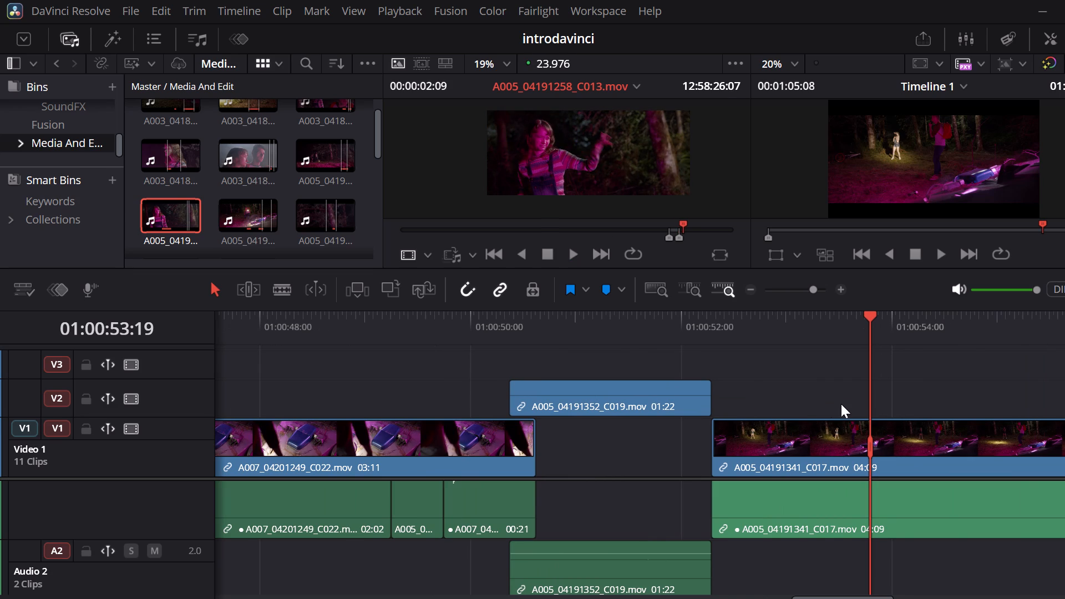
{"action": "left_click", "coordinate": [764, 315]}
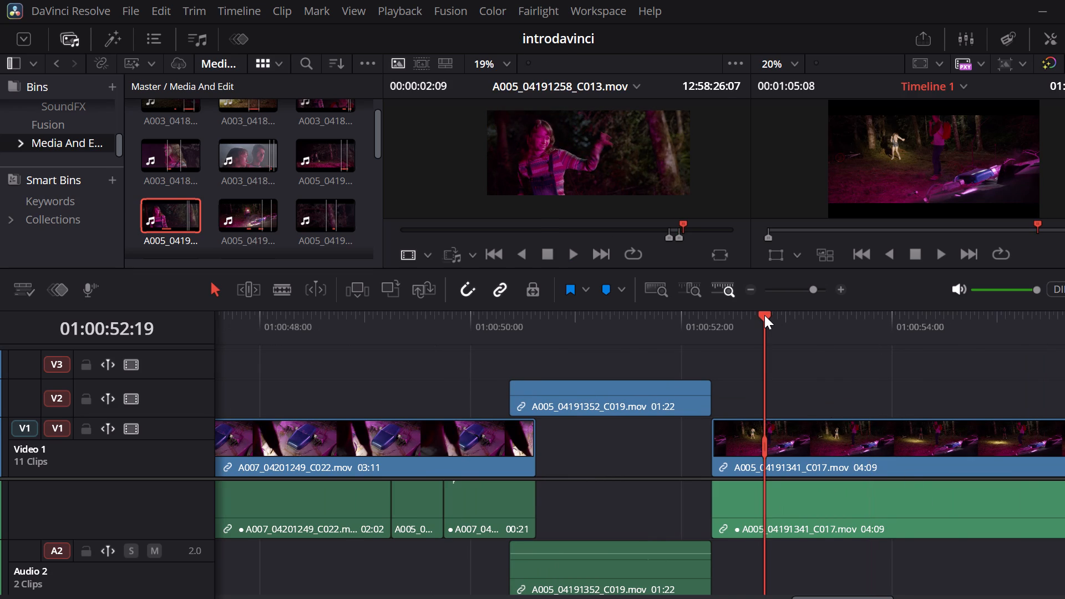
{"action": "key", "text": "space"}
{"action": "left_click", "coordinate": [708, 317]}
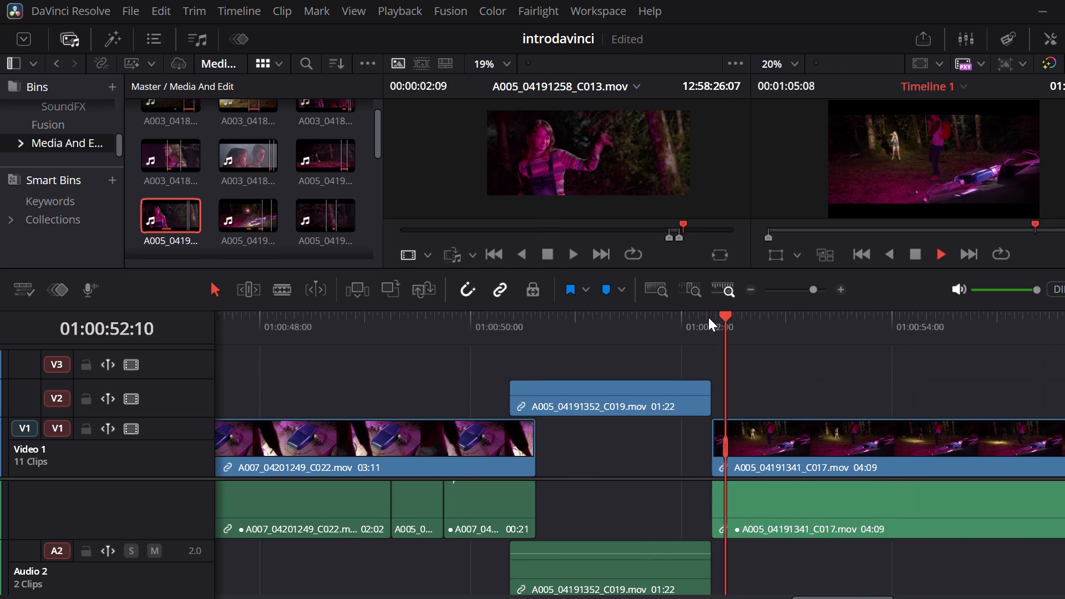
{"action": "key", "text": "space"}
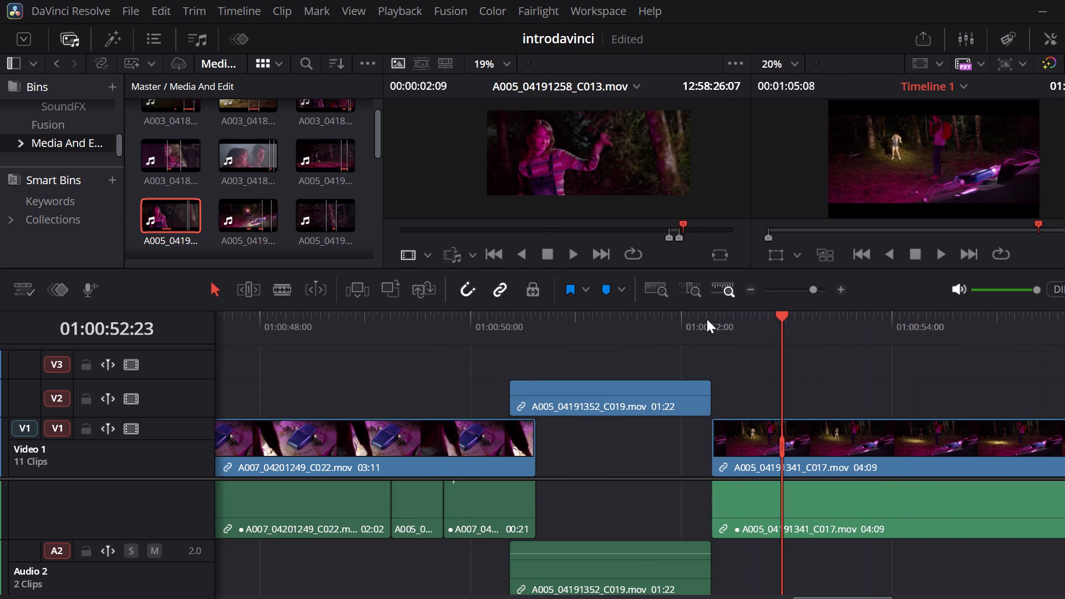
{"action": "left_click", "coordinate": [683, 321]}
{"action": "key", "text": "space"}
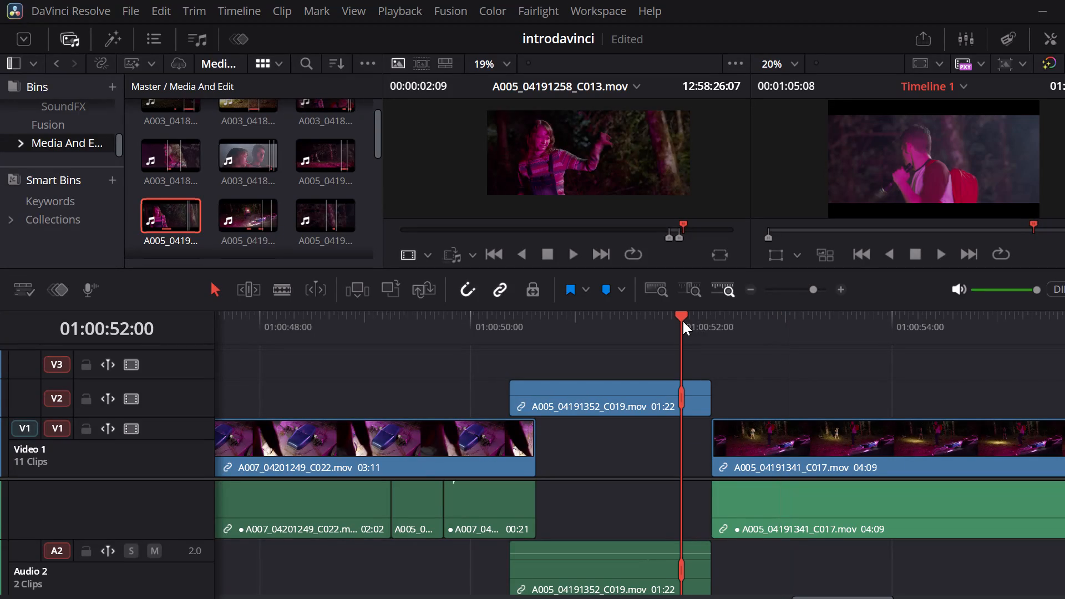
{"action": "key", "text": "space"}
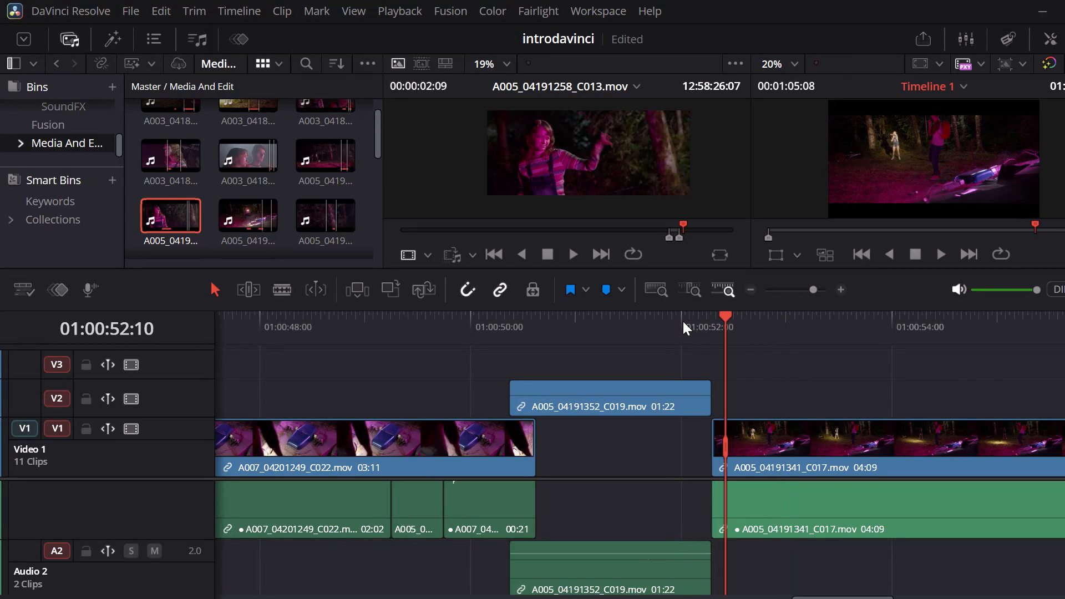
Replay A005_04191258_C013.mov in the source viewer from before its In point to well past its Out point, pausing to study the woman's movements.
{"action": "left_click", "coordinate": [663, 221]}
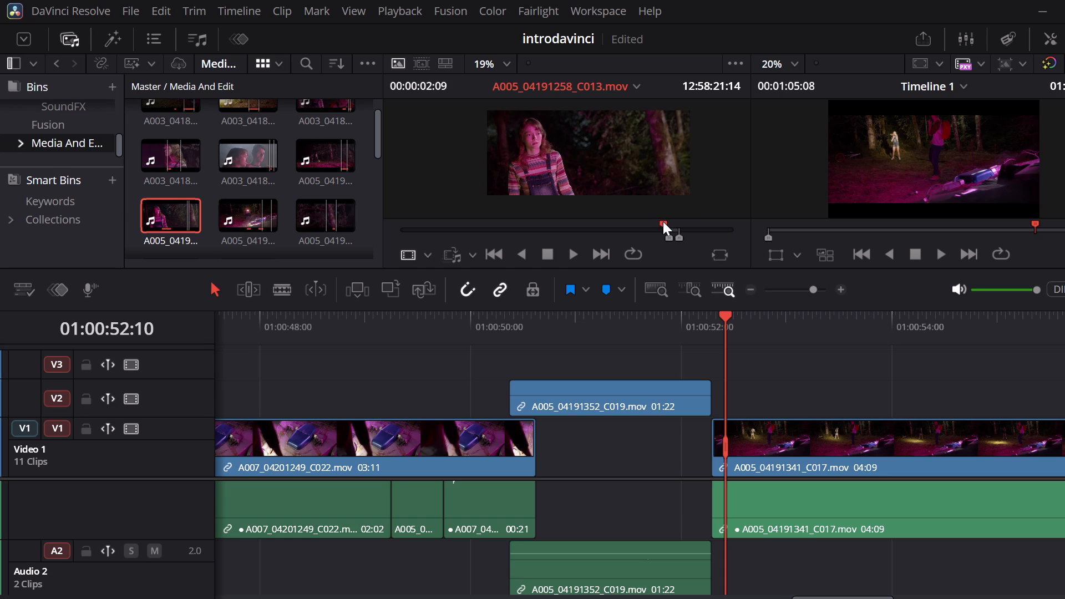
{"action": "key", "text": "space"}
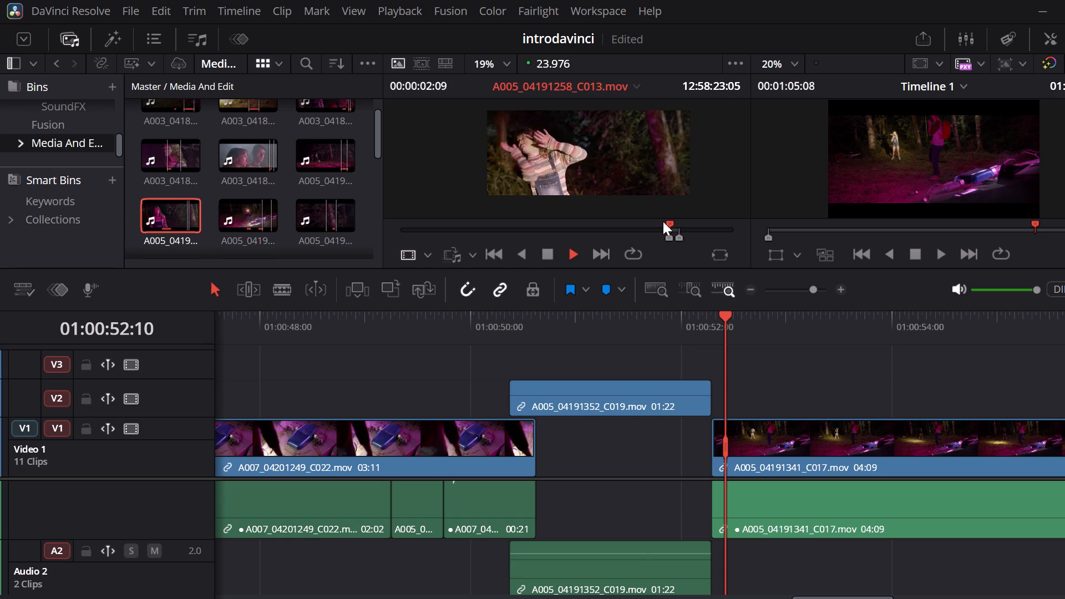
{"action": "key", "text": "space"}
{"action": "key", "text": "space"}
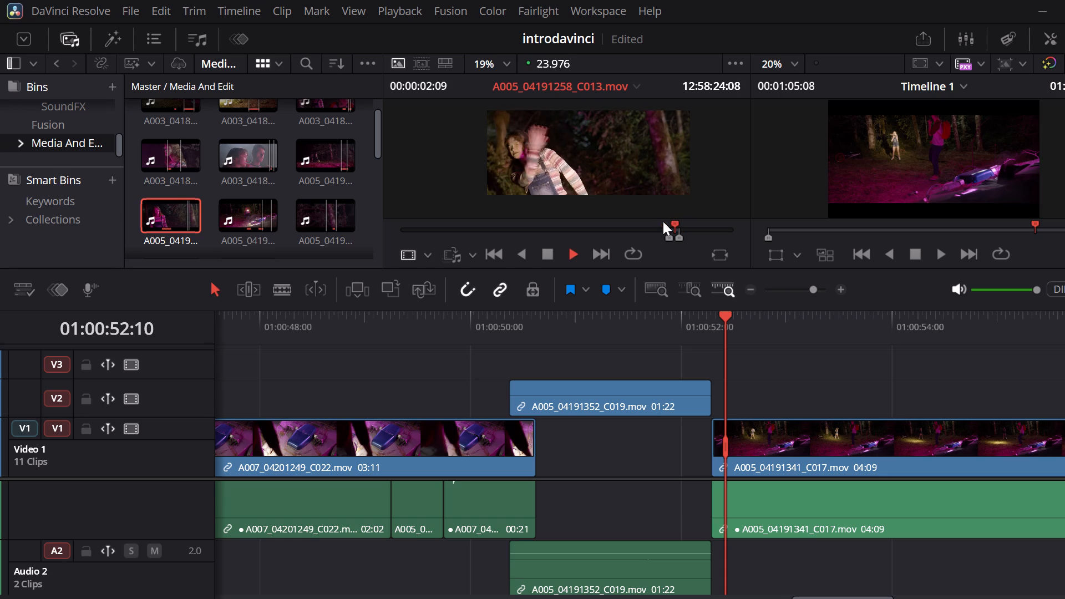
{"action": "key", "text": "space"}
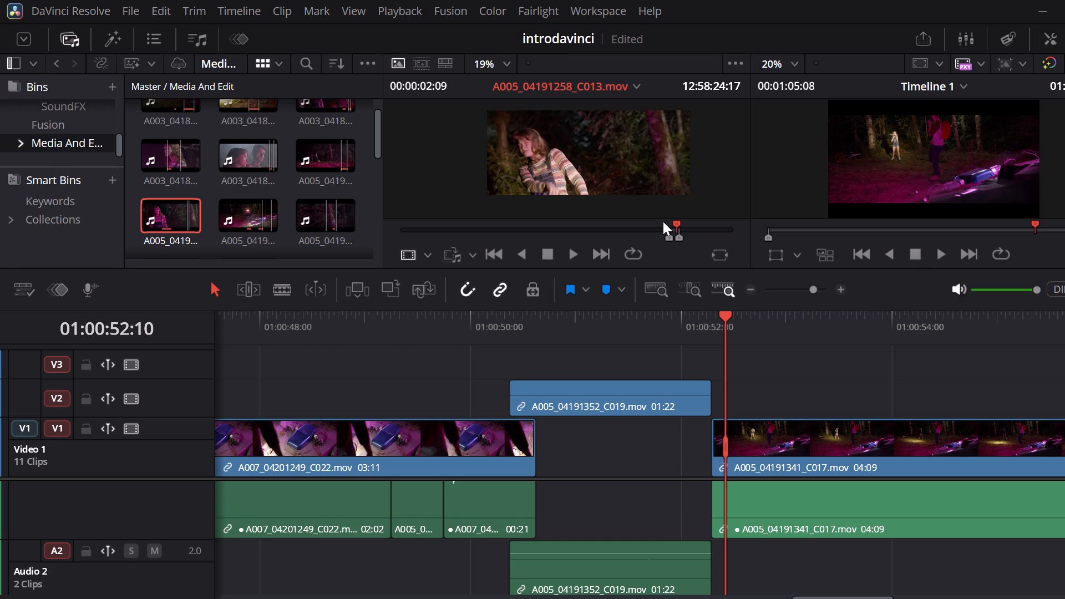
{"action": "key", "text": "space"}
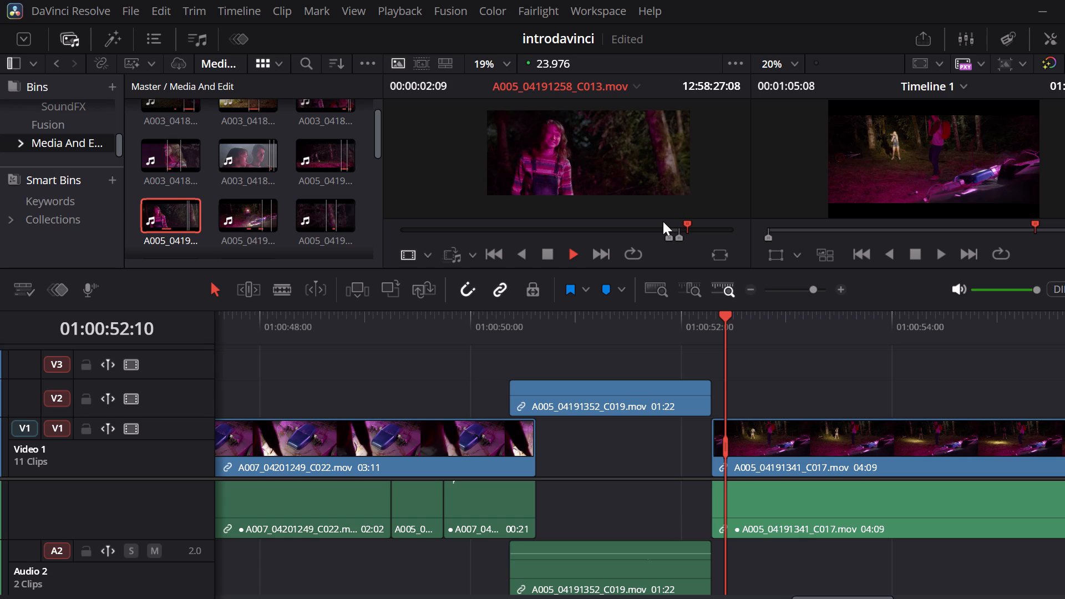
{"action": "key", "text": "space"}
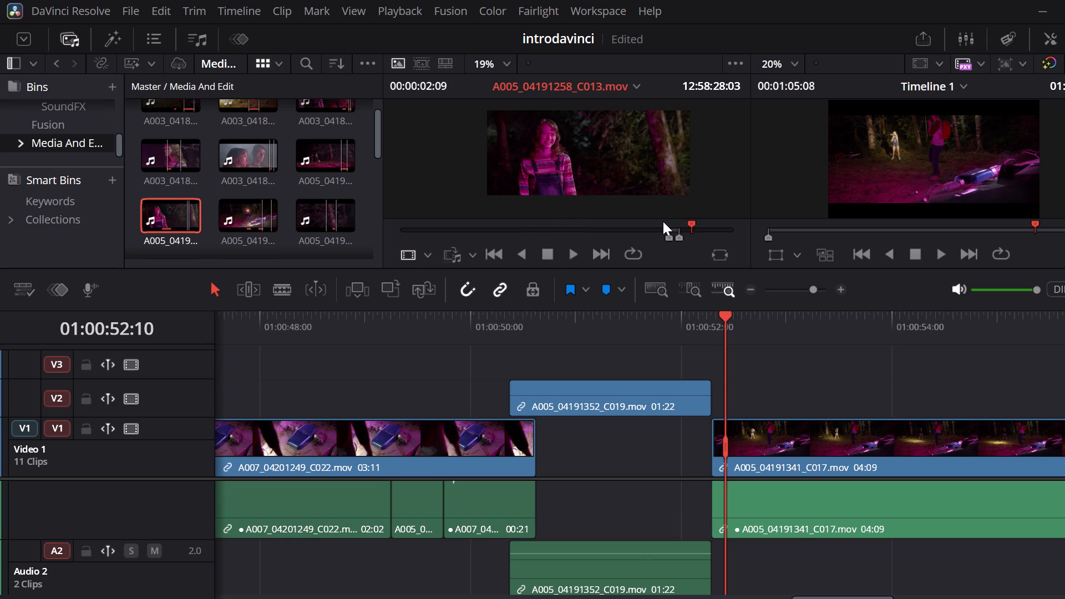
{"action": "key", "text": "space"}
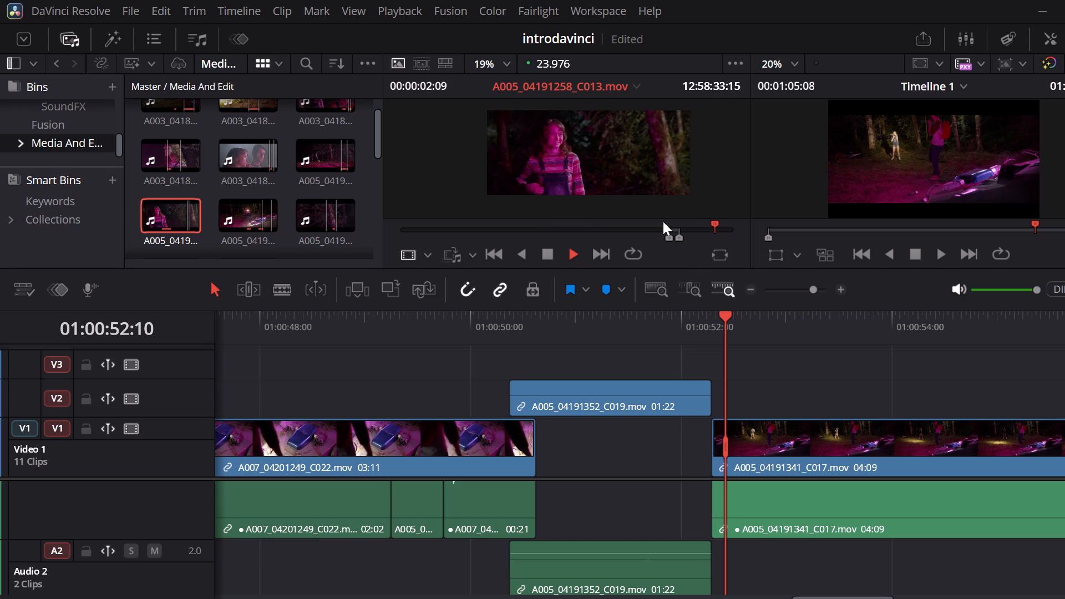
{"action": "key", "text": "space"}
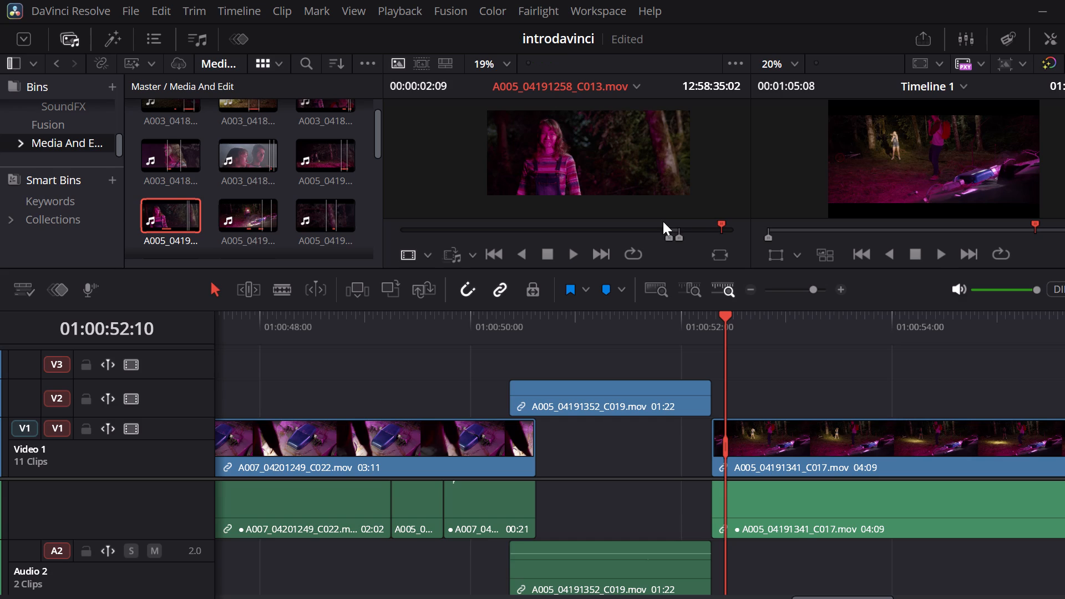
Play the start of A005_04191341_C017.mov on Timeline 1 from 01:00:52:07 to study the woman's action, returning the playhead to 01:00:52:12.
{"action": "left_click", "coordinate": [713, 338]}
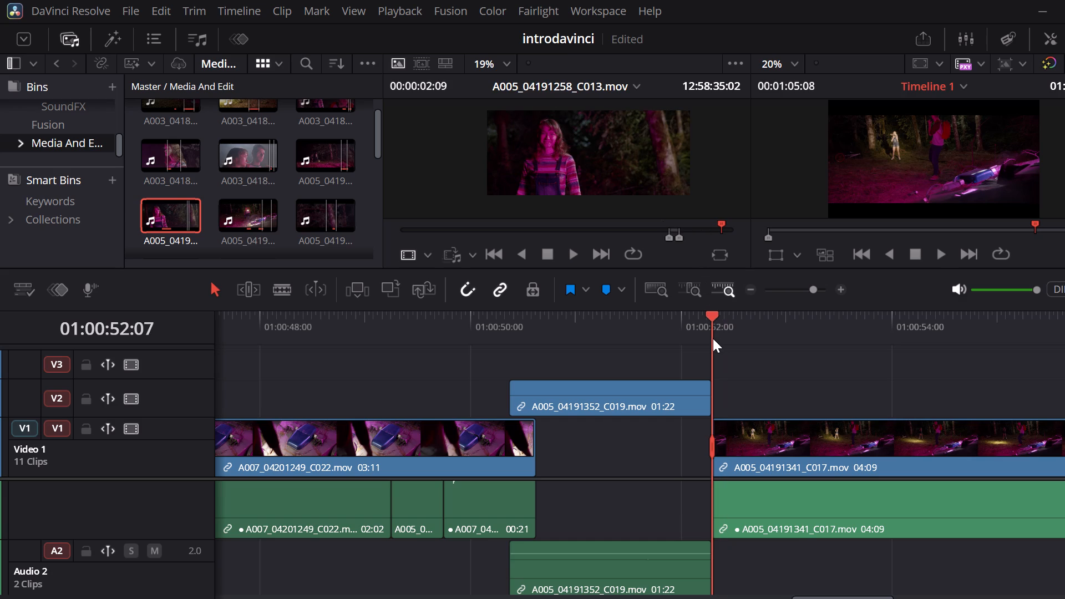
{"action": "key", "text": "space"}
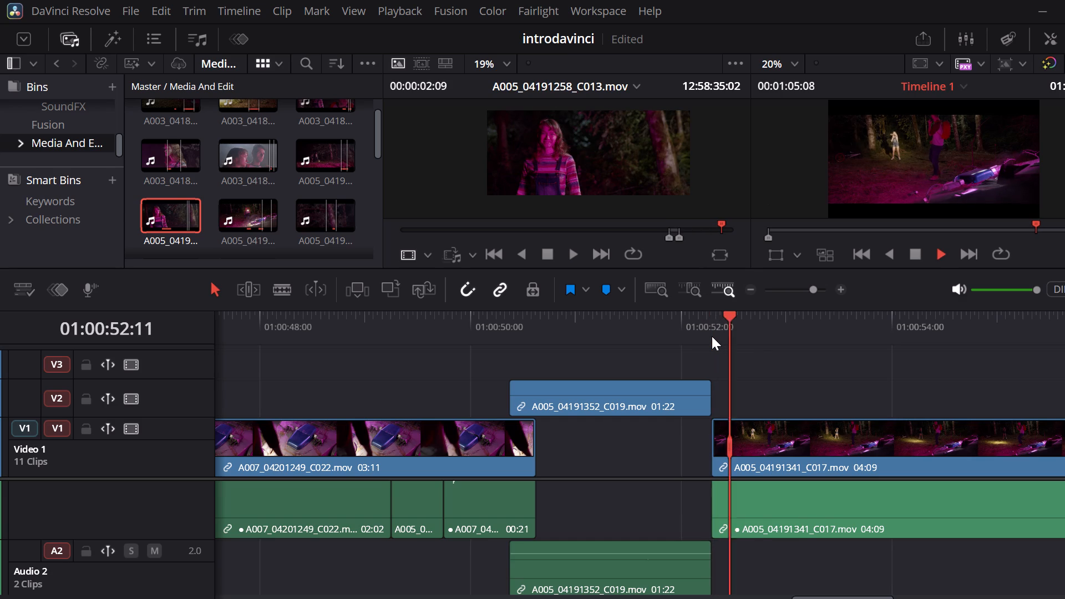
{"action": "key", "text": "space"}
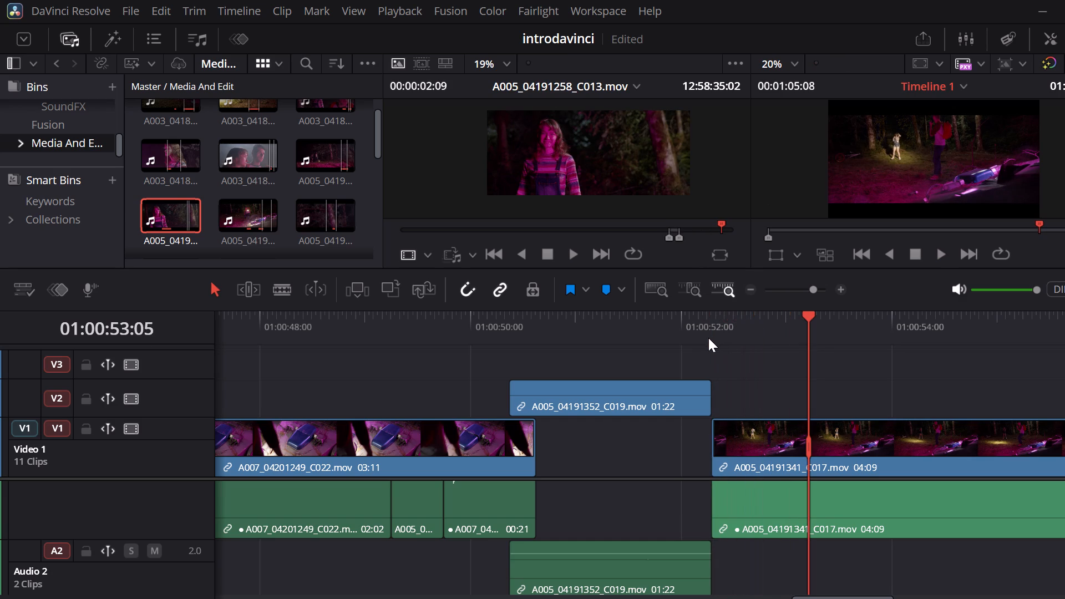
{"action": "key", "text": "space"}
{"action": "key", "text": "space"}
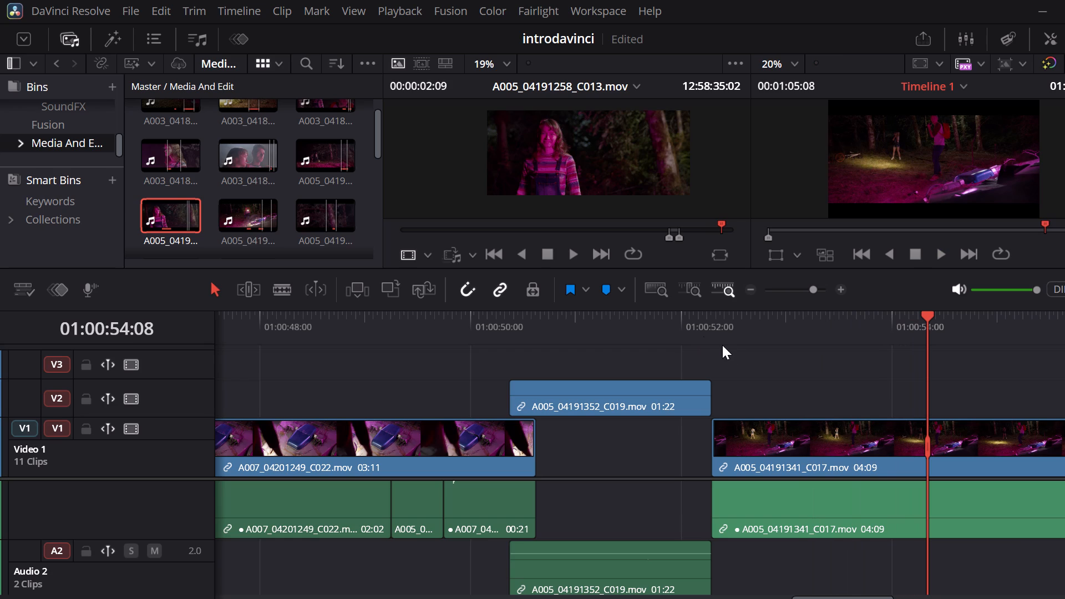
{"action": "left_click", "coordinate": [732, 326]}
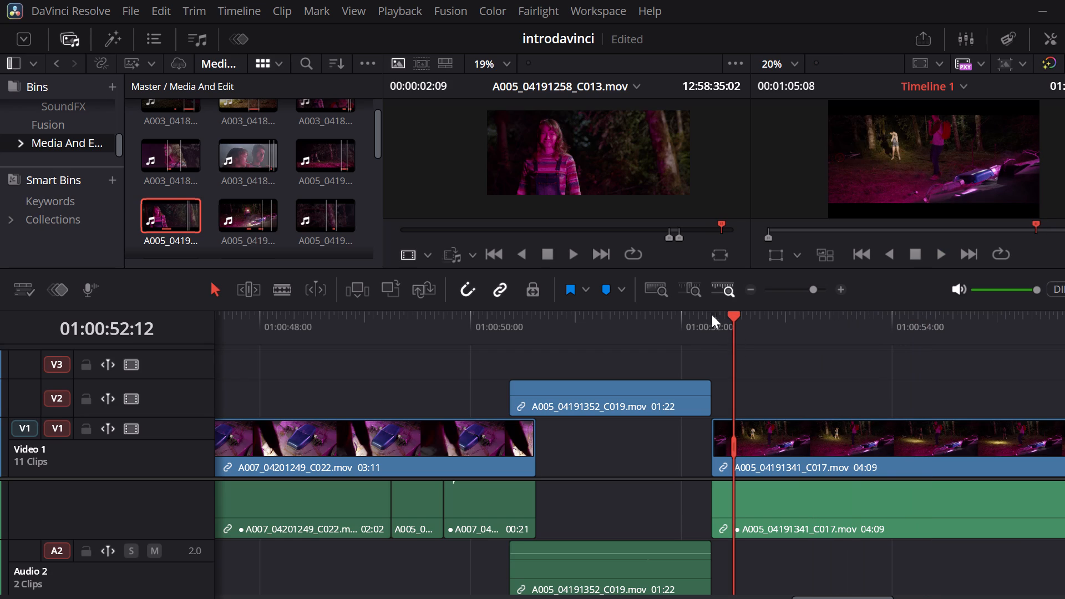
Compare the throwing gesture in A005_04191258_C013.mov in short bursts from about 12:58:22:13 with the timeline action from 01:00:52:12.
{"action": "left_click", "coordinate": [667, 222]}
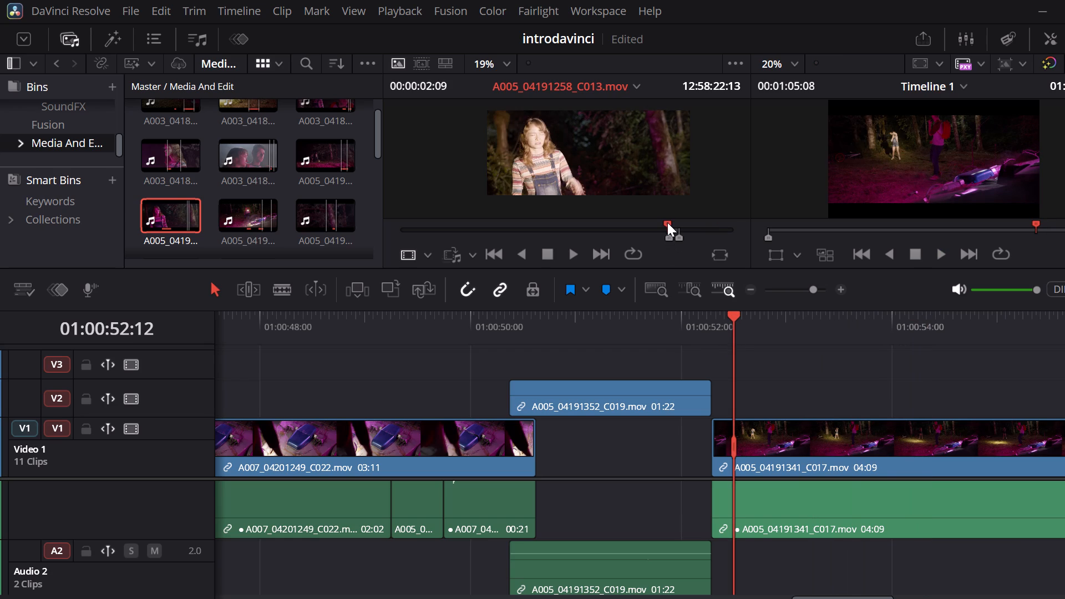
{"action": "key", "text": "space"}
{"action": "key", "text": "space"}
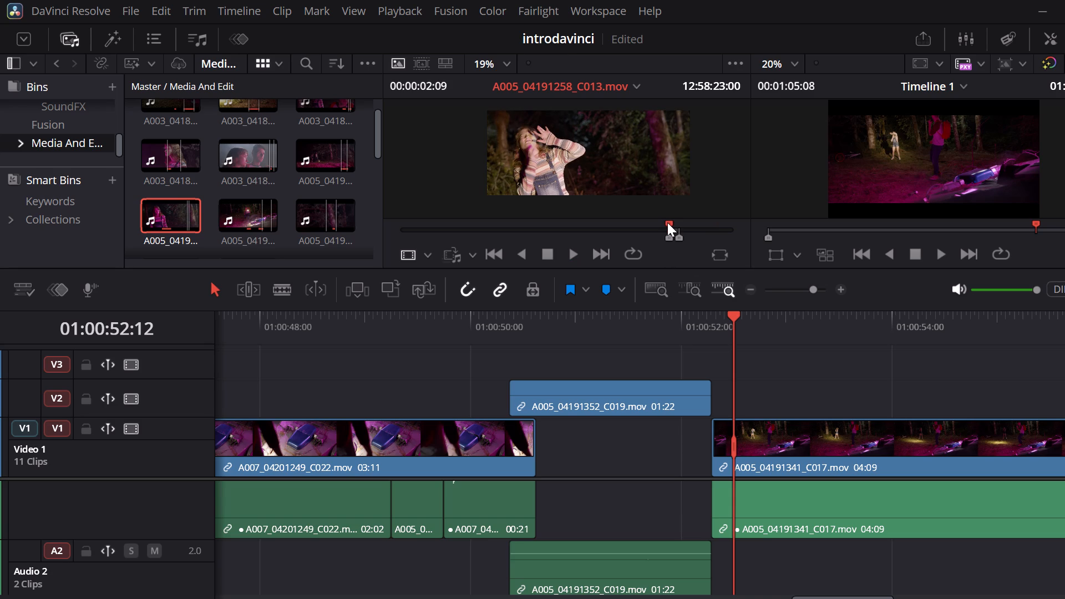
{"action": "key", "text": "space"}
{"action": "key", "text": "space"}
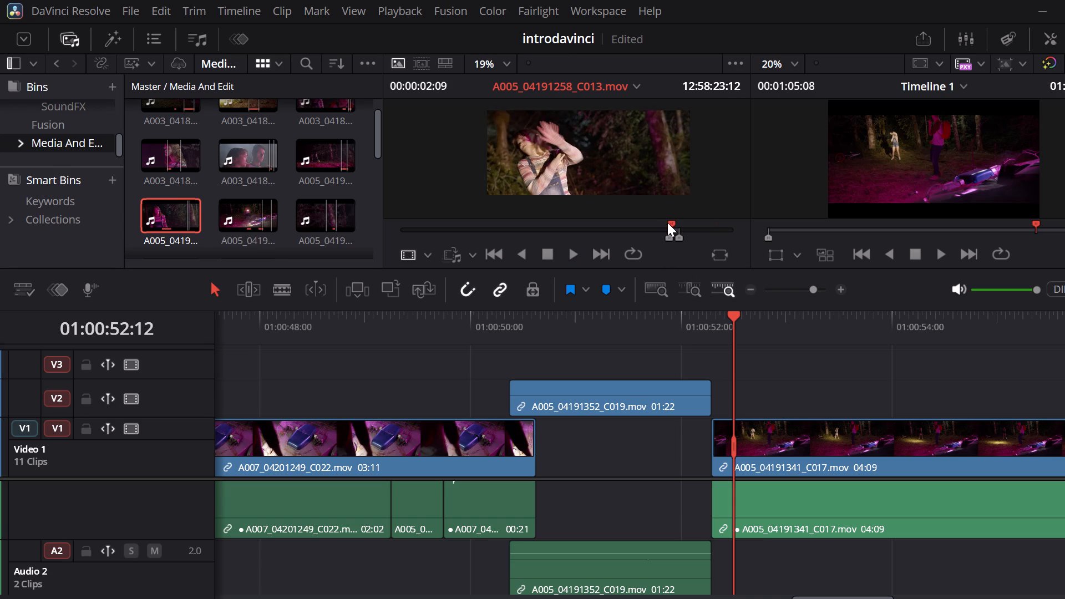
{"action": "key", "text": "space"}
{"action": "key", "text": "space"}
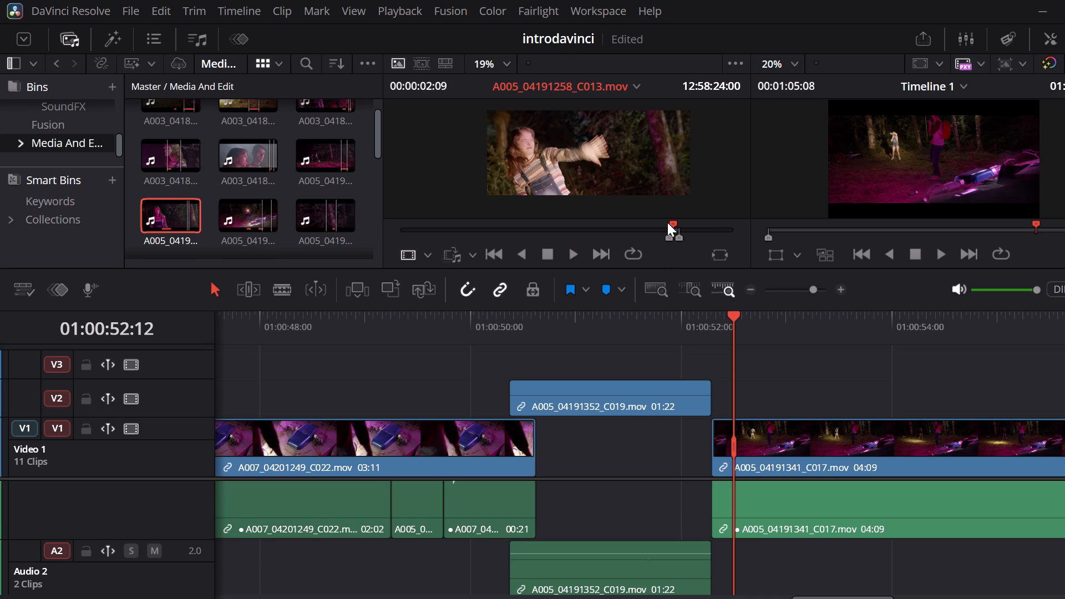
{"action": "key", "text": "space"}
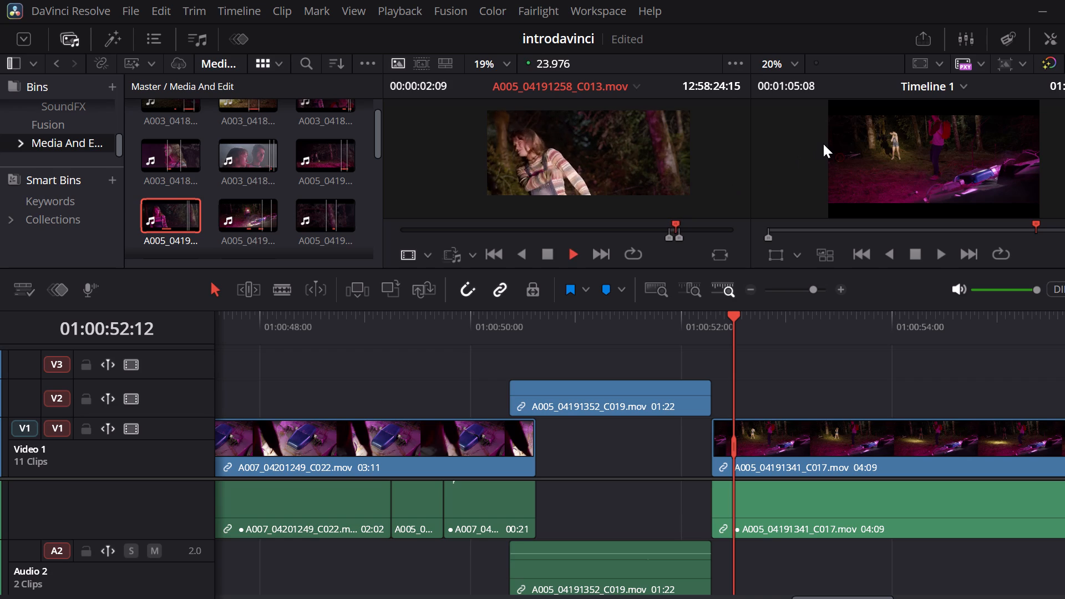
{"action": "key", "text": "space"}
{"action": "left_click", "coordinate": [869, 158]}
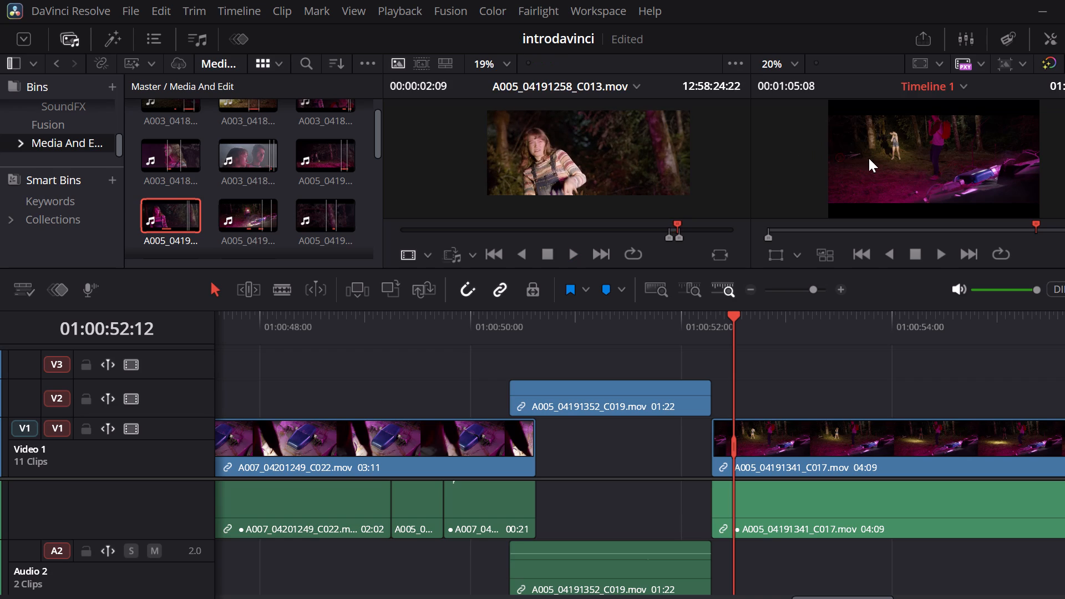
{"action": "key", "text": "space"}
{"action": "key", "text": "space"}
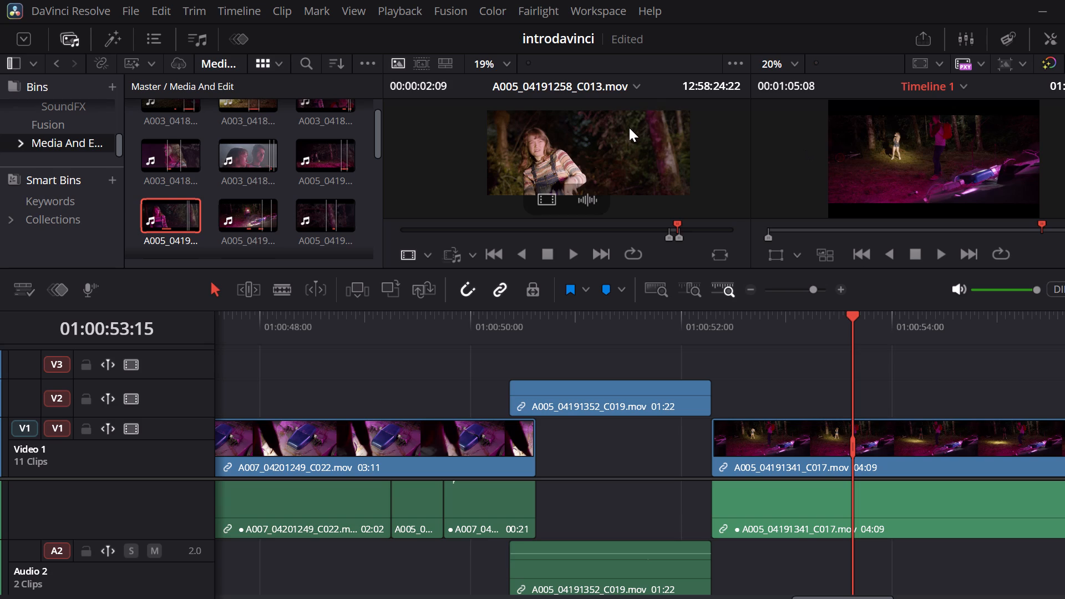
Place the marked 02:09 section of A005_04191258_C013.mov on V2, starting shortly after the beginning of A005_04191341_C017.mov on V1.
{"action": "left_click_drag", "start_coordinate": [629, 133], "coordinate": [789, 429]}
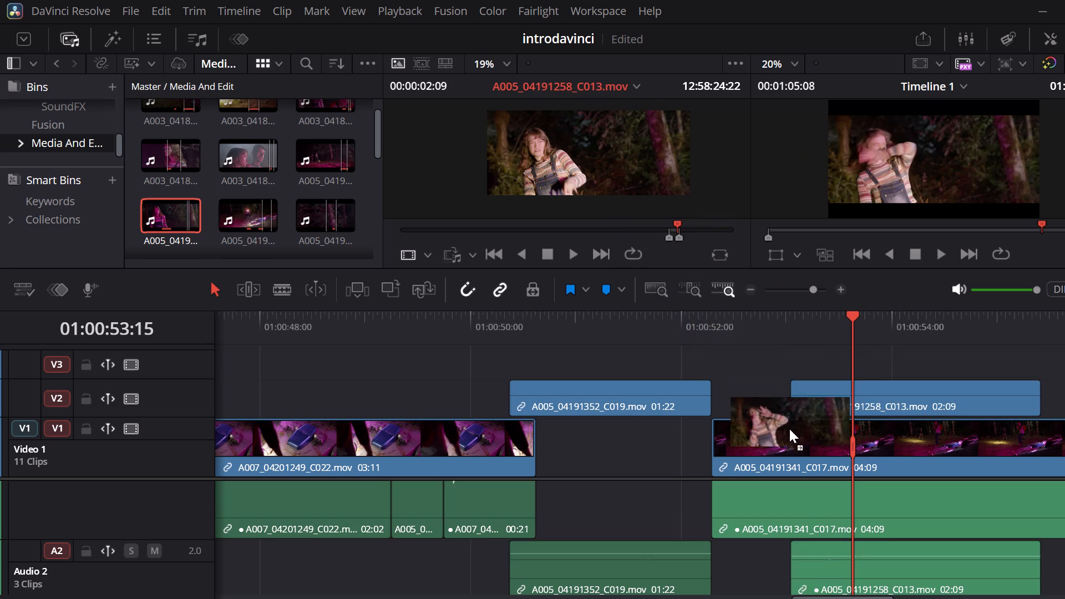
{"action": "left_click_drag", "start_coordinate": [789, 429], "coordinate": [772, 402]}
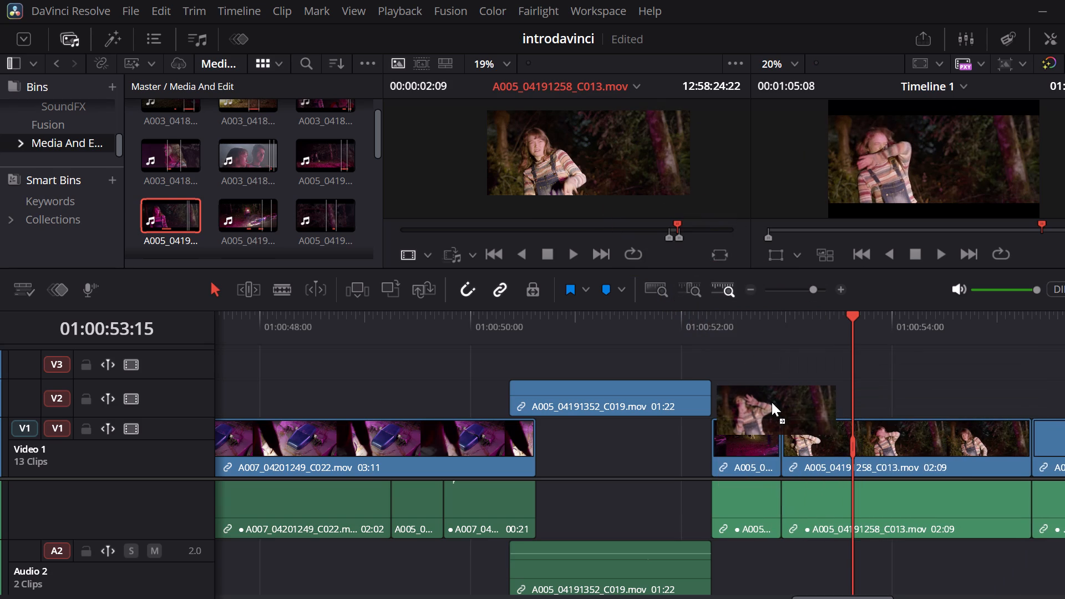
{"action": "left_click_drag", "start_coordinate": [772, 402], "coordinate": [760, 395]}
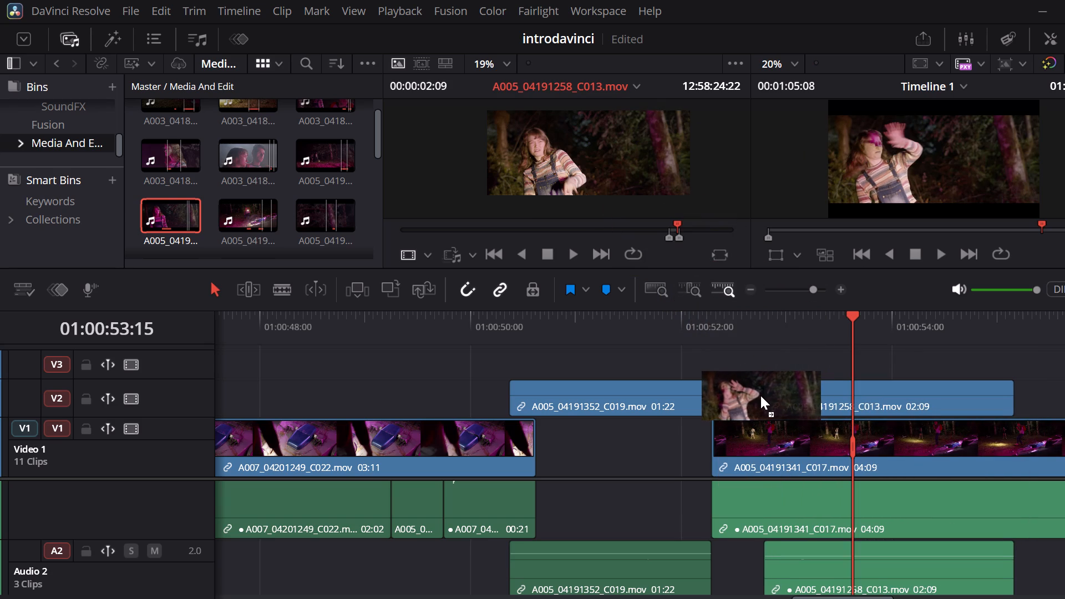
{"action": "left_click_drag", "start_coordinate": [760, 395], "coordinate": [759, 396]}
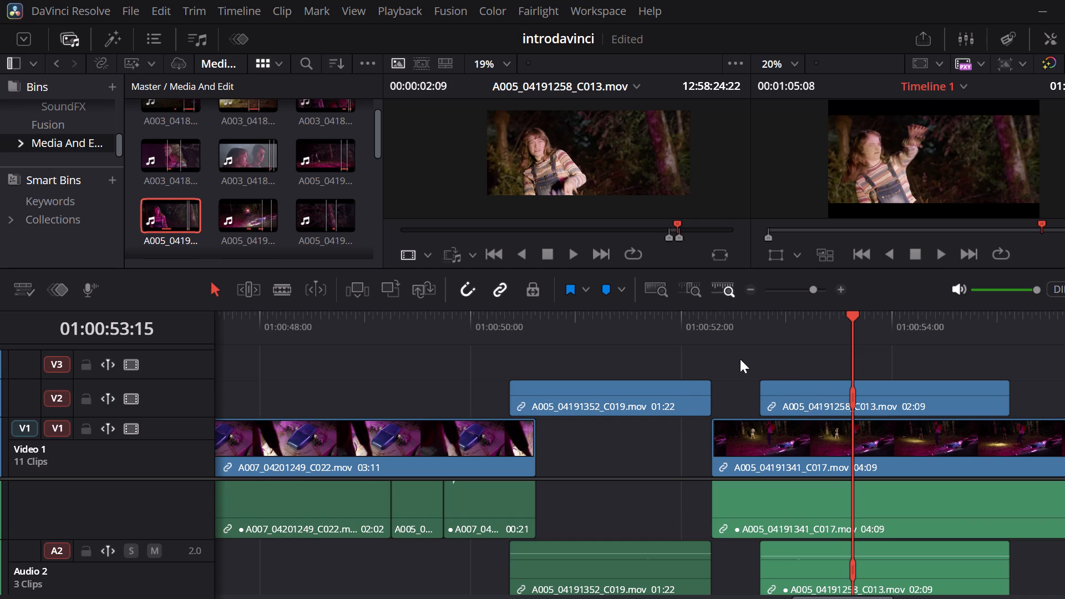
Review the new A005_04191258_C013.mov clip on V2 and move it about four frames earlier.
{"action": "left_click", "coordinate": [736, 328]}
{"action": "key", "text": "space"}
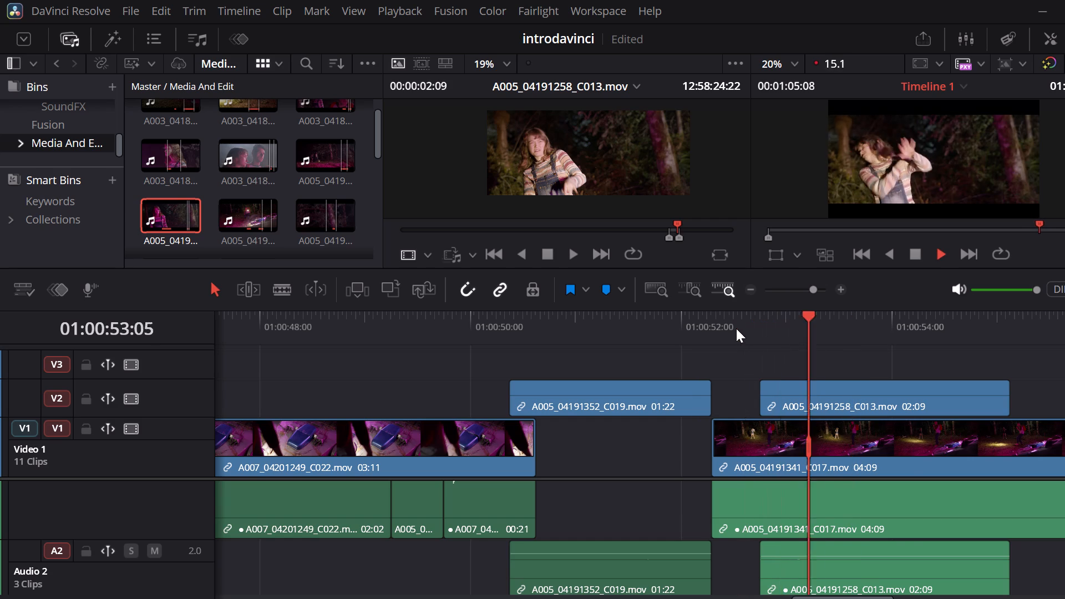
{"action": "key", "text": "space"}
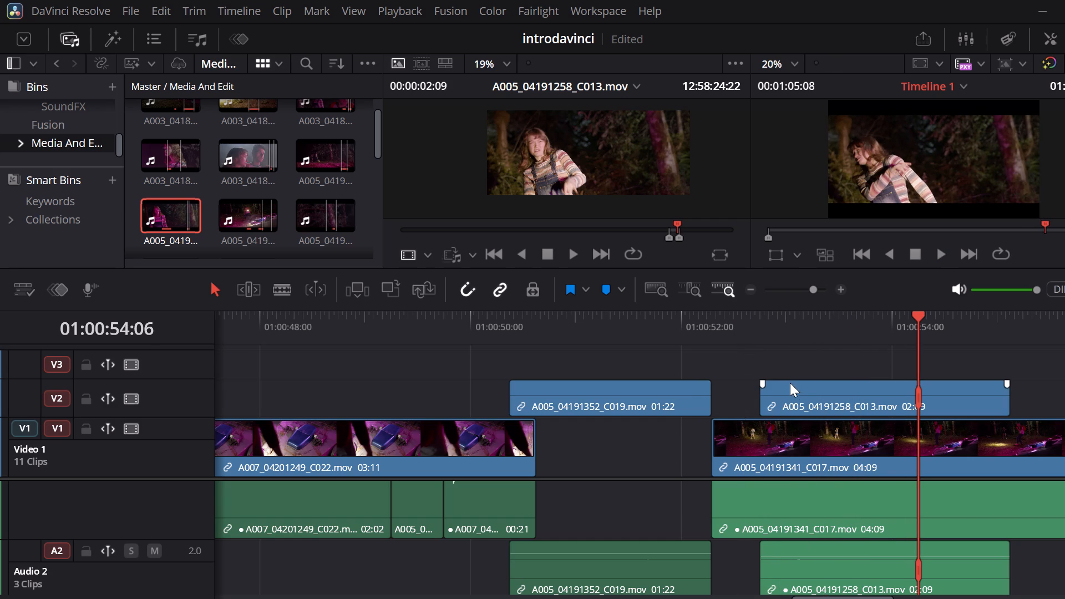
{"action": "left_click_drag", "start_coordinate": [788, 386], "coordinate": [775, 392]}
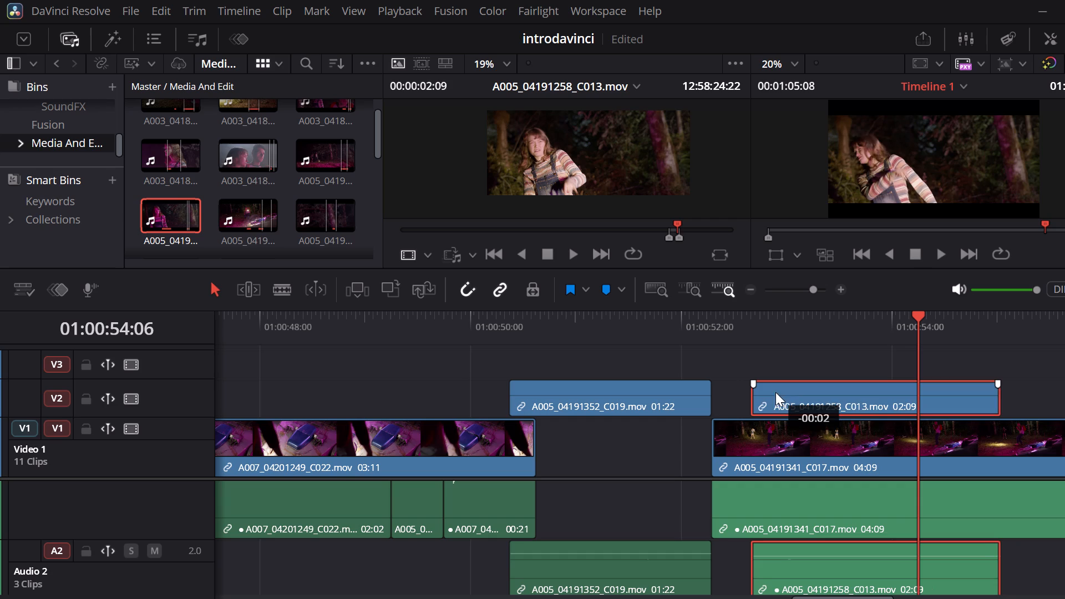
{"action": "left_click_drag", "start_coordinate": [775, 392], "coordinate": [769, 394]}
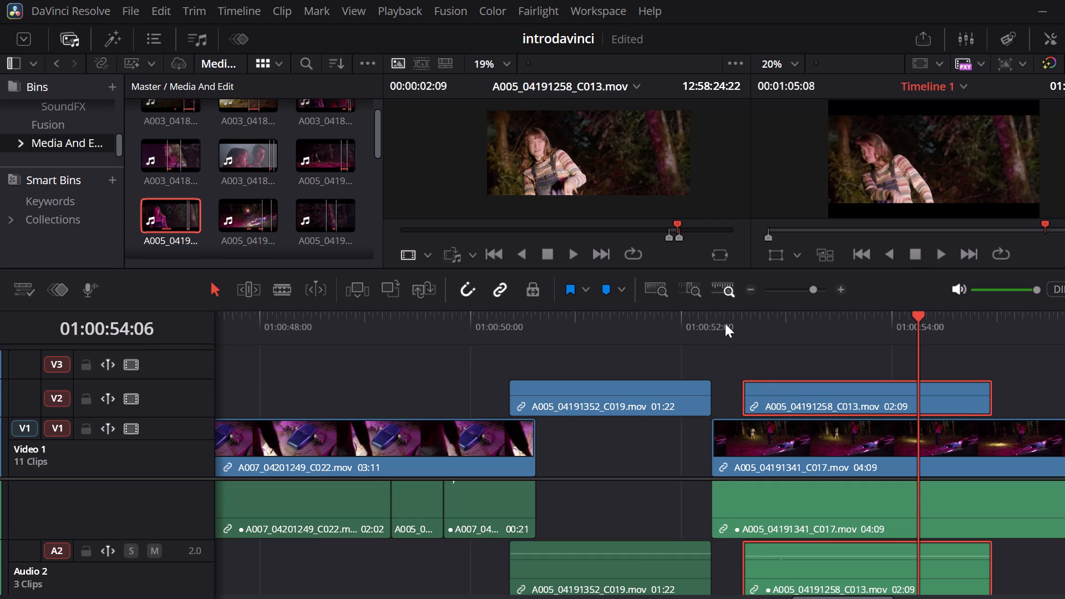
Play the sequence through to A003_04181140_C011.mov and move the V2 clip A005_04191258_C013.mov another four frames earlier.
{"action": "left_click", "coordinate": [725, 323]}
{"action": "key", "text": "space"}
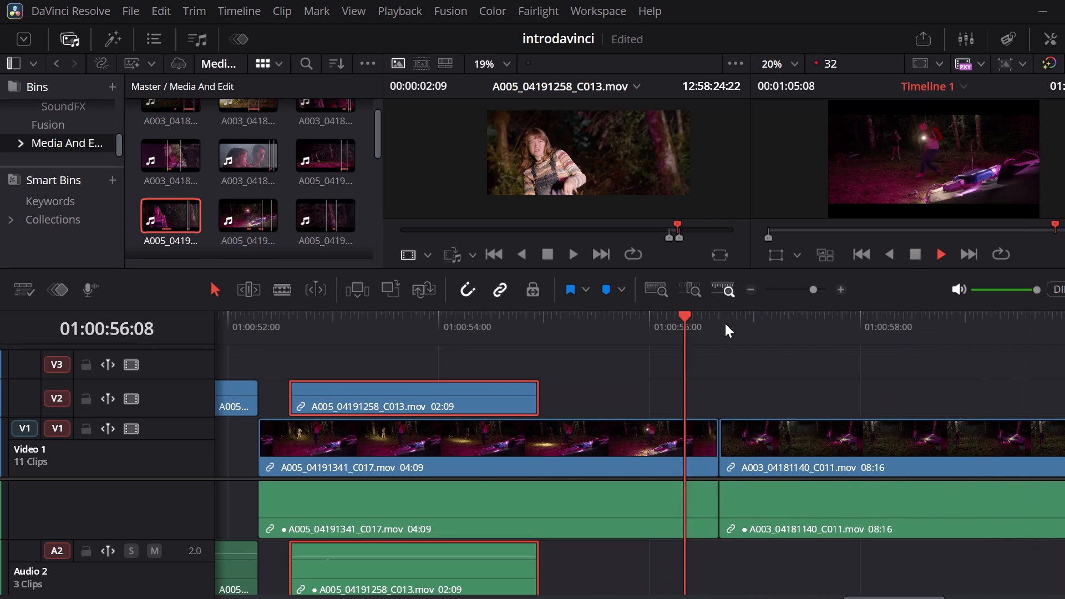
{"action": "key", "text": "space"}
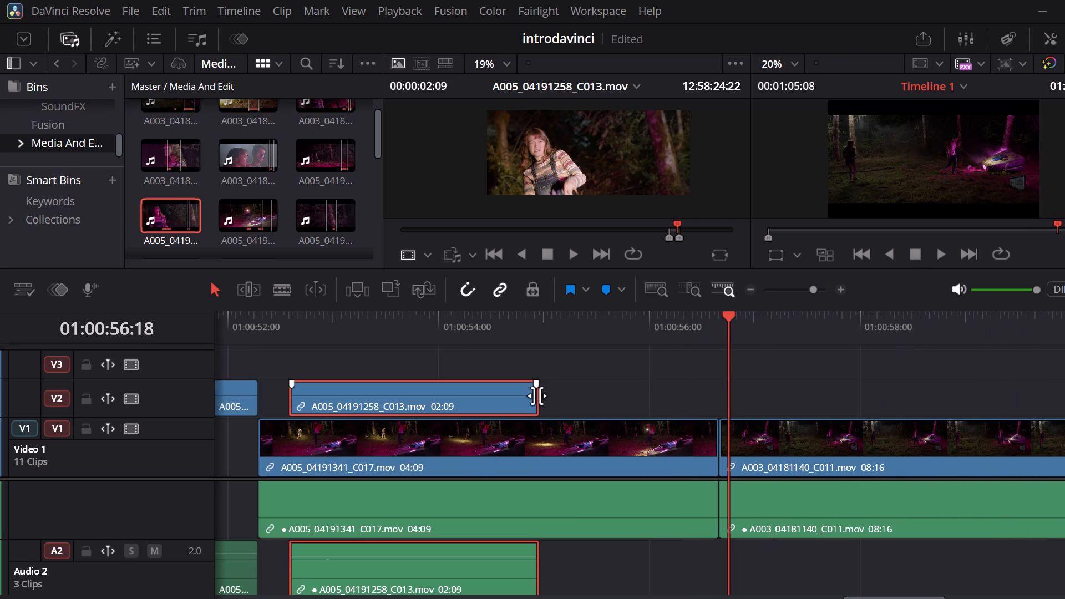
{"action": "left_click_drag", "start_coordinate": [439, 399], "coordinate": [428, 399]}
{"action": "left_click_drag", "start_coordinate": [428, 399], "coordinate": [418, 399]}
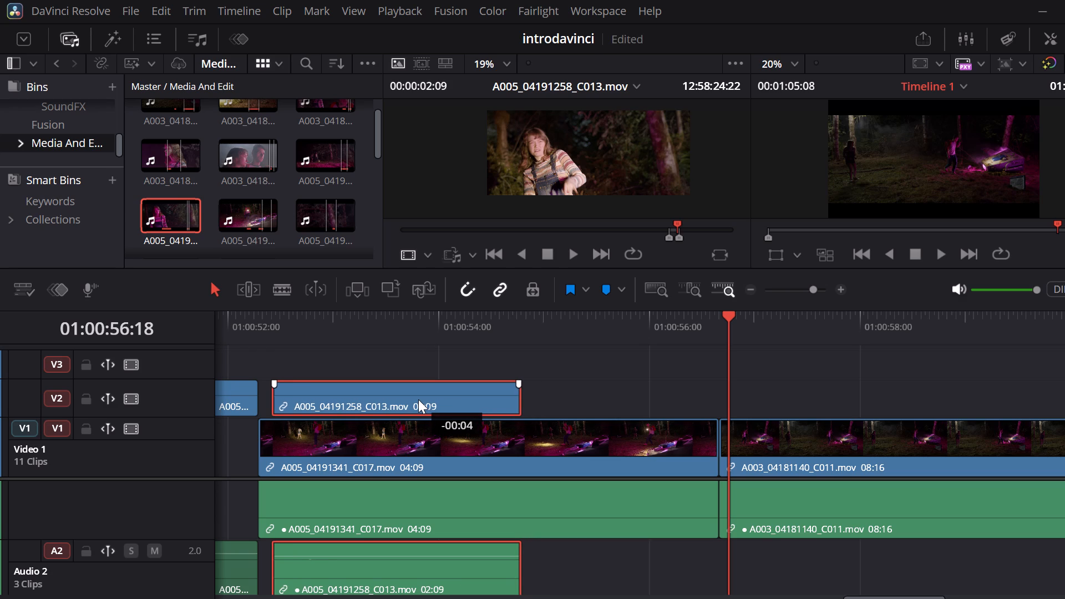
Review the cut into the V2 clip A005_04191258_C013.mov by playing it in short bursts and stepping back frame by frame to 01:00:52:07.
{"action": "left_click", "coordinate": [251, 322]}
{"action": "key", "text": "space"}
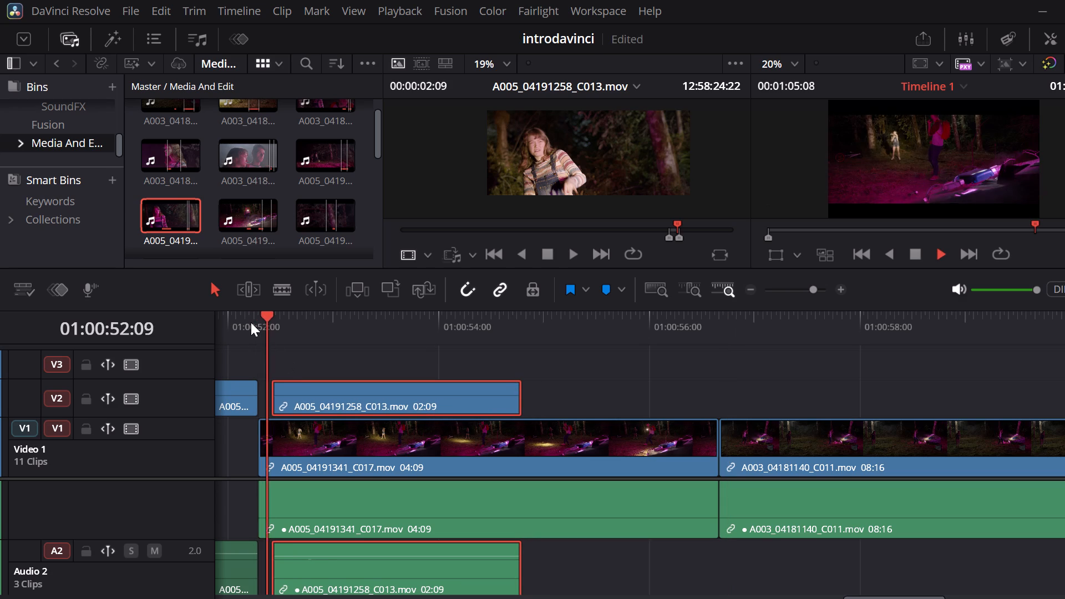
{"action": "key", "text": "space"}
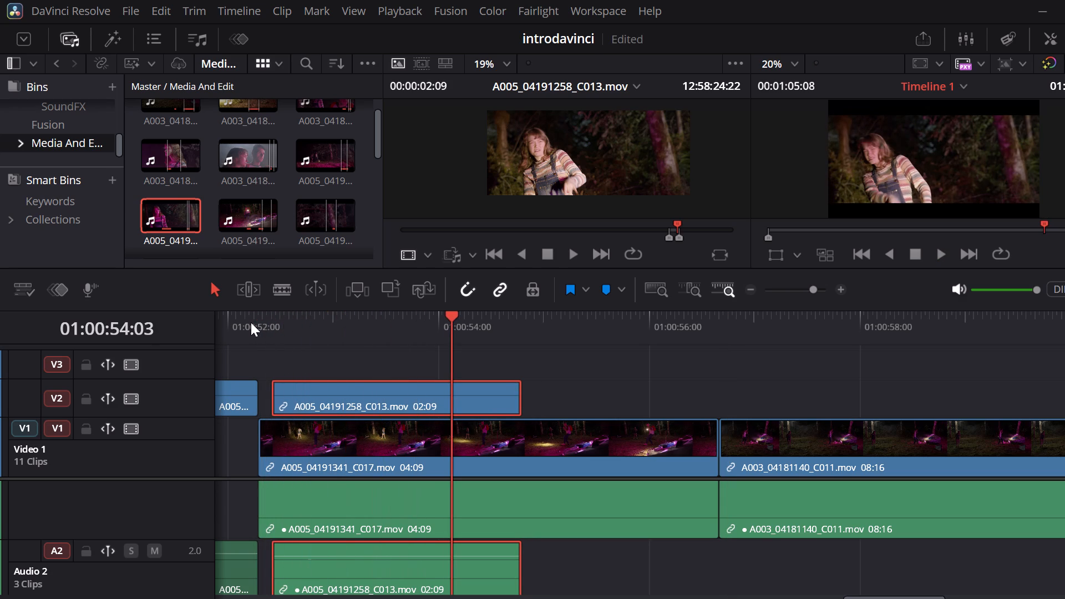
{"action": "key", "text": "Left"}
{"action": "key", "text": "Left"}
{"action": "key", "text": "Left"}
{"action": "key", "text": "Left"}
{"action": "key", "text": "Left"}
{"action": "key", "text": "Left"}
{"action": "key", "text": "Left"}
{"action": "key", "text": "Left"}
{"action": "key", "text": "Left"}
{"action": "key", "text": "Left"}
{"action": "key", "text": "Left"}
{"action": "key", "text": "Left"}
{"action": "key", "text": "Left"}
{"action": "key", "text": "Left"}
{"action": "key", "text": "Left"}
{"action": "key", "text": "Left"}
{"action": "key", "text": "Left"}
{"action": "key", "text": "Left"}
{"action": "key", "text": "Left"}
{"action": "key", "text": "Left"}
{"action": "key", "text": "Left"}
{"action": "key", "text": "Left"}
{"action": "key", "text": "Left"}
{"action": "key", "text": "Left"}
{"action": "key", "text": "Left"}
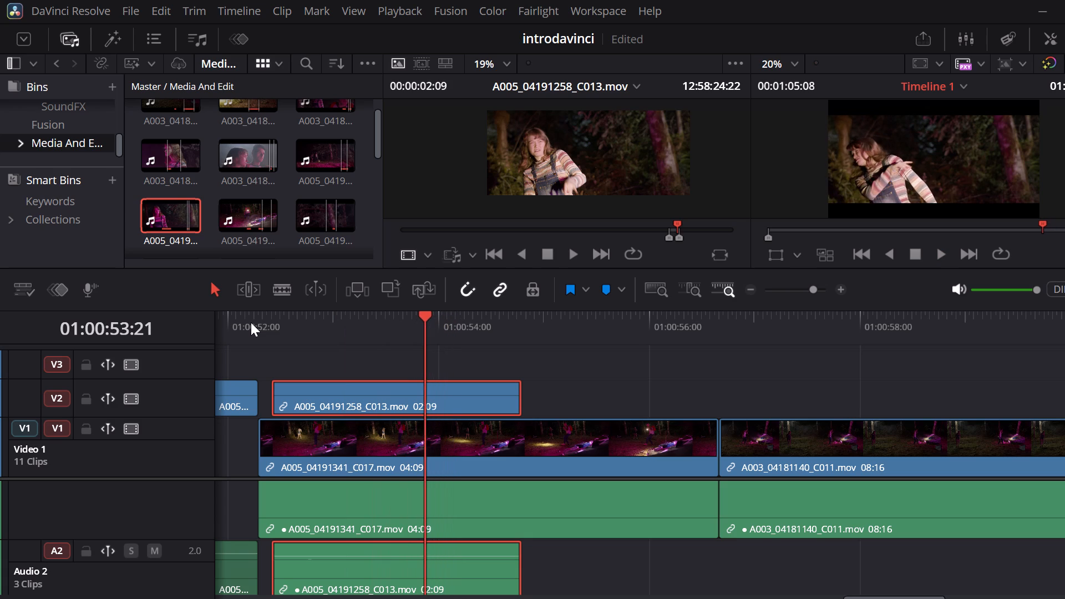
{"action": "key", "text": "Left"}
{"action": "key", "text": "Left"}
{"action": "key", "text": "Left"}
{"action": "key", "text": "Left"}
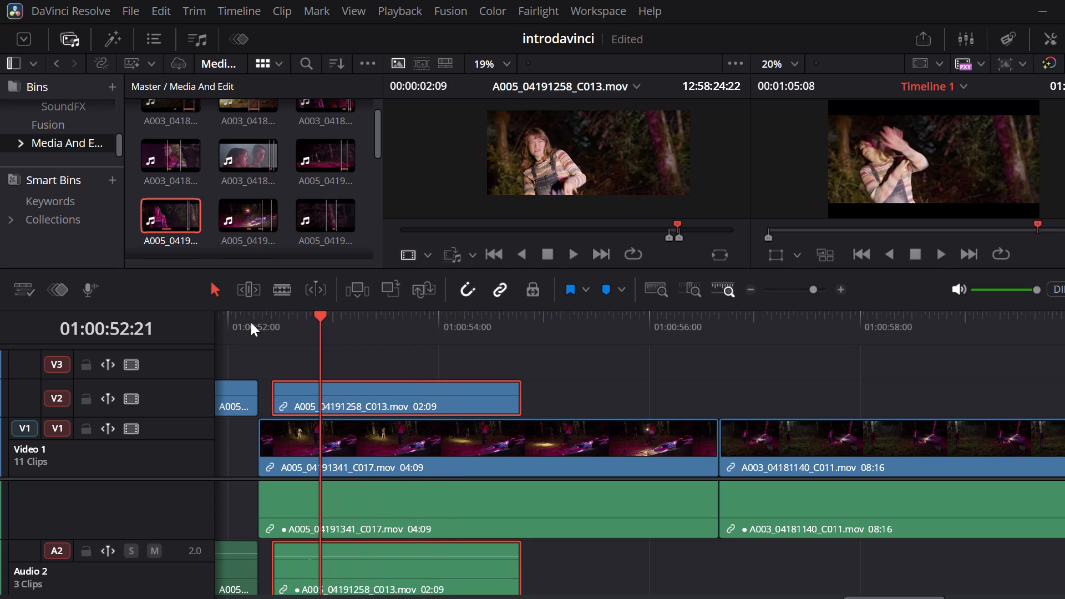
{"action": "key", "text": "Left"}
{"action": "key", "text": "Left"}
{"action": "key", "text": "Left"}
{"action": "key", "text": "Left"}
{"action": "key", "text": "Left"}
{"action": "key", "text": "Left"}
{"action": "key", "text": "Left"}
{"action": "key", "text": "Left"}
{"action": "key", "text": "Left"}
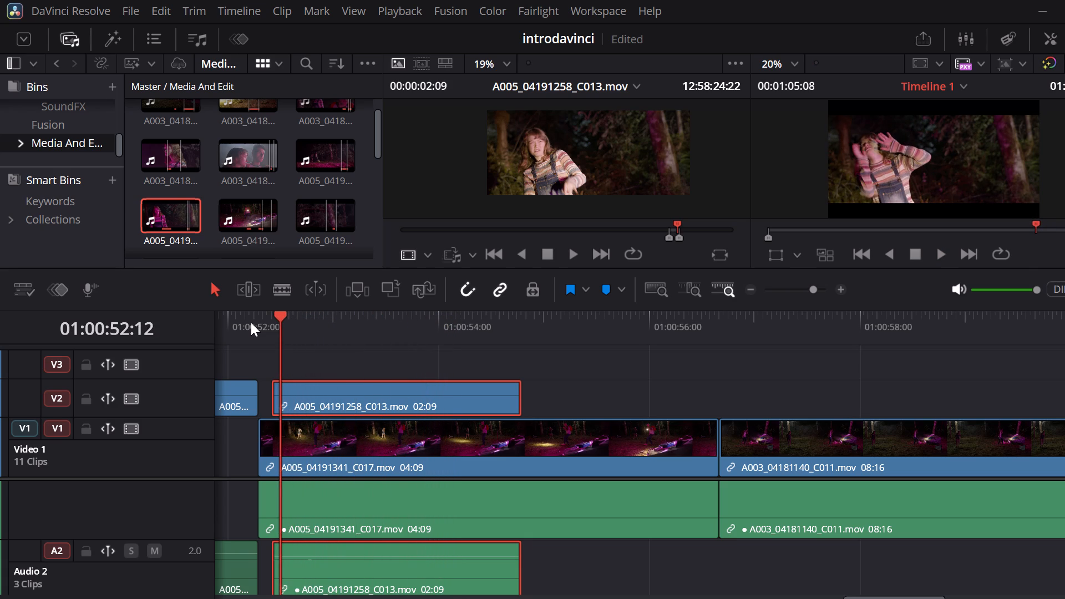
{"action": "key", "text": "Left"}
{"action": "key", "text": "Left"}
{"action": "key", "text": "Left"}
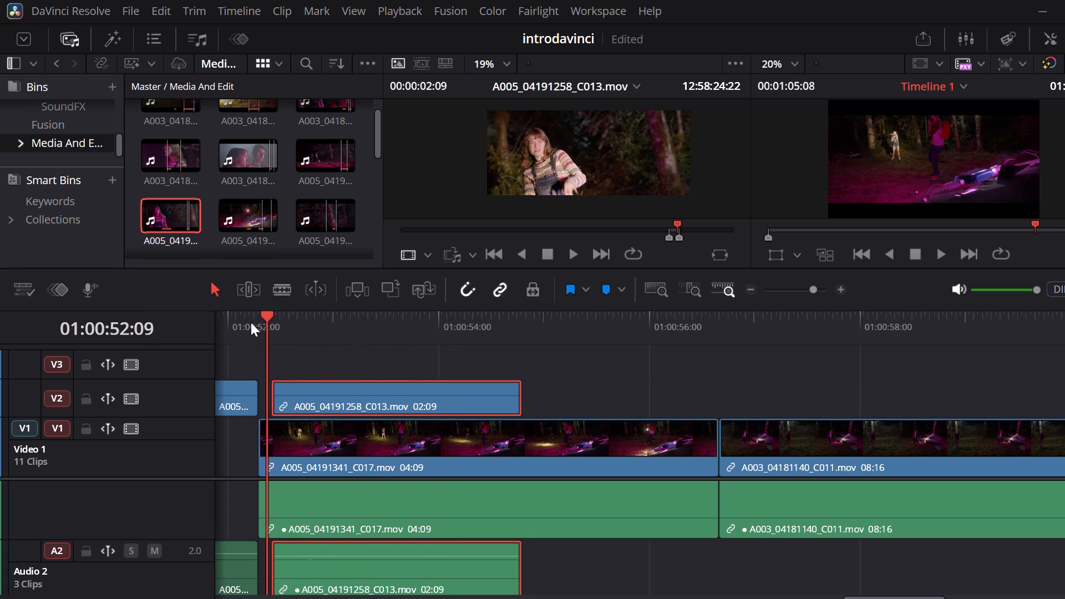
{"action": "key", "text": "Left"}
{"action": "key", "text": "Left"}
{"action": "key", "text": "Left"}
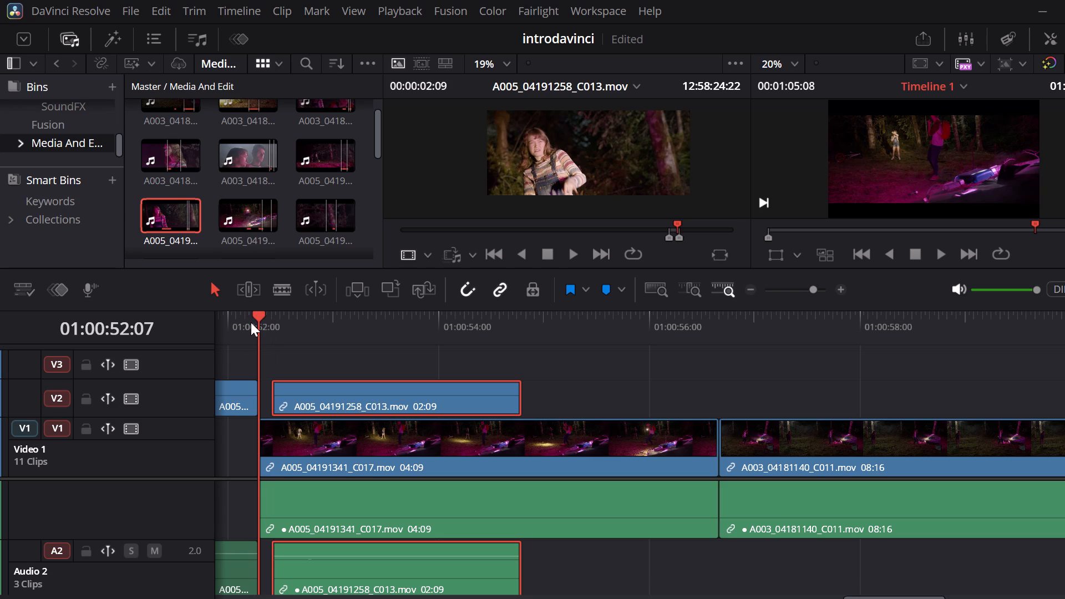
{"action": "key", "text": "space"}
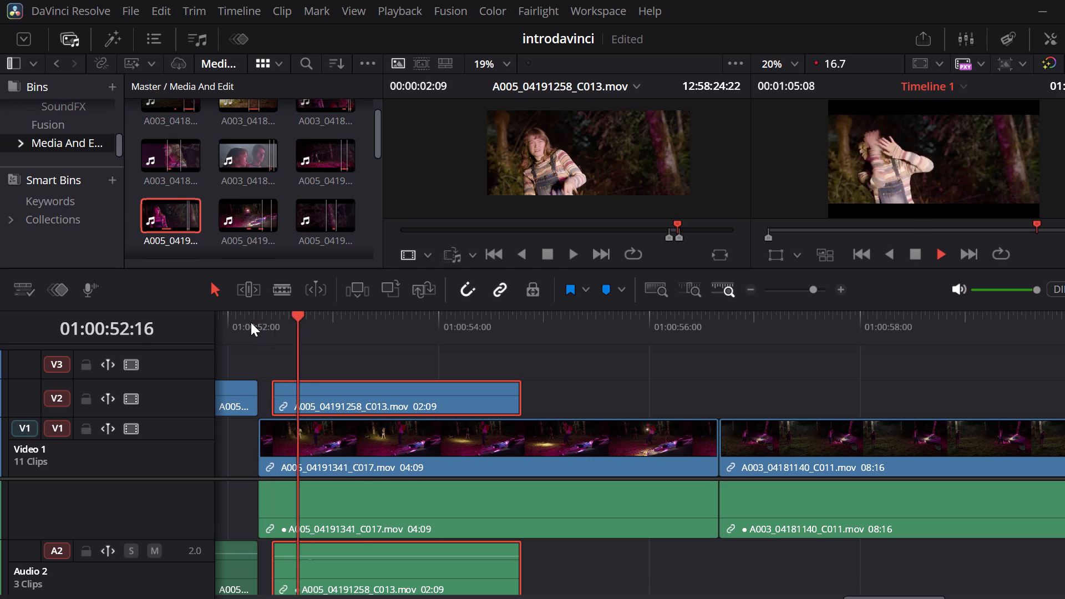
{"action": "key", "text": "space"}
{"action": "key", "text": "space"}
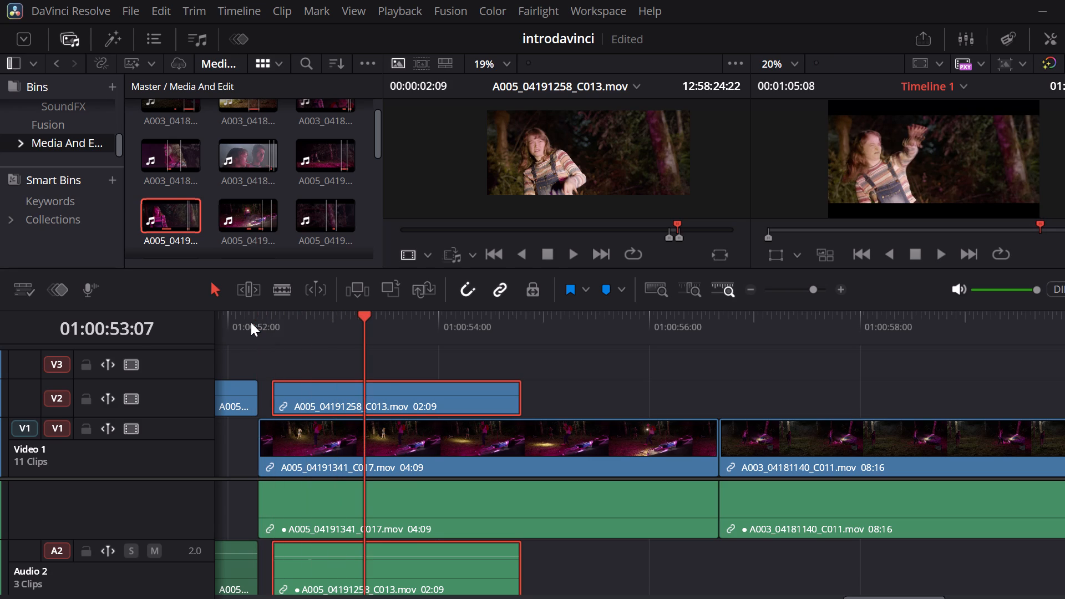
{"action": "key", "text": "space"}
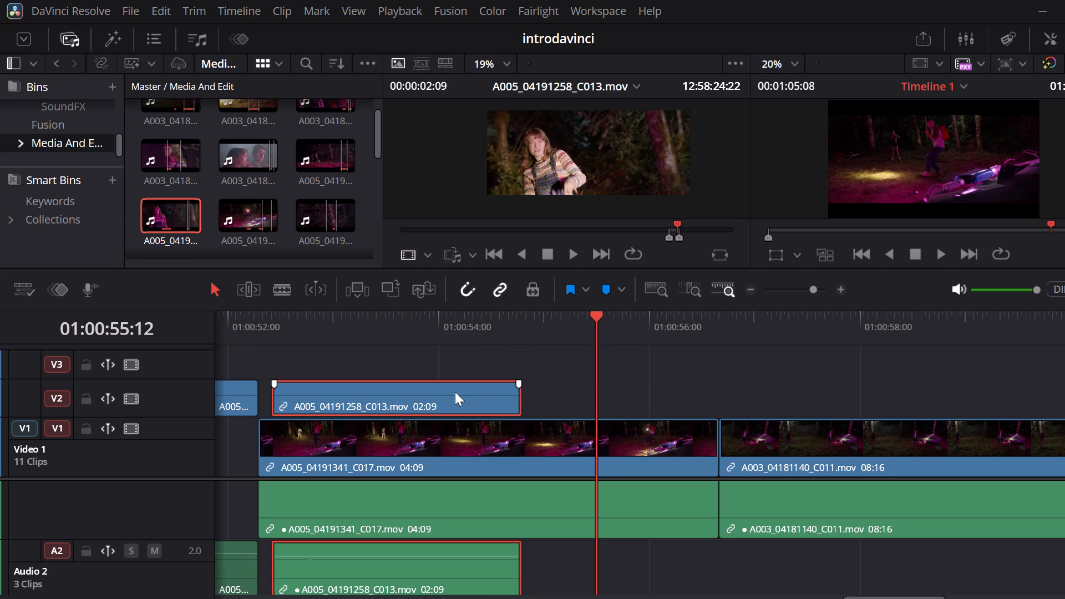
Disable the V2 clip A005_04191258_C013.mov and play the A005_04191341_C017.mov action beneath it from 01:00:52:10.
{"action": "key", "text": "d"}
{"action": "left_click", "coordinate": [271, 319]}
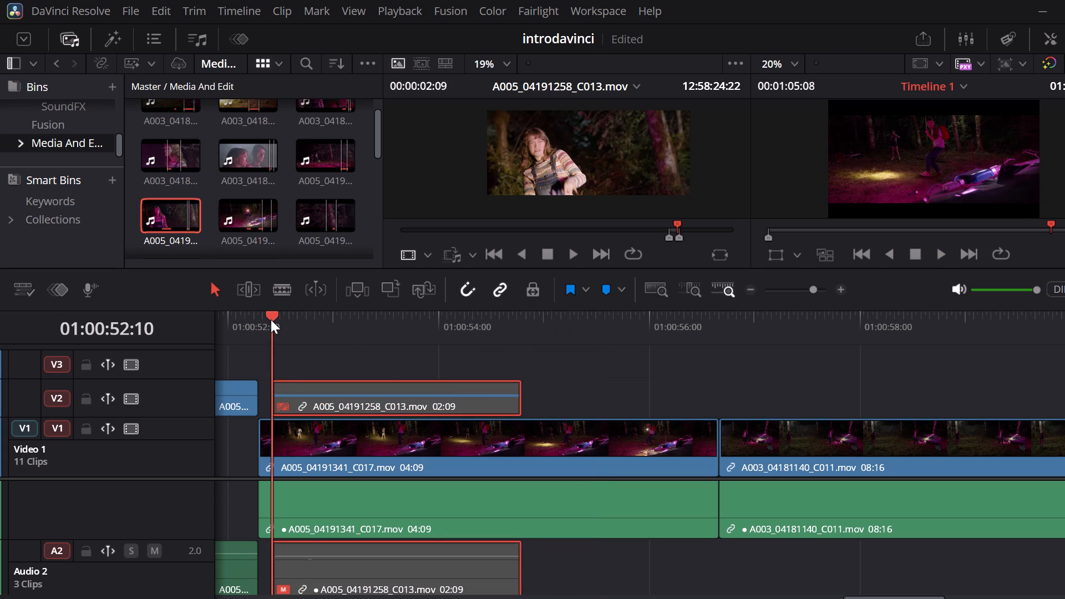
{"action": "key", "text": "space"}
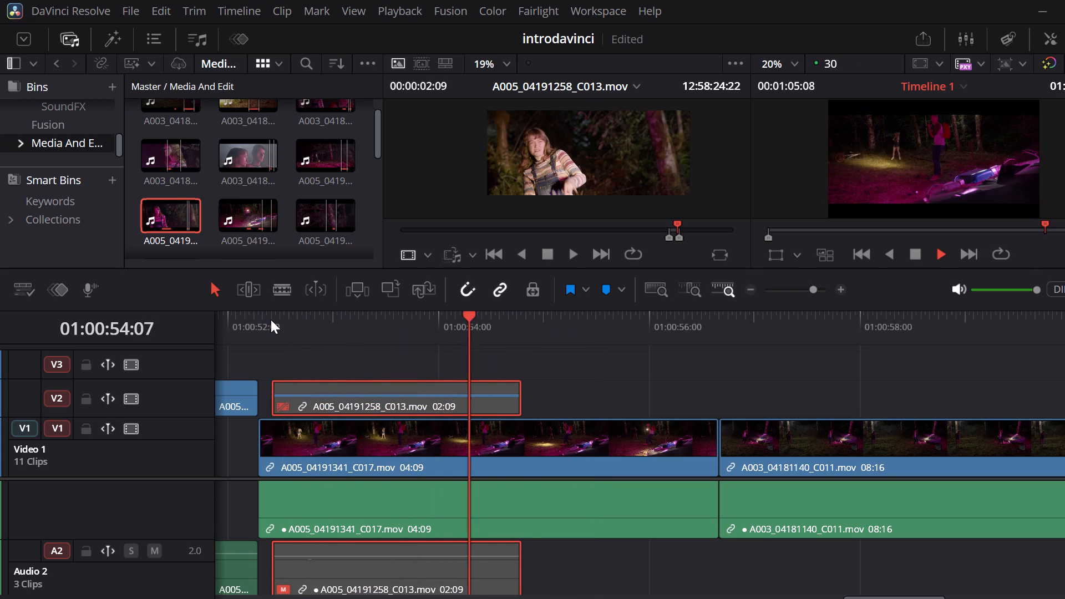
{"action": "key", "text": "space"}
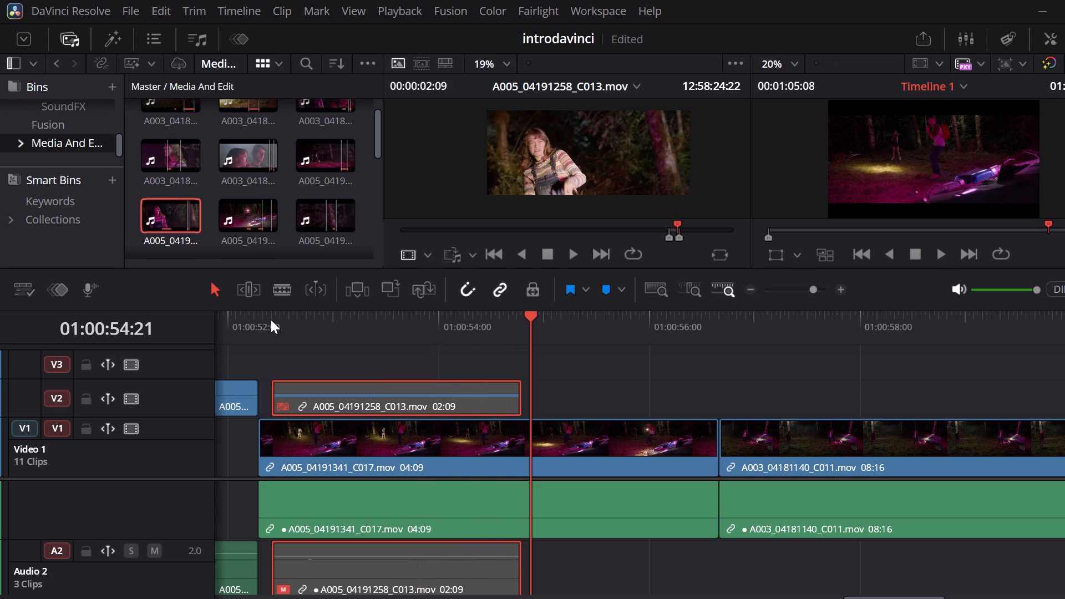
{"action": "key", "text": "space"}
{"action": "key", "text": "space"}
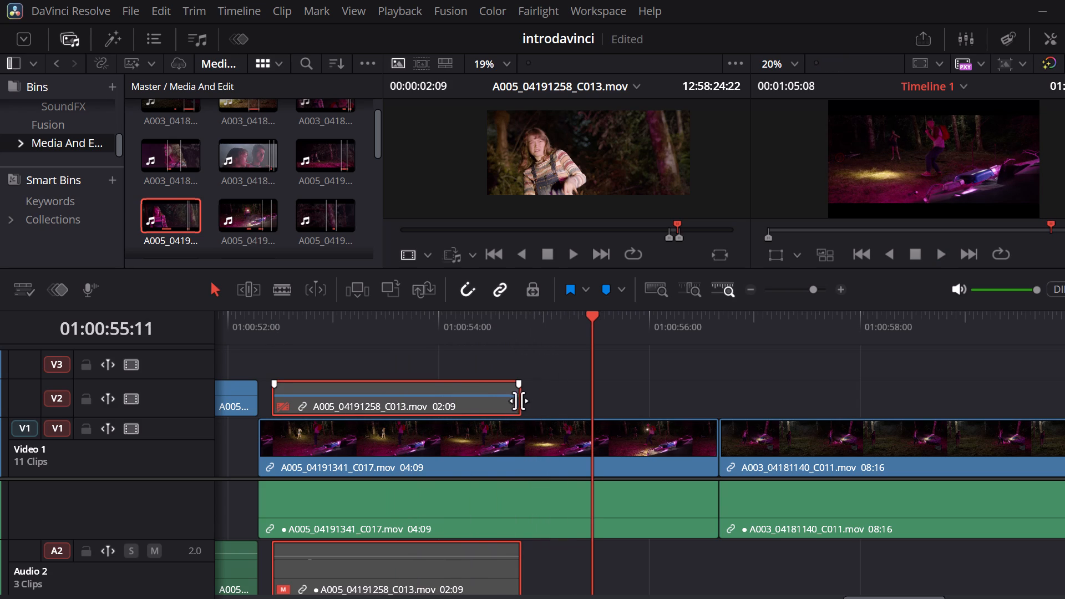
Trim 20 frames off the end of the V2 clip A005_04191258_C013.mov, bringing its duration to 01:13.
{"action": "left_click_drag", "start_coordinate": [518, 401], "coordinate": [454, 415]}
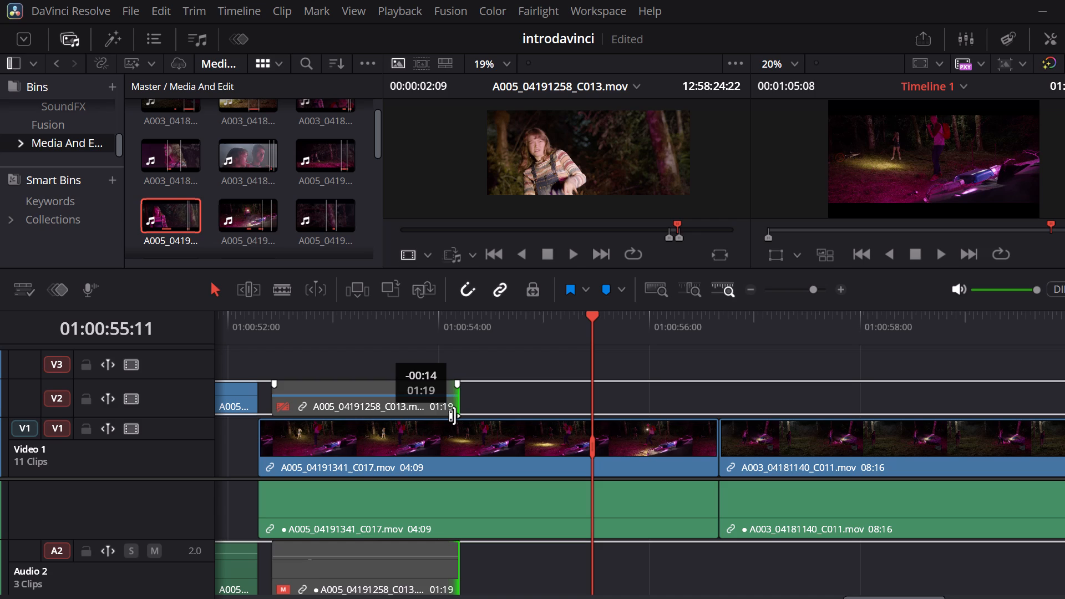
{"action": "left_click_drag", "start_coordinate": [454, 415], "coordinate": [430, 422]}
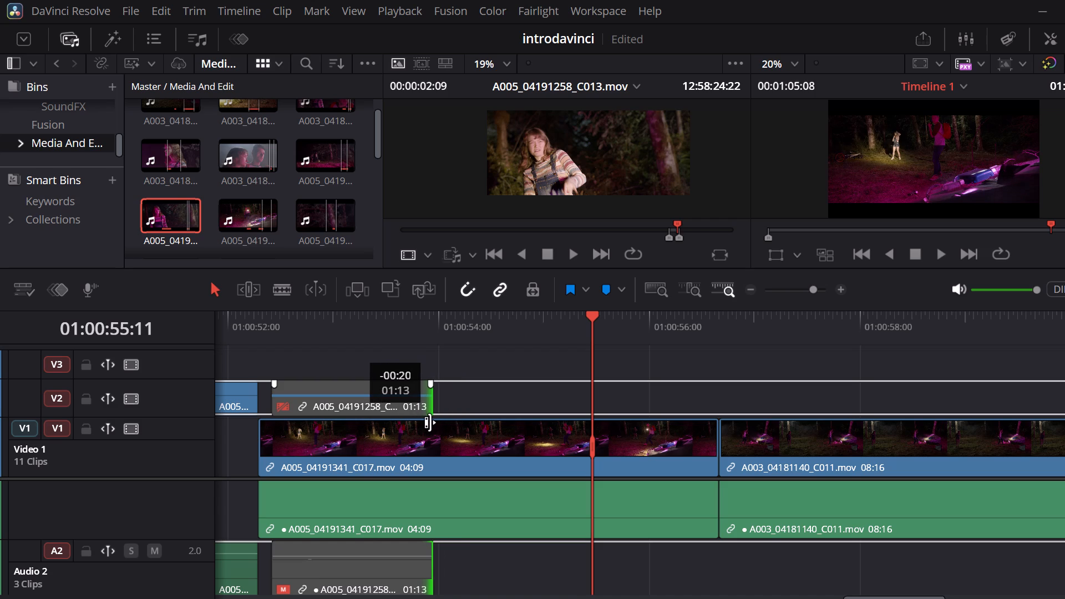
{"action": "left_click_drag", "start_coordinate": [430, 422], "coordinate": [427, 423]}
{"action": "left_click_drag", "start_coordinate": [427, 423], "coordinate": [429, 423]}
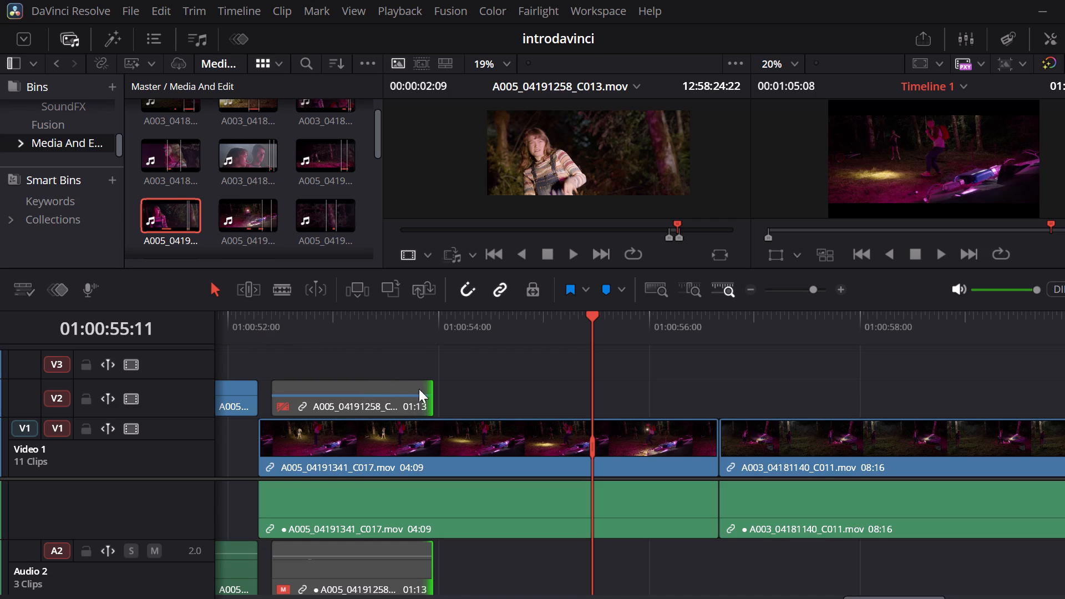
Re-enable the trimmed V2 clip A005_04191258_C013.mov and play the sequence from just before it through A005_04191341_C017.mov.
{"action": "left_click", "coordinate": [395, 400]}
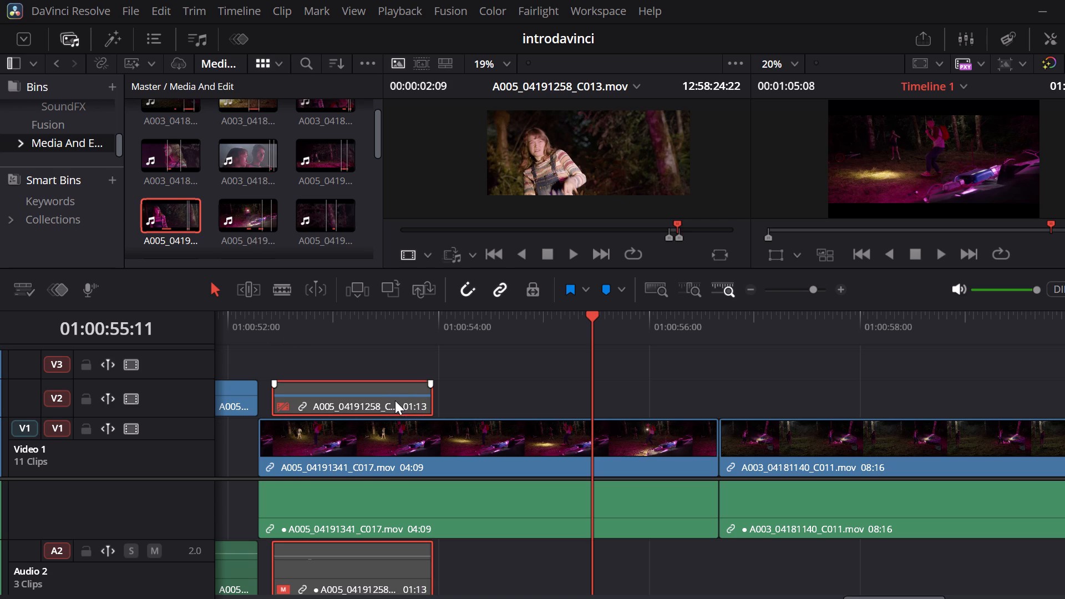
{"action": "key", "text": "d"}
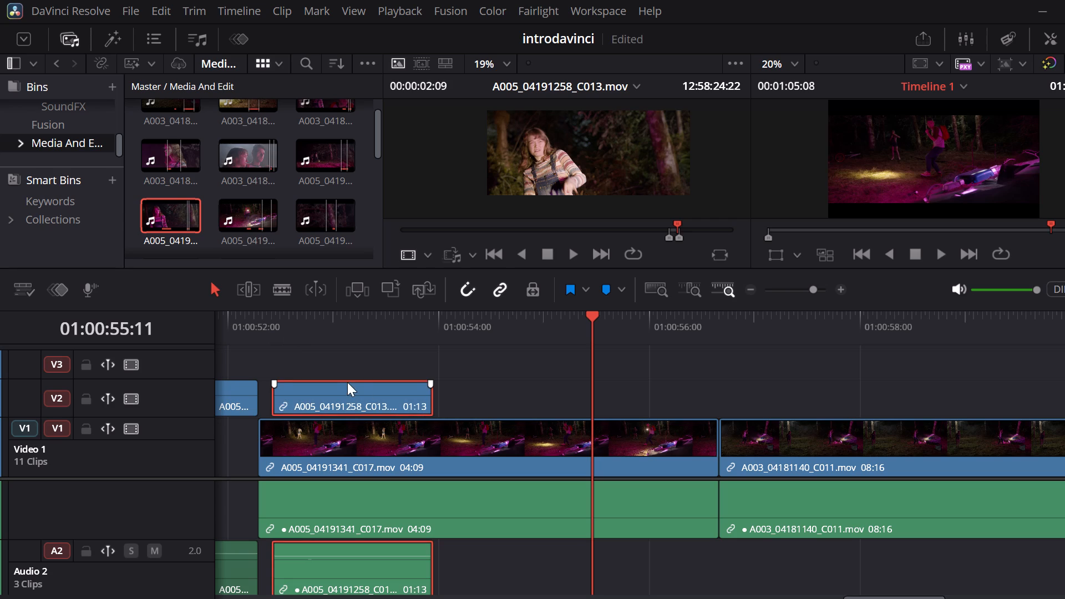
{"action": "left_click", "coordinate": [243, 314]}
{"action": "key", "text": "space"}
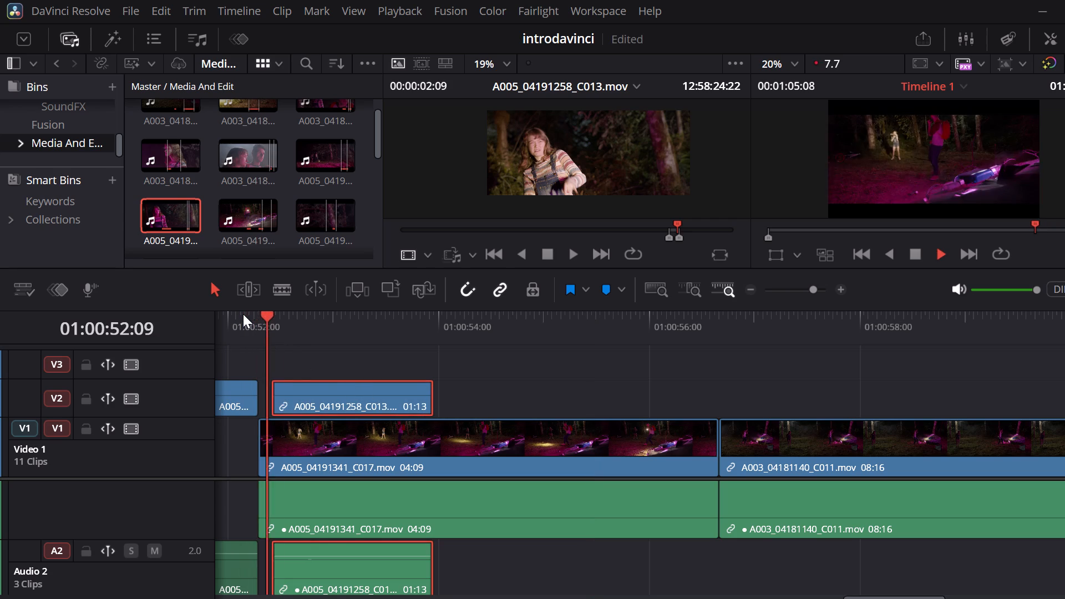
{"action": "key", "text": "space"}
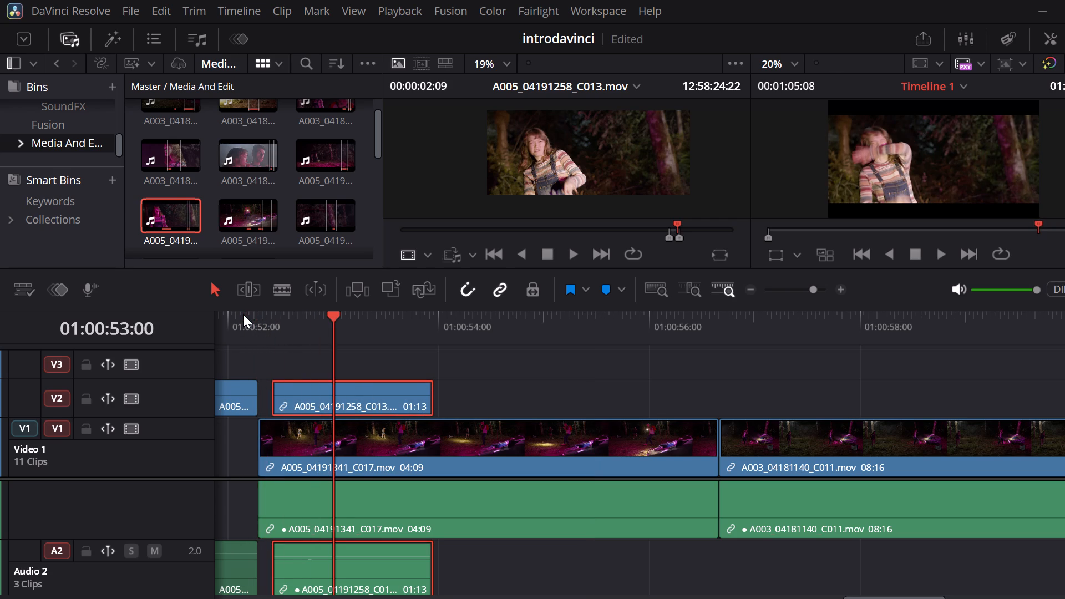
{"action": "key", "text": "space"}
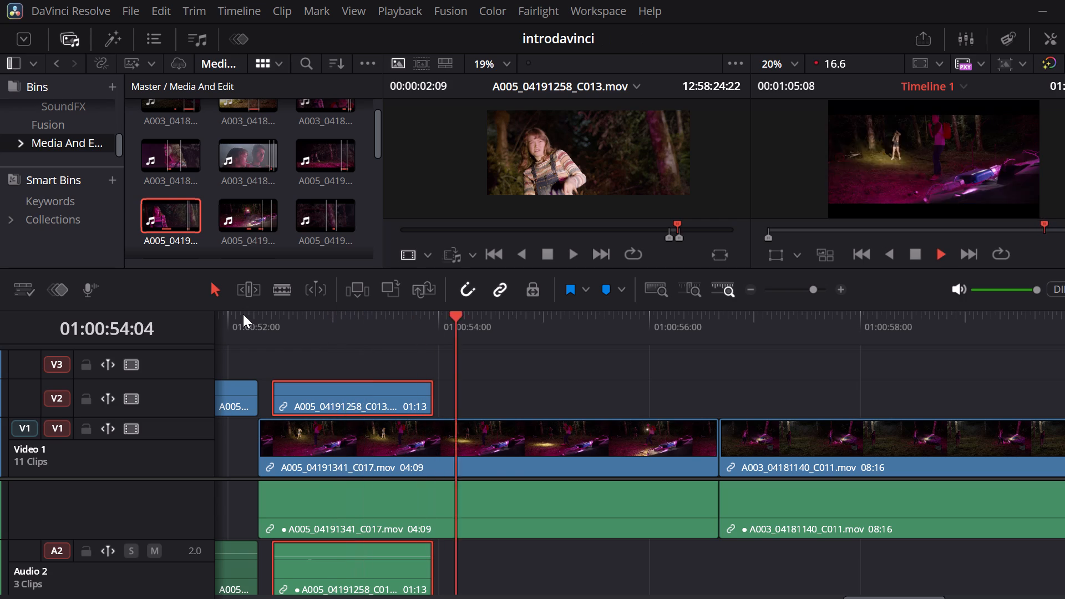
{"action": "key", "text": "space"}
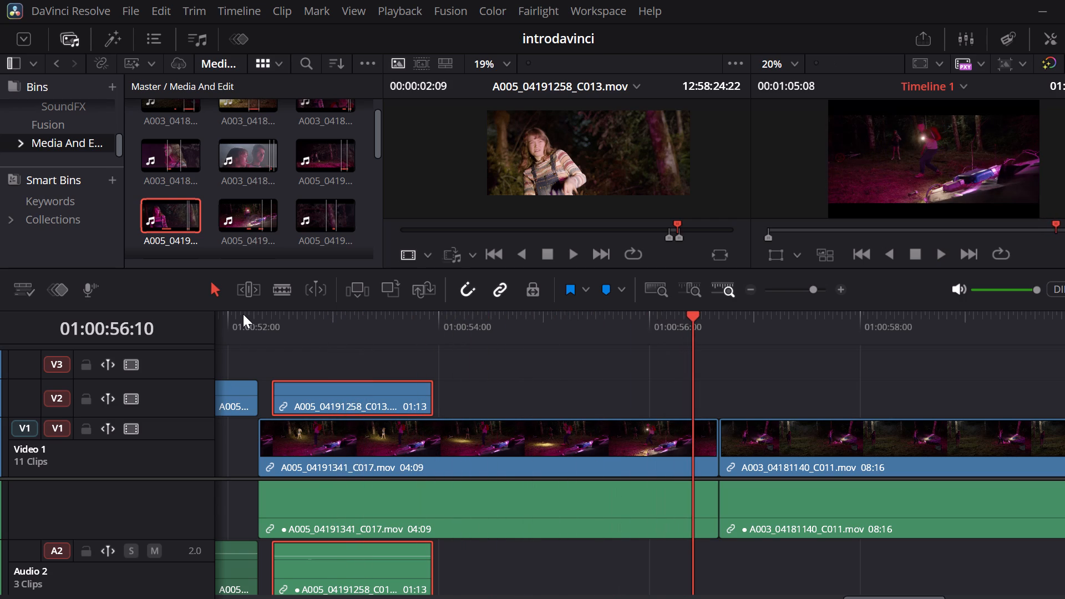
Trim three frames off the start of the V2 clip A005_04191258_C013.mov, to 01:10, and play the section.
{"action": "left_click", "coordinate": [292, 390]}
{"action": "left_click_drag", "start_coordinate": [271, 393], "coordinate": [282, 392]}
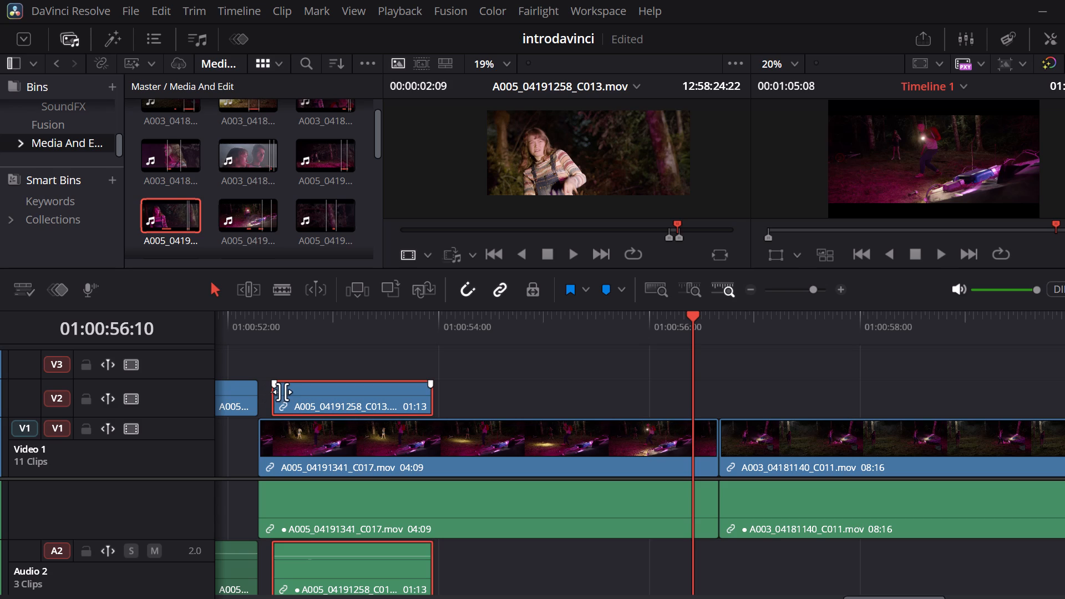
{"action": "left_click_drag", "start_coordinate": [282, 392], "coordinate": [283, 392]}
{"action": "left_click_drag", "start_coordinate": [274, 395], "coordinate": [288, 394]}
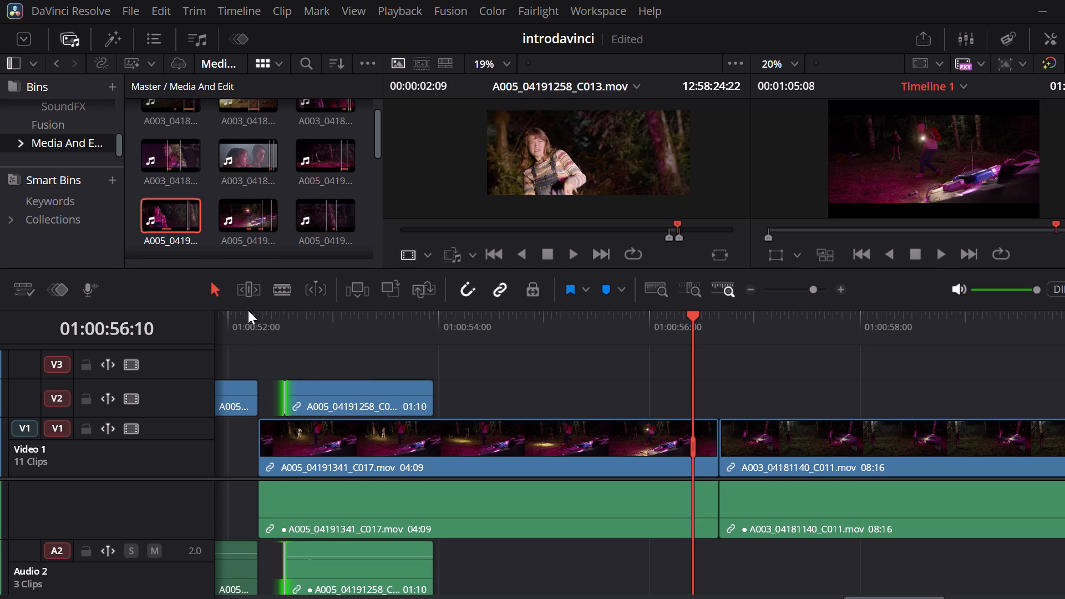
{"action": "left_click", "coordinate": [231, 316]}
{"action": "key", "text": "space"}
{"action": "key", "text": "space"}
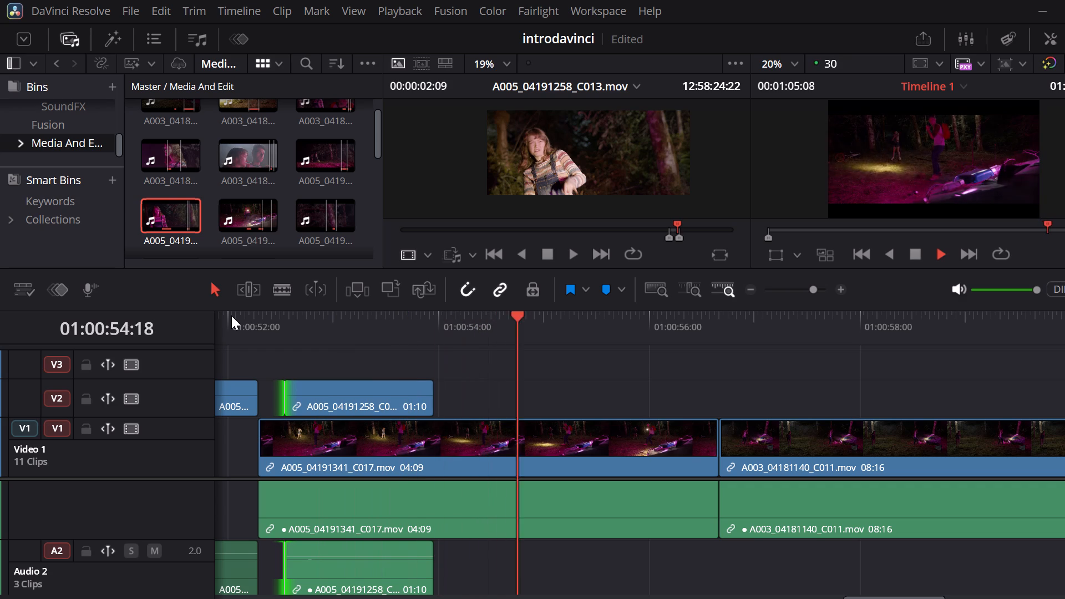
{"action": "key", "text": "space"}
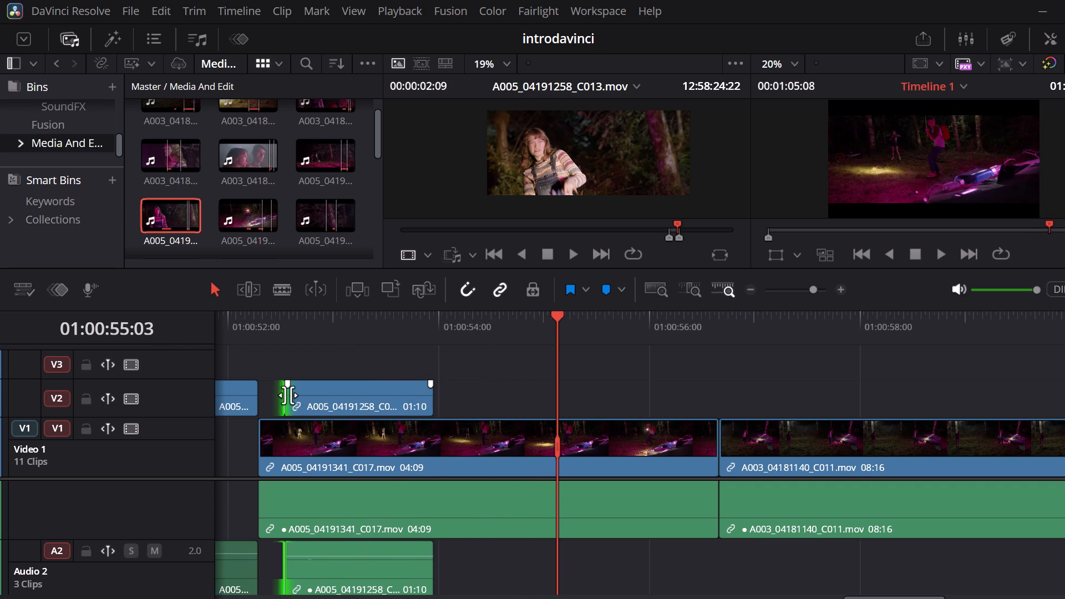
Extend the start of the V2 clip A005_04191258_C013.mov back to the preceding V2 clip, for a 01:16 duration, and play the cut.
{"action": "left_click_drag", "start_coordinate": [285, 392], "coordinate": [258, 397]}
{"action": "left_click", "coordinate": [241, 319]}
{"action": "key", "text": "space"}
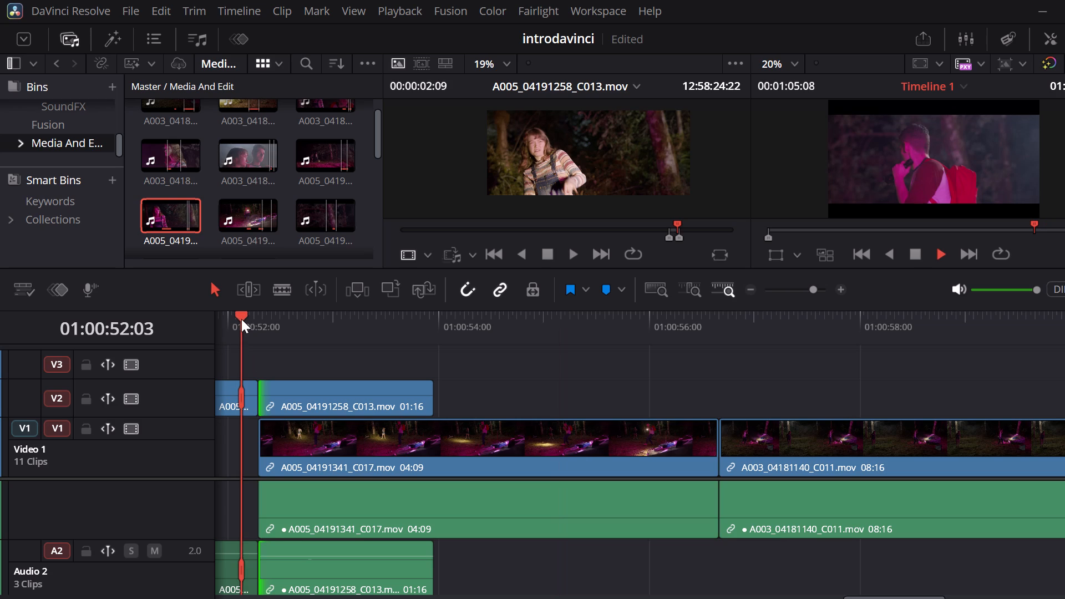
{"action": "key", "text": "space"}
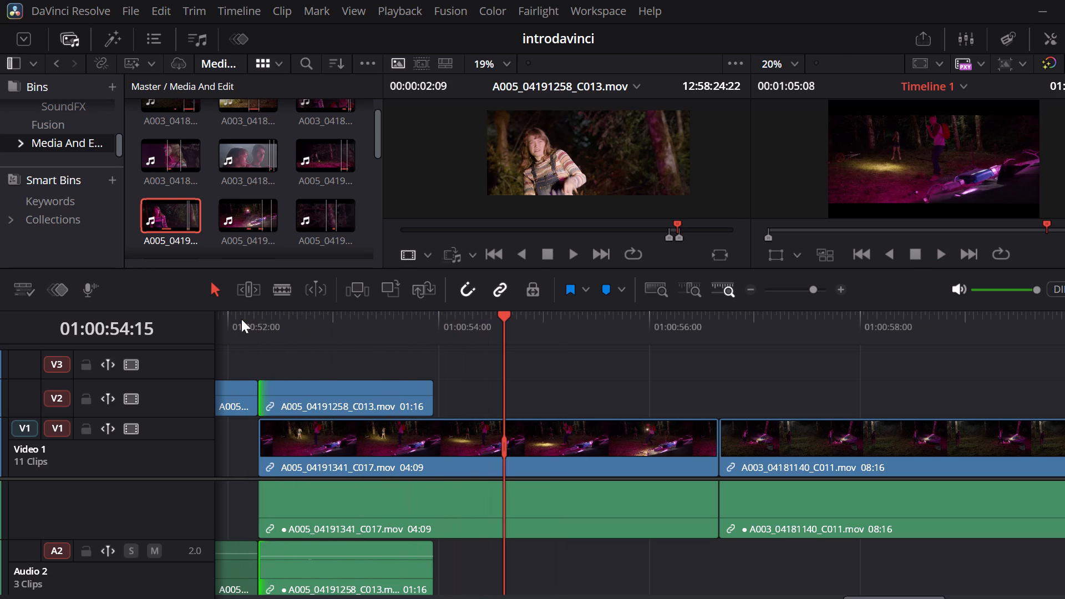
Review the cut between the V2 clip A005_04191258_C013.mov and A005_04191341_C017.mov full screen, moving backward frame by frame and in reverse.
{"action": "key", "text": "ctrl+f"}
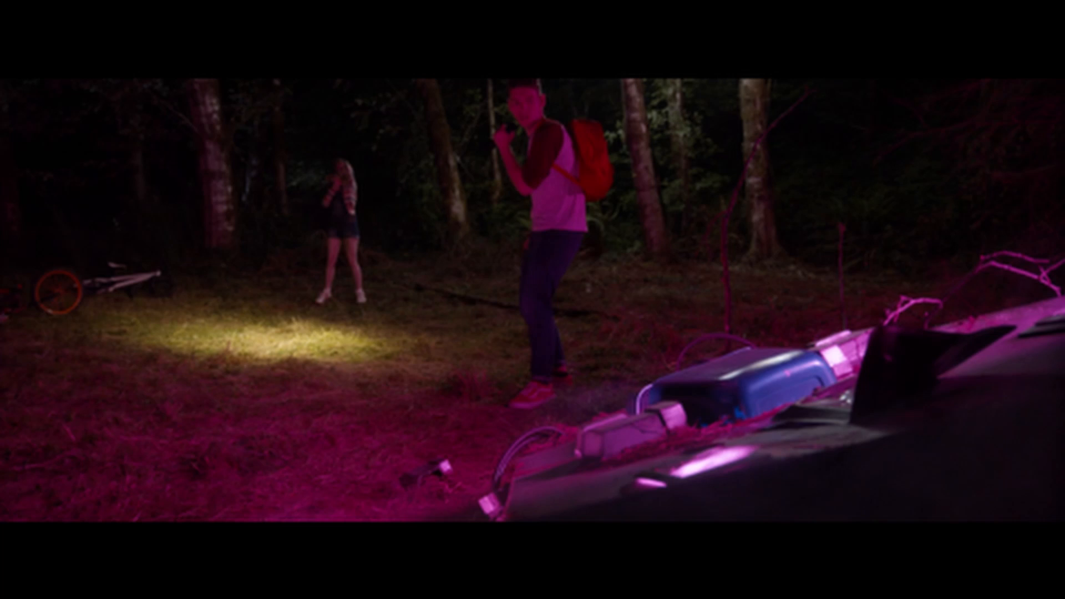
{"action": "key", "text": "Left"}
{"action": "key", "text": "Left"}
{"action": "key", "text": "Left"}
{"action": "key", "text": "Left"}
{"action": "key", "text": "Left"}
{"action": "key", "text": "Left"}
{"action": "key", "text": "Left"}
{"action": "key", "text": "Left"}
{"action": "key", "text": "Left"}
{"action": "key", "text": "Left"}
{"action": "key", "text": "Left"}
{"action": "key", "text": "Left"}
{"action": "key", "text": "Left"}
{"action": "key", "text": "Left"}
{"action": "key", "text": "Left"}
{"action": "key", "text": "Left"}
{"action": "key", "text": "Left"}
{"action": "key", "text": "Left"}
{"action": "key", "text": "Left"}
{"action": "key", "text": "Left"}
{"action": "key", "text": "Left"}
{"action": "key", "text": "Left"}
{"action": "key", "text": "Left"}
{"action": "key", "text": "Left"}
{"action": "key", "text": "Left"}
{"action": "key", "text": "Left"}
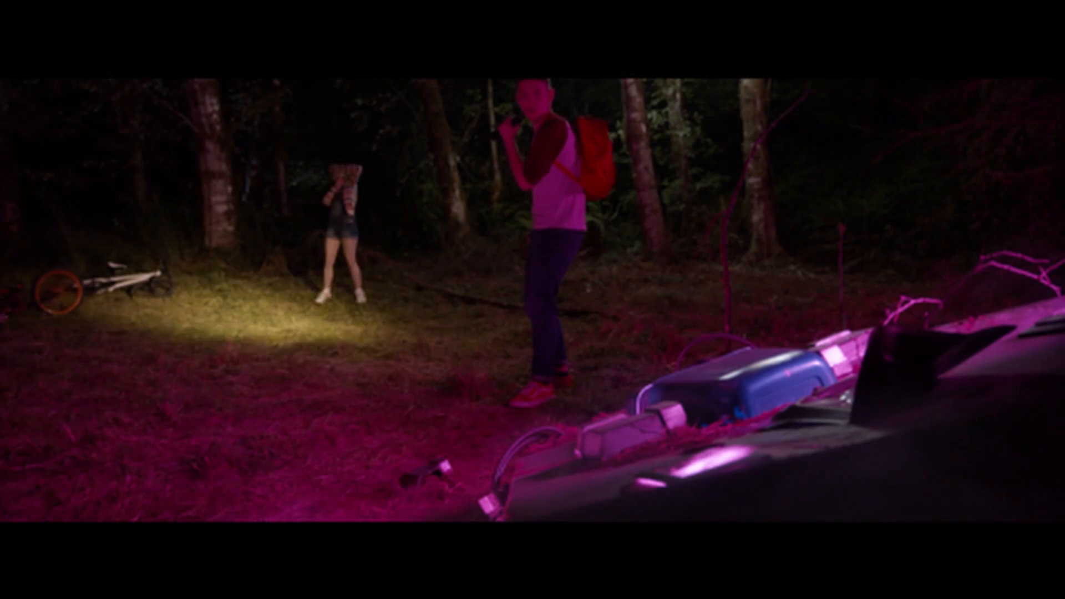
{"action": "key", "text": "Left"}
{"action": "key", "text": "Left"}
{"action": "key", "text": "Left"}
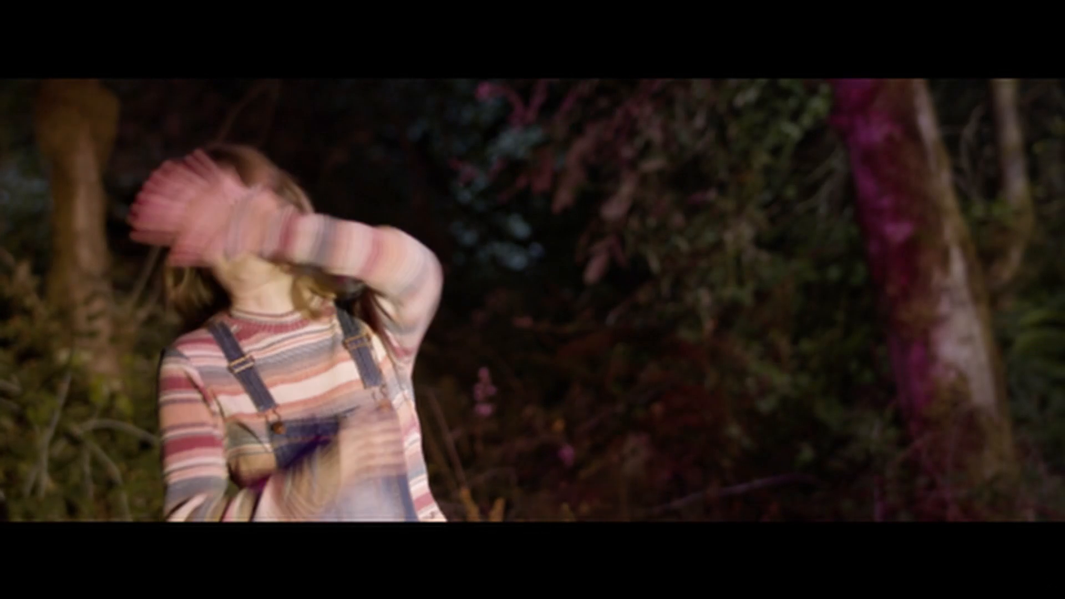
{"action": "key", "text": "Left"}
{"action": "key", "text": "Left"}
{"action": "key", "text": "Left"}
{"action": "key", "text": "Left"}
{"action": "key", "text": "Left"}
{"action": "key", "text": "Left"}
{"action": "key", "text": "Left"}
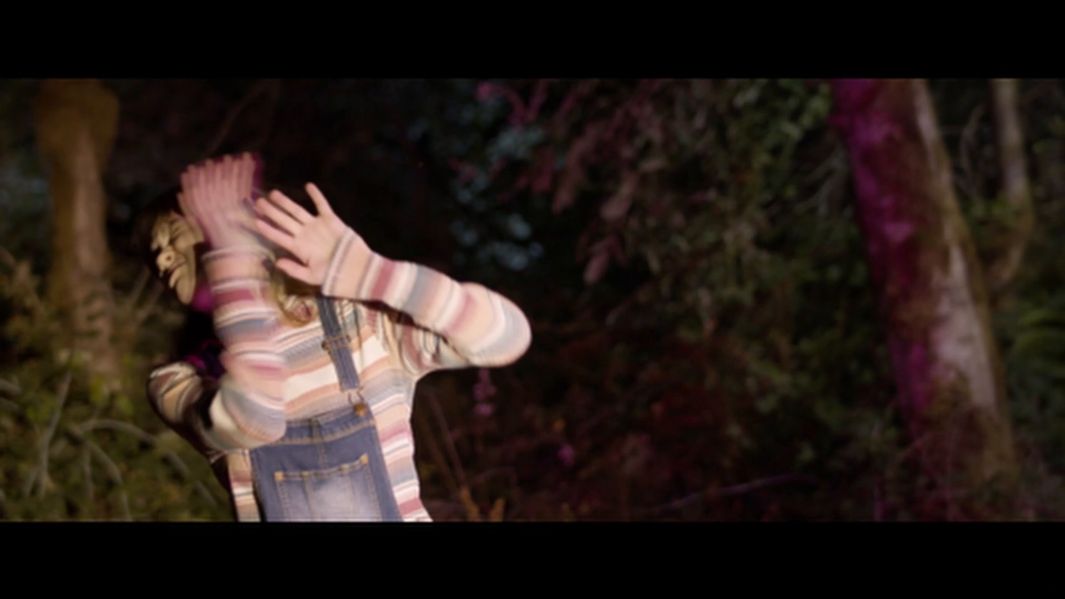
{"action": "key", "text": "j"}
{"action": "key", "text": "space"}
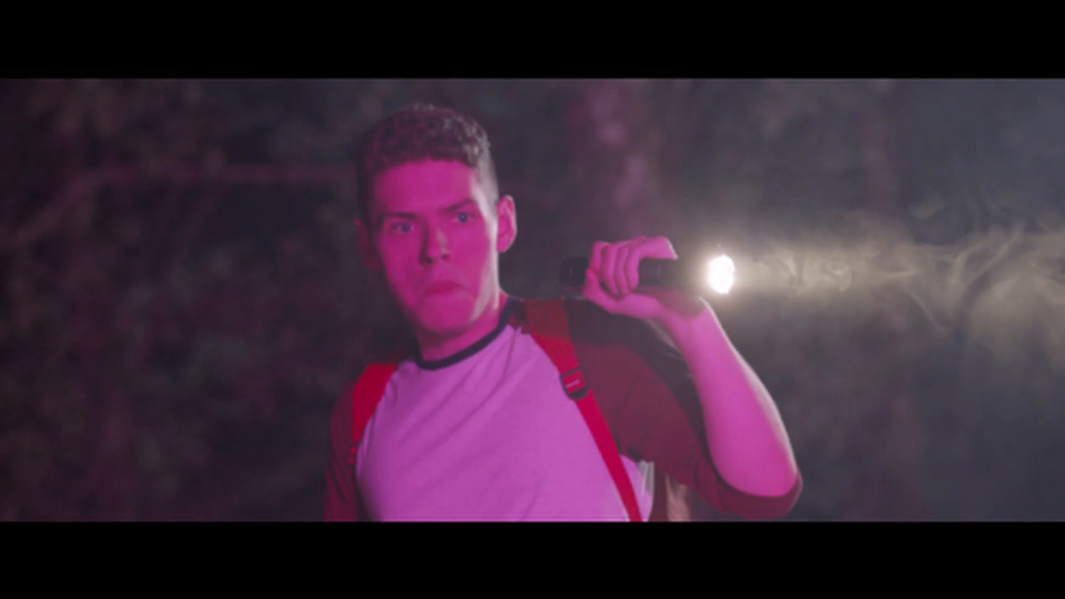
Play the sequence full screen from before the V2 clip A005_04191258_C013.mov through the end of Timeline 1.
{"action": "key", "text": "l"}
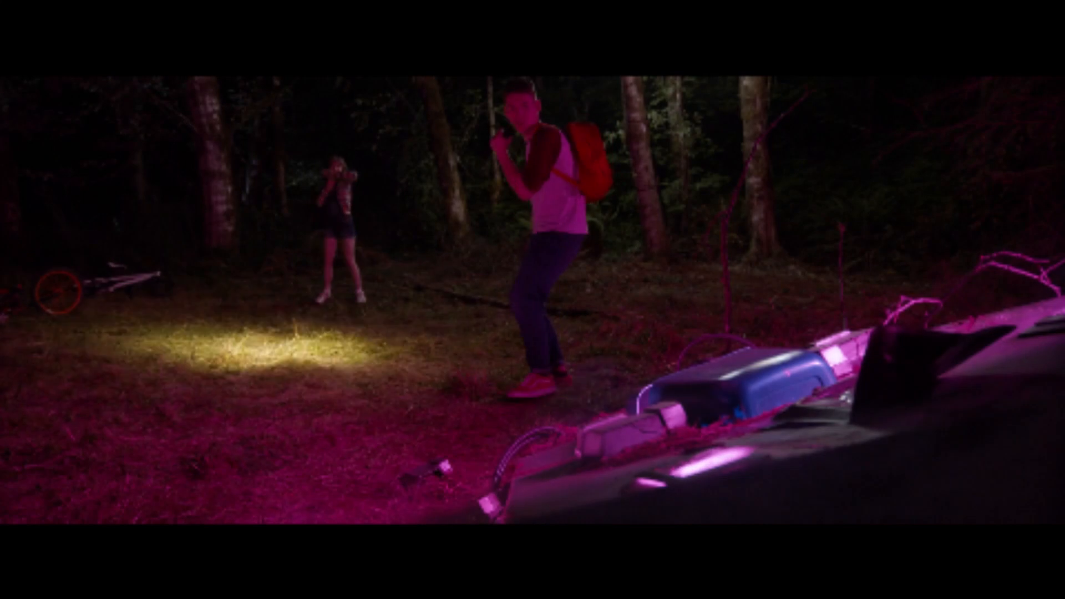
{"action": "key", "text": "space"}
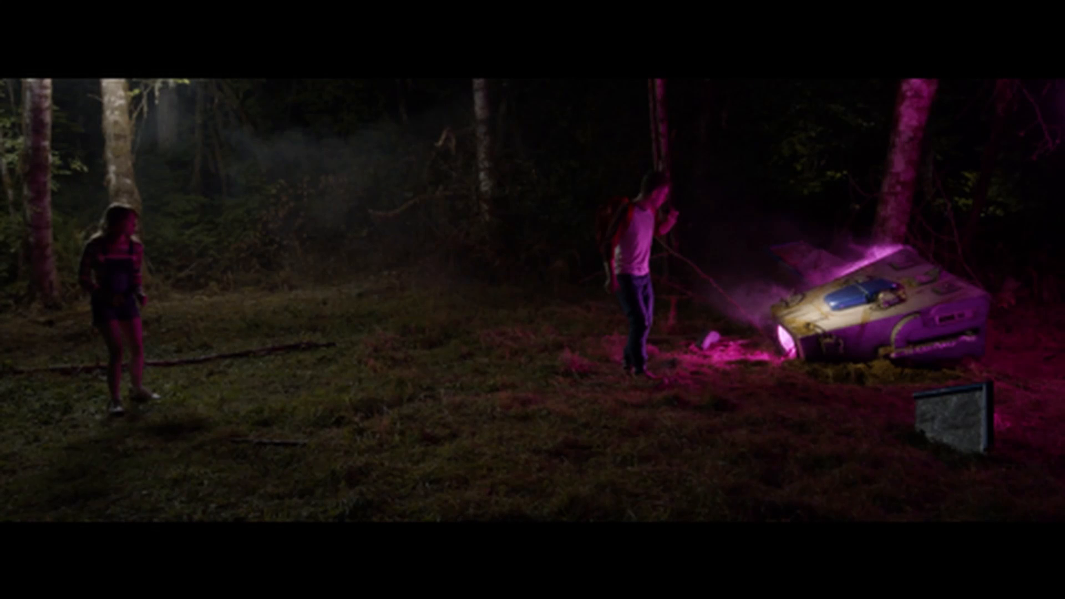
{"action": "key", "text": "space"}
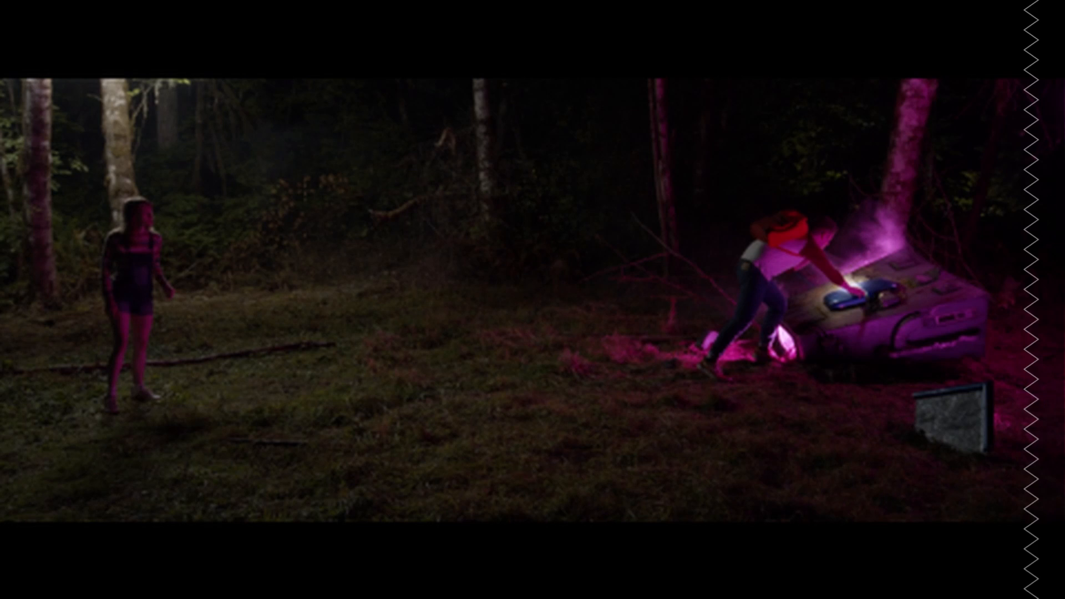
{"action": "key", "text": "ctrl+f"}
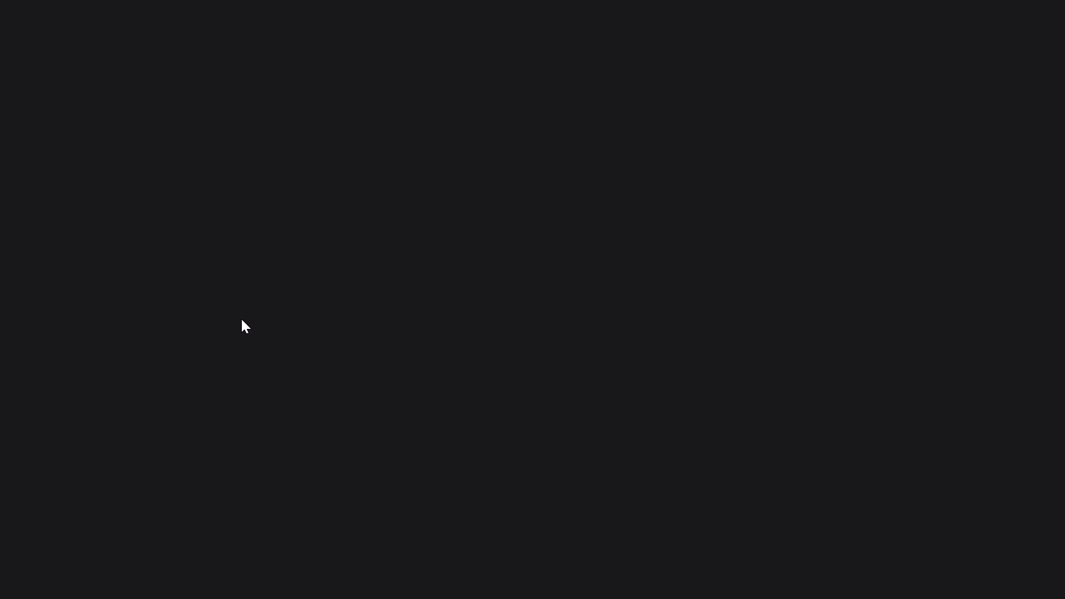
Review all of Timeline 1 full screen from its start at 01:00:00:00 in fast forward.
{"action": "scroll", "coordinate": [413, 422], "scroll_direction": "right", "scroll_amount": 13}
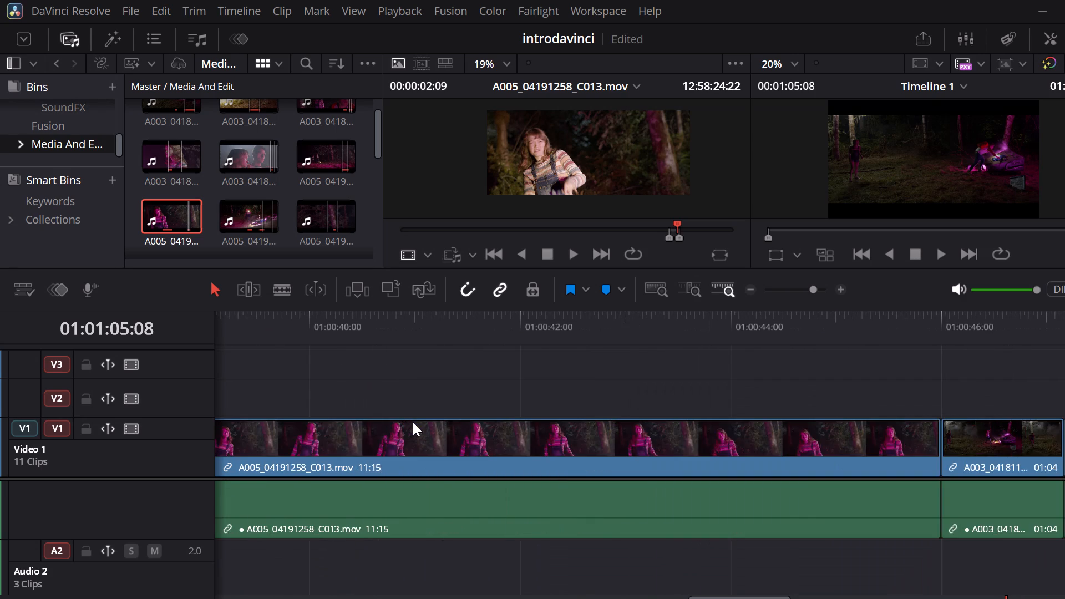
{"action": "scroll", "coordinate": [413, 422], "scroll_direction": "down", "scroll_amount": 1}
{"action": "scroll", "coordinate": [413, 422], "scroll_direction": "right", "scroll_amount": 16}
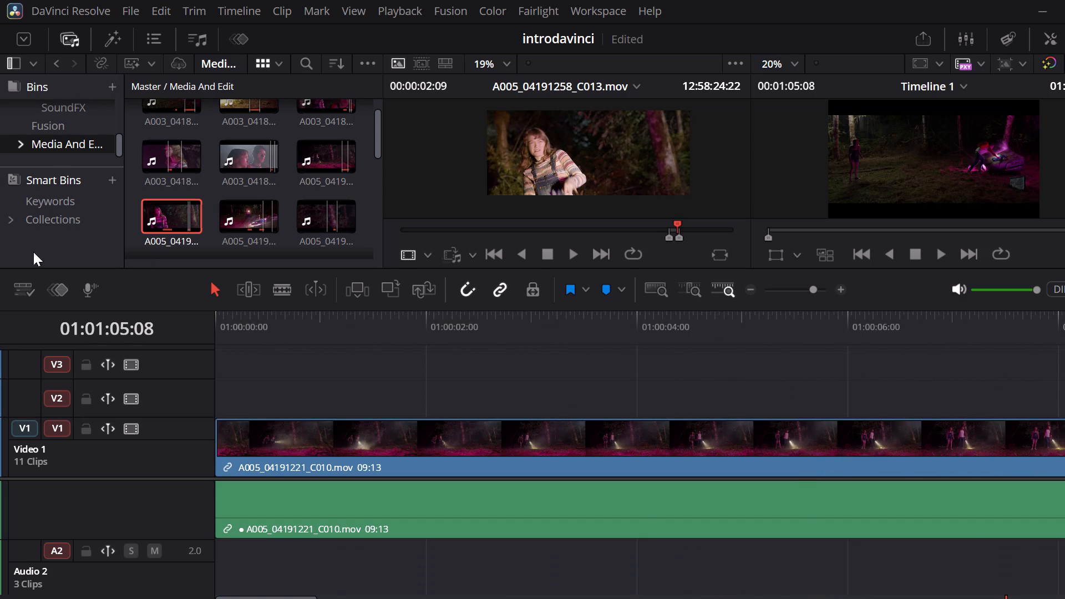
{"action": "left_click", "coordinate": [168, 300]}
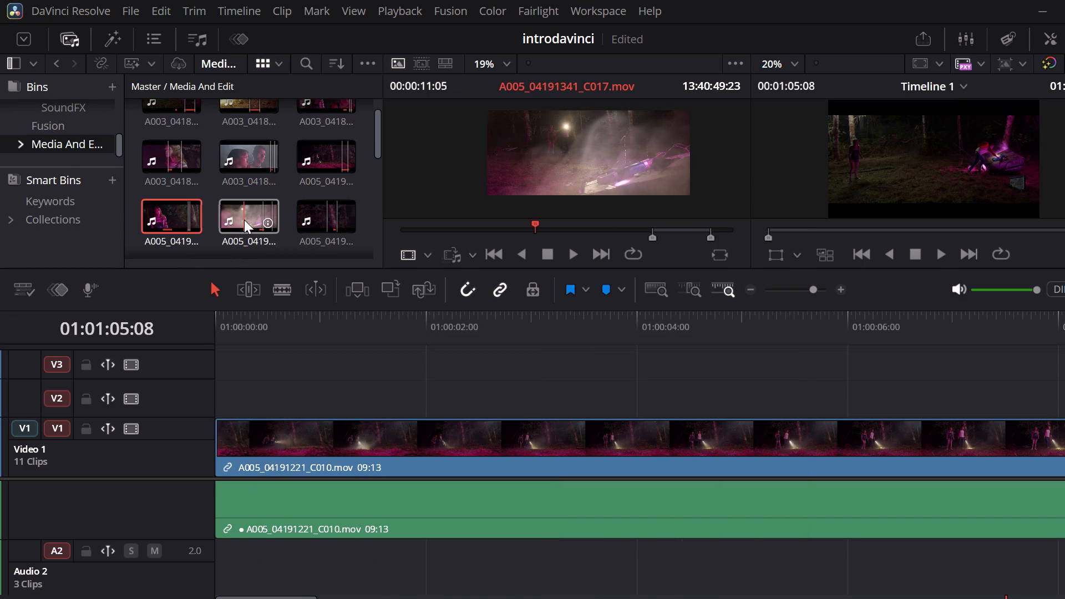
{"action": "scroll", "coordinate": [229, 182], "scroll_direction": "up", "scroll_amount": 2}
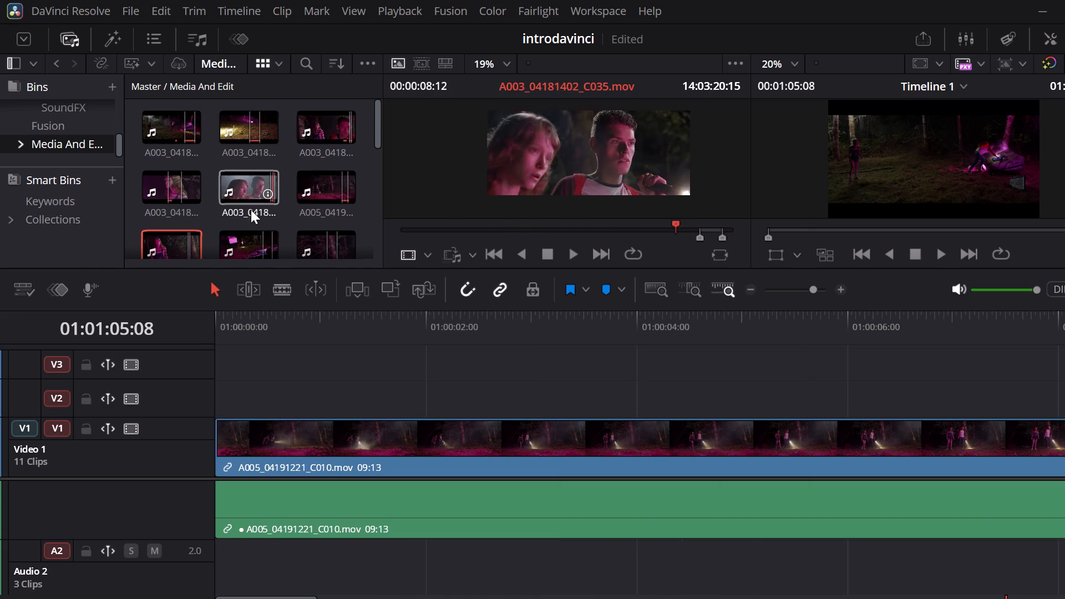
{"action": "left_click", "coordinate": [217, 329]}
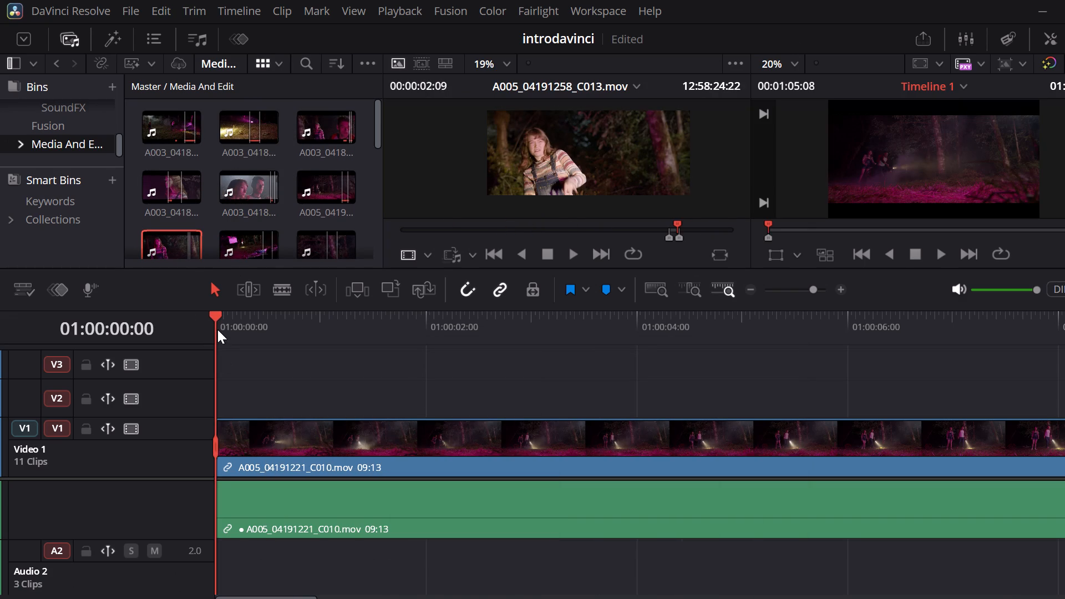
{"action": "key", "text": "ctrl+f"}
{"action": "key", "text": "space"}
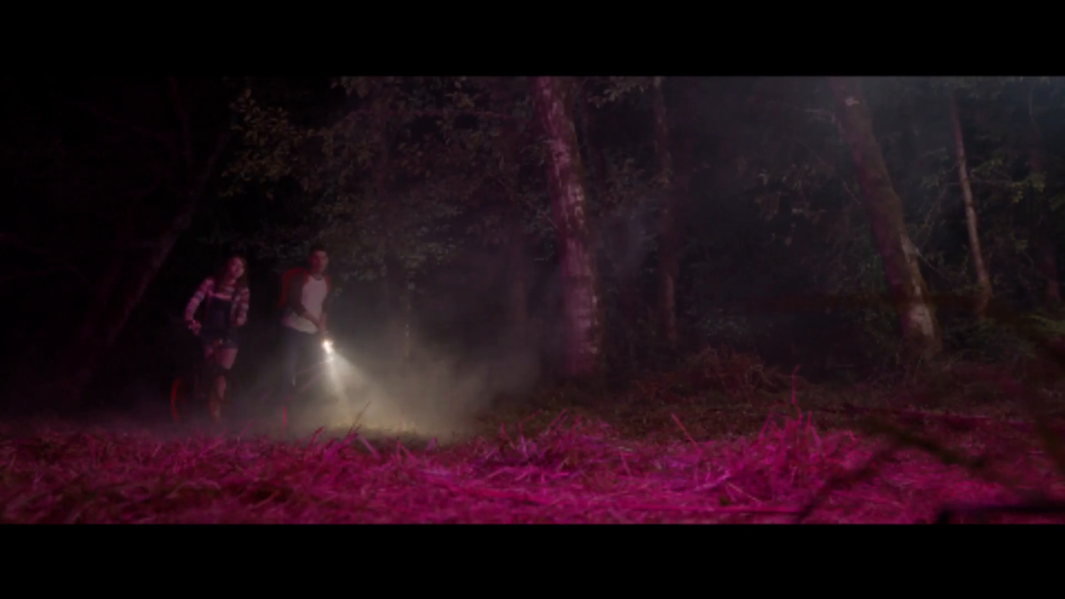
{"action": "key", "text": "Right"}
{"action": "key", "text": "Right"}
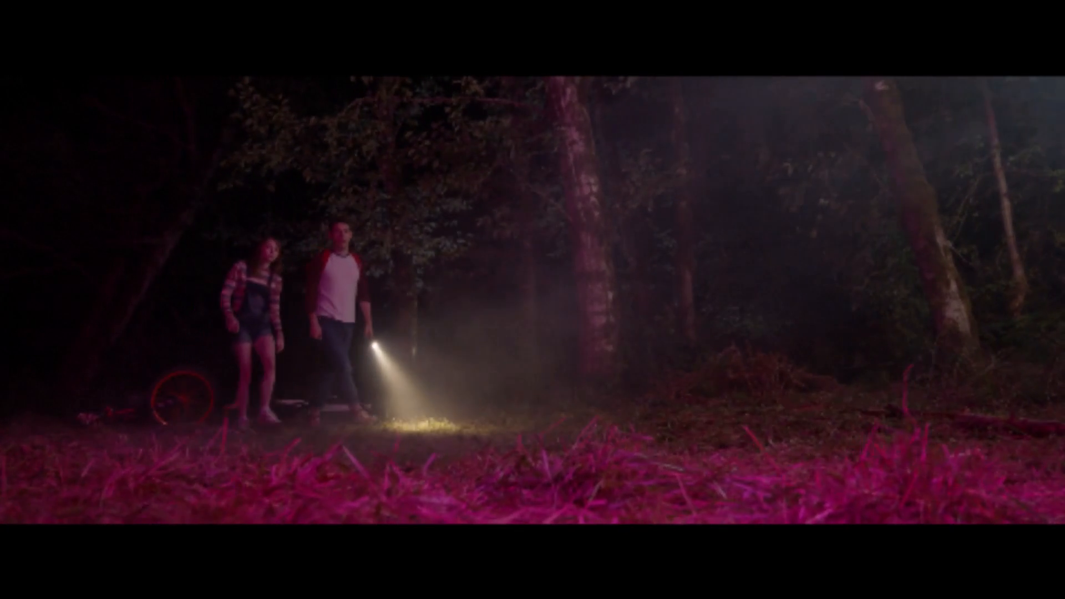
{"action": "key", "text": "l"}
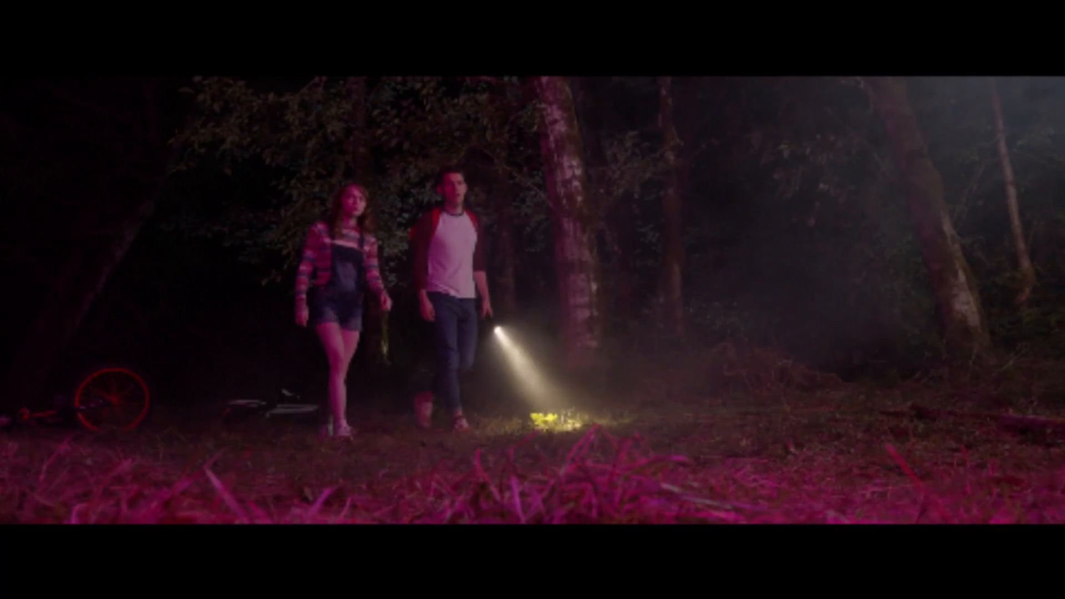
{"action": "type", "text": "ll"}
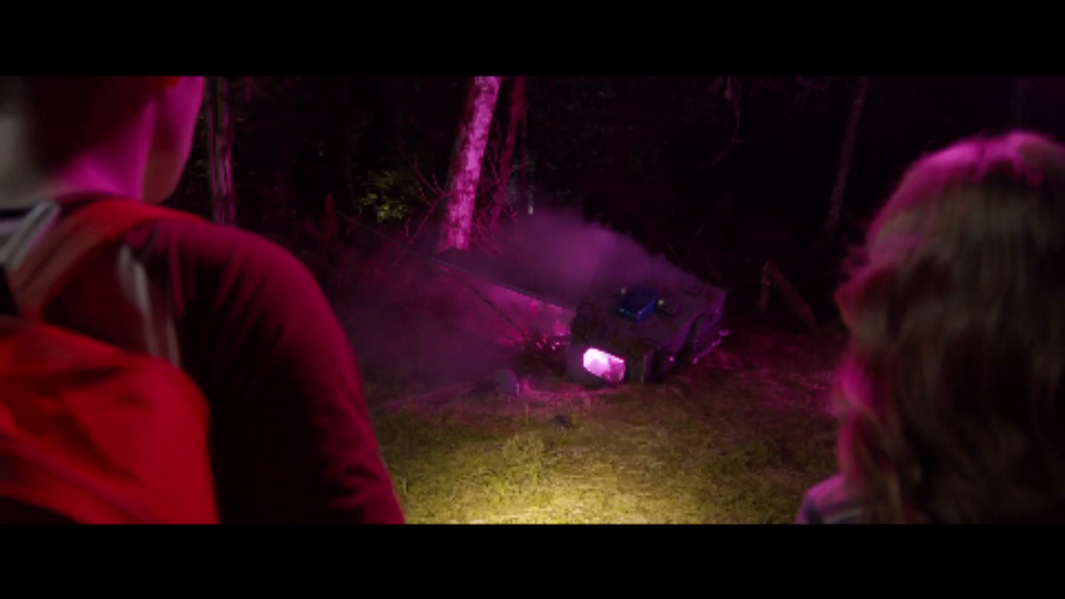
{"action": "key", "text": "l"}
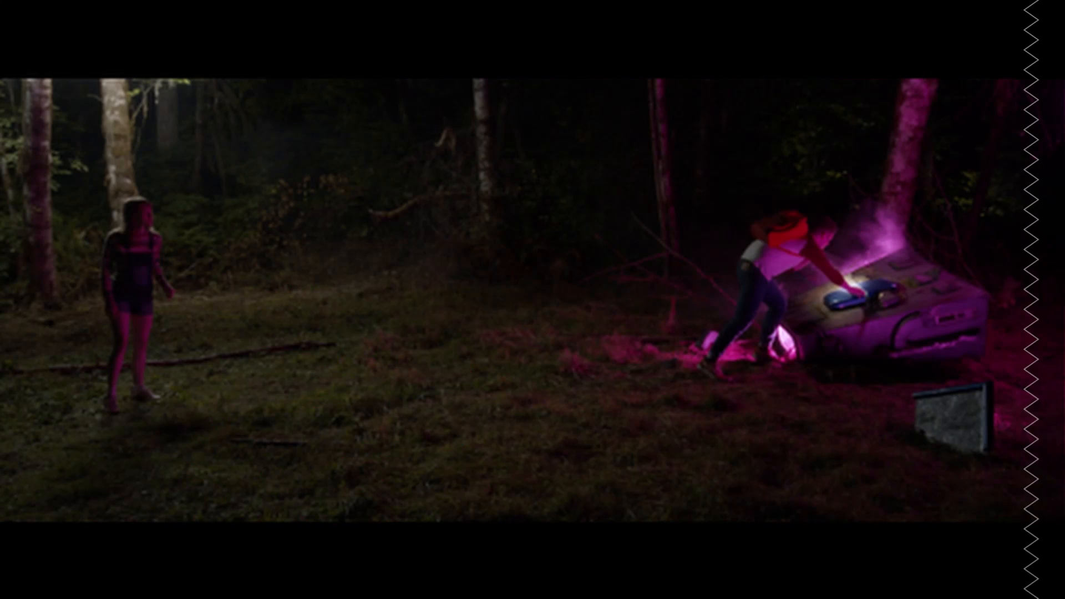
{"action": "key", "text": "ctrl+f"}
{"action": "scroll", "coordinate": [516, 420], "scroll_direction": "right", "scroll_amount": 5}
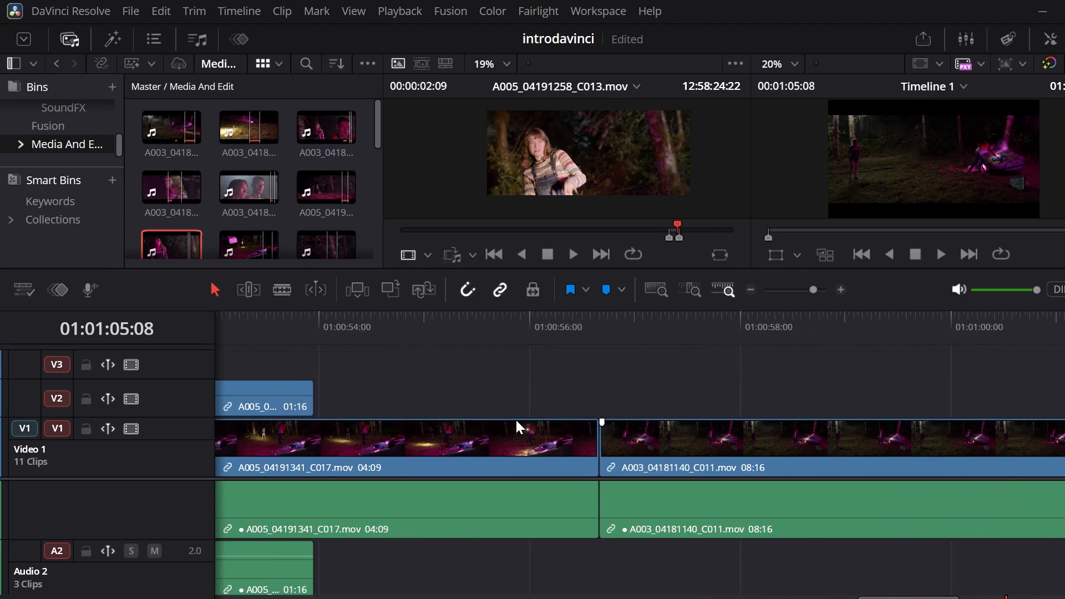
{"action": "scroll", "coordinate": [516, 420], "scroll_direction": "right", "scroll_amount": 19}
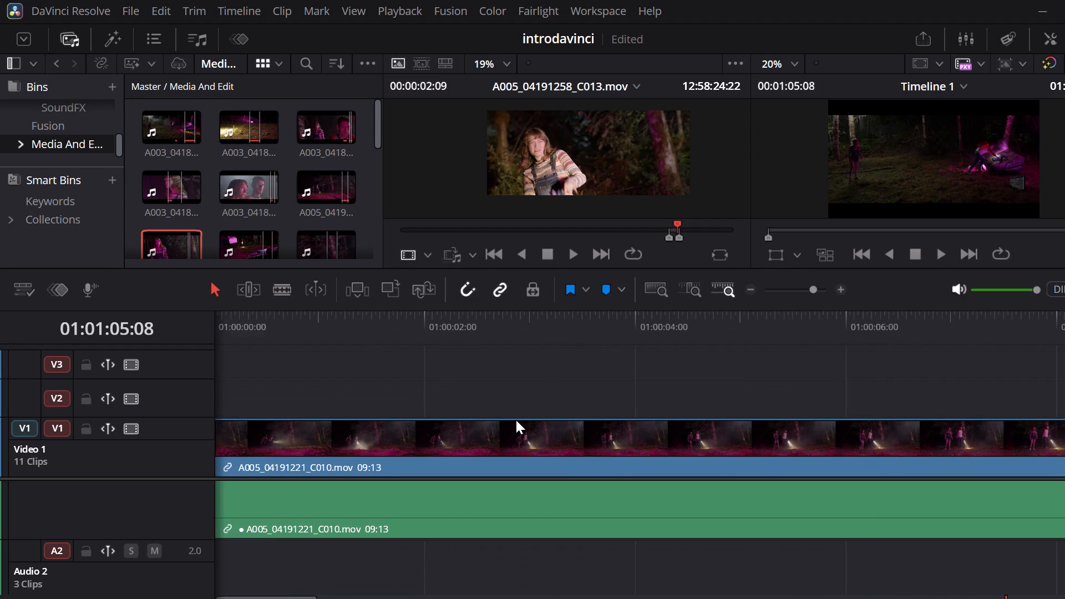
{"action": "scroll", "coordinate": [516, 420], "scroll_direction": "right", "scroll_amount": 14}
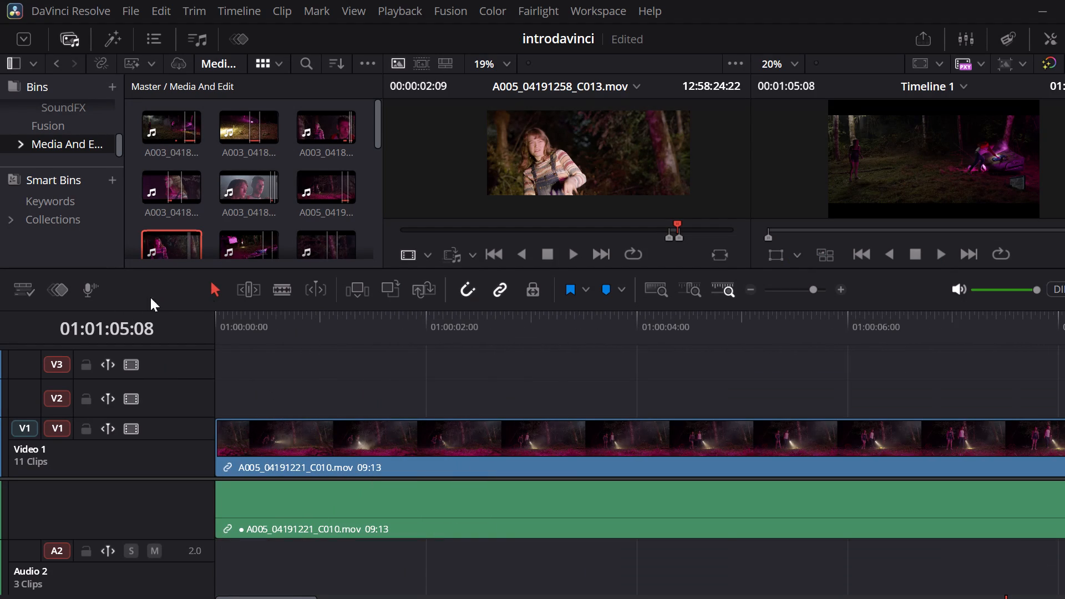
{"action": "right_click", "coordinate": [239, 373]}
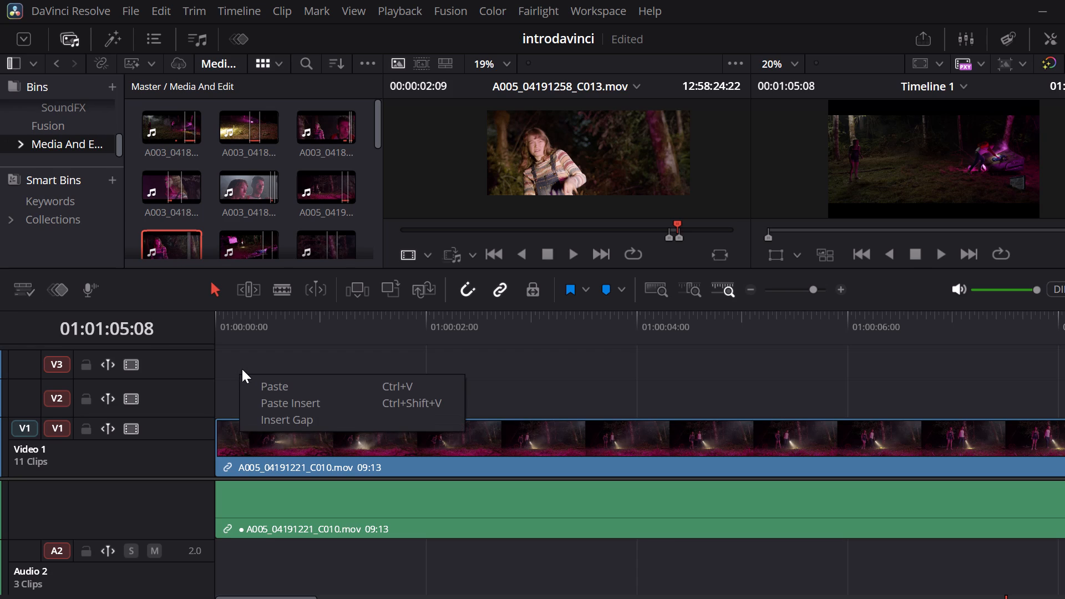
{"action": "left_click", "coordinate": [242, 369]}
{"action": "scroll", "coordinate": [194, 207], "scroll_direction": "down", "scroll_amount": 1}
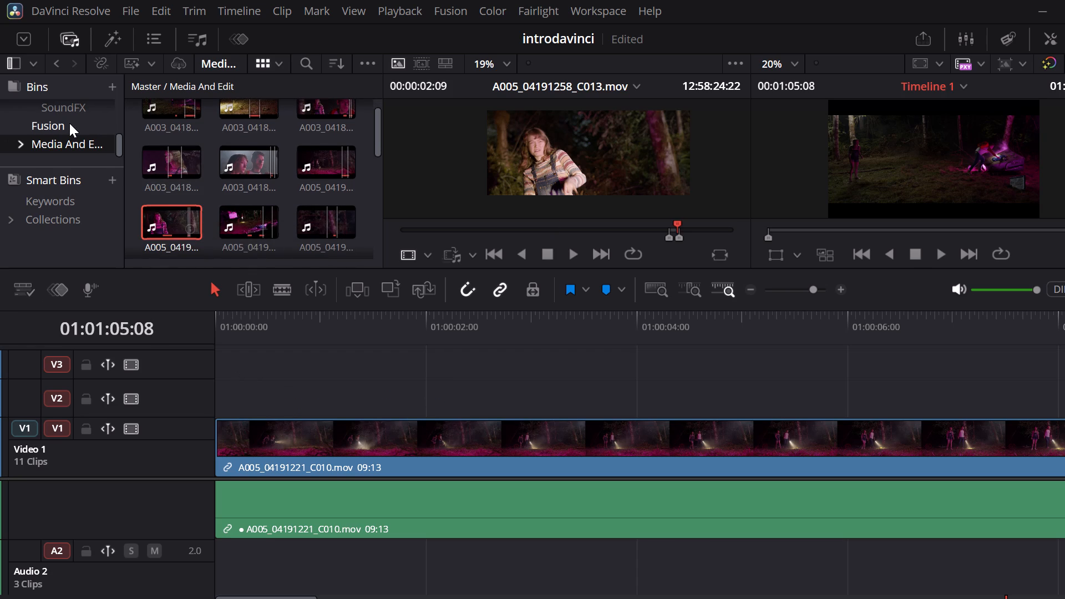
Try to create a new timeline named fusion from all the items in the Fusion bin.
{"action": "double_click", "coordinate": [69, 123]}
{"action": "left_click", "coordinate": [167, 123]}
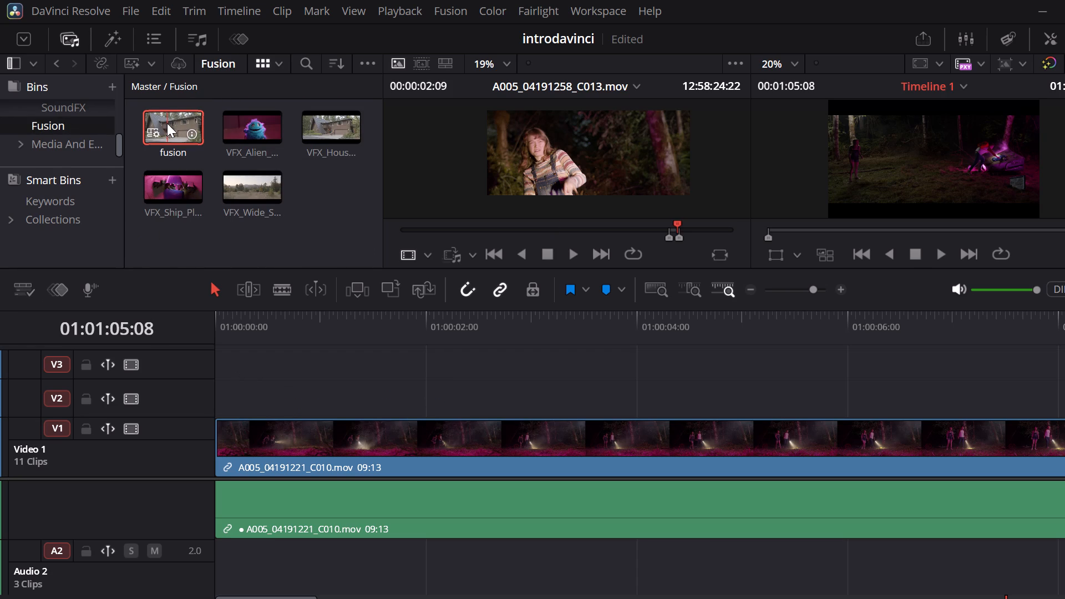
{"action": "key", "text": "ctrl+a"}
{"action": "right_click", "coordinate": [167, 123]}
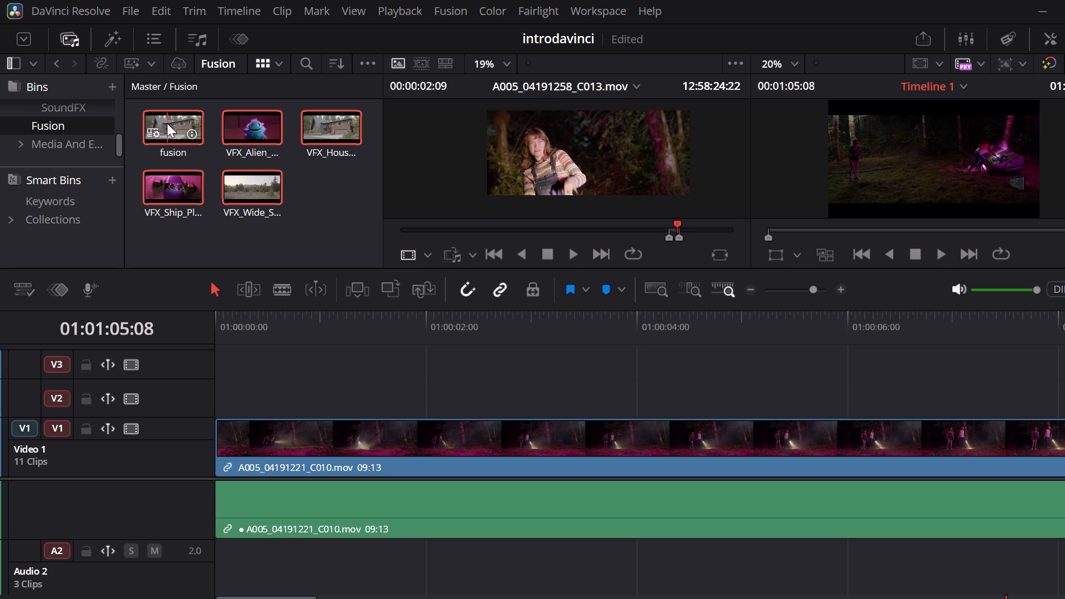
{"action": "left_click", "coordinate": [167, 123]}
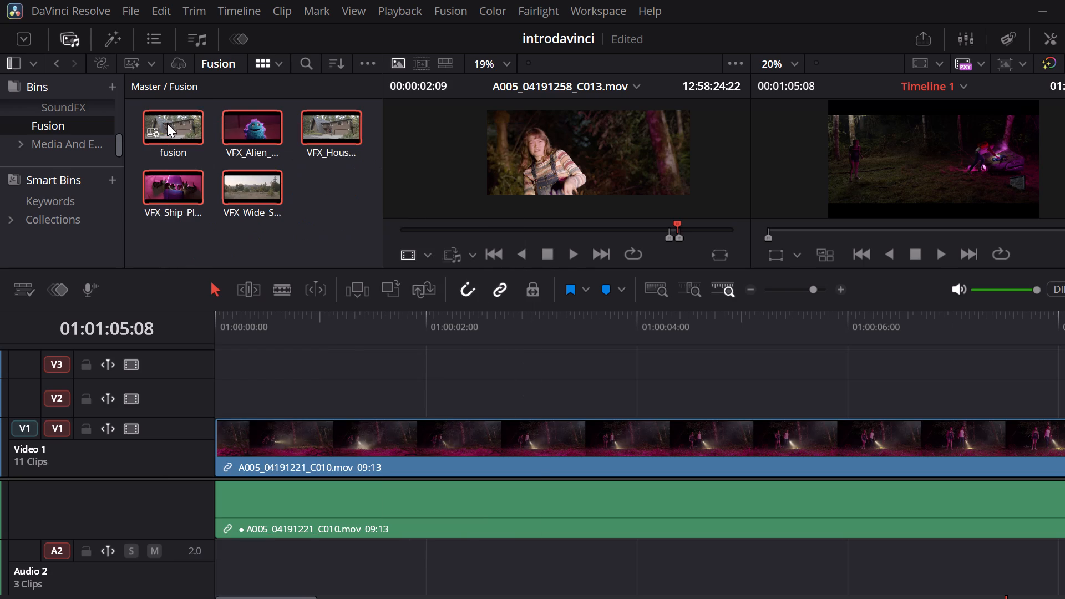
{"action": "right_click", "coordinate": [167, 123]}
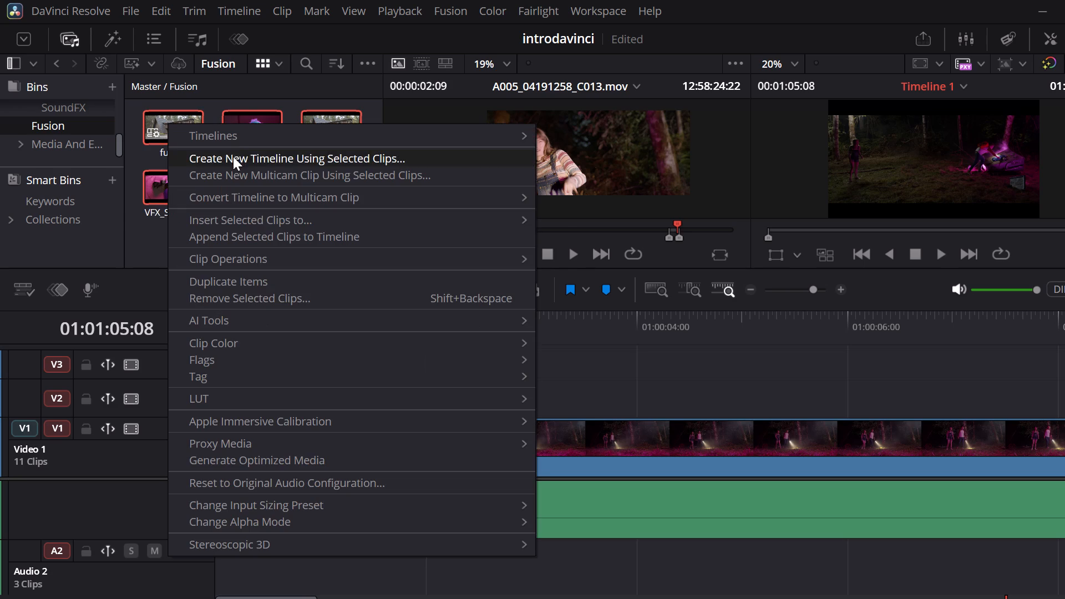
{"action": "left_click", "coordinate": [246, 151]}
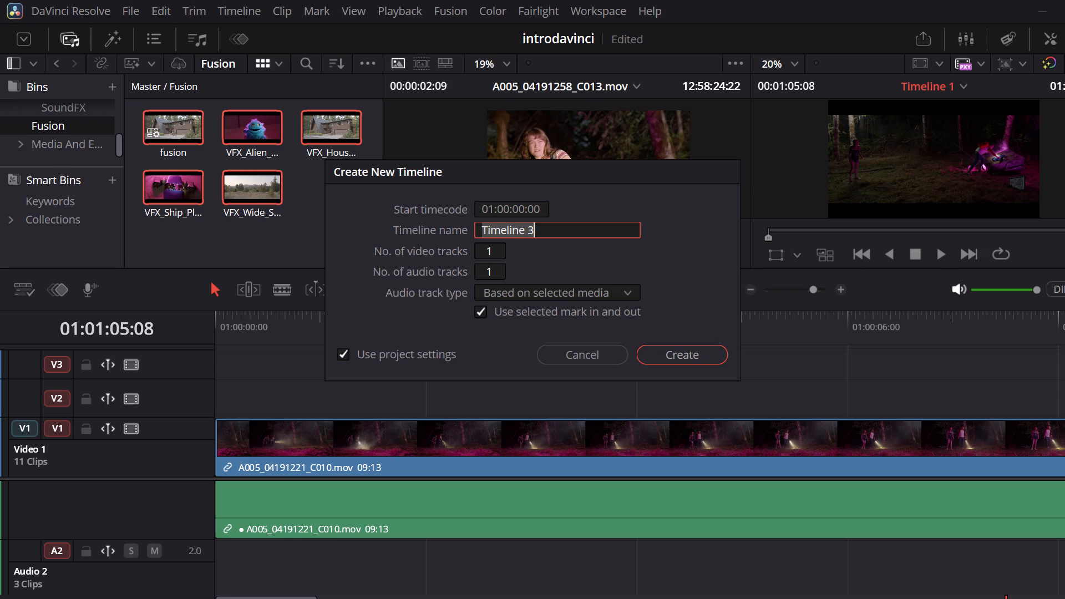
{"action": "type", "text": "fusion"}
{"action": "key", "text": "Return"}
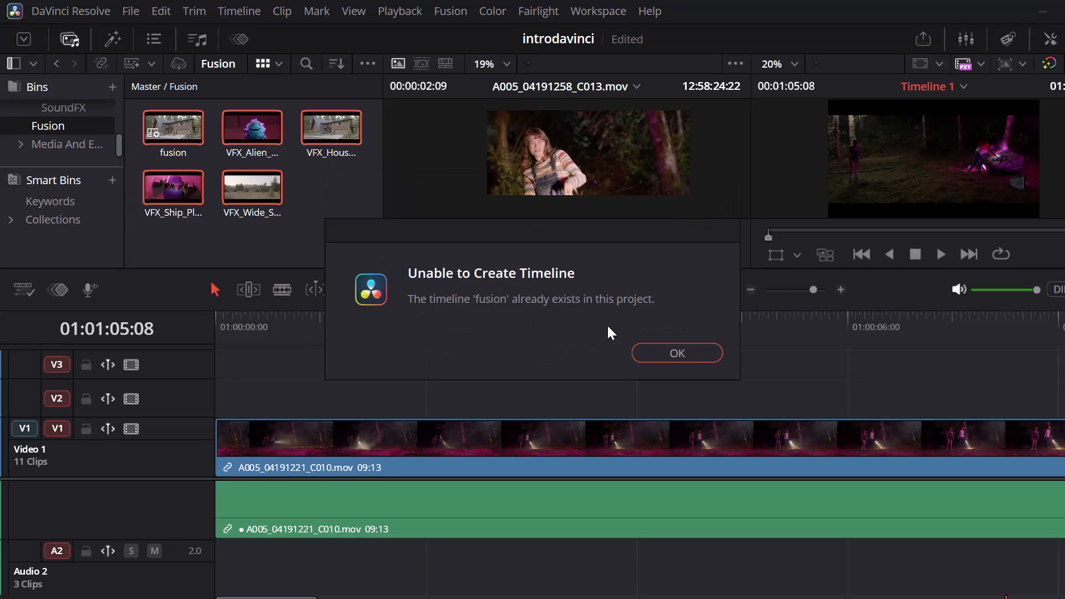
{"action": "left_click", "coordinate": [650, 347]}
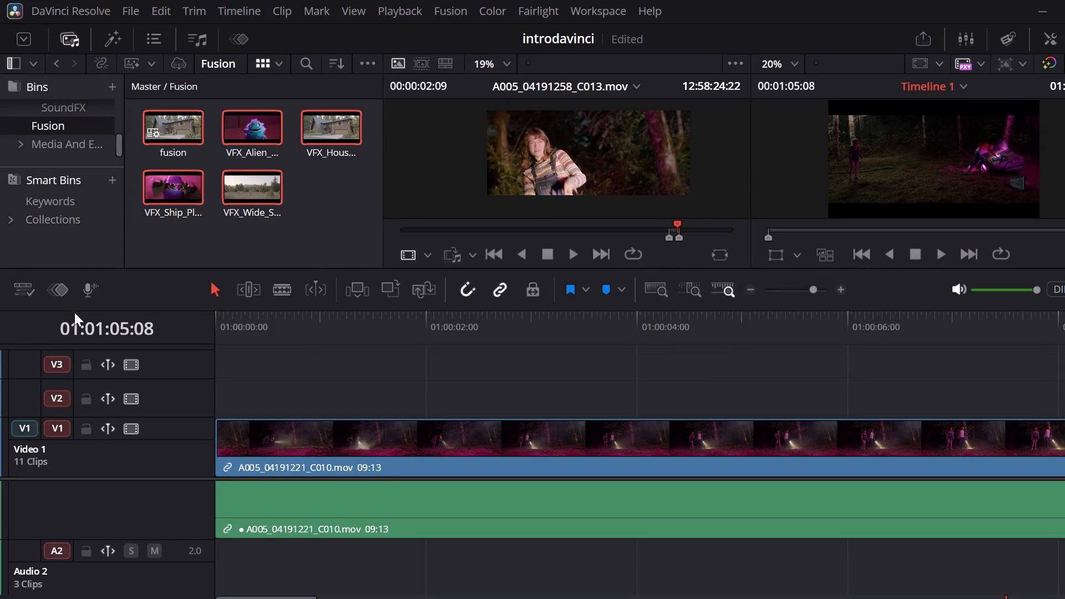
Turn on the stacked timelines display for the timeline area.
{"action": "scroll", "coordinate": [43, 433], "scroll_direction": "up", "scroll_amount": 3}
{"action": "left_click", "coordinate": [23, 290]}
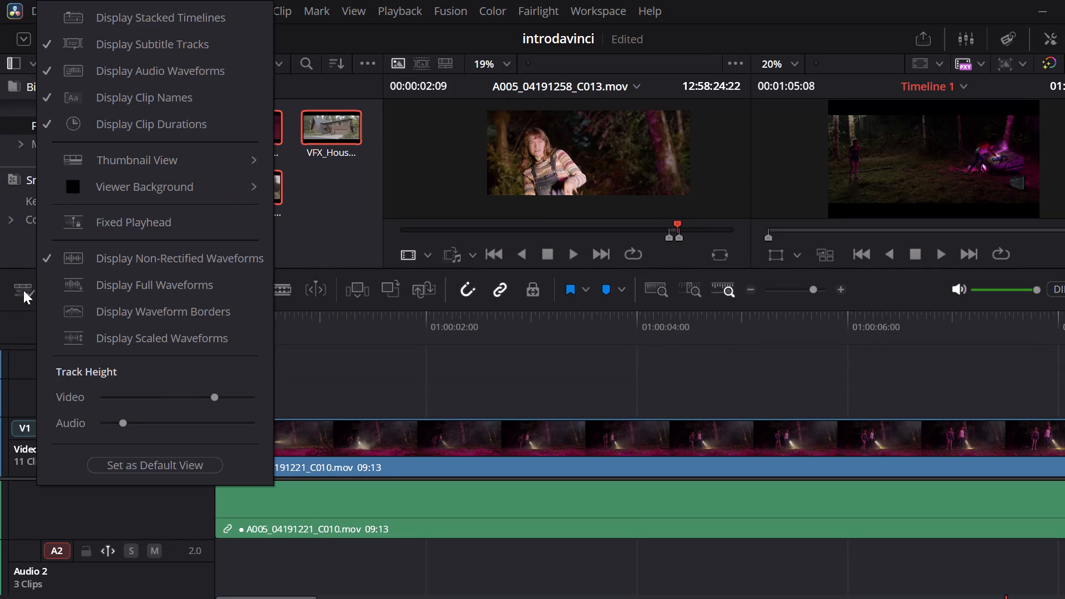
{"action": "left_click", "coordinate": [23, 290]}
{"action": "left_click", "coordinate": [23, 290]}
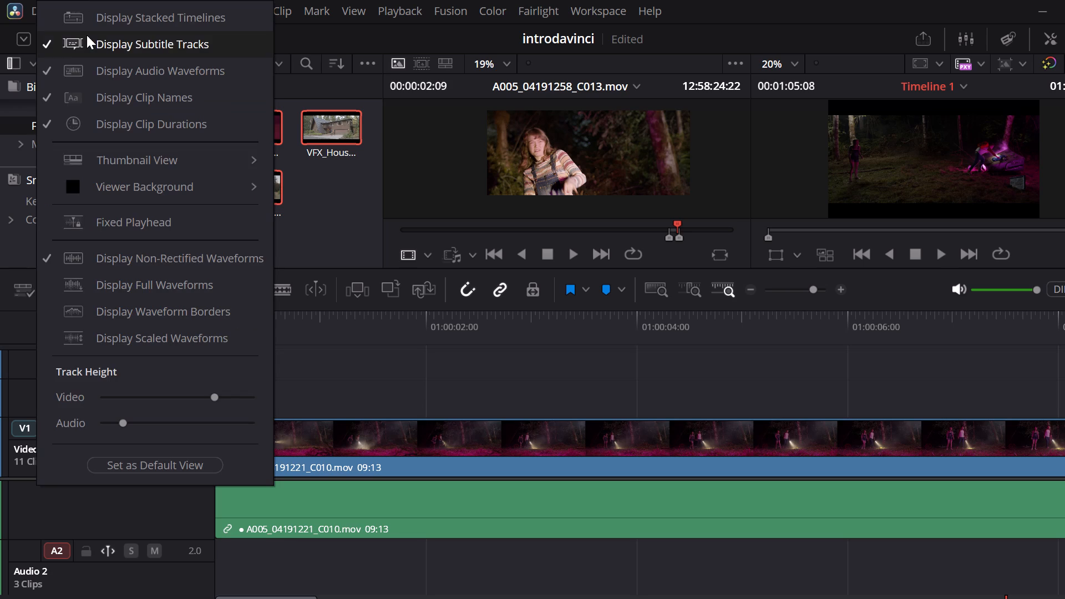
{"action": "left_click", "coordinate": [102, 23]}
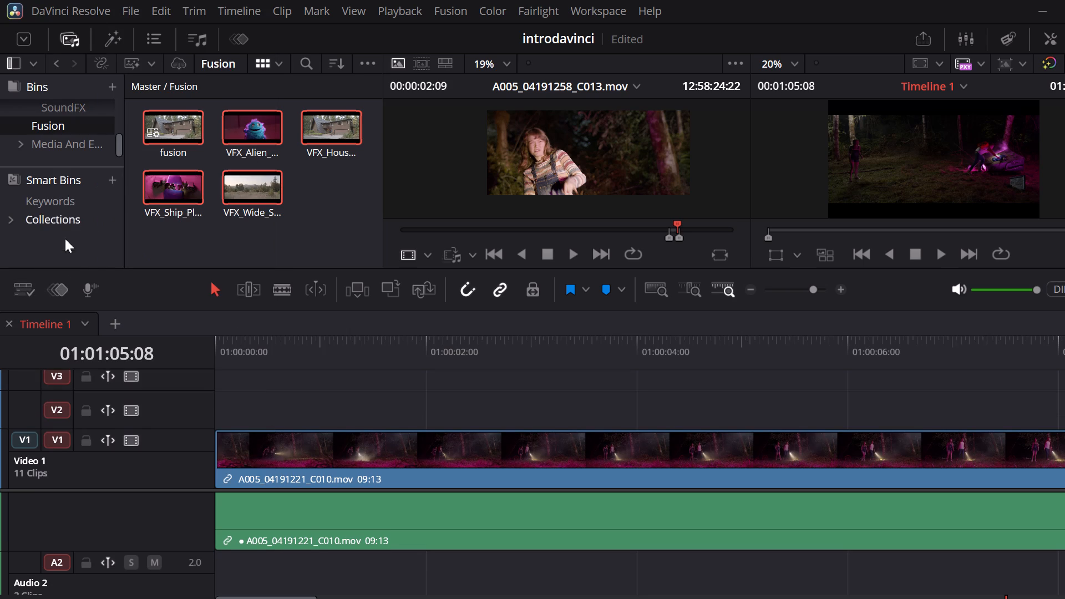
Switch the open timeline from Timeline 1 to the fusion timeline.
{"action": "left_click", "coordinate": [81, 320]}
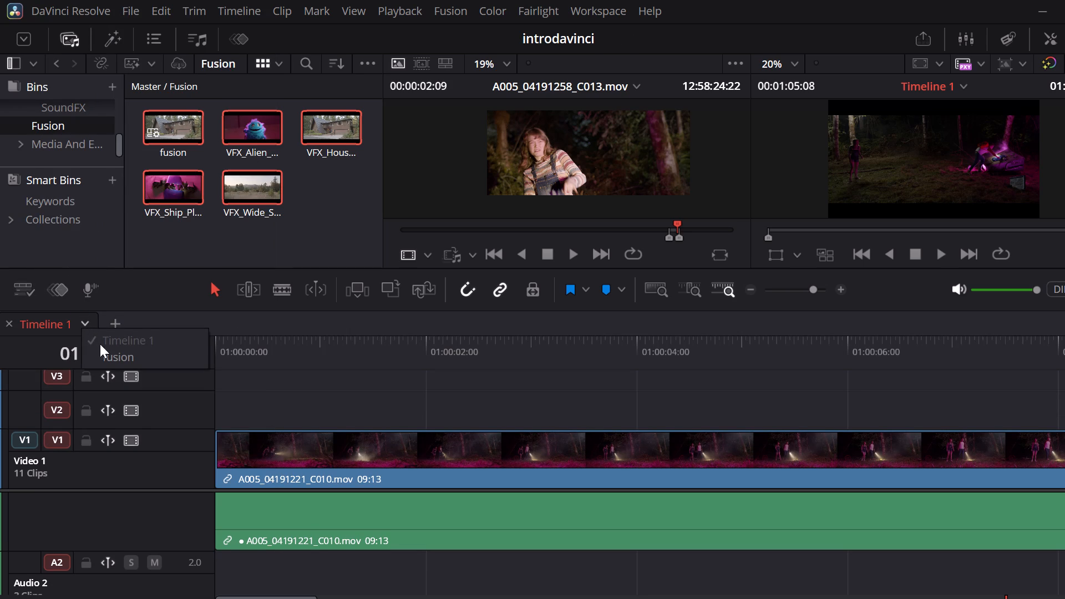
{"action": "left_click", "coordinate": [101, 357]}
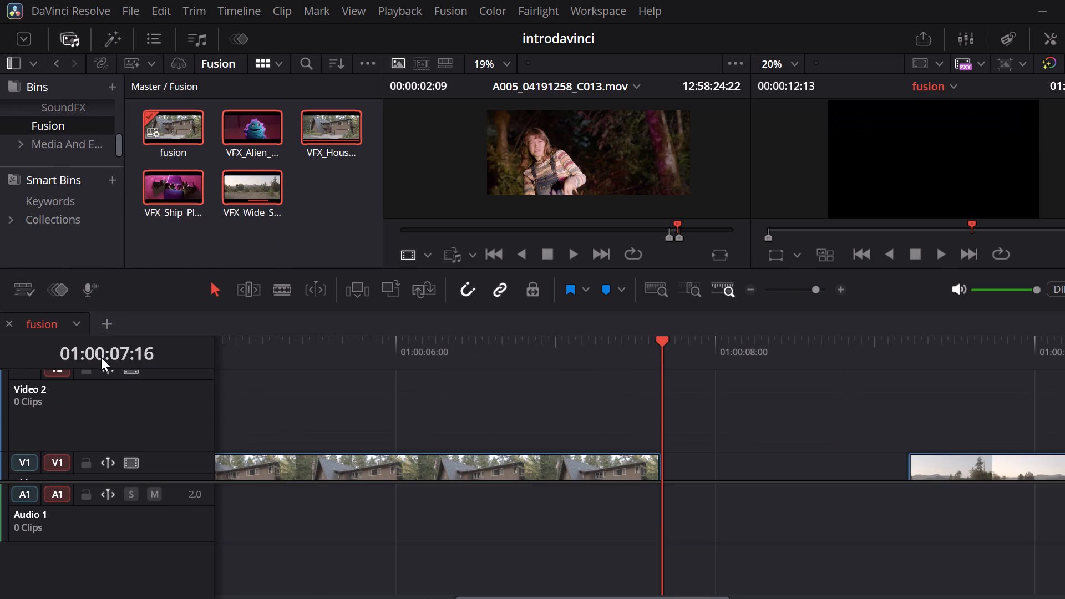
Delete the existing house clip and wide-shot clip from V1 of the fusion timeline.
{"action": "scroll", "coordinate": [444, 451], "scroll_direction": "right", "scroll_amount": 12}
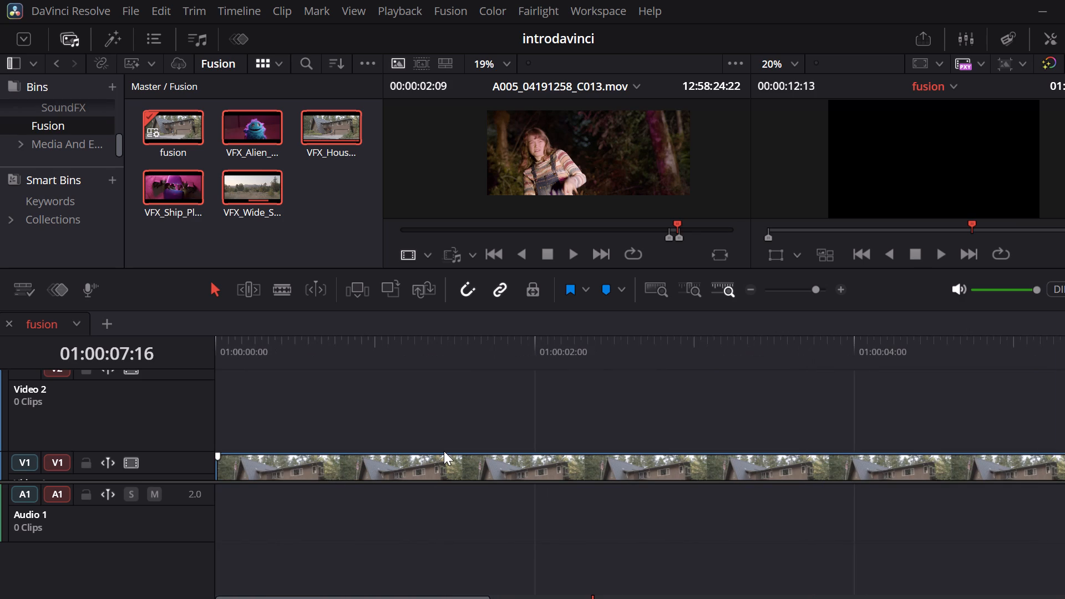
{"action": "left_click", "coordinate": [342, 465]}
{"action": "key", "text": "Delete"}
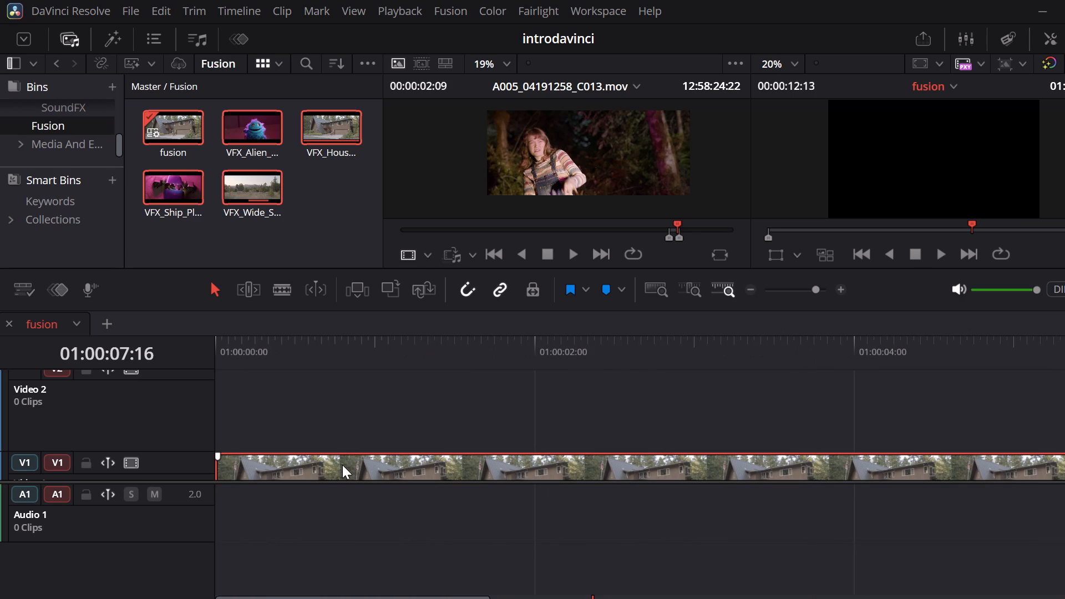
{"action": "left_click", "coordinate": [503, 456]}
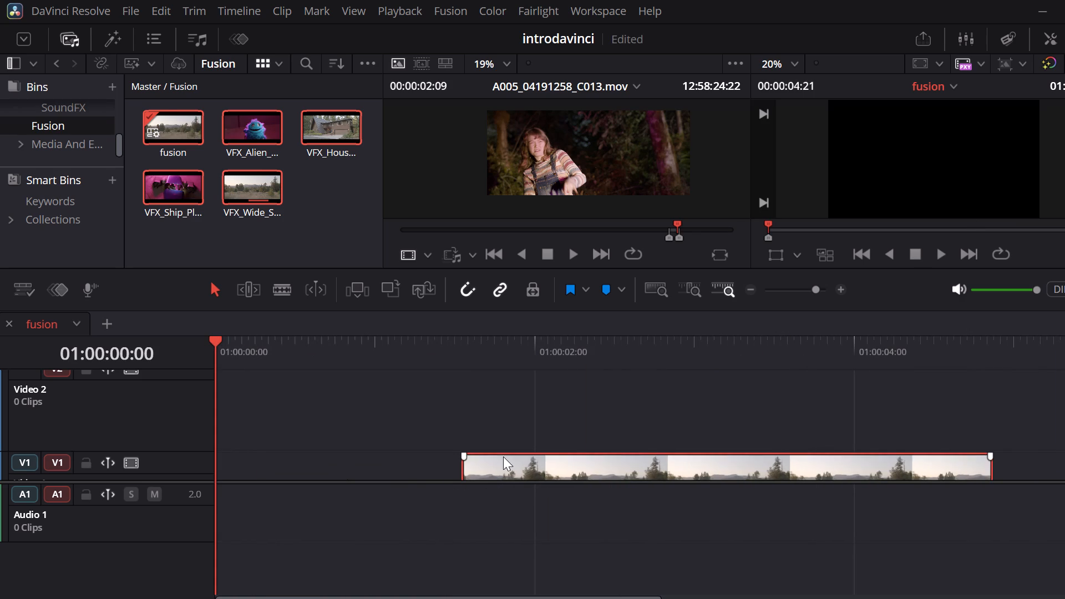
{"action": "key", "text": "Delete"}
{"action": "scroll", "coordinate": [503, 456], "scroll_direction": "right", "scroll_amount": 6}
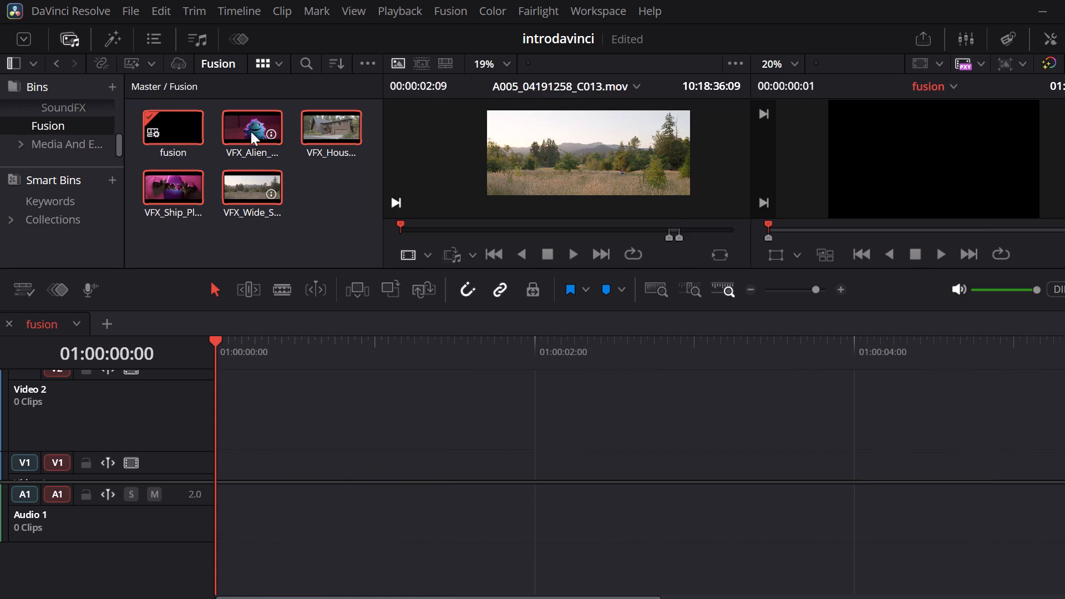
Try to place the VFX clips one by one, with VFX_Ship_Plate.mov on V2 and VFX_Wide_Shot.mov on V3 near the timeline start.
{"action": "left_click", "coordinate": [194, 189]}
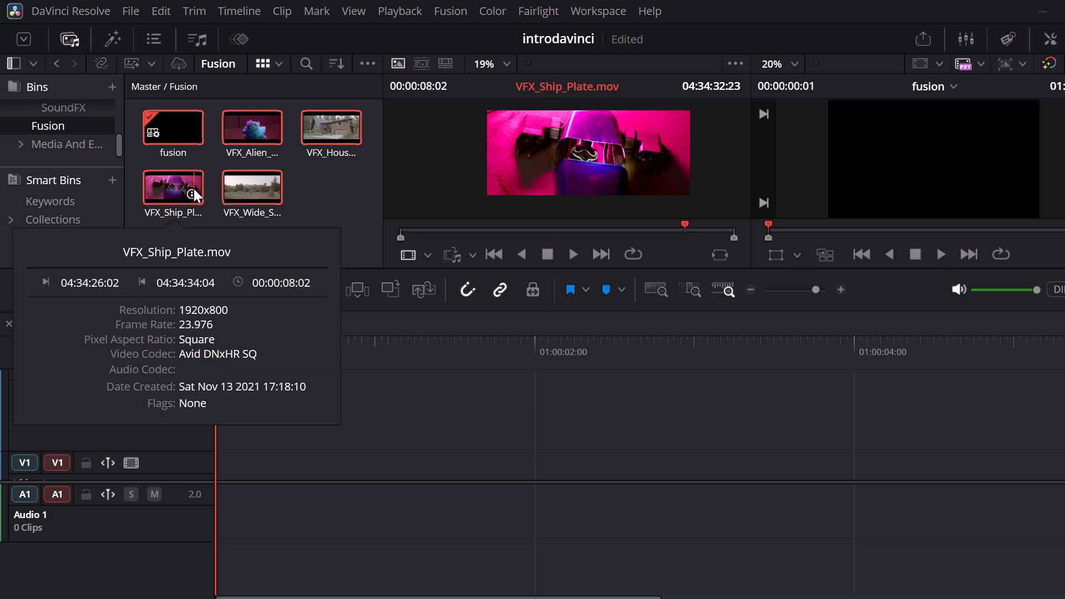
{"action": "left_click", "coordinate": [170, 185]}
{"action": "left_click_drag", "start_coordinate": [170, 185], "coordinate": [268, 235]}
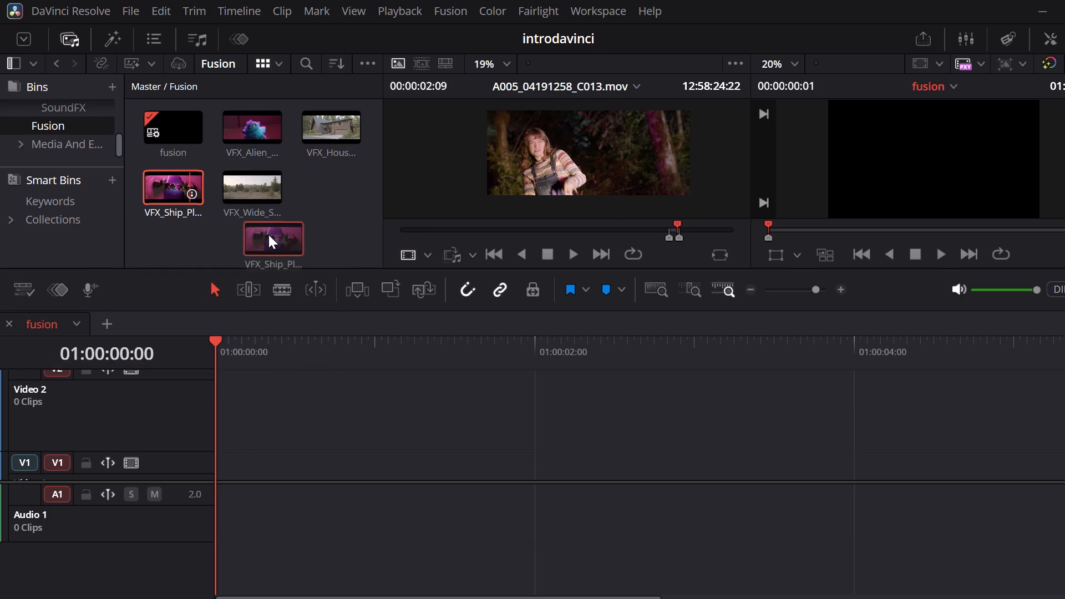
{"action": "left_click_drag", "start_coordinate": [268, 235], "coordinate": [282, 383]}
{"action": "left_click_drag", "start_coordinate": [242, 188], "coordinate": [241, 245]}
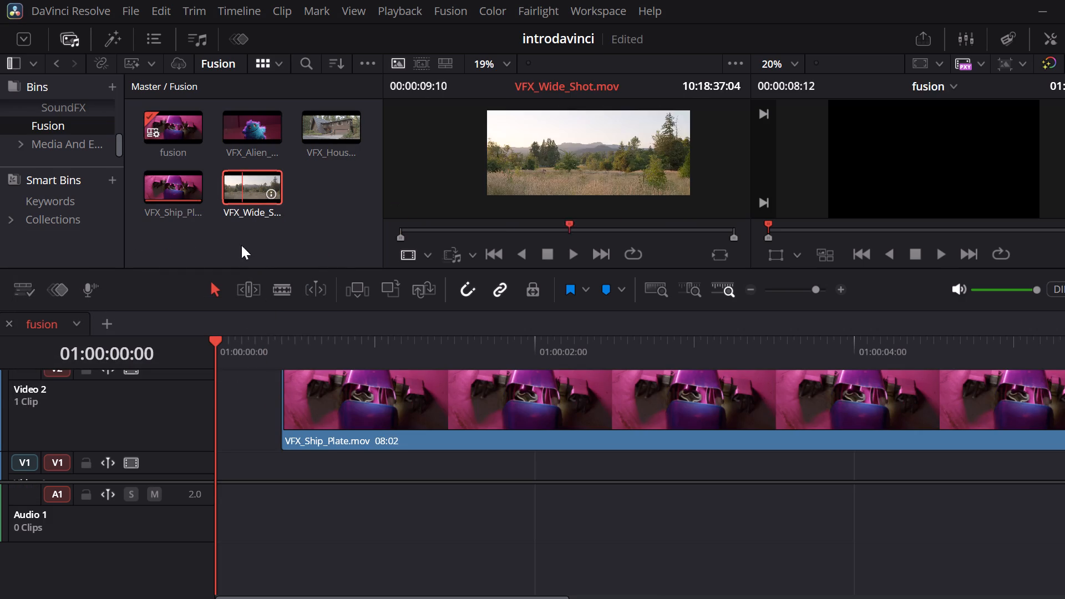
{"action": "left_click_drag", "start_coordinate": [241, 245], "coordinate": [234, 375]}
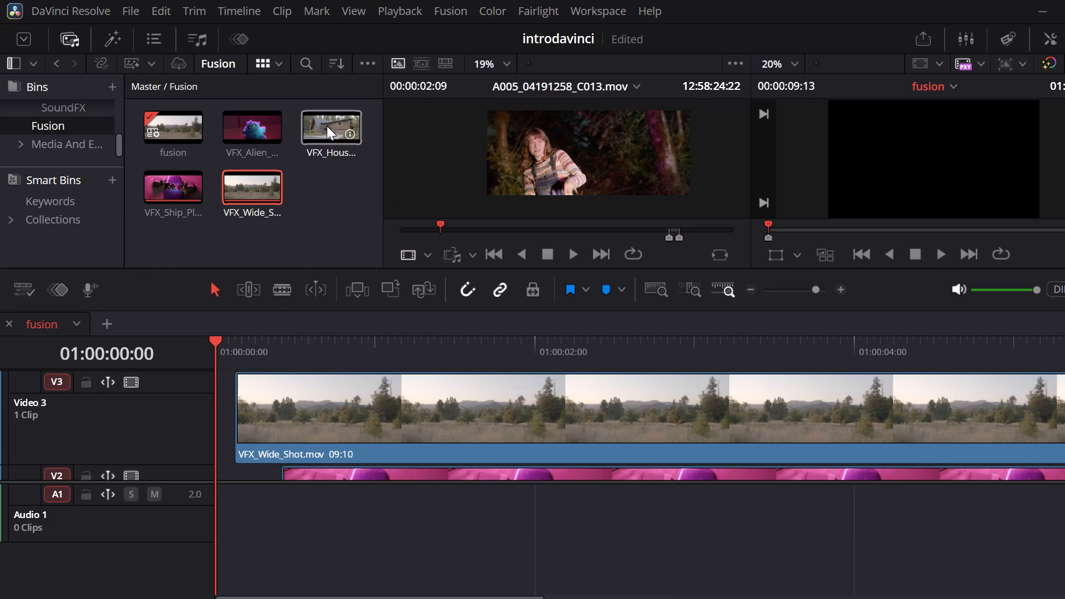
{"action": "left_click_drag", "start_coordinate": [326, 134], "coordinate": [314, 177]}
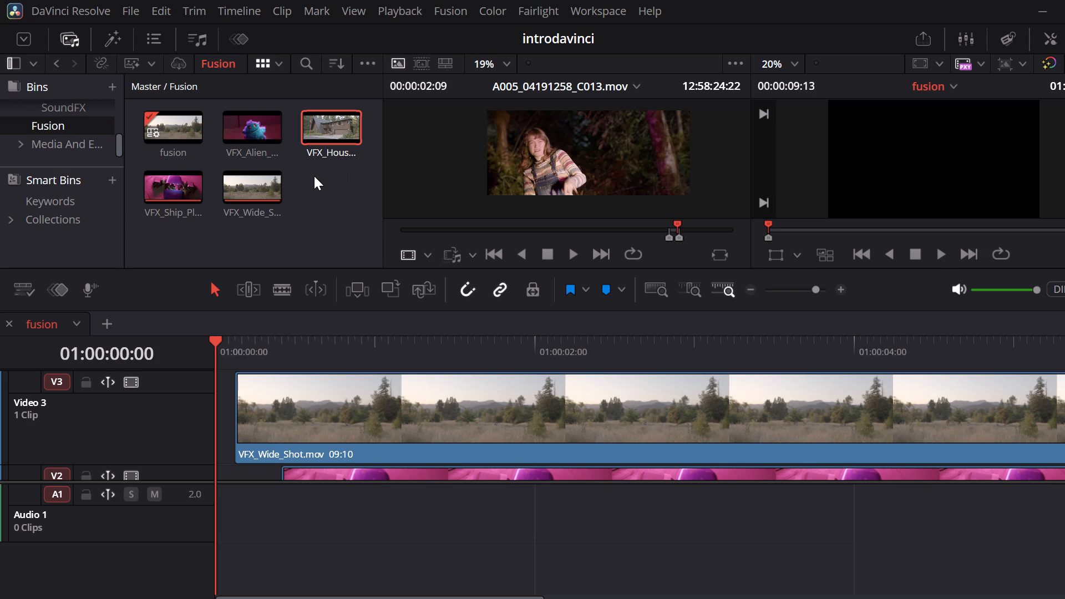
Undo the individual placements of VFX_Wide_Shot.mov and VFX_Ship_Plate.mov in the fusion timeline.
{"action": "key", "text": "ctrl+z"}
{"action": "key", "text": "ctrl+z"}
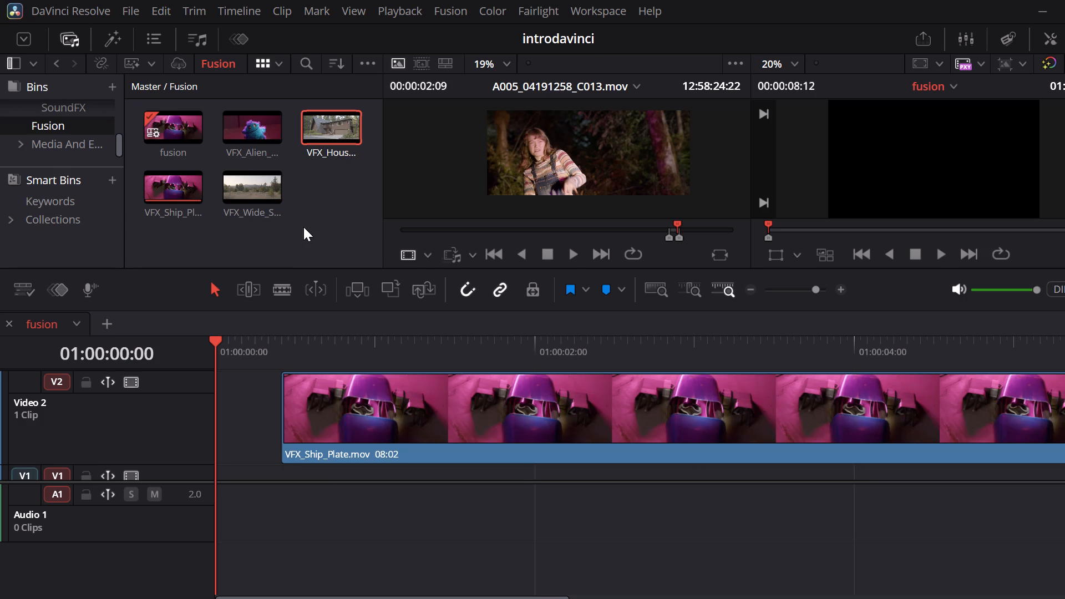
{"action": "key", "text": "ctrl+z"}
Place the VFX alien, house, wide-shot and ship clips together on V2, about half a second after the fusion timeline's start.
{"action": "left_click", "coordinate": [255, 139]}
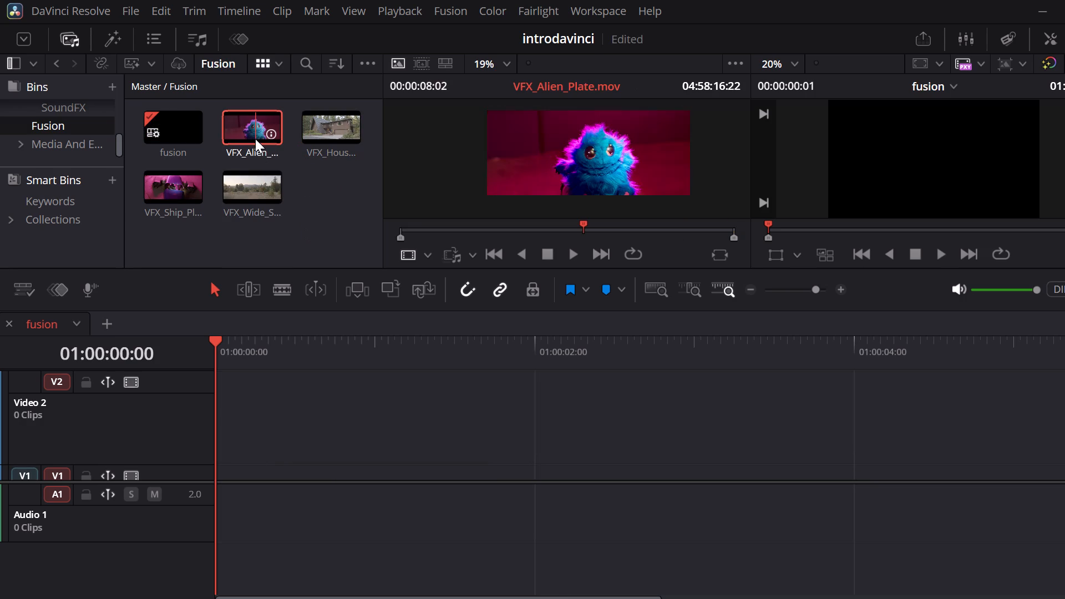
{"action": "left_click", "coordinate": [313, 135], "text": "ctrl"}
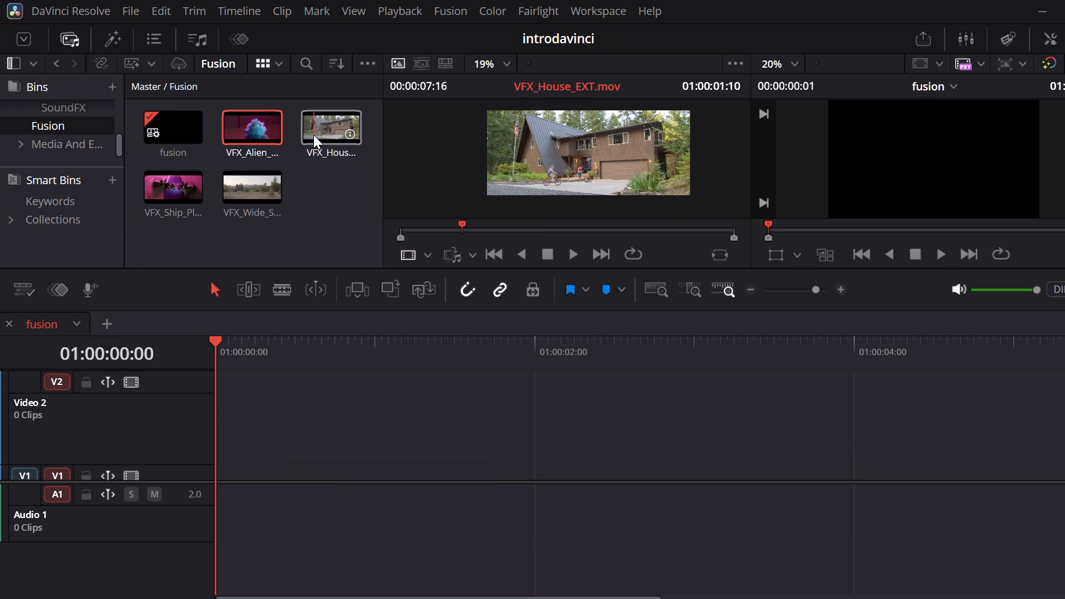
{"action": "left_click", "coordinate": [238, 194], "text": "ctrl"}
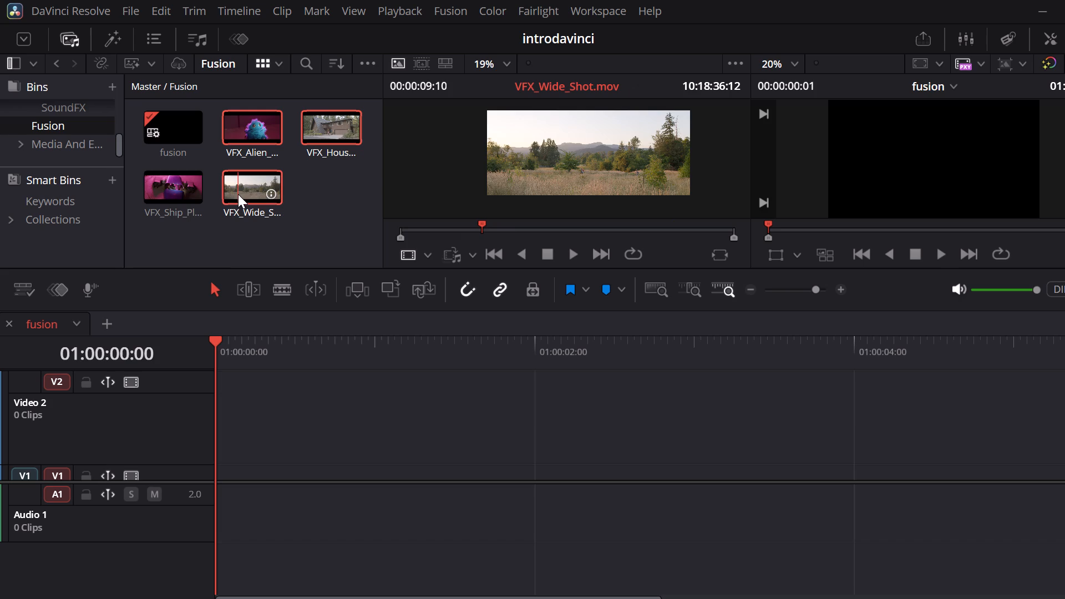
{"action": "left_click", "coordinate": [173, 198], "text": "ctrl"}
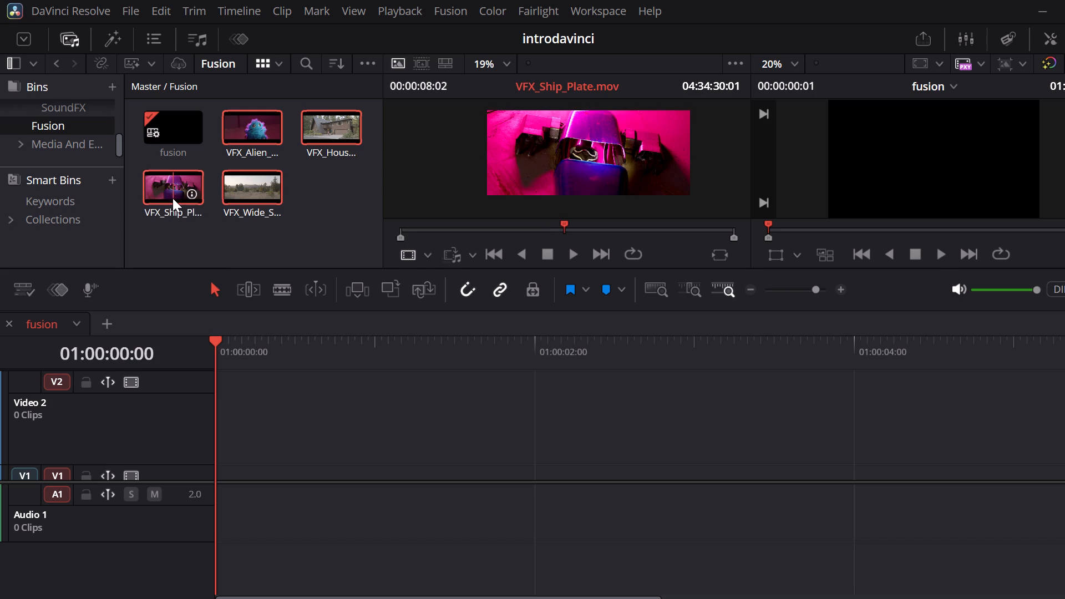
{"action": "left_click_drag", "start_coordinate": [173, 198], "coordinate": [306, 466]}
Set the Input Color Space of the four selected VFX clips to Blackmagic Design Pocket 6K Film Gen 4.
{"action": "scroll", "coordinate": [475, 451], "scroll_direction": "left", "scroll_amount": 4}
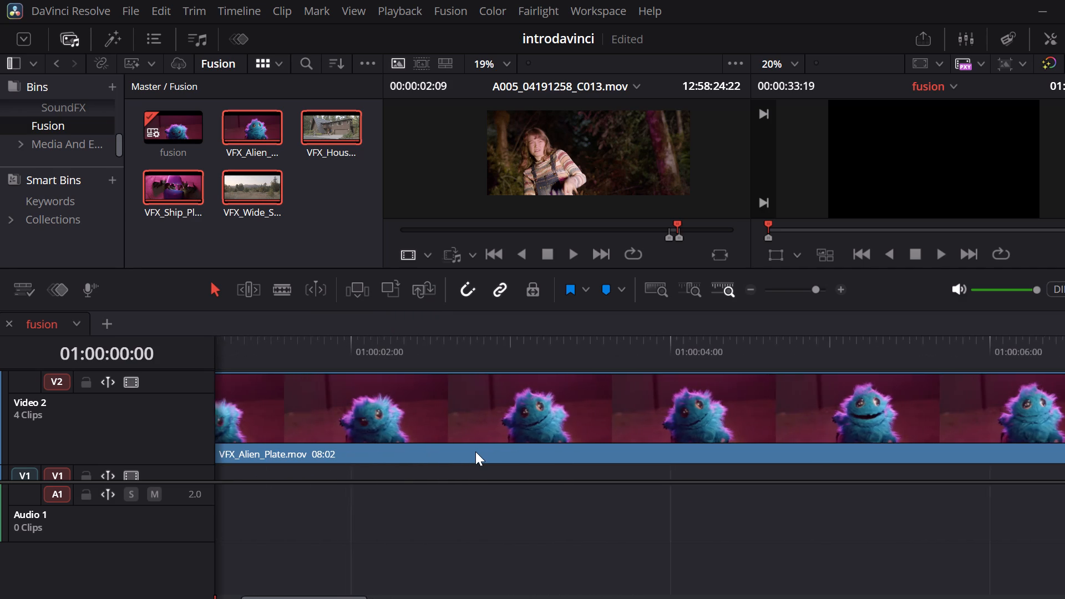
{"action": "scroll", "coordinate": [475, 451], "scroll_direction": "left", "scroll_amount": 2}
{"action": "scroll", "coordinate": [475, 451], "scroll_direction": "right", "scroll_amount": 1}
{"action": "scroll", "coordinate": [475, 451], "scroll_direction": "down", "scroll_amount": 1}
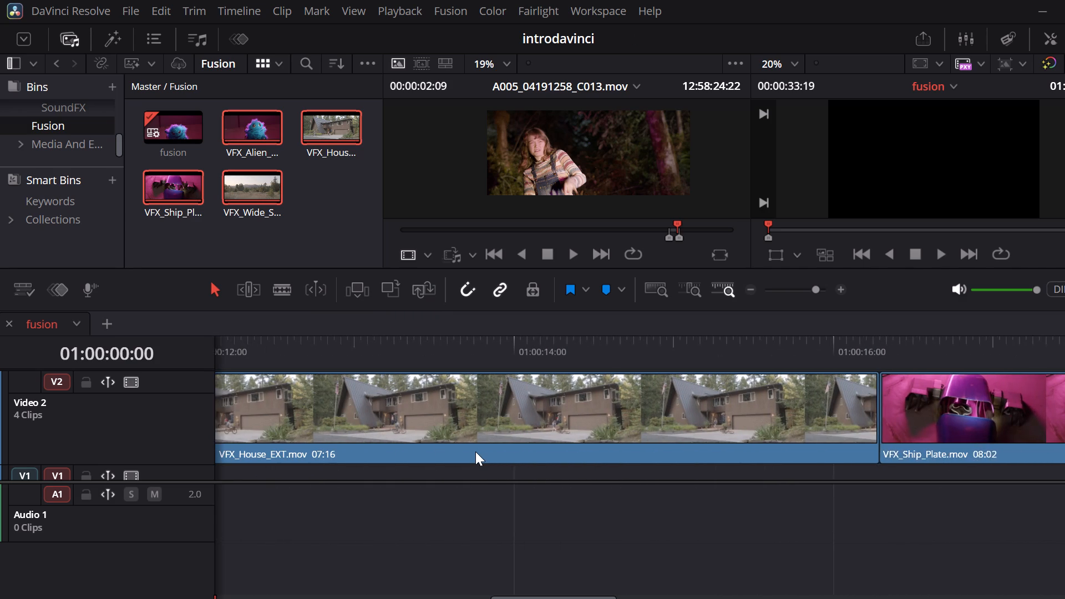
{"action": "scroll", "coordinate": [475, 451], "scroll_direction": "down", "scroll_amount": 1}
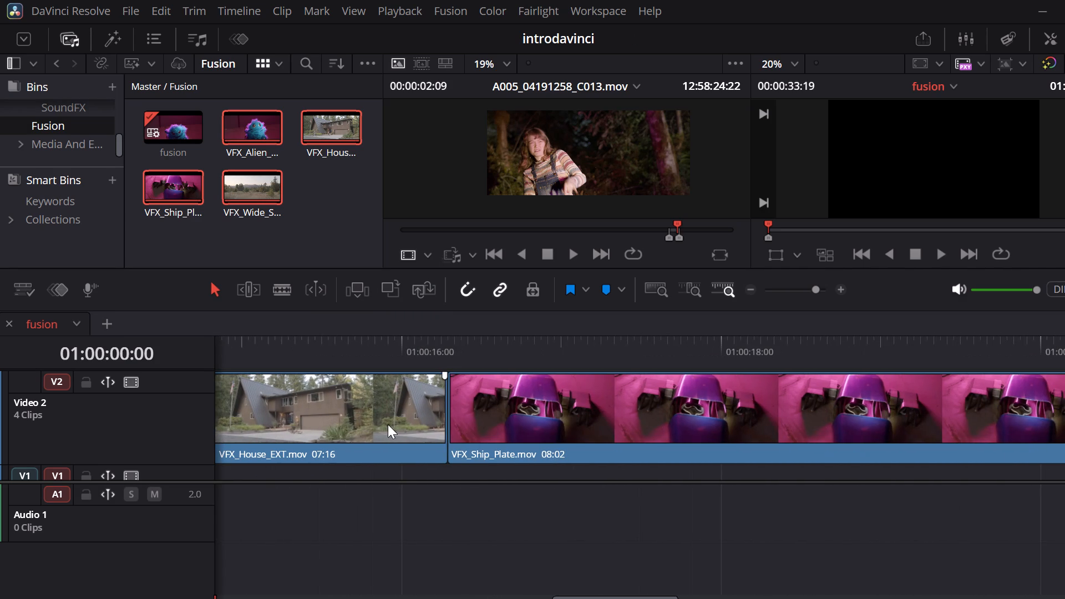
{"action": "scroll", "coordinate": [372, 428], "scroll_direction": "right", "scroll_amount": 2}
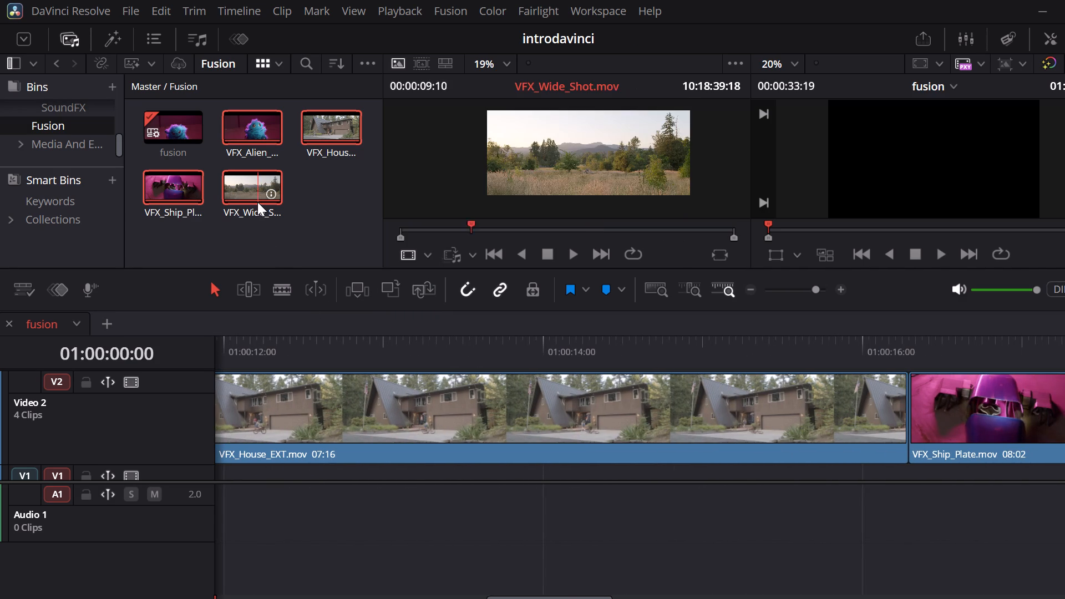
{"action": "right_click", "coordinate": [257, 202]}
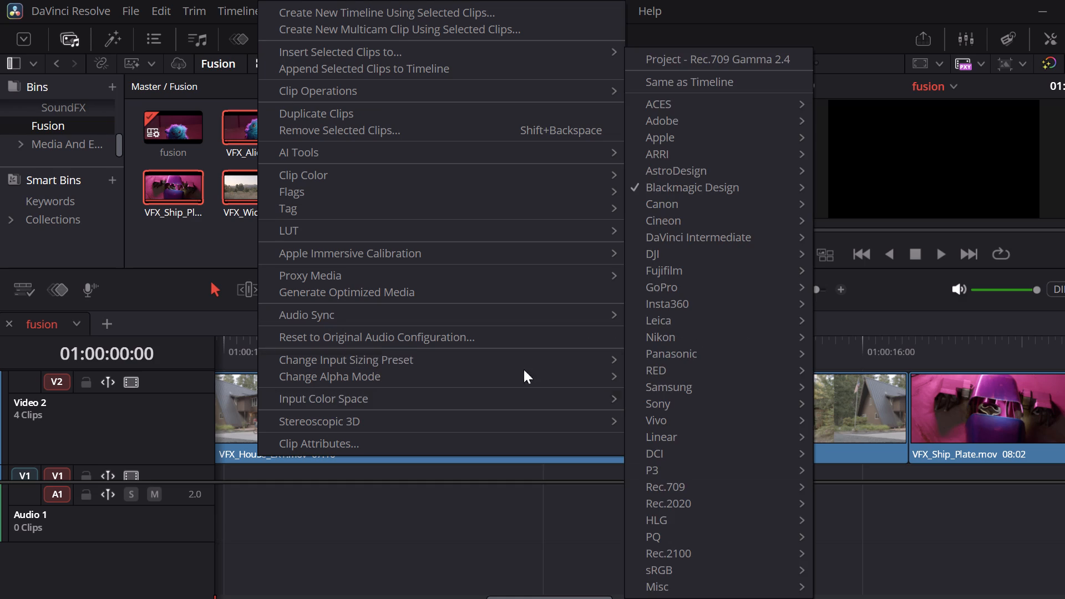
{"action": "left_click", "coordinate": [745, 192]}
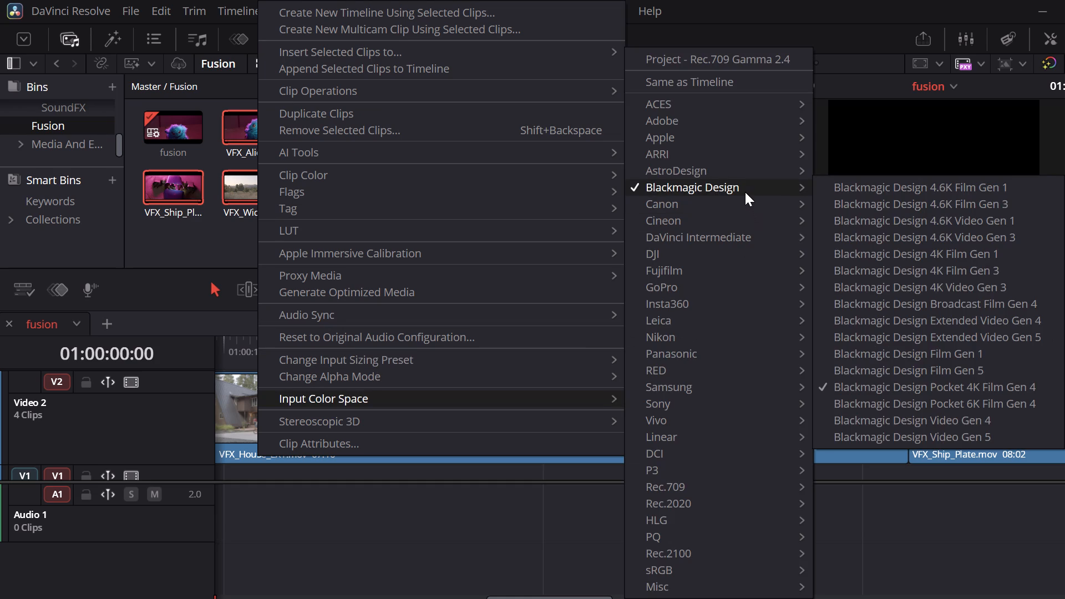
{"action": "left_click", "coordinate": [932, 408]}
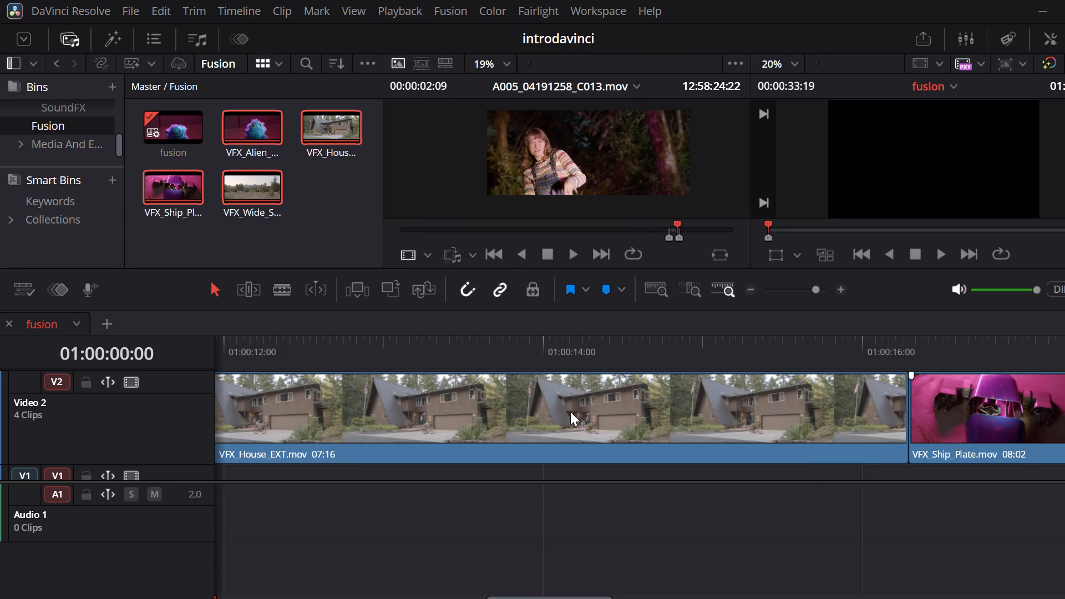
Inspect VFX_House_EXT.mov at 01:00:13:14, and look over the ship and wide-shot clips on V2.
{"action": "left_click", "coordinate": [476, 342]}
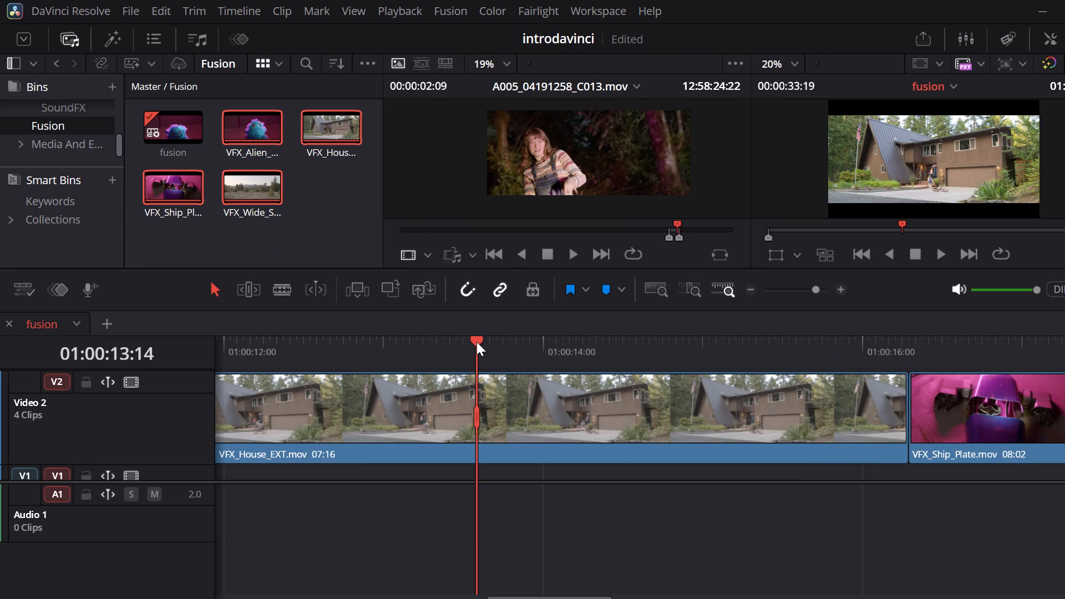
{"action": "left_click", "coordinate": [476, 342]}
{"action": "scroll", "coordinate": [702, 433], "scroll_direction": "left", "scroll_amount": 3}
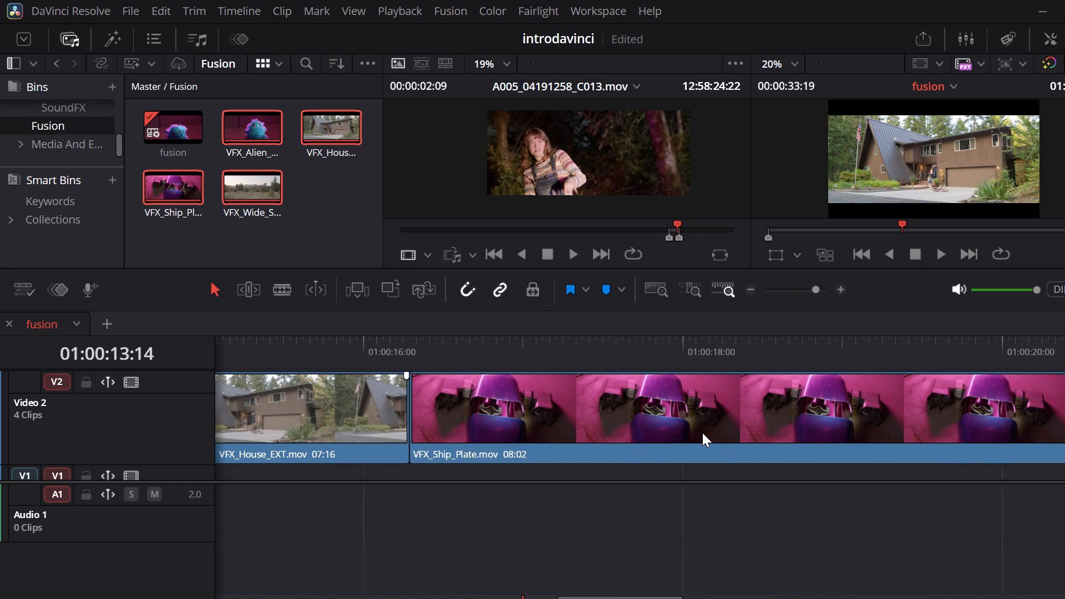
{"action": "left_click", "coordinate": [514, 417]}
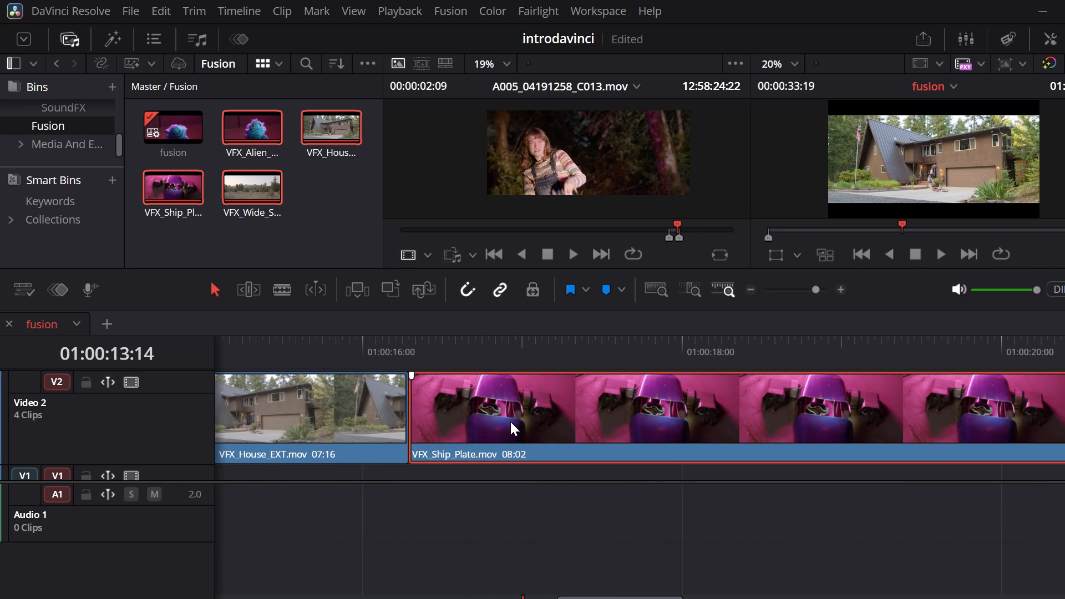
{"action": "scroll", "coordinate": [560, 399], "scroll_direction": "left", "scroll_amount": 6}
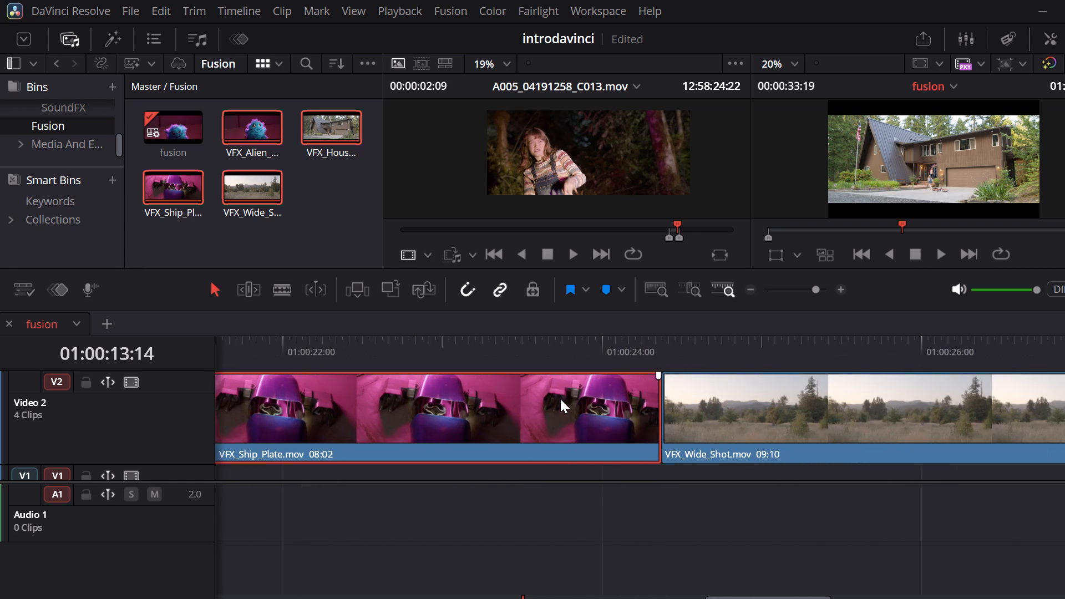
{"action": "scroll", "coordinate": [560, 399], "scroll_direction": "left", "scroll_amount": 1}
Reduce the Video 2 track height so the Video 1 track fits in the timeline area.
{"action": "left_click_drag", "start_coordinate": [813, 285], "coordinate": [799, 288]}
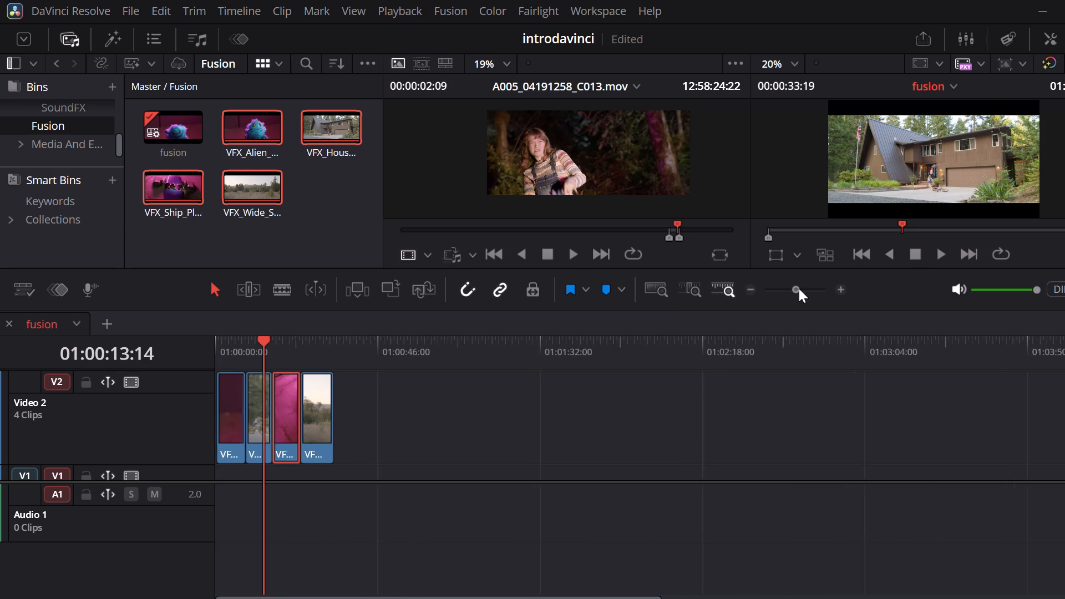
{"action": "left_click_drag", "start_coordinate": [799, 288], "coordinate": [807, 290]}
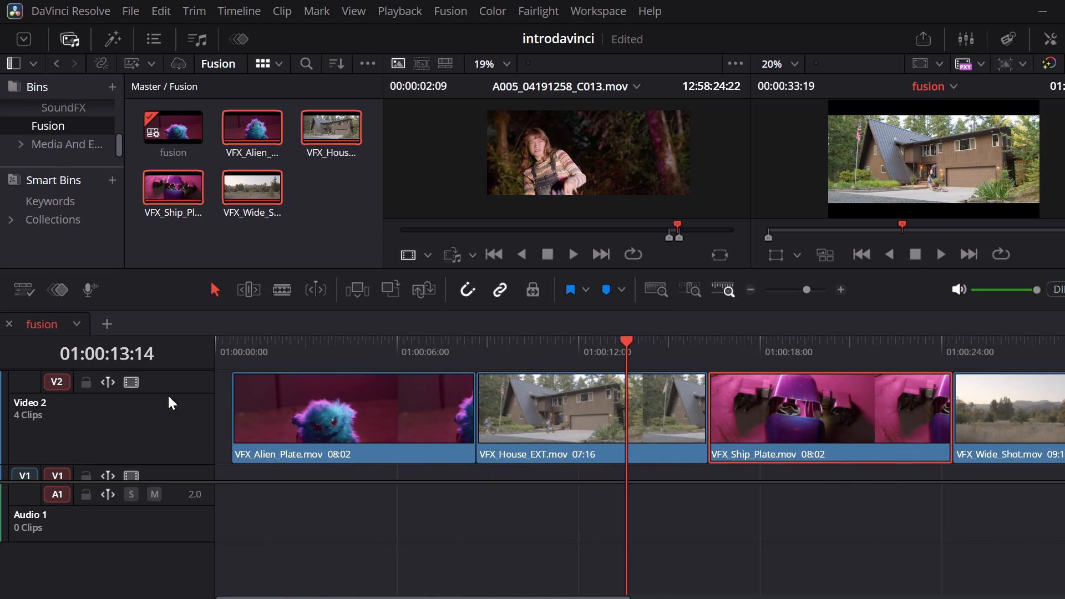
{"action": "left_click_drag", "start_coordinate": [195, 373], "coordinate": [190, 406]}
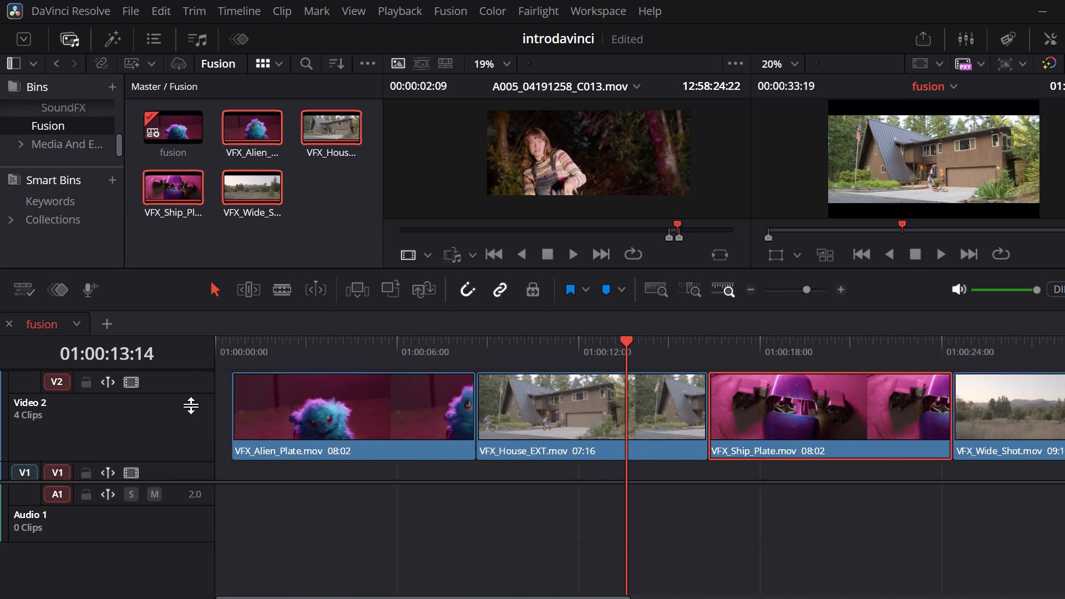
{"action": "left_click_drag", "start_coordinate": [190, 406], "coordinate": [189, 419]}
Move VFX_Alien_Plate.mov from V2 down to V1, keeping its start time.
{"action": "scroll", "coordinate": [439, 424], "scroll_direction": "up", "scroll_amount": 1}
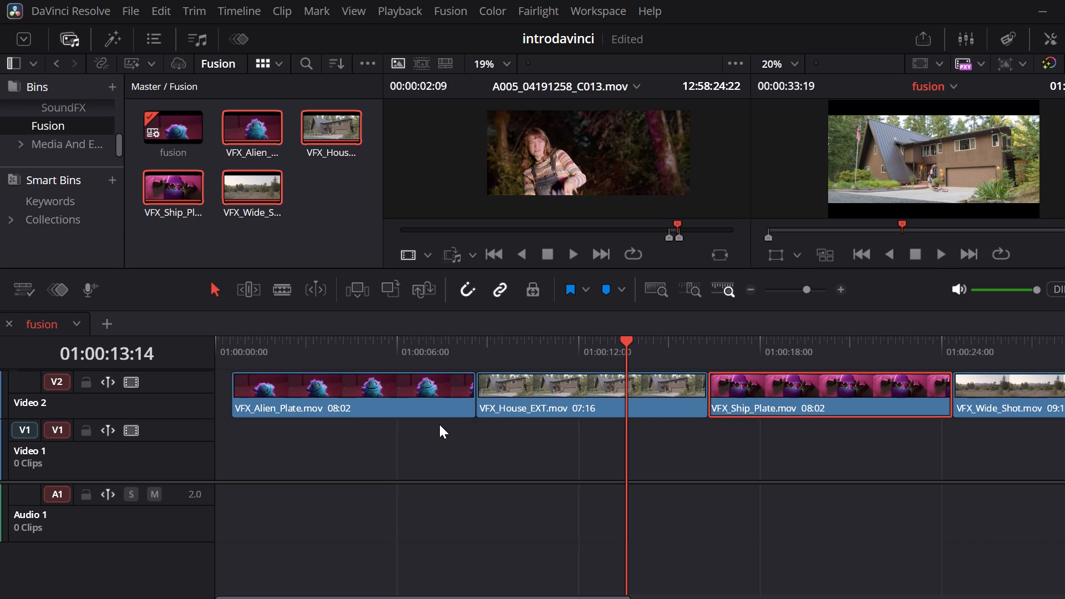
{"action": "scroll", "coordinate": [439, 424], "scroll_direction": "up", "scroll_amount": 1}
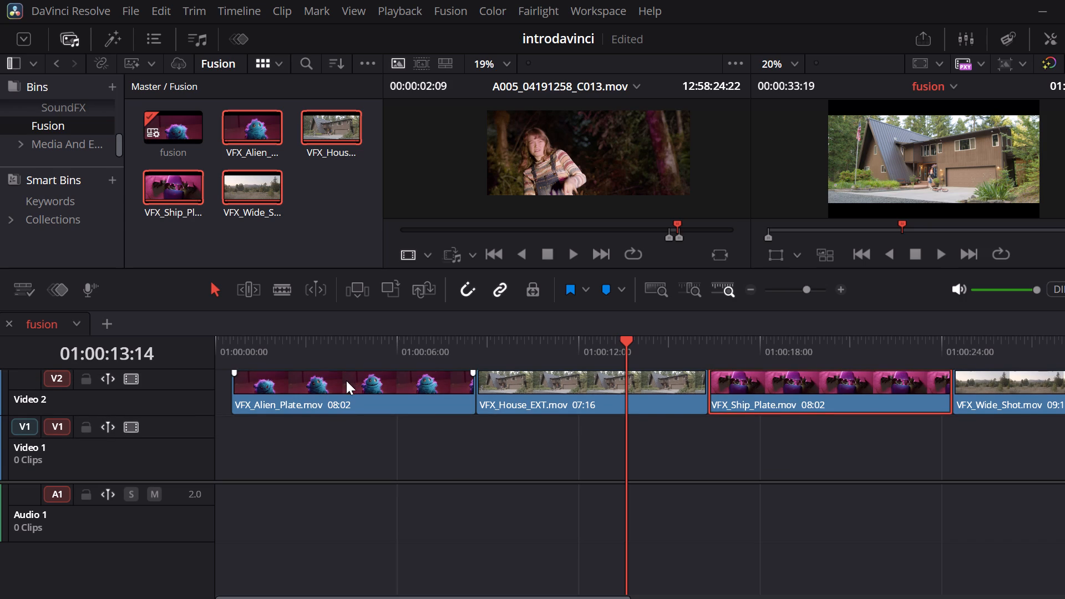
{"action": "left_click_drag", "start_coordinate": [348, 379], "coordinate": [344, 419]}
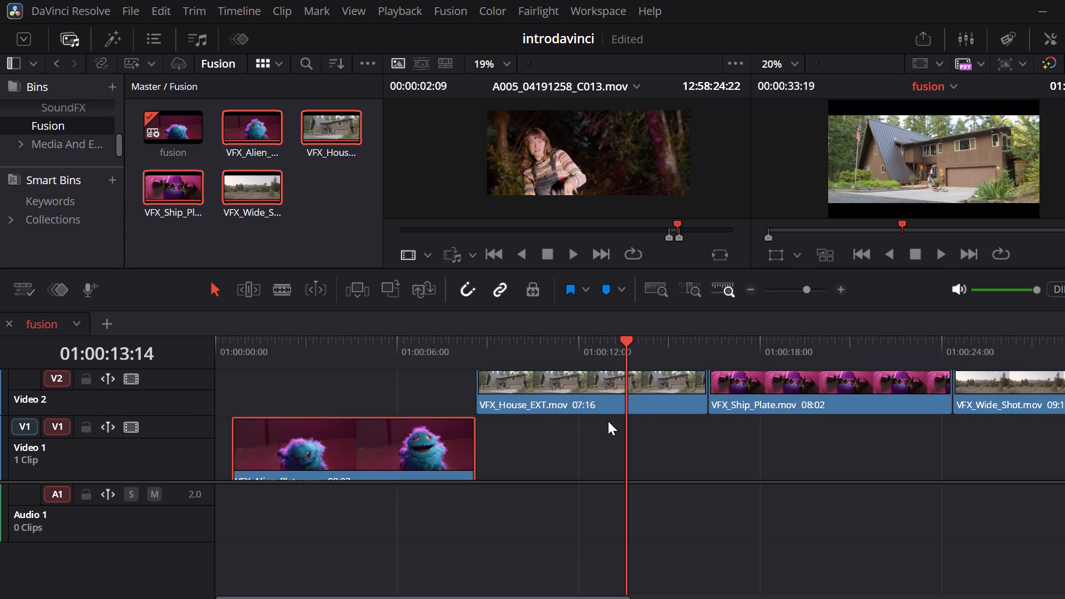
Move VFX_House_EXT.mov and VFX_Wide_Shot.mov from V2 down to V1, keeping their start times.
{"action": "left_click_drag", "start_coordinate": [611, 394], "coordinate": [603, 458]}
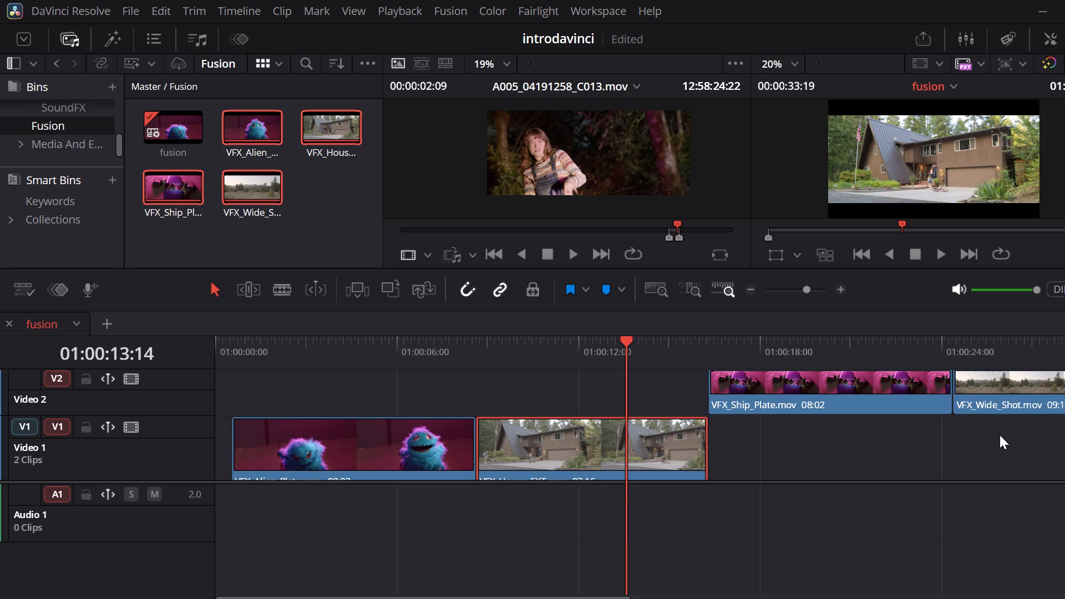
{"action": "left_click_drag", "start_coordinate": [997, 382], "coordinate": [995, 464]}
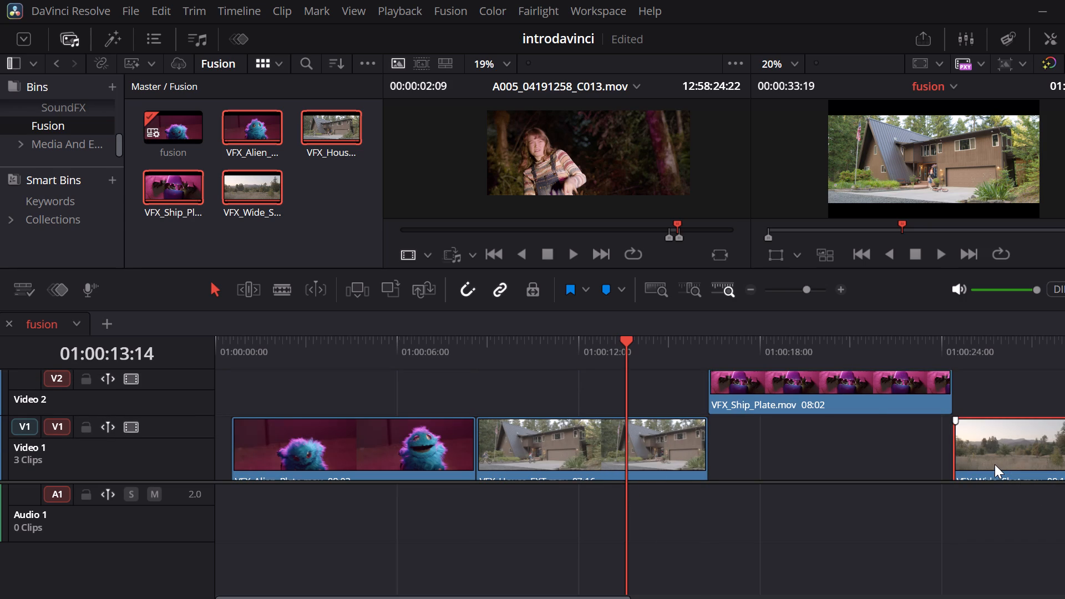
Move VFX_Ship_Plate.mov along V2 so it sits directly above VFX_Alien_Plate.mov with their starts aligned.
{"action": "left_click_drag", "start_coordinate": [869, 394], "coordinate": [450, 383]}
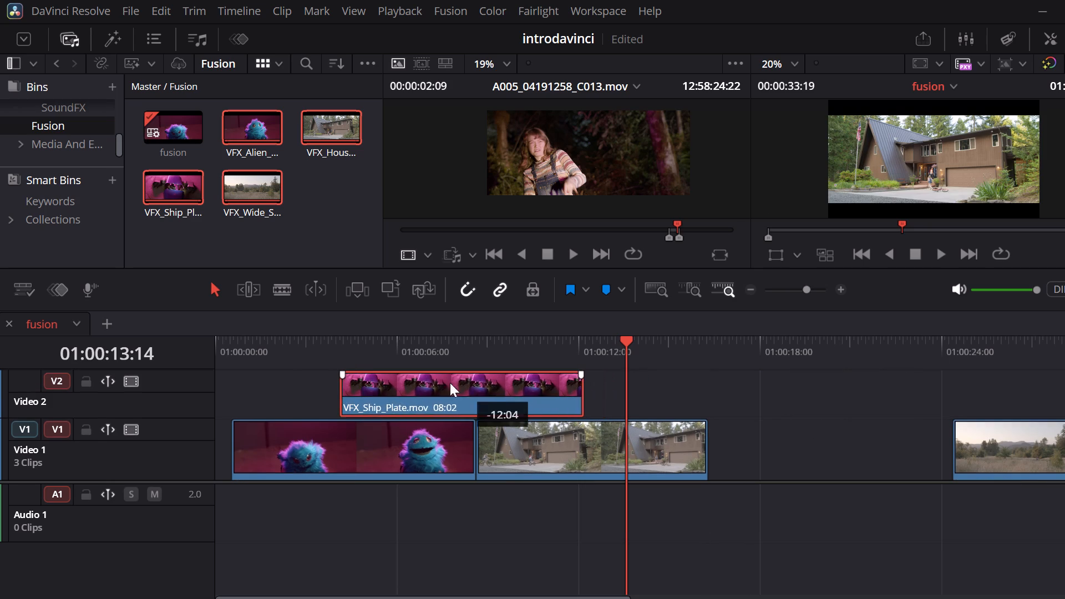
{"action": "left_click_drag", "start_coordinate": [450, 383], "coordinate": [382, 389]}
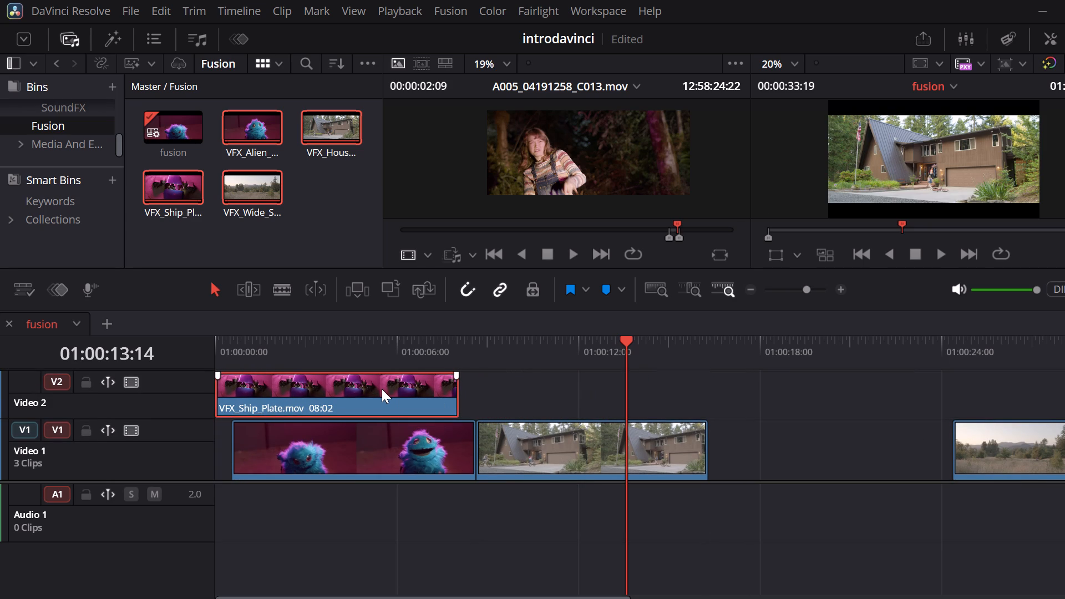
{"action": "left_click_drag", "start_coordinate": [382, 389], "coordinate": [397, 390]}
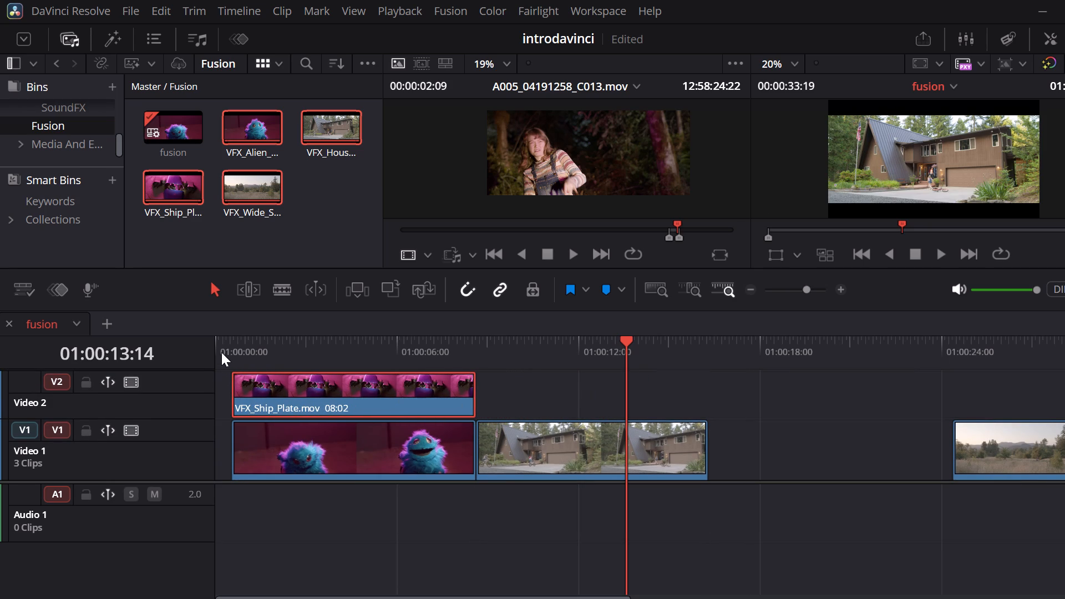
Close the gap at the beginning of the timeline so the first clips start at 01:00:00:00.
{"action": "left_click", "coordinate": [222, 352]}
{"action": "key", "text": "Delete"}
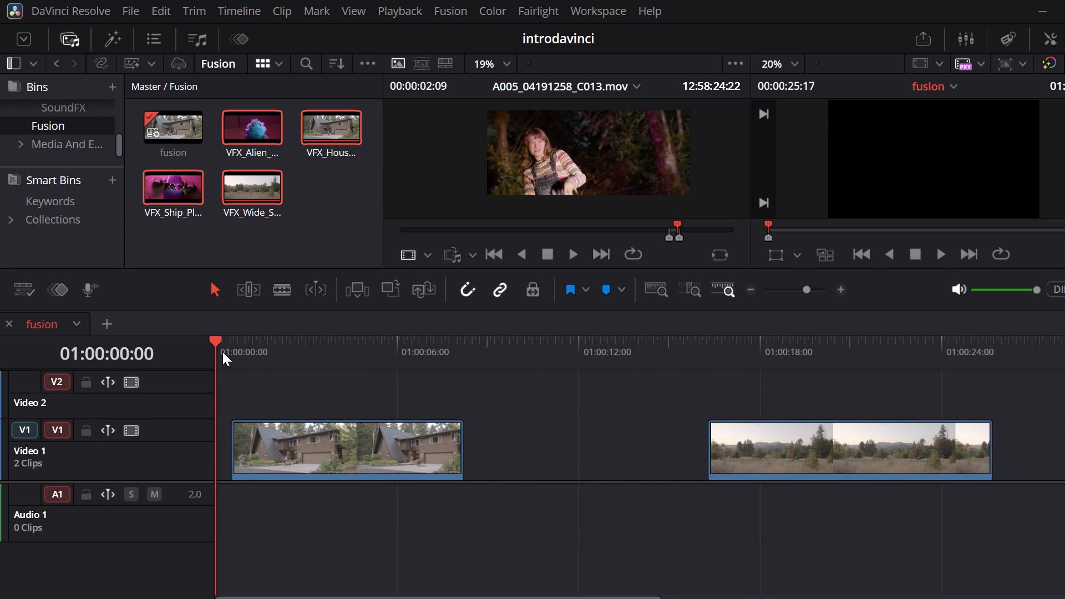
{"action": "key", "text": "ctrl+z"}
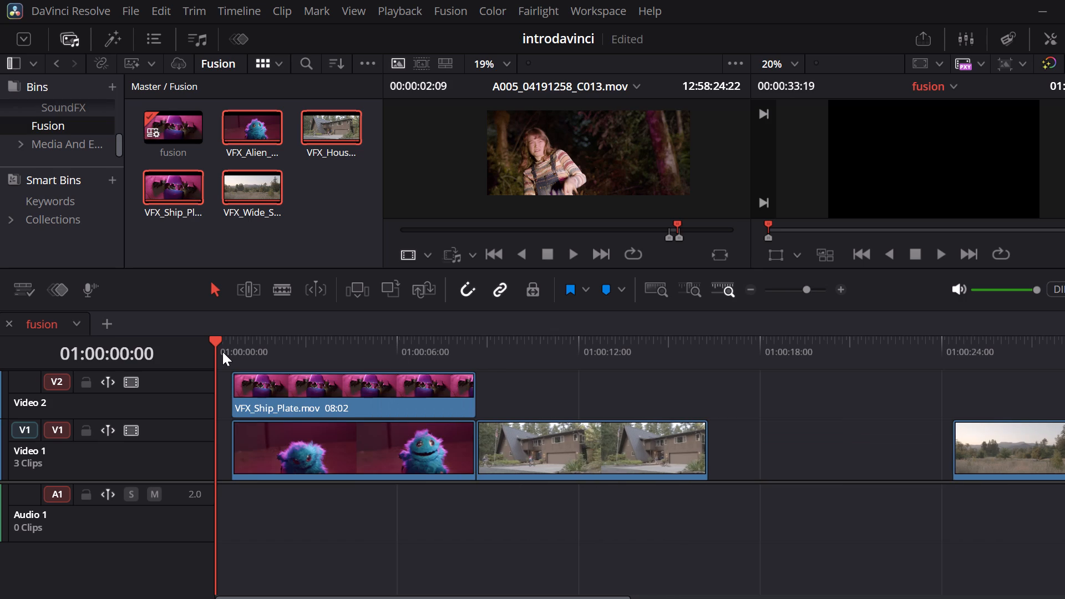
{"action": "left_click", "coordinate": [219, 397]}
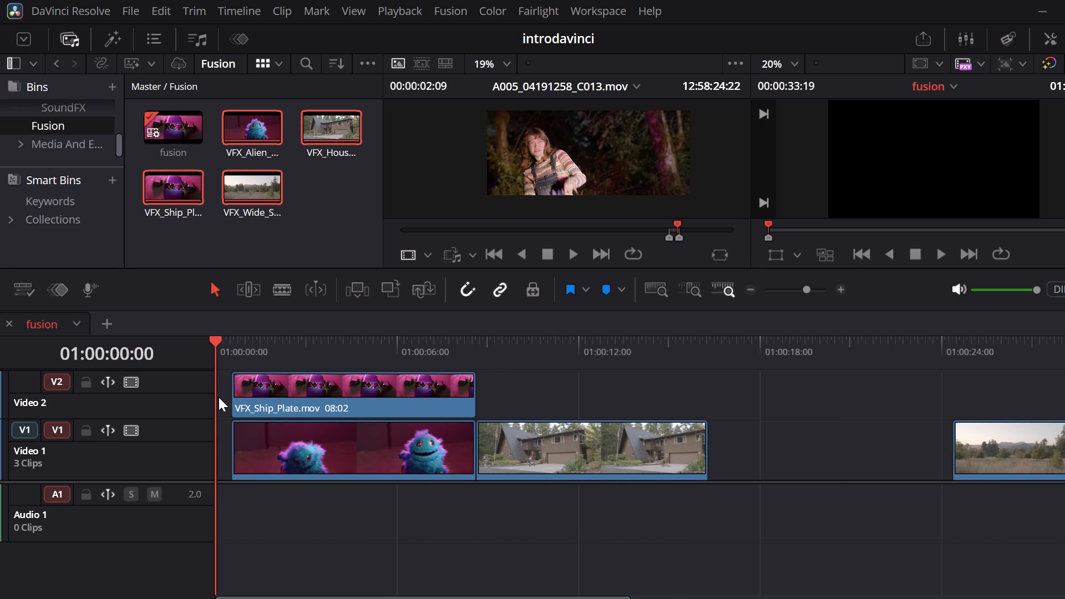
{"action": "left_click", "coordinate": [219, 397]}
{"action": "left_click", "coordinate": [219, 397]}
{"action": "key", "text": "w"}
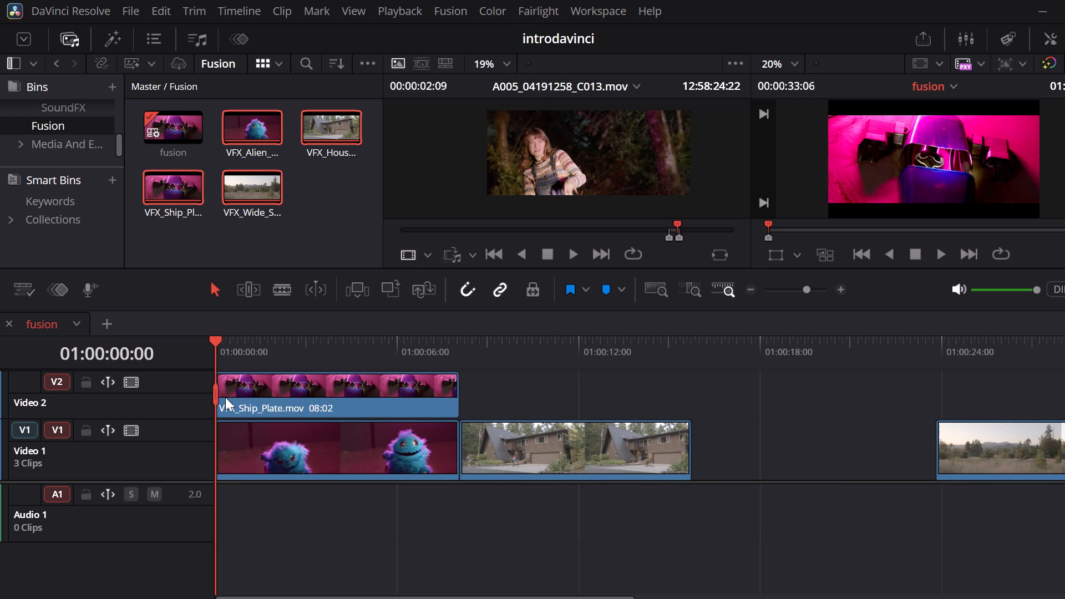
Close the gap on V1 between VFX_House_EXT.mov and VFX_Wide_Shot.mov.
{"action": "left_click", "coordinate": [709, 353]}
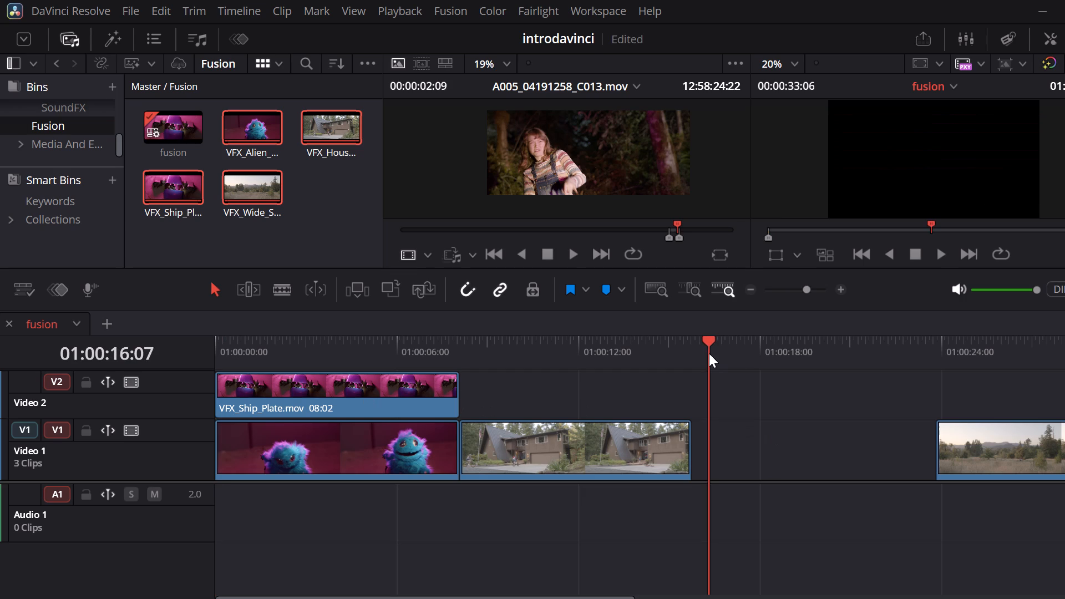
{"action": "type", "text": "wq"}
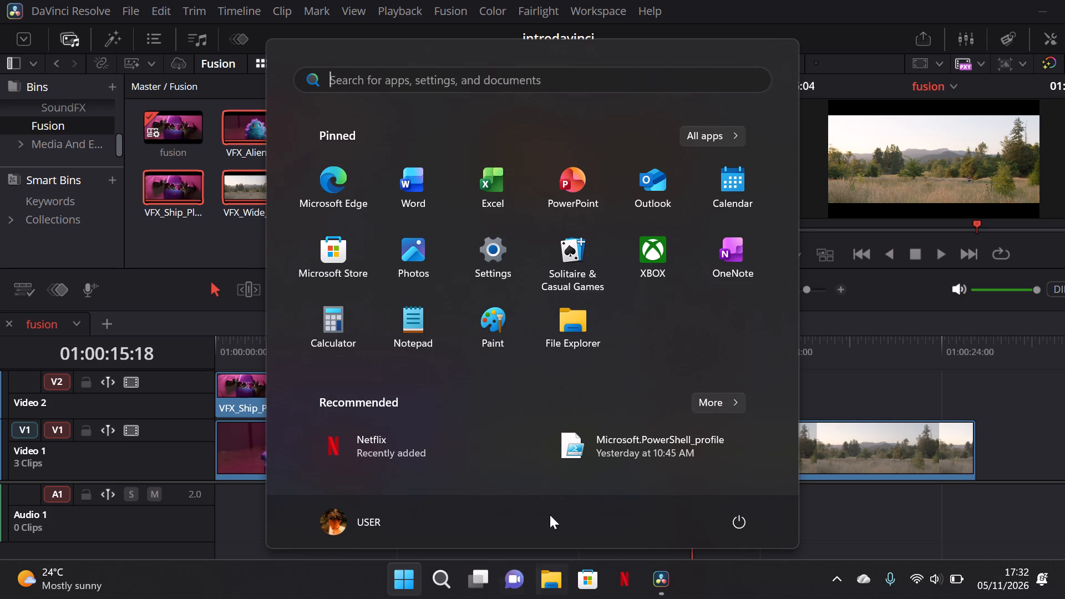
Bring the DaVinci Resolve window back and maximize it to fit the whole screen.
{"action": "left_click", "coordinate": [970, 387]}
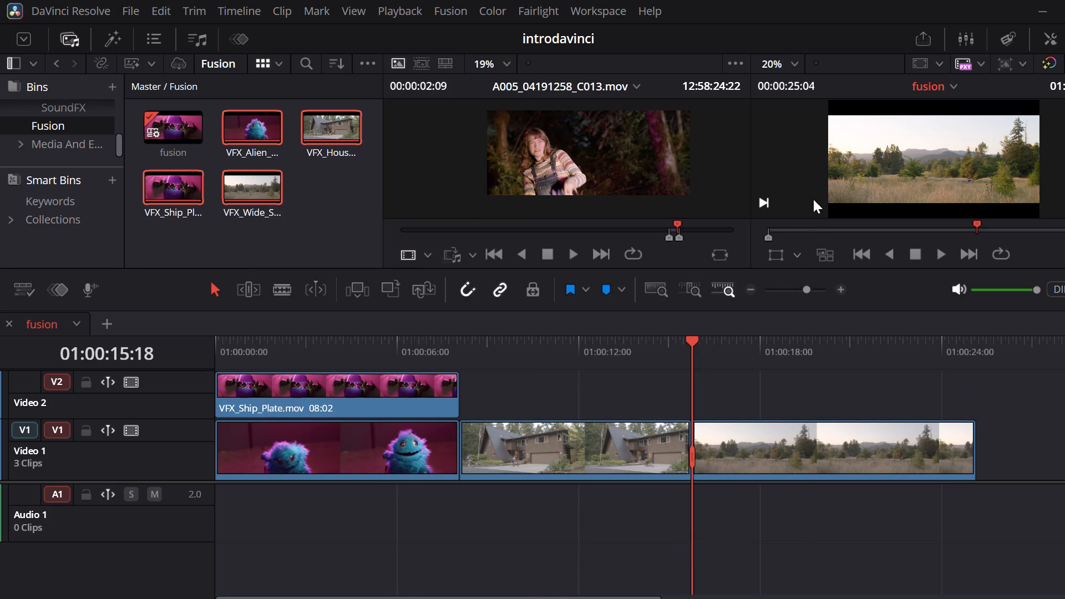
{"action": "left_click", "coordinate": [1064, 11]}
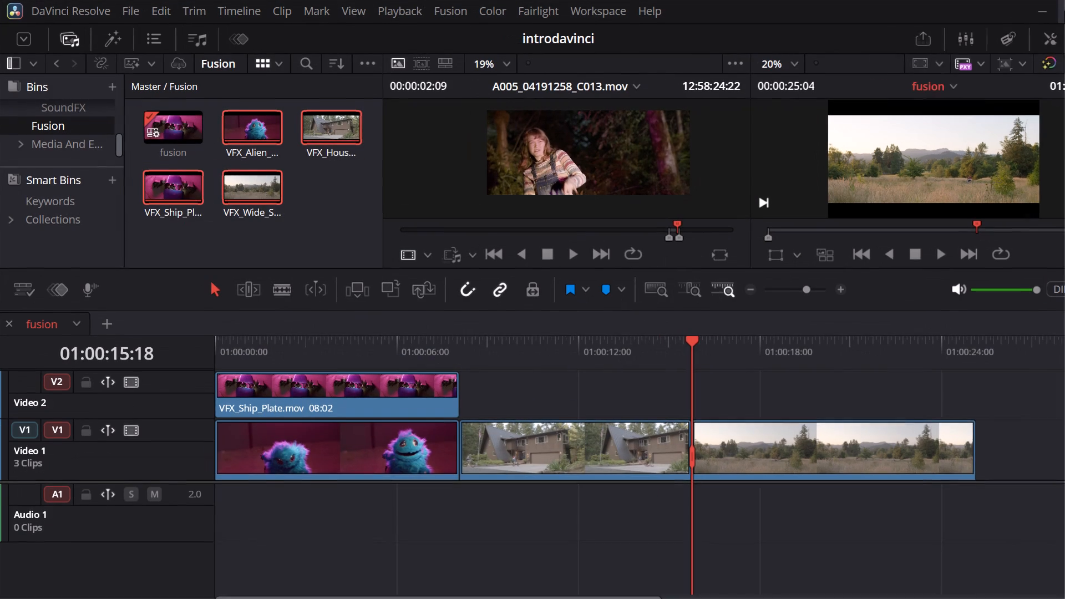
{"action": "left_click", "coordinate": [1061, 7]}
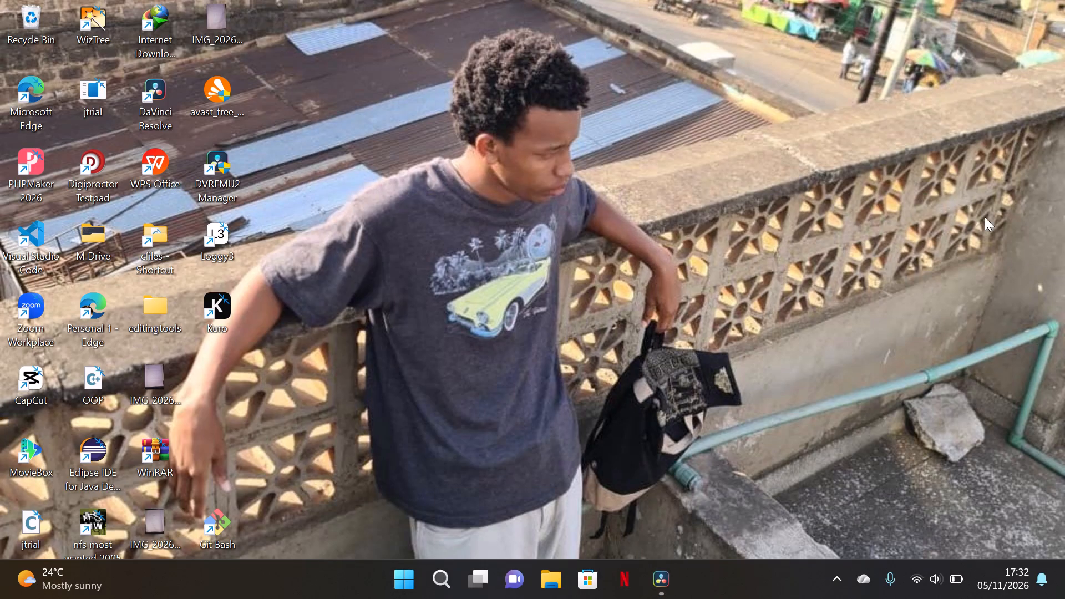
{"action": "left_click", "coordinate": [662, 568]}
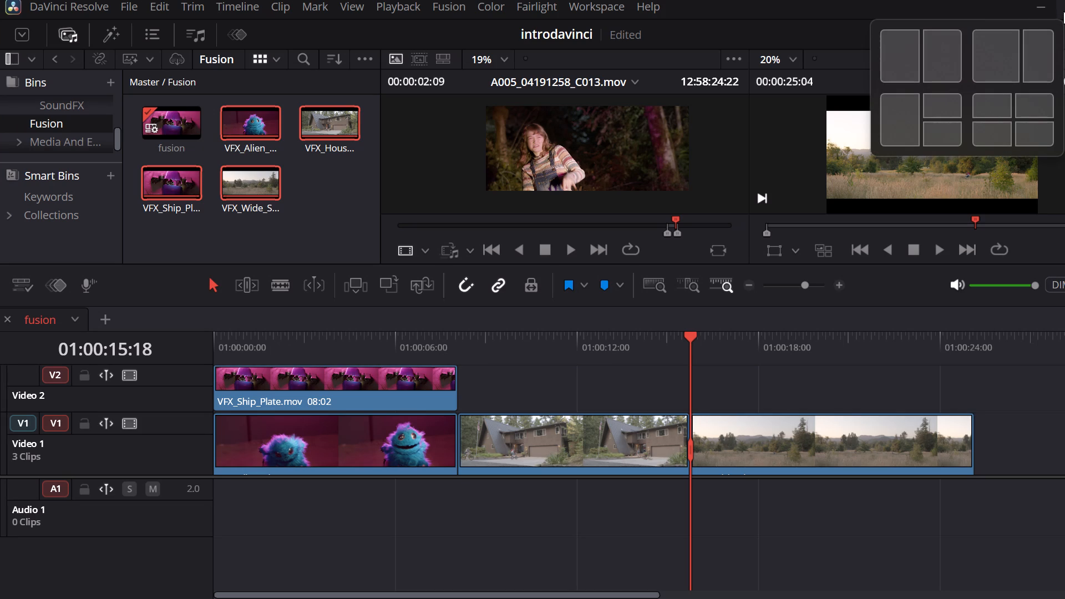
{"action": "left_click", "coordinate": [1063, 8]}
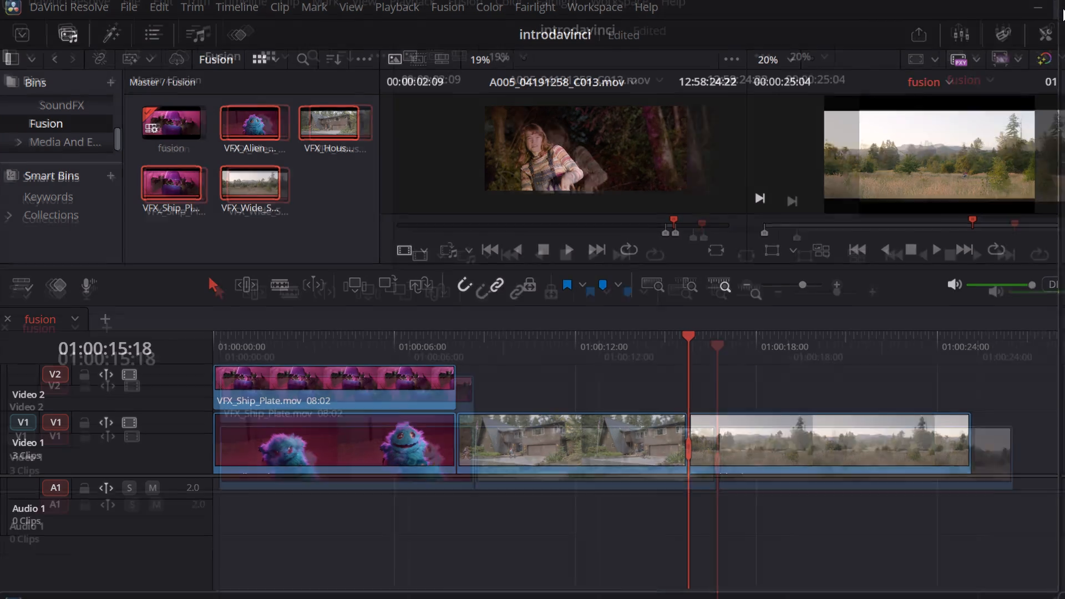
Play the fusion timeline from its start to check the stacked ship and alien clips.
{"action": "scroll", "coordinate": [461, 389], "scroll_direction": "right", "scroll_amount": 2}
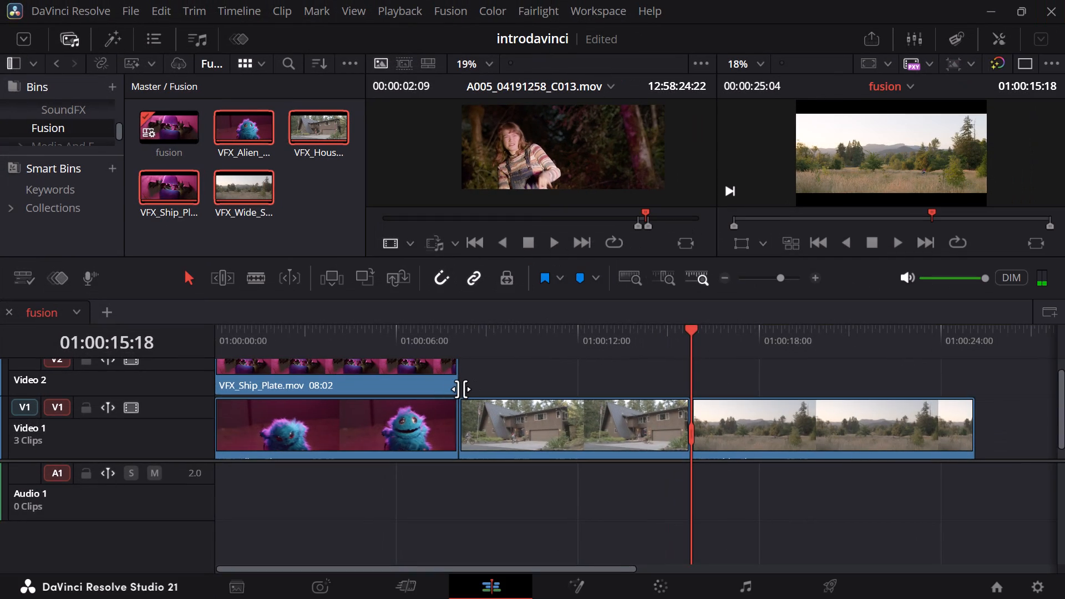
{"action": "scroll", "coordinate": [326, 419], "scroll_direction": "up", "scroll_amount": 2}
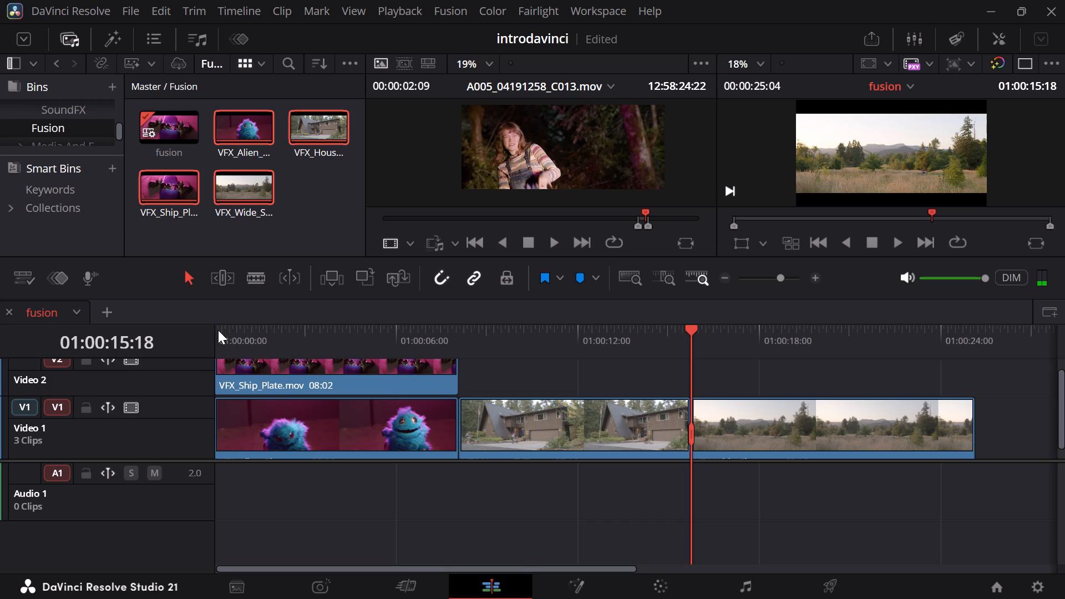
{"action": "left_click", "coordinate": [219, 330]}
{"action": "key", "text": "space"}
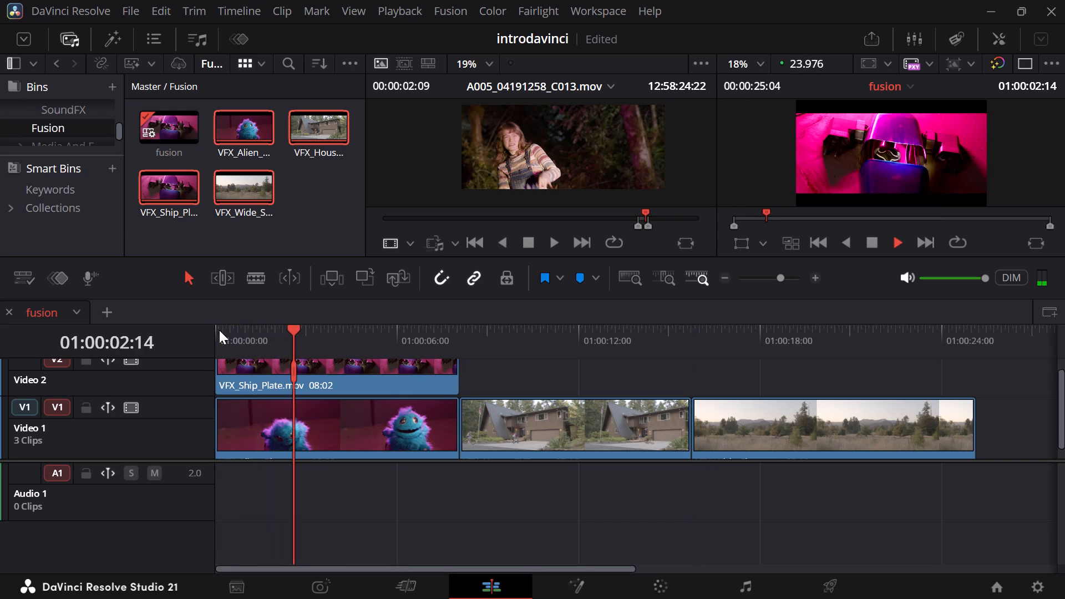
{"action": "key", "text": "space"}
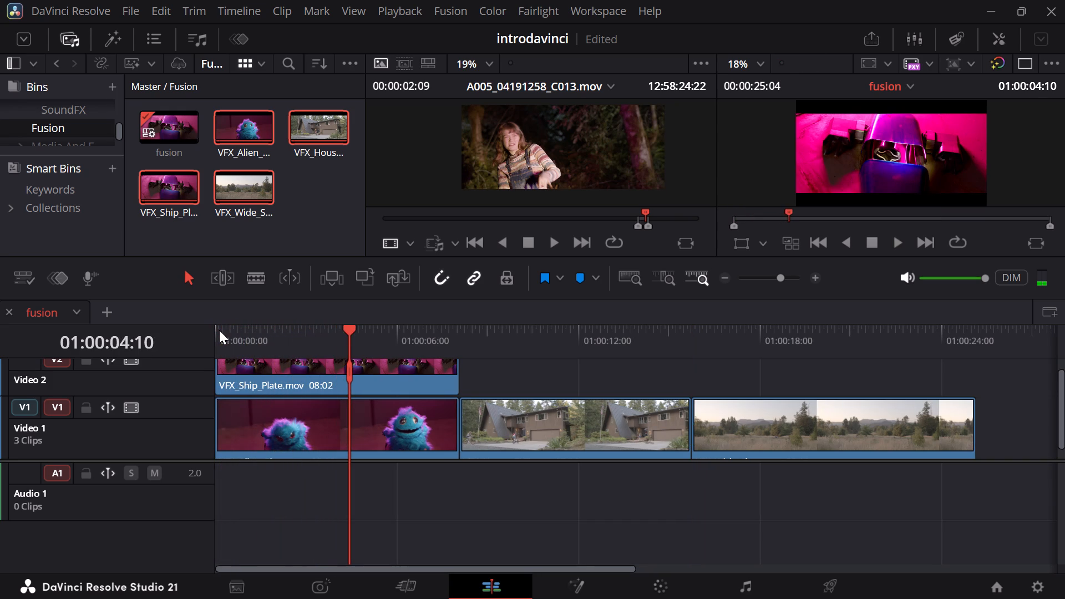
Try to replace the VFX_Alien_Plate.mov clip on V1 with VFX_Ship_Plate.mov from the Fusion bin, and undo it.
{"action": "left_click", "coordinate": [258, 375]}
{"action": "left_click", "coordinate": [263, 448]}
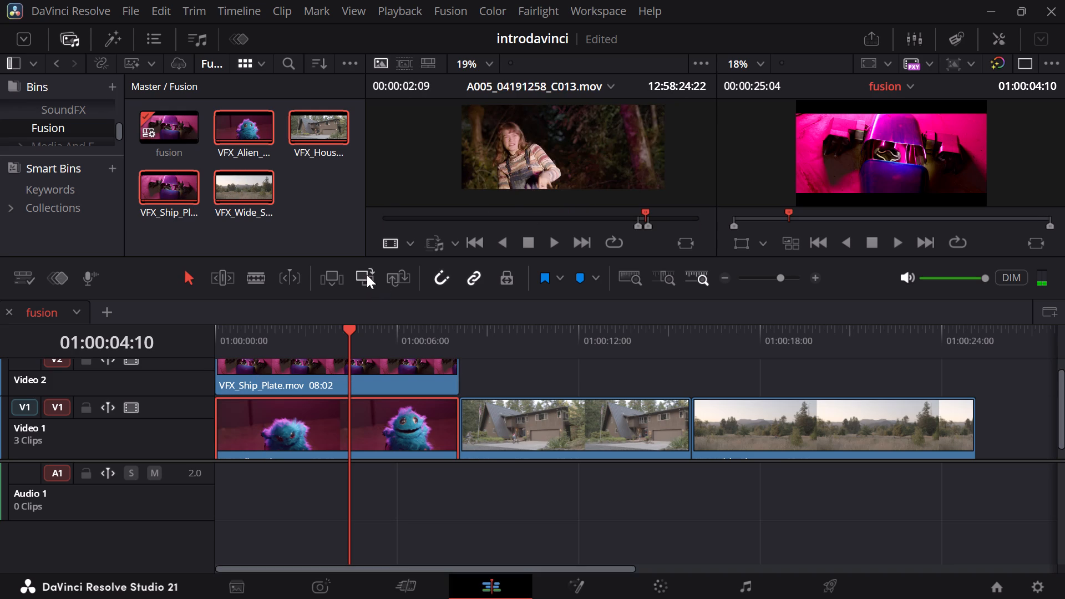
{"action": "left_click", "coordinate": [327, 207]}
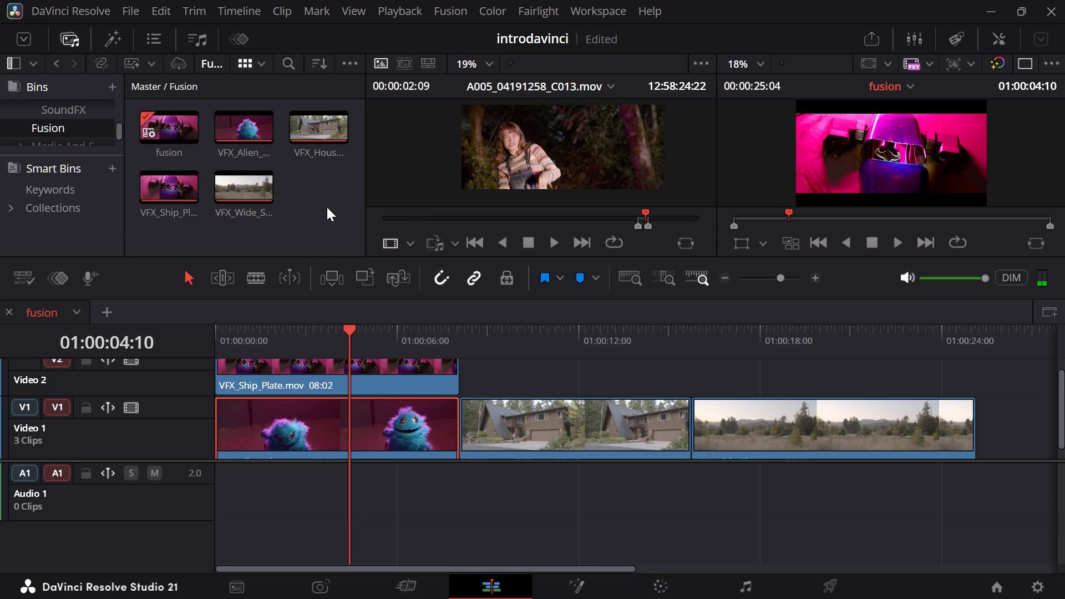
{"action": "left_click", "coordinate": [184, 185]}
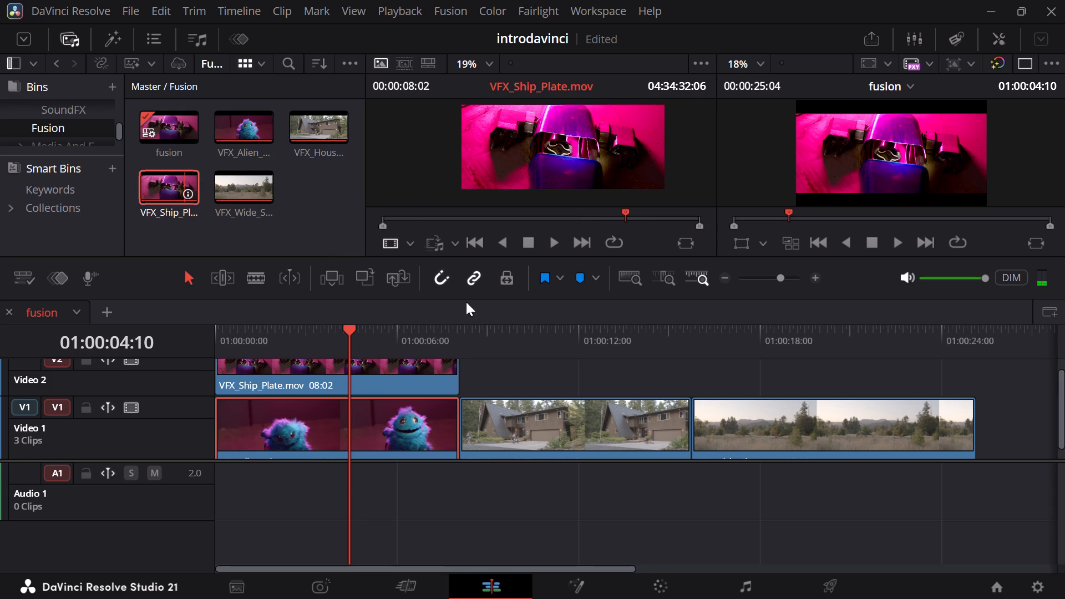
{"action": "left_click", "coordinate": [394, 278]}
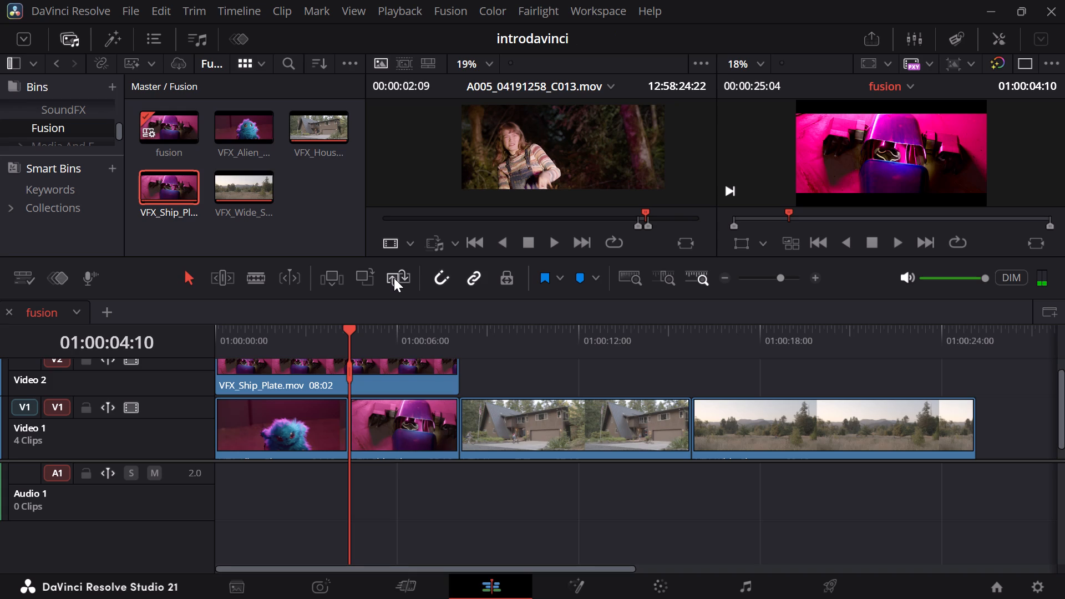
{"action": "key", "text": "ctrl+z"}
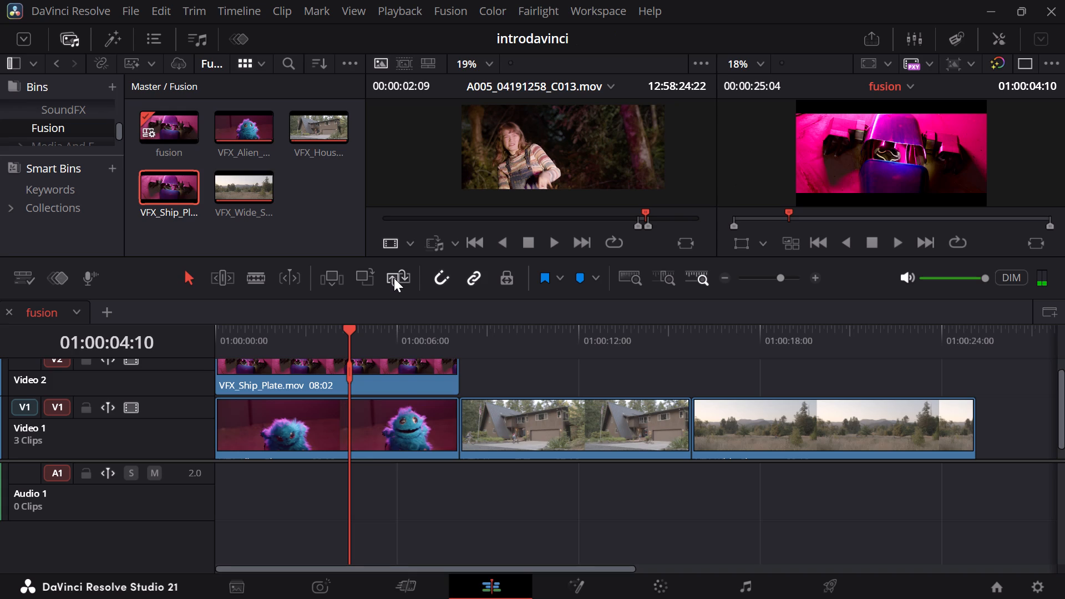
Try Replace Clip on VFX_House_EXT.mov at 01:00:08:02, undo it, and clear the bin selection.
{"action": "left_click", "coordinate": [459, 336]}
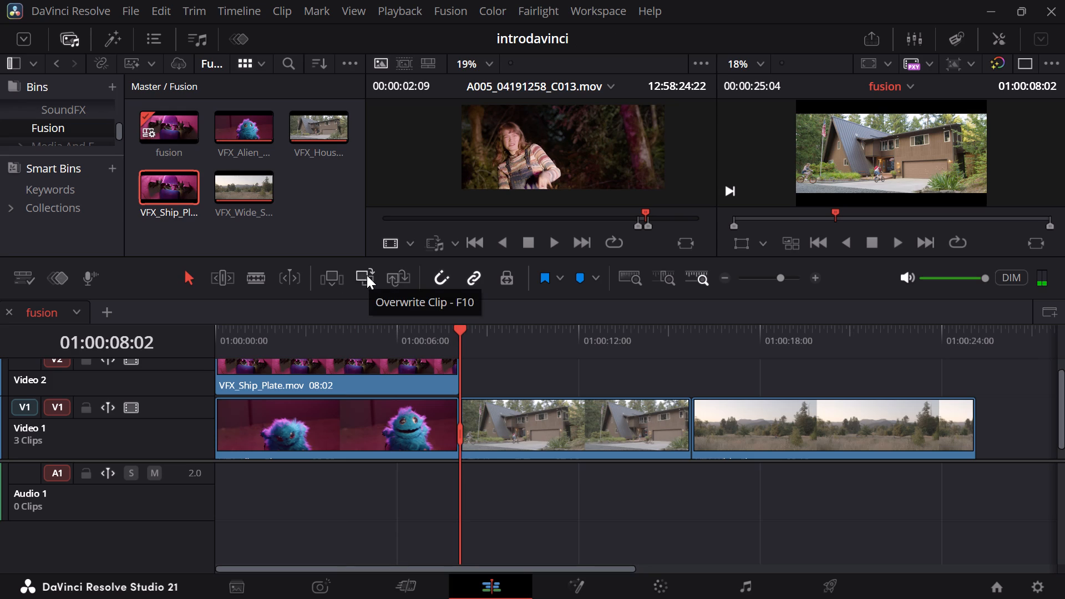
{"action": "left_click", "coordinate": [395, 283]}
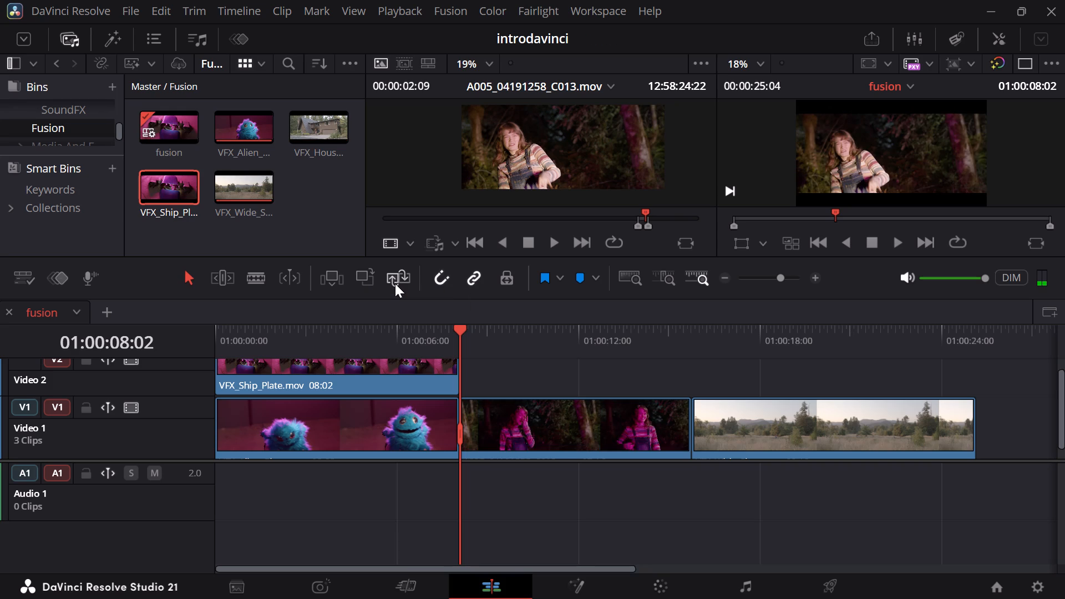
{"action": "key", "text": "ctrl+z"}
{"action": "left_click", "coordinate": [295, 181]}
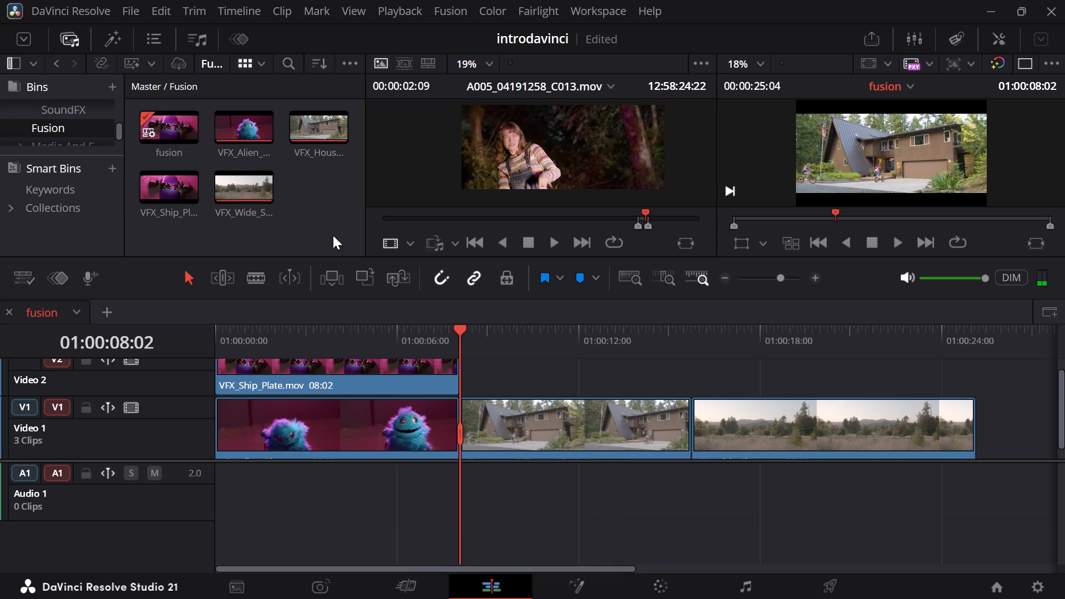
Swap the stacked opening clips, placing VFX_Ship_Plate.mov on V1 and VFX_Alien_Plate.mov above it on V2, both starting at 01:00:00:00.
{"action": "left_click_drag", "start_coordinate": [347, 439], "coordinate": [579, 373]}
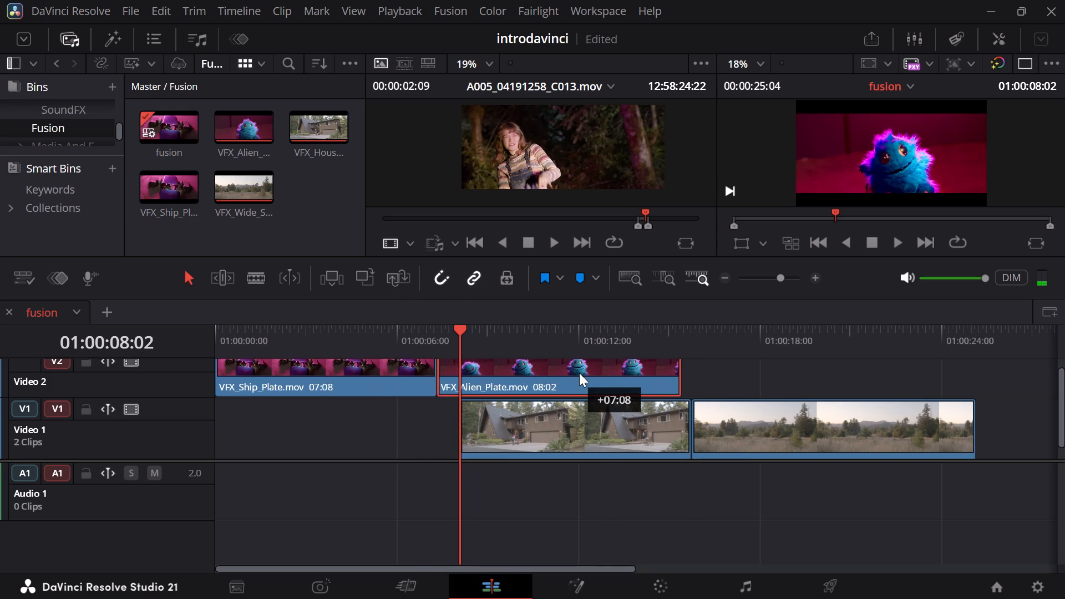
{"action": "left_click_drag", "start_coordinate": [579, 373], "coordinate": [606, 370]}
{"action": "left_click_drag", "start_coordinate": [407, 377], "coordinate": [405, 424]}
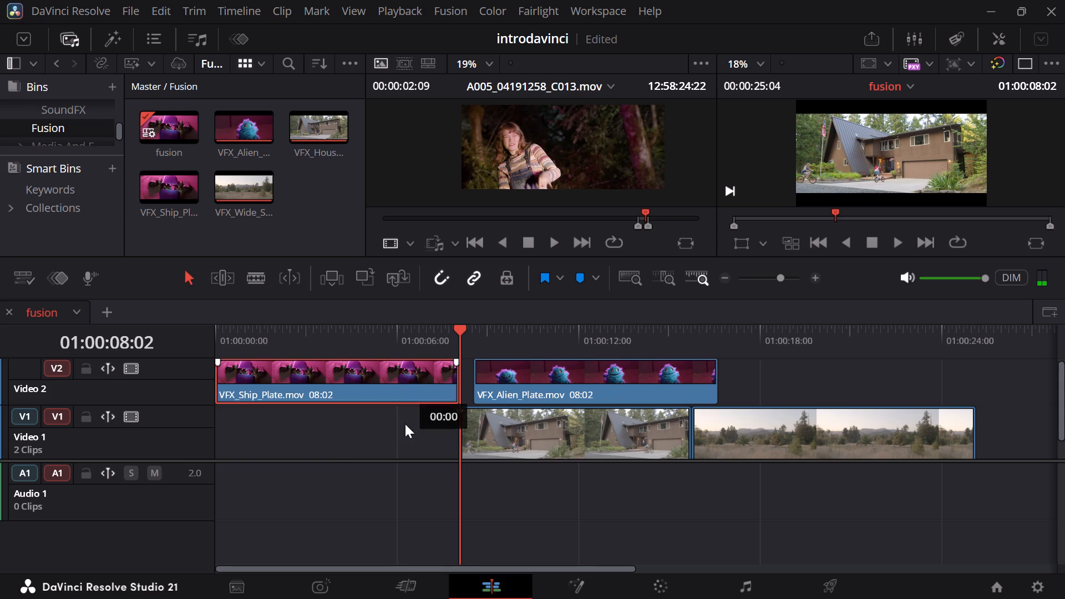
{"action": "left_click_drag", "start_coordinate": [405, 424], "coordinate": [402, 423]}
{"action": "left_click_drag", "start_coordinate": [553, 370], "coordinate": [277, 371]}
{"action": "scroll", "coordinate": [277, 371], "scroll_direction": "down", "scroll_amount": 1}
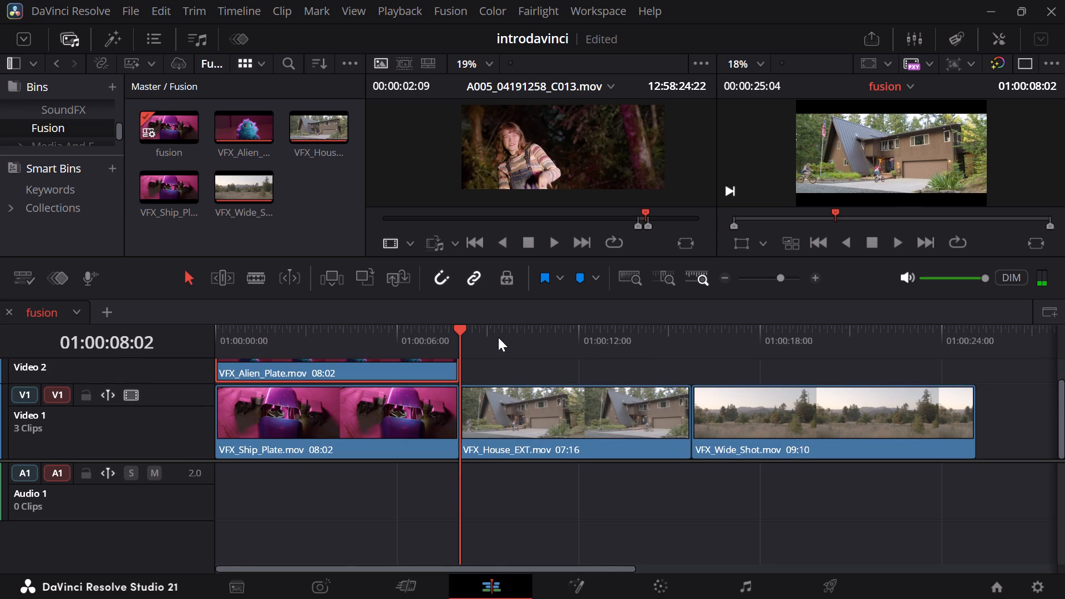
View the Fusion node composition of VFX_House_EXT.mov and return to the edit timeline.
{"action": "left_click", "coordinate": [562, 588]}
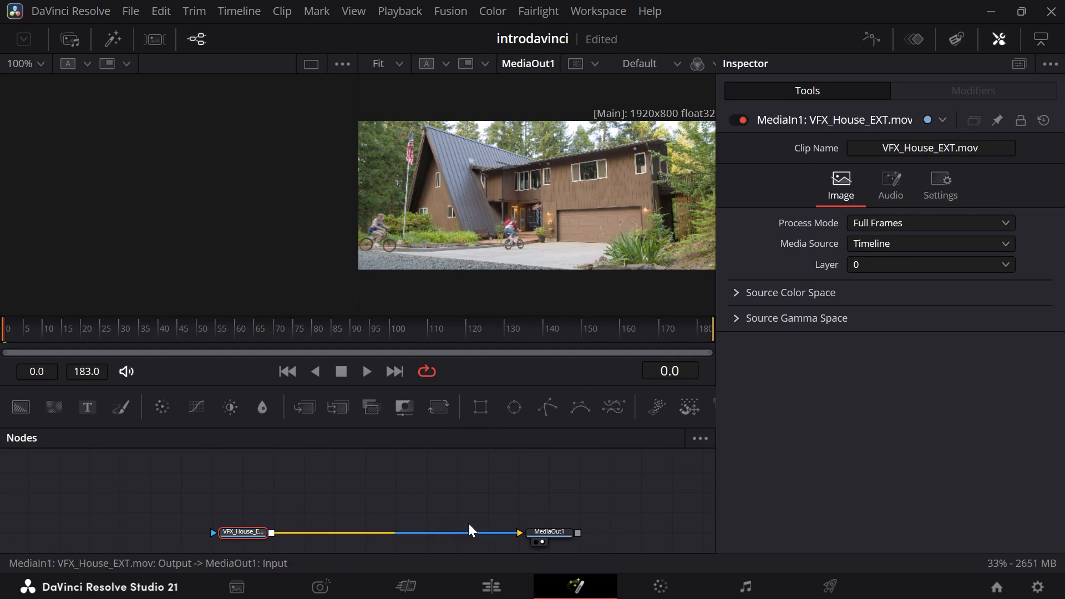
{"action": "left_click", "coordinate": [498, 583]}
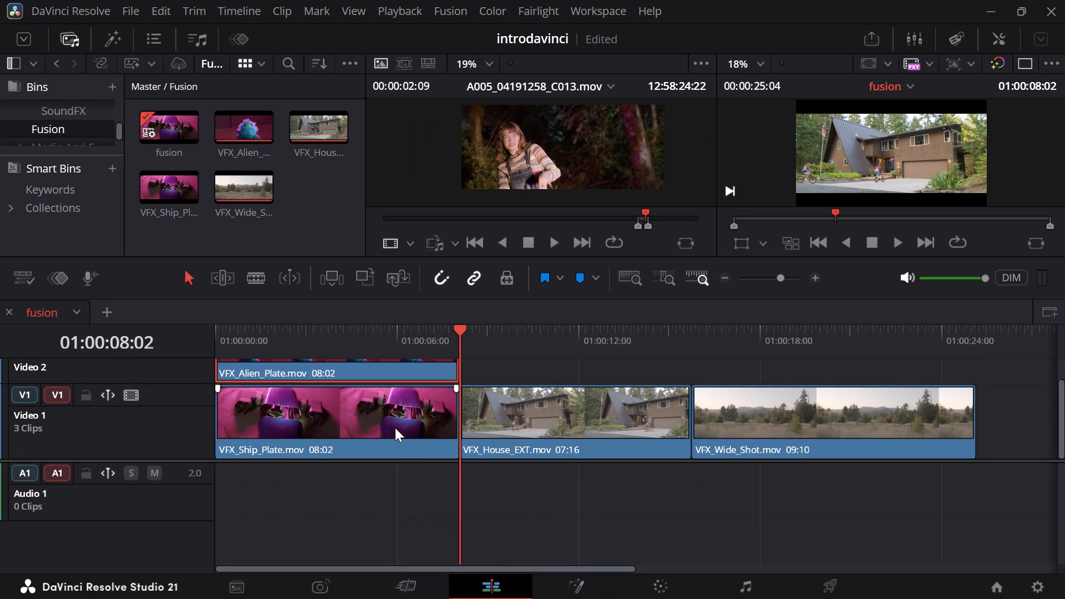
Move the playhead to 01:00:03:15 over the stacked plates and open the VFX_Alien_Plate.mov composition in Fusion.
{"action": "left_click", "coordinate": [372, 425]}
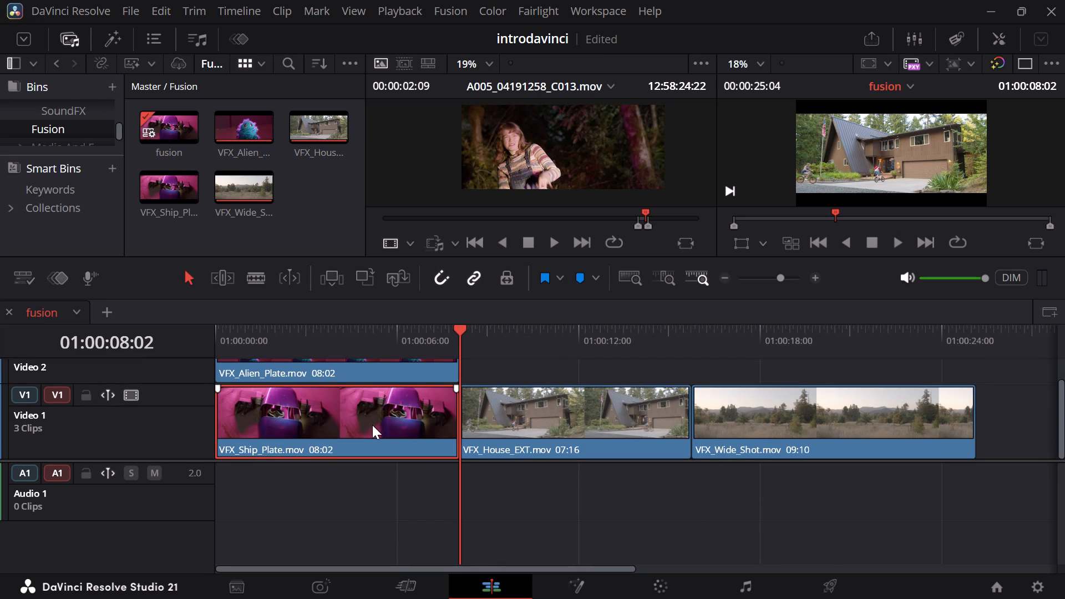
{"action": "scroll", "coordinate": [372, 425], "scroll_direction": "up", "scroll_amount": 2}
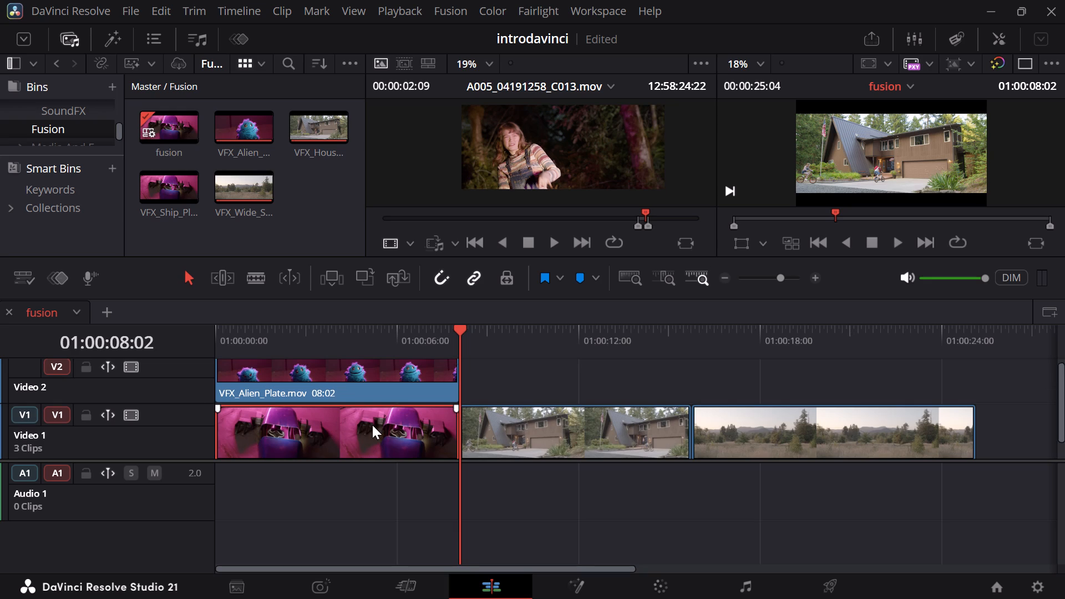
{"action": "left_click", "coordinate": [336, 380]}
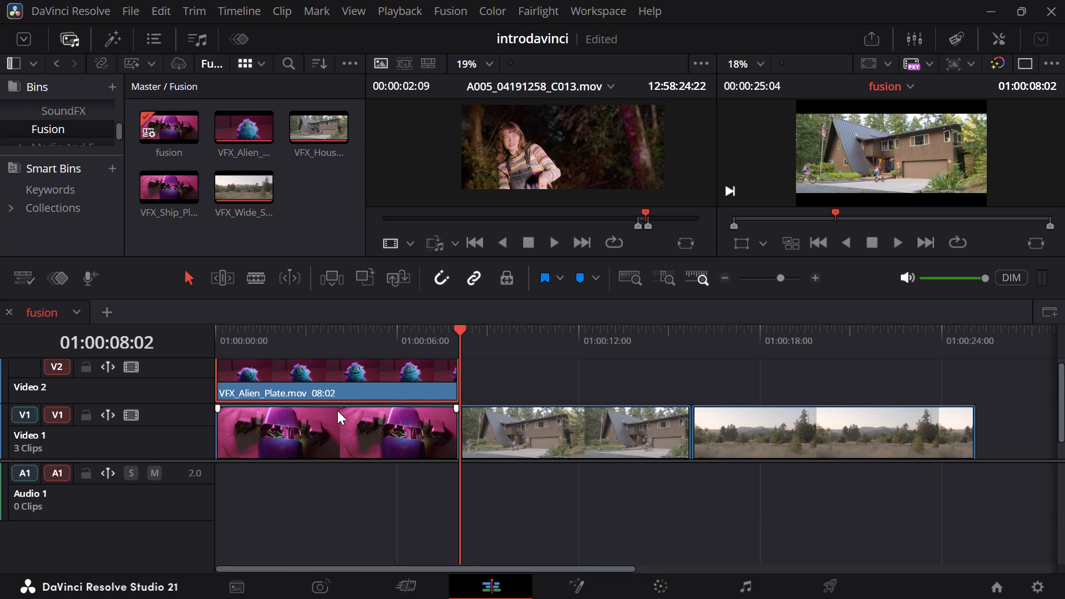
{"action": "left_click", "coordinate": [337, 421]}
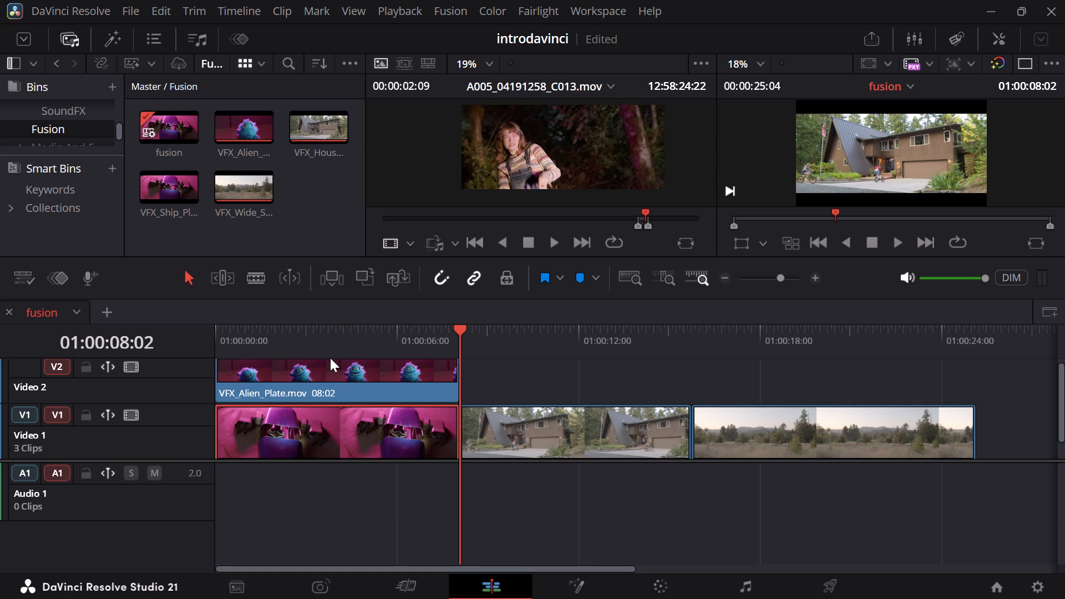
{"action": "left_click", "coordinate": [326, 328]}
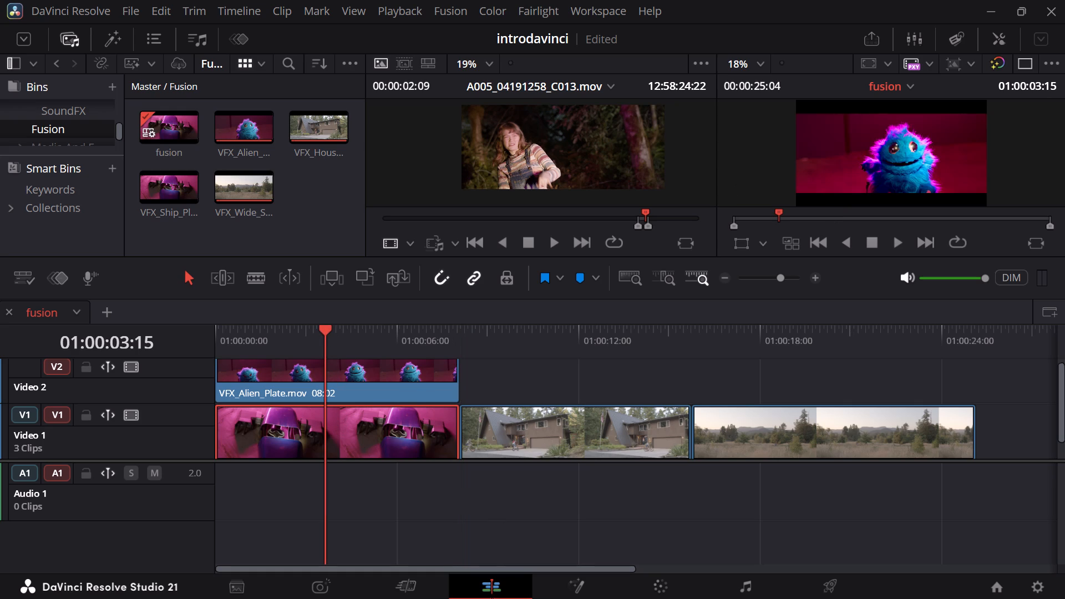
{"action": "left_click", "coordinate": [563, 592]}
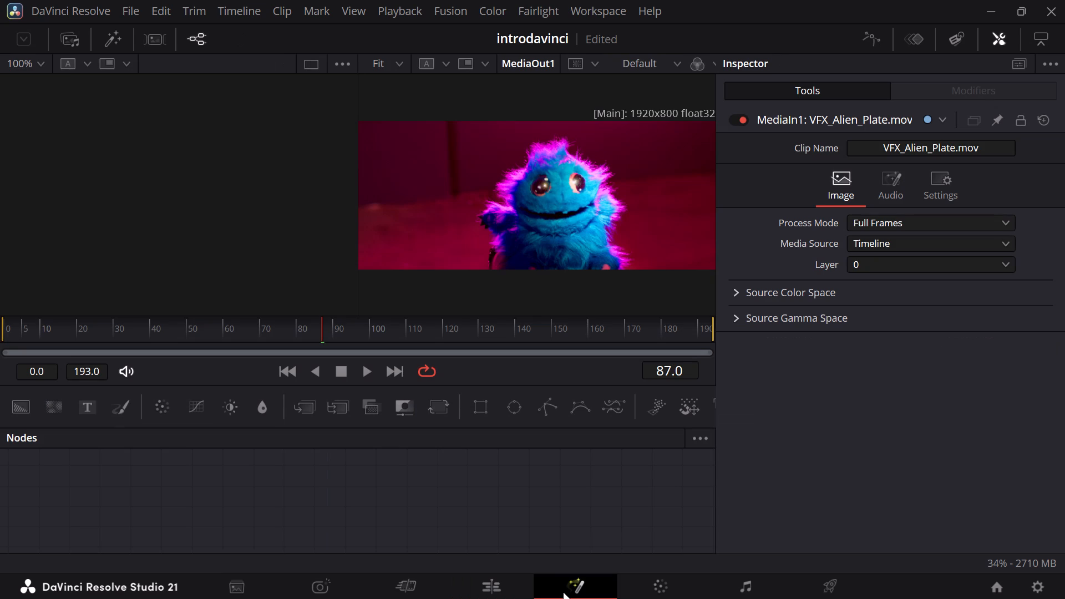
Hide the Inspector to widen the Fusion viewers and node area.
{"action": "scroll", "coordinate": [489, 474], "scroll_direction": "down", "scroll_amount": 2}
{"action": "scroll", "coordinate": [489, 474], "scroll_direction": "up", "scroll_amount": 2}
{"action": "scroll", "coordinate": [468, 596], "scroll_direction": "down", "scroll_amount": 1}
{"action": "left_click_drag", "start_coordinate": [500, 499], "coordinate": [495, 557]}
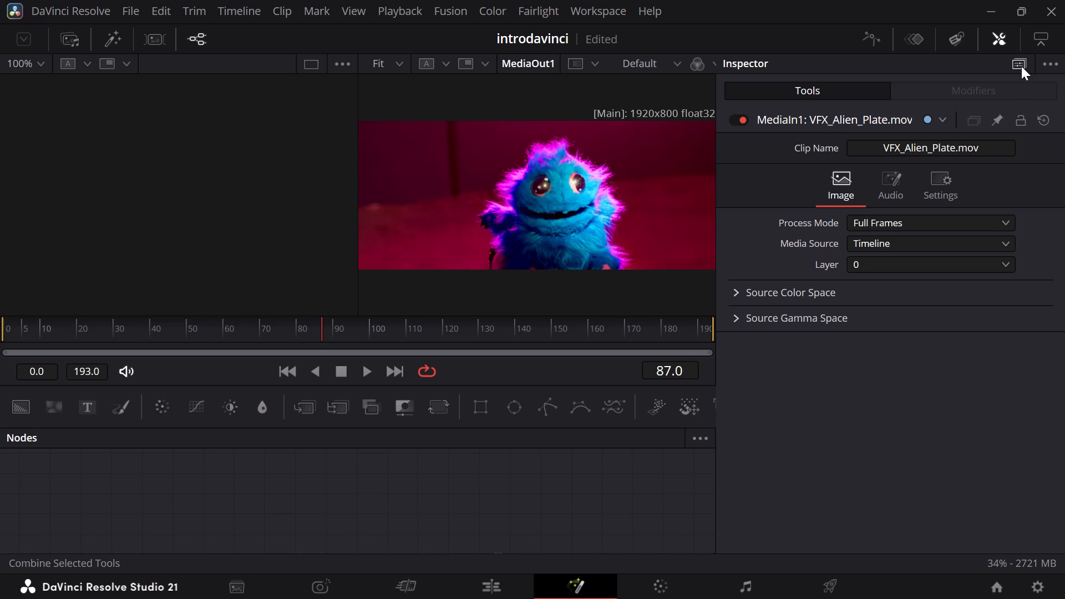
{"action": "left_click", "coordinate": [1012, 42]}
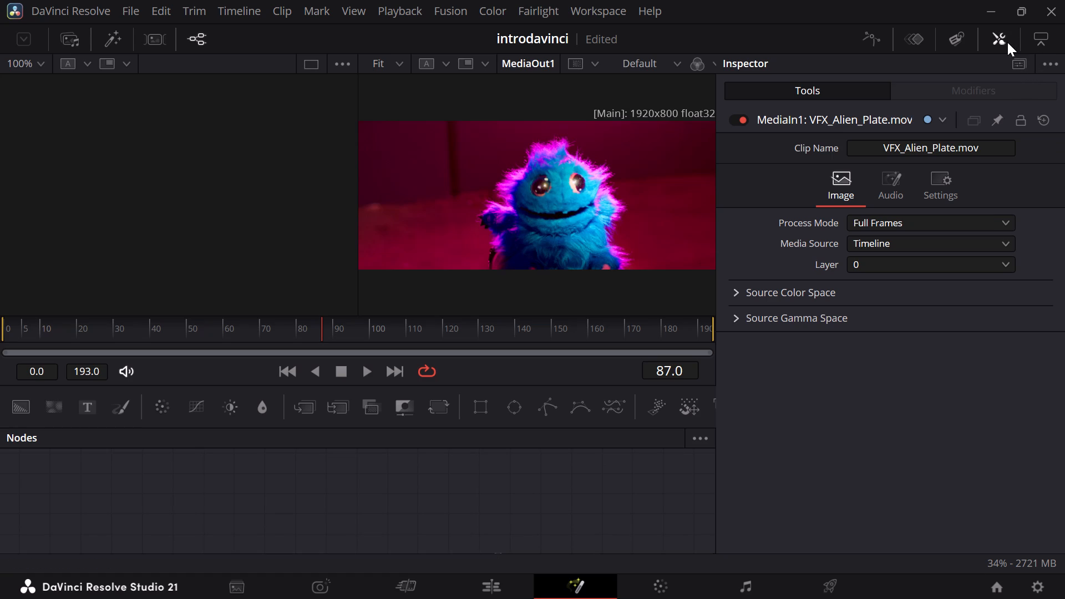
{"action": "left_click", "coordinate": [1003, 40]}
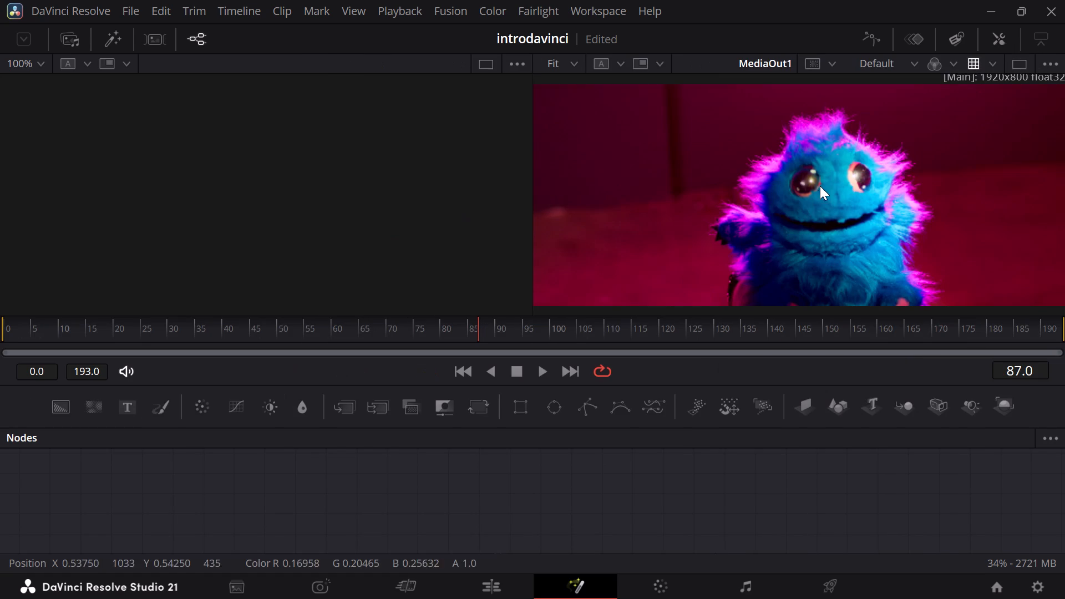
Switch to a single viewer showing MediaOut1, comparing the image with and without the viewer LUT and leaving the LUT on.
{"action": "left_click", "coordinate": [1019, 57]}
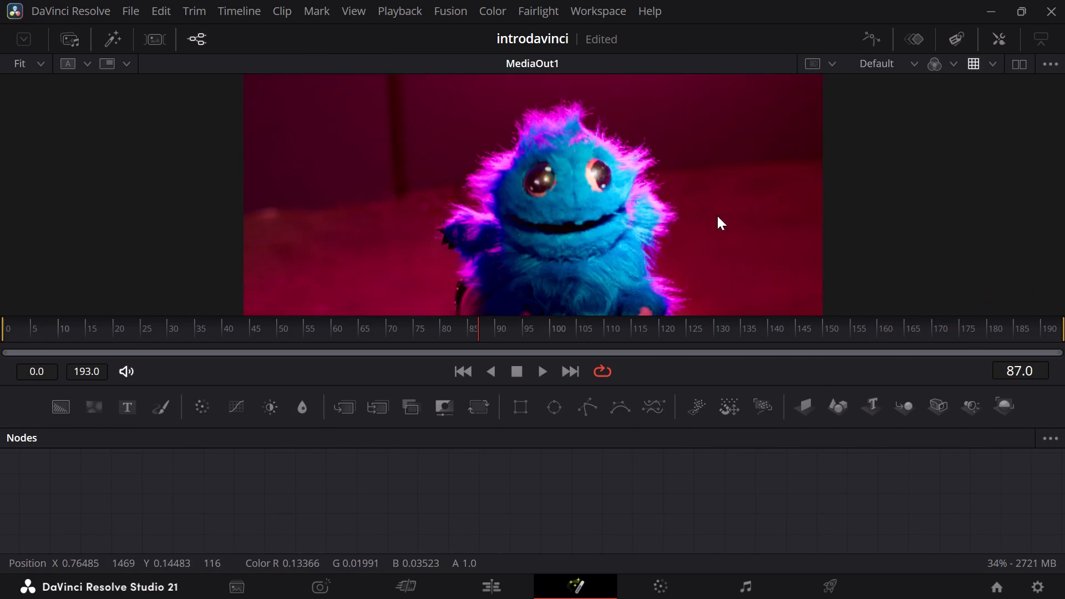
{"action": "left_click", "coordinate": [1021, 60]}
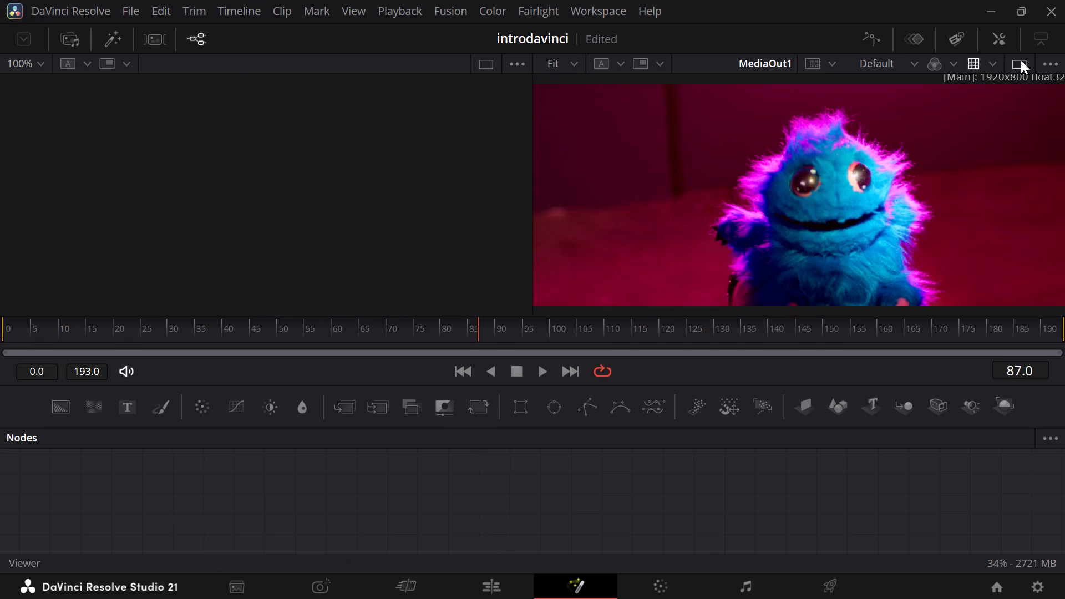
{"action": "left_click", "coordinate": [967, 61]}
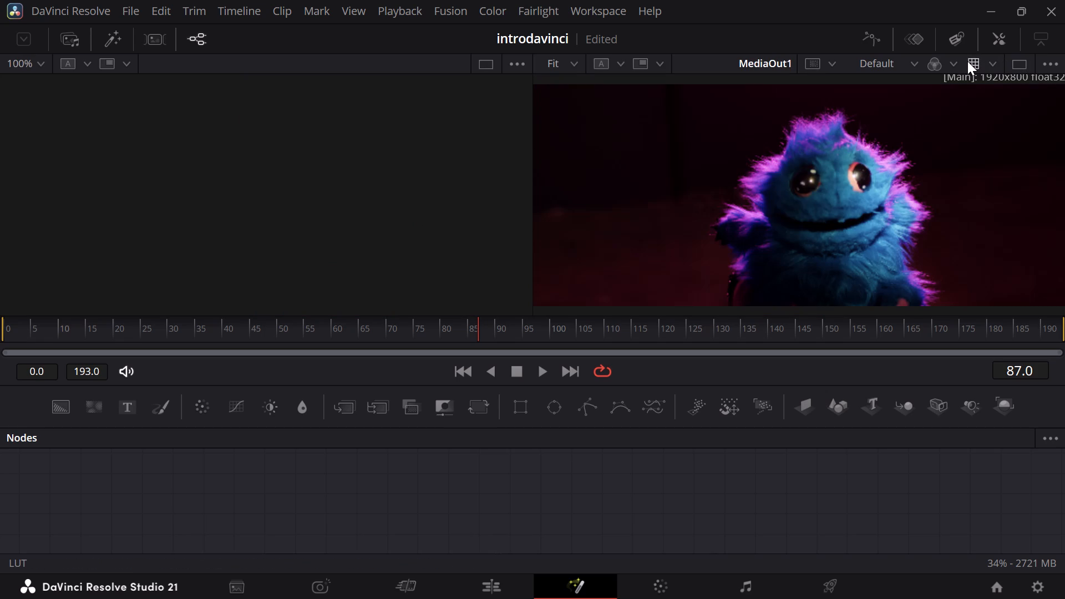
{"action": "left_click", "coordinate": [967, 61]}
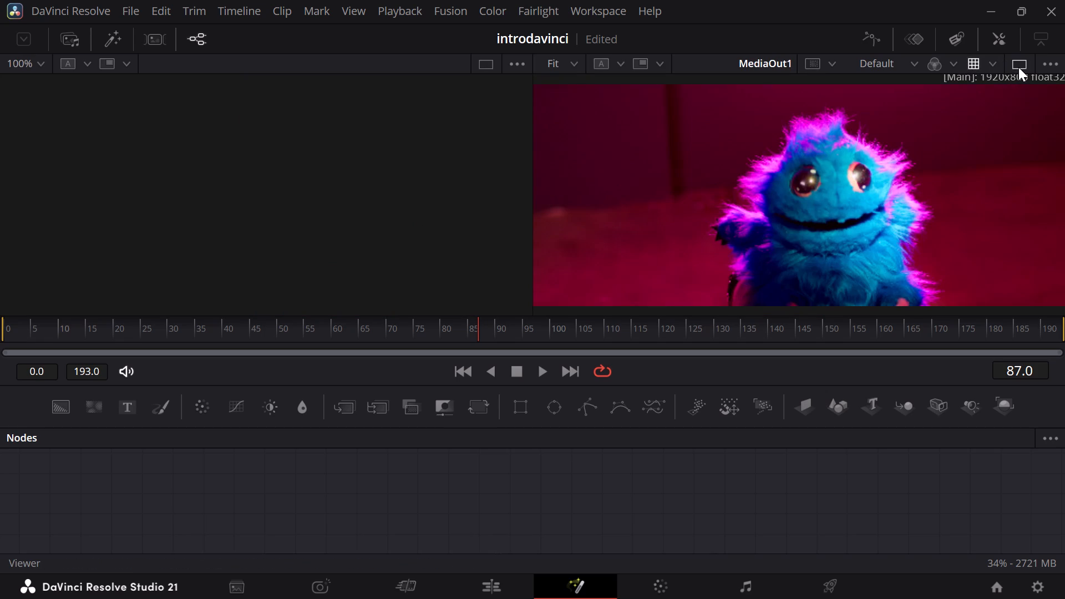
{"action": "left_click", "coordinate": [1018, 67]}
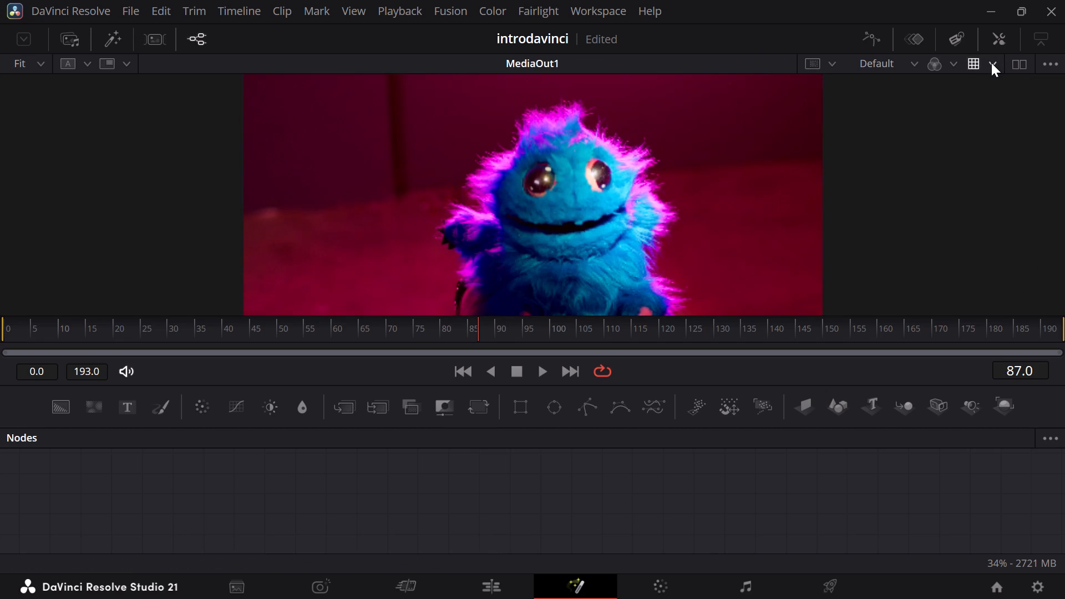
{"action": "left_click", "coordinate": [991, 63]}
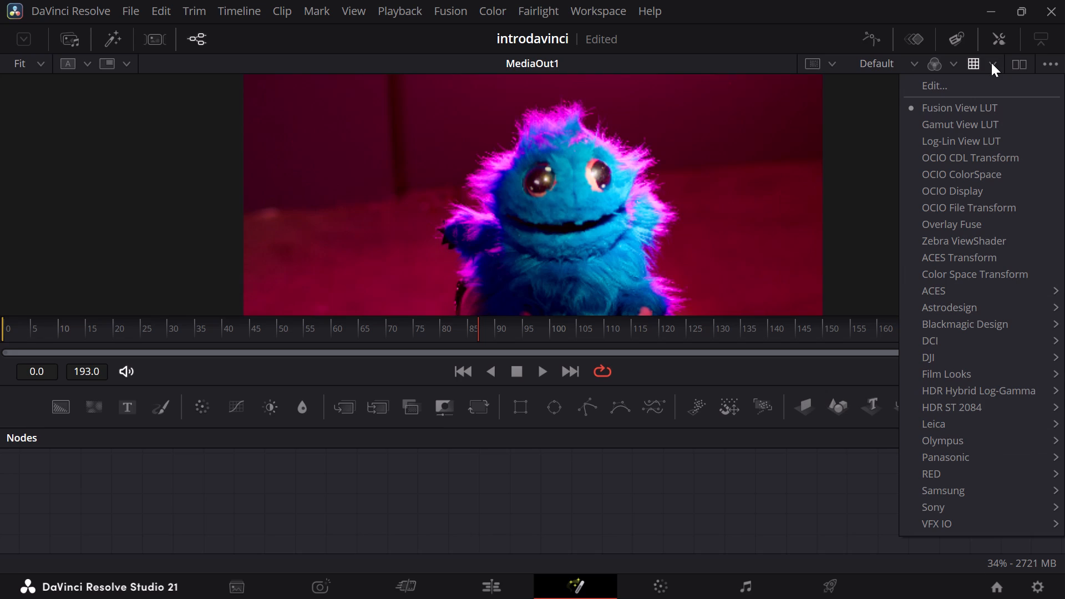
{"action": "left_click", "coordinate": [900, 129]}
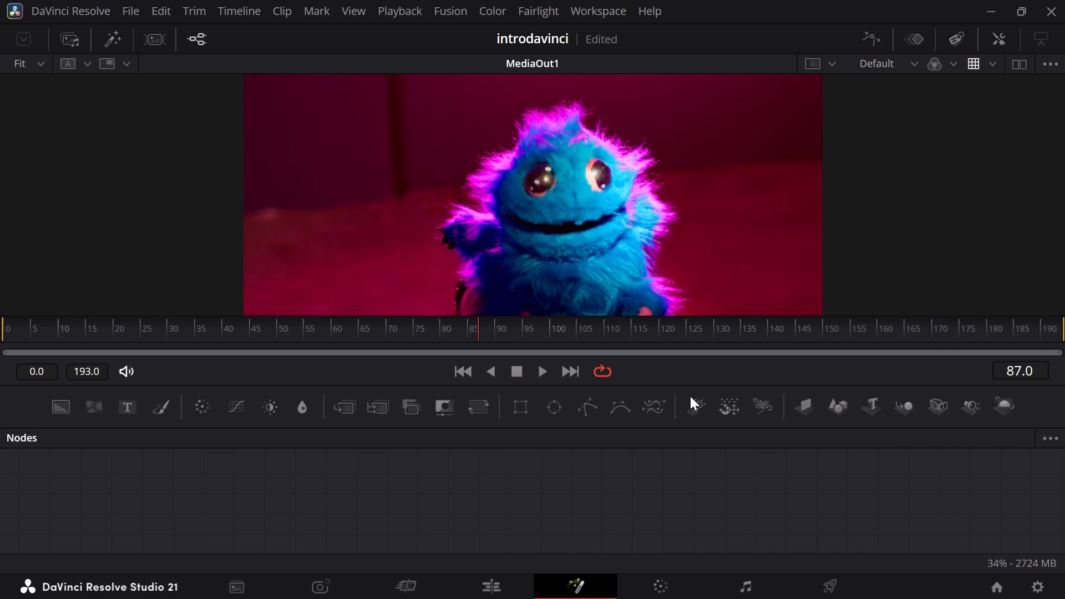
Show the media pool and add VFX_Alien_Plate.mov from the Fusion bin as a node in the composition.
{"action": "scroll", "coordinate": [655, 430], "scroll_direction": "down", "scroll_amount": 1}
{"action": "scroll", "coordinate": [655, 430], "scroll_direction": "up", "scroll_amount": 2}
{"action": "scroll", "coordinate": [922, 495], "scroll_direction": "left", "scroll_amount": 2}
{"action": "left_click", "coordinate": [70, 34]}
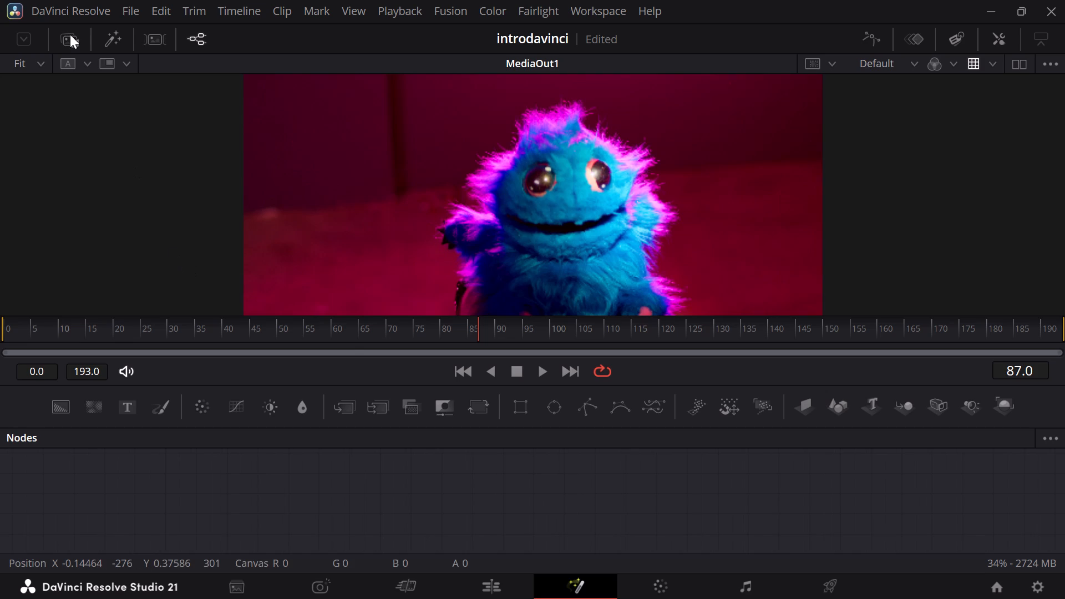
{"action": "left_click_drag", "start_coordinate": [284, 137], "coordinate": [285, 153]}
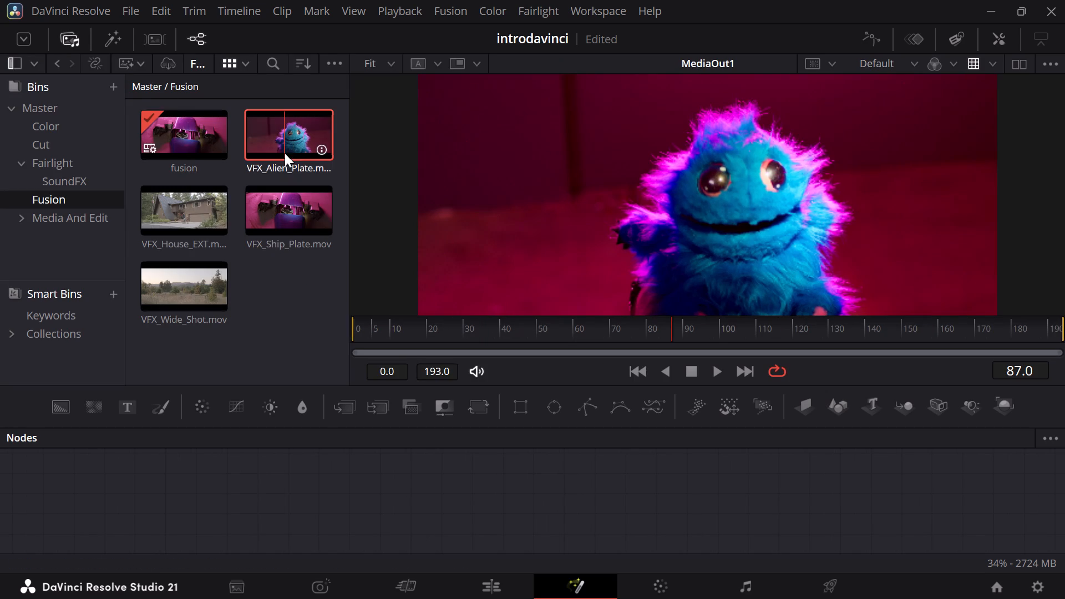
{"action": "left_click_drag", "start_coordinate": [285, 153], "coordinate": [268, 502]}
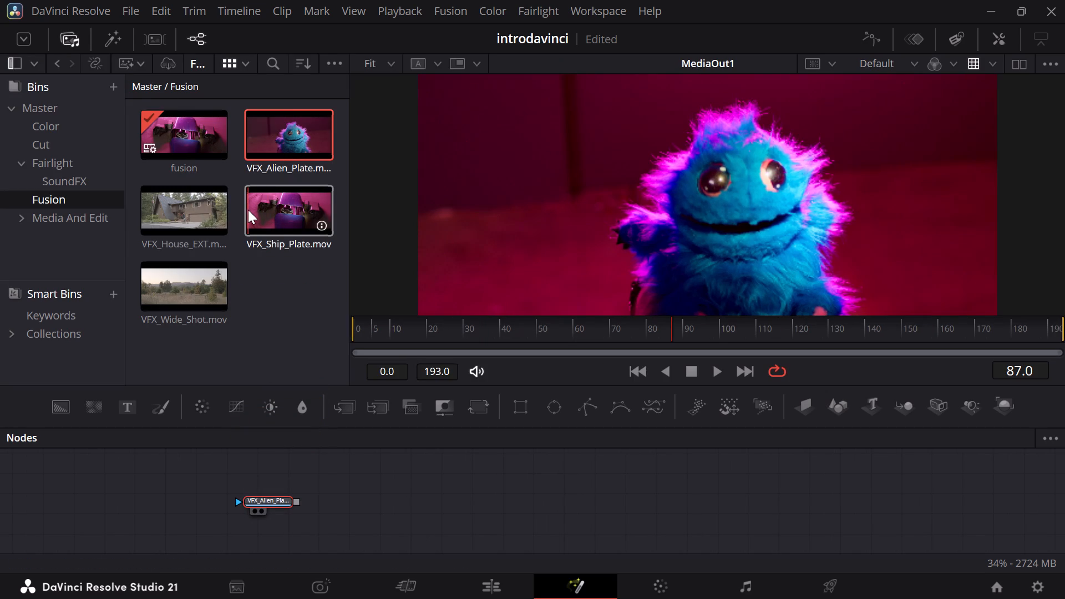
Add VFX_Ship_Plate.mov from the Fusion bin as a node, placed just below the alien plate node.
{"action": "left_click_drag", "start_coordinate": [285, 212], "coordinate": [302, 402]}
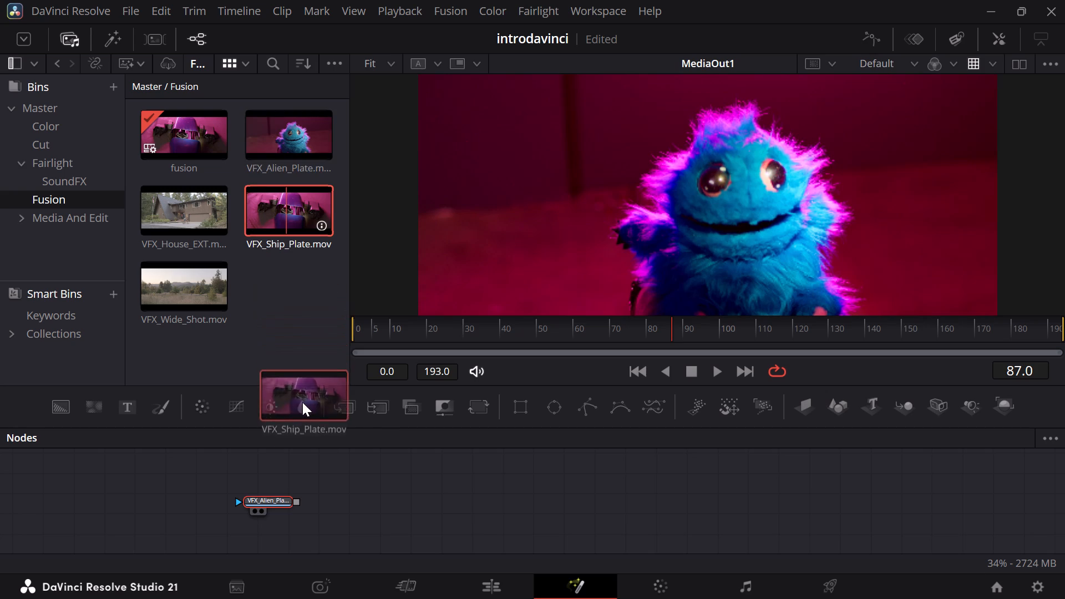
{"action": "left_click_drag", "start_coordinate": [302, 402], "coordinate": [331, 502]}
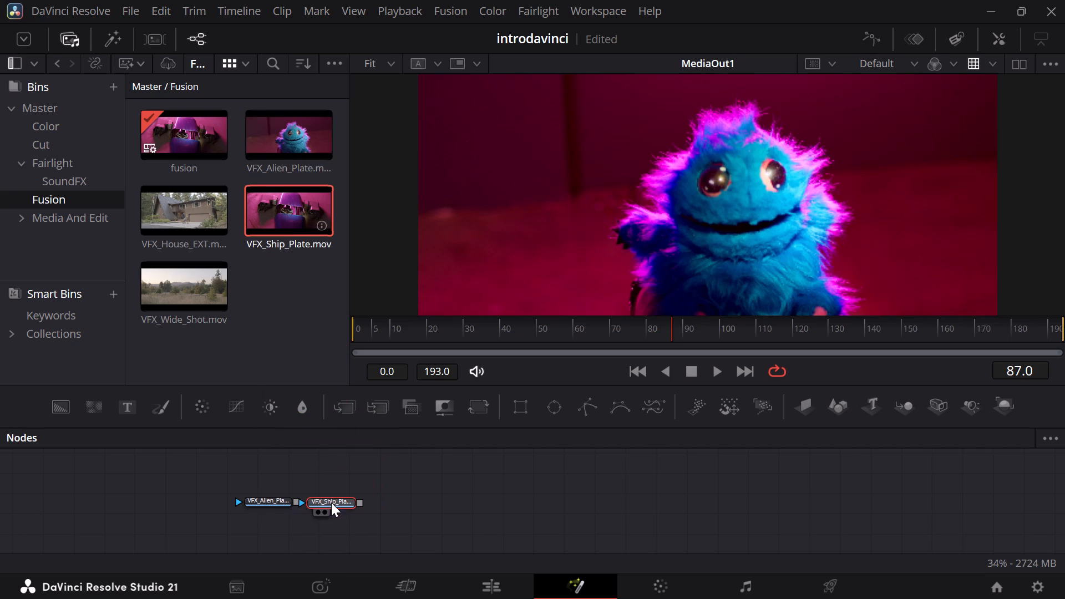
{"action": "left_click_drag", "start_coordinate": [334, 502], "coordinate": [329, 542]}
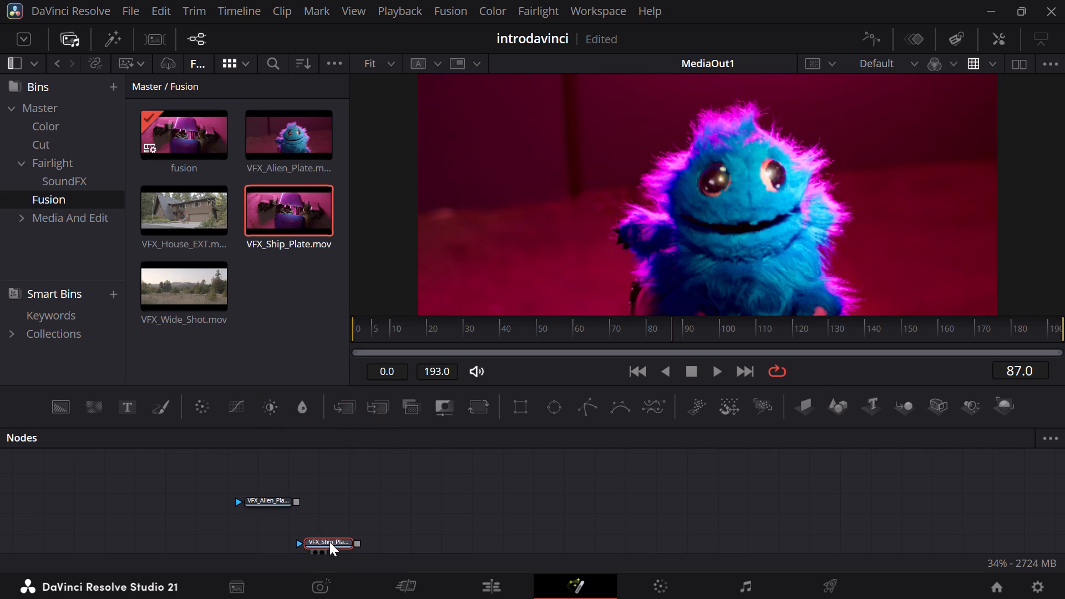
{"action": "left_click_drag", "start_coordinate": [329, 542], "coordinate": [314, 542]}
Add a Media Out node fed by the VFX_Ship_Plate.mov node and space it well to the right of that node.
{"action": "left_click_drag", "start_coordinate": [338, 539], "coordinate": [410, 542]}
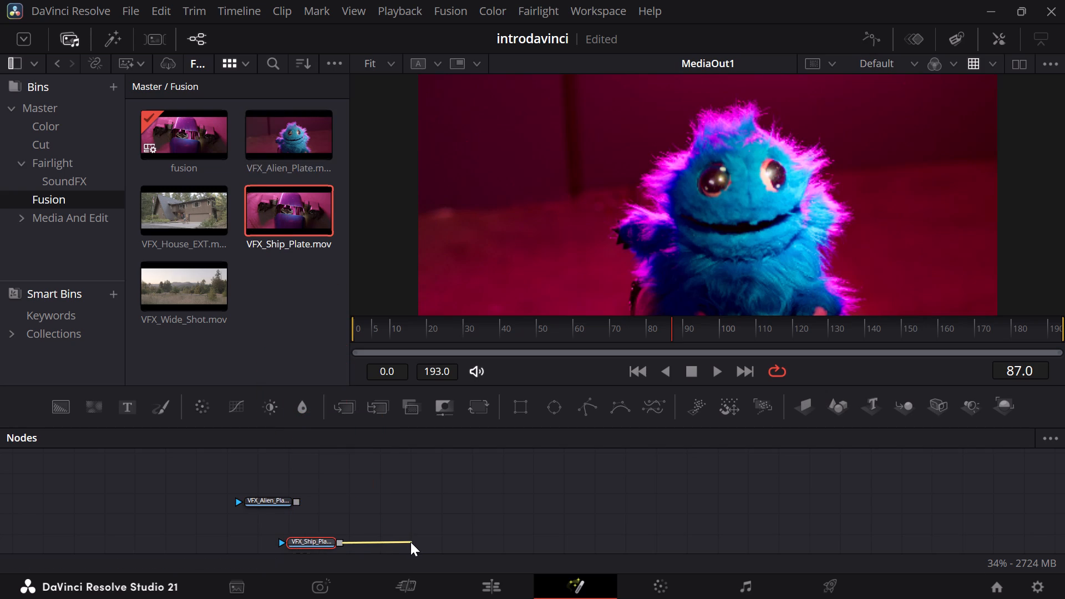
{"action": "left_click_drag", "start_coordinate": [410, 542], "coordinate": [410, 538]}
{"action": "key", "text": "ctrl+space"}
{"action": "type", "text": "me"}
{"action": "key", "text": "s"}
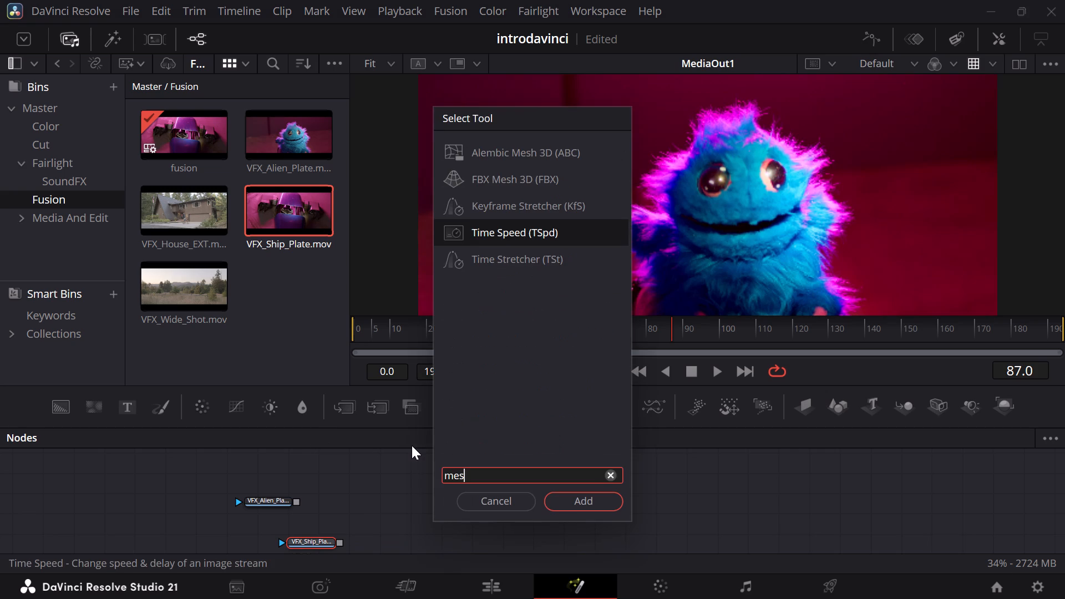
{"action": "key", "text": "BackSpace"}
{"action": "key", "text": "d"}
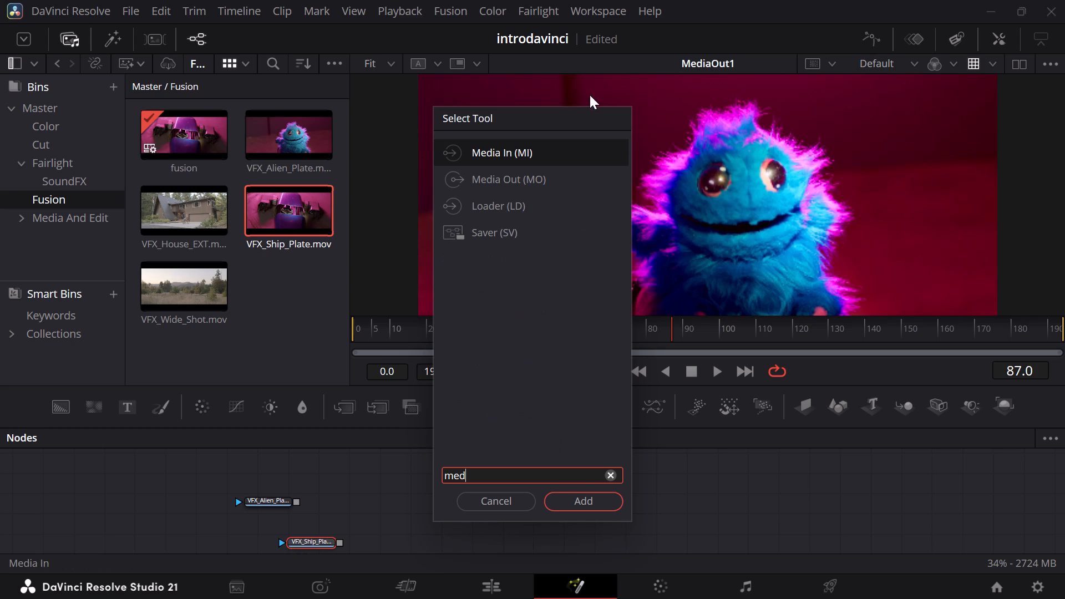
{"action": "left_click", "coordinate": [516, 176]}
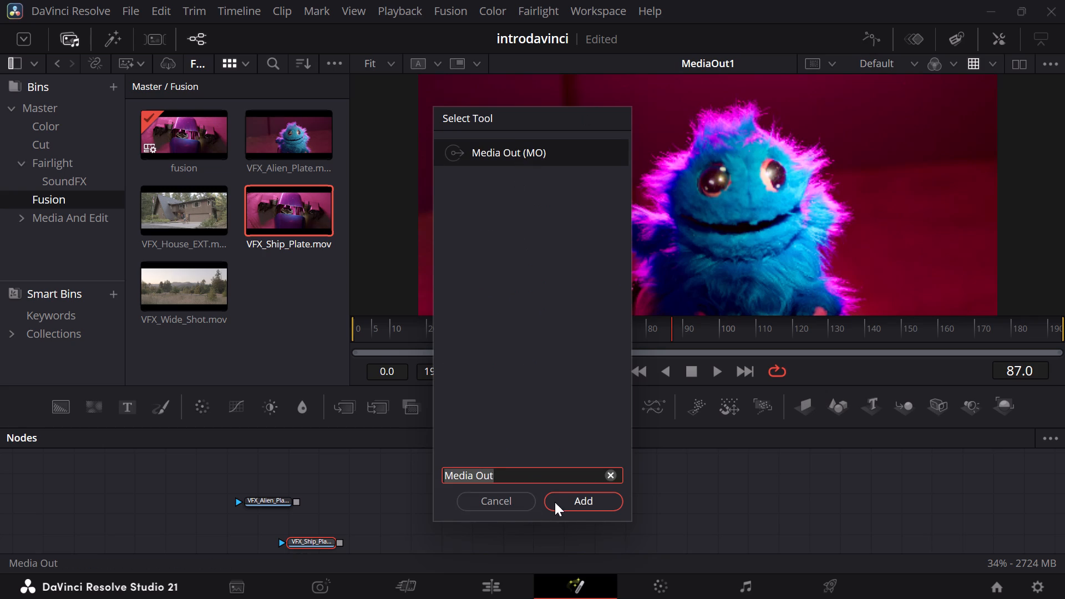
{"action": "left_click", "coordinate": [560, 502]}
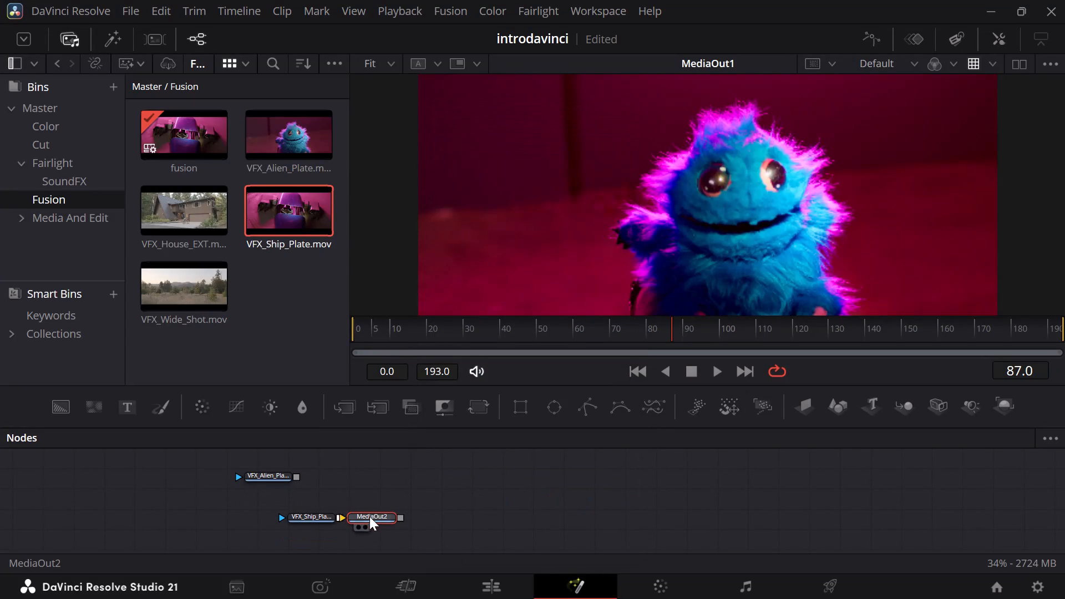
{"action": "left_click_drag", "start_coordinate": [368, 517], "coordinate": [477, 516]}
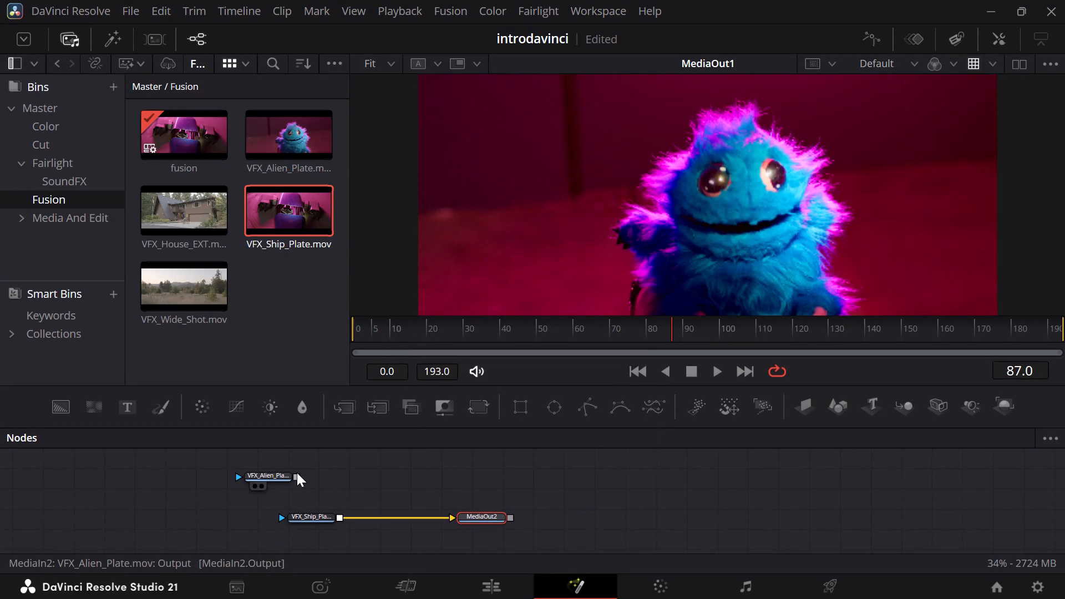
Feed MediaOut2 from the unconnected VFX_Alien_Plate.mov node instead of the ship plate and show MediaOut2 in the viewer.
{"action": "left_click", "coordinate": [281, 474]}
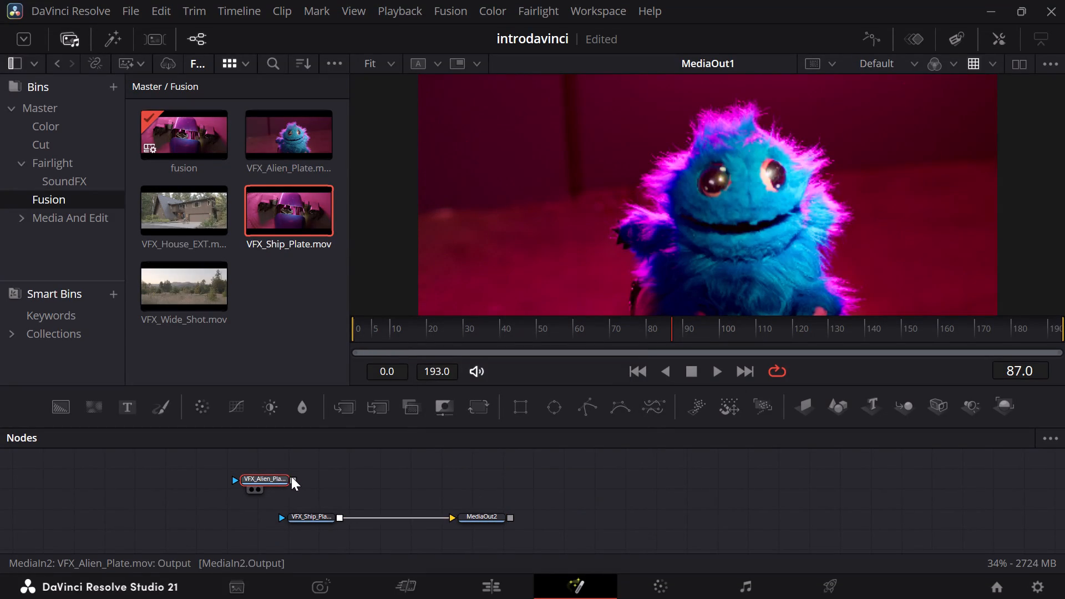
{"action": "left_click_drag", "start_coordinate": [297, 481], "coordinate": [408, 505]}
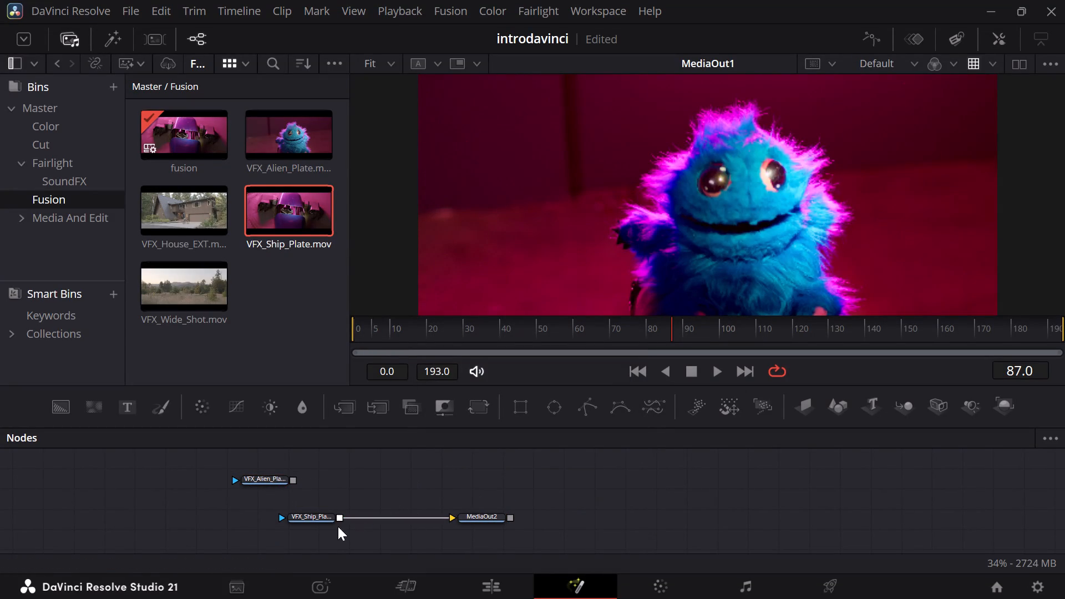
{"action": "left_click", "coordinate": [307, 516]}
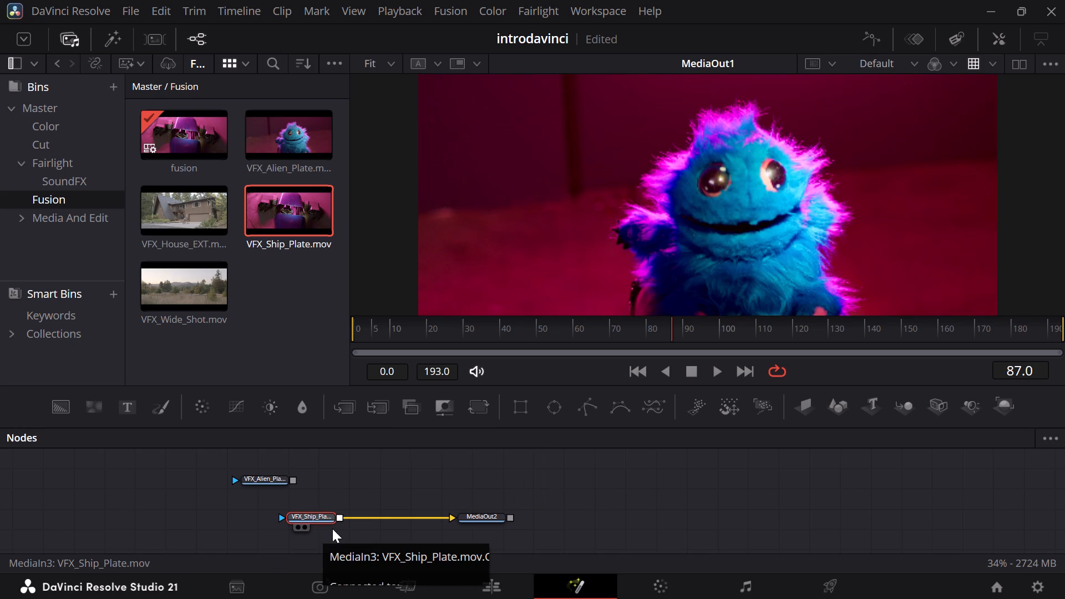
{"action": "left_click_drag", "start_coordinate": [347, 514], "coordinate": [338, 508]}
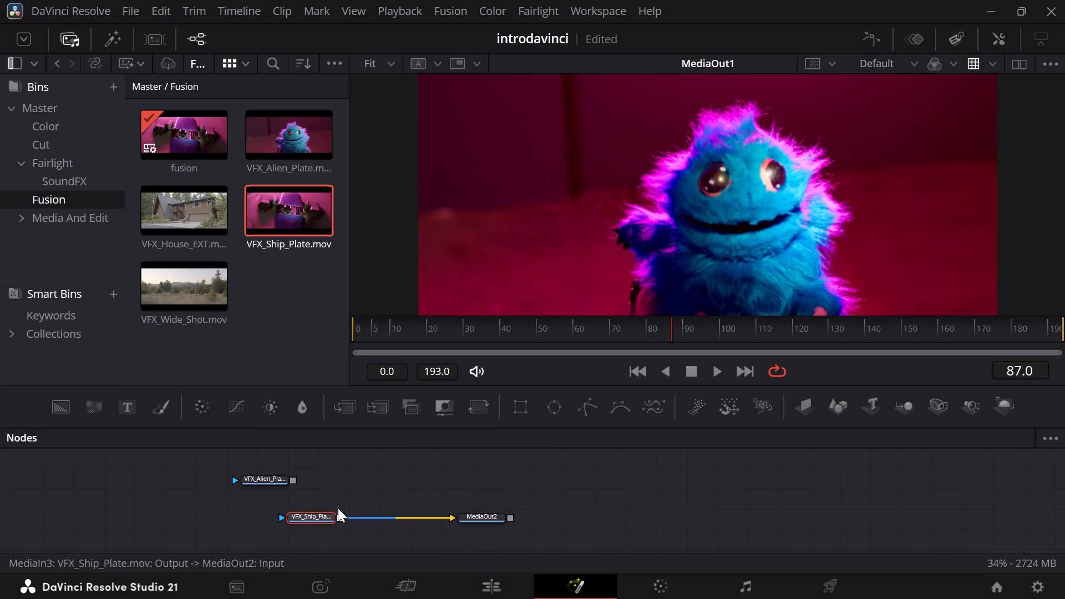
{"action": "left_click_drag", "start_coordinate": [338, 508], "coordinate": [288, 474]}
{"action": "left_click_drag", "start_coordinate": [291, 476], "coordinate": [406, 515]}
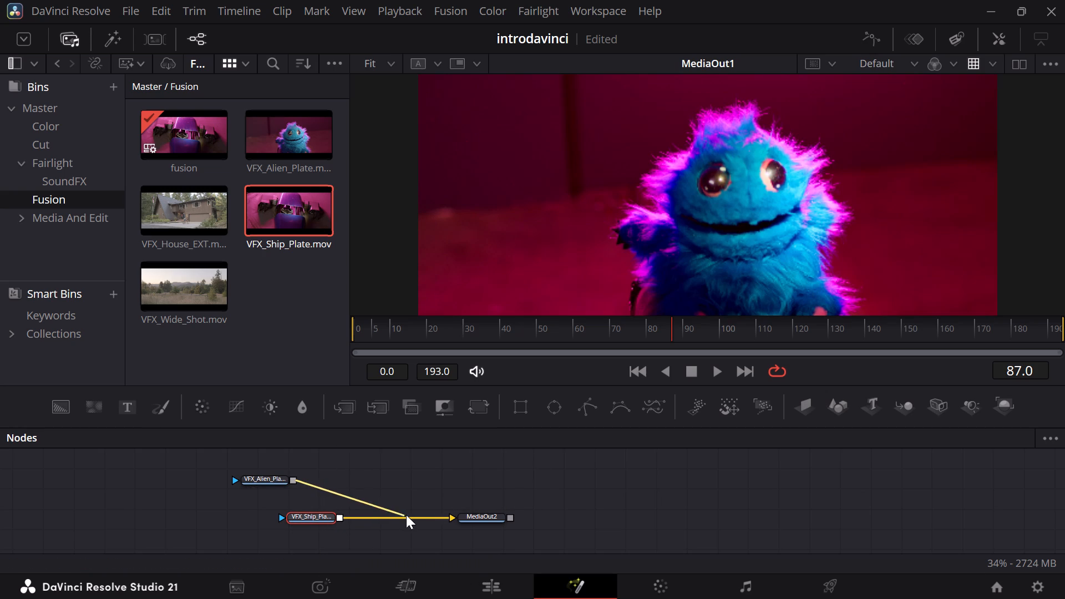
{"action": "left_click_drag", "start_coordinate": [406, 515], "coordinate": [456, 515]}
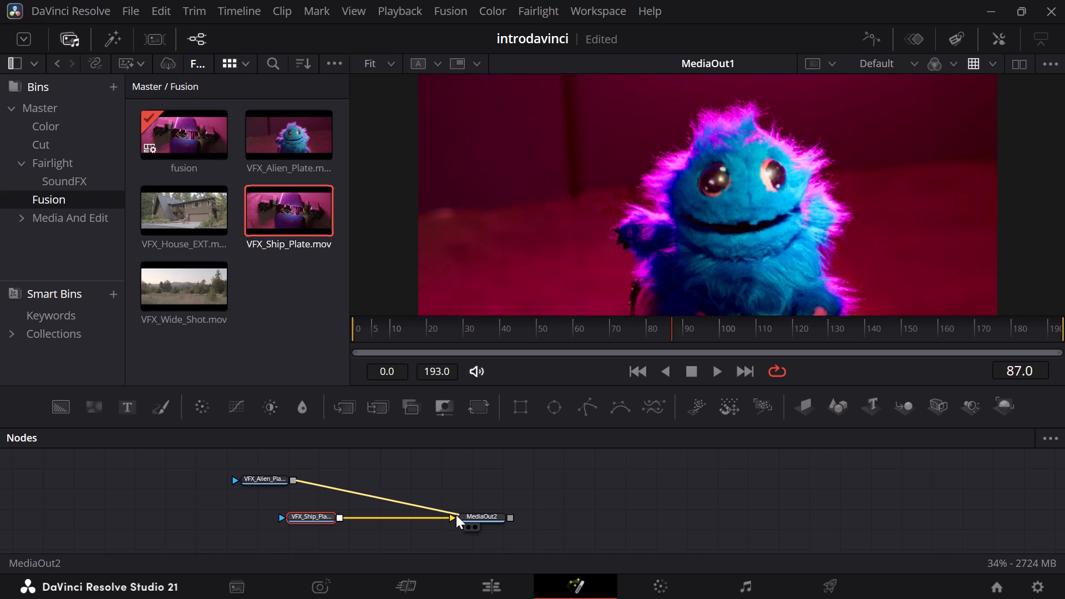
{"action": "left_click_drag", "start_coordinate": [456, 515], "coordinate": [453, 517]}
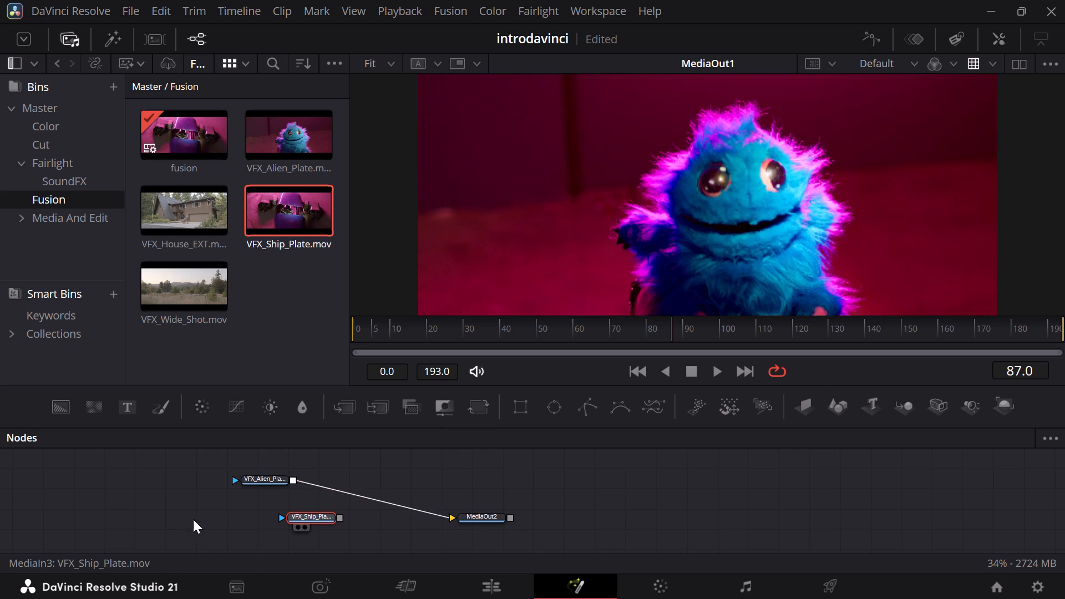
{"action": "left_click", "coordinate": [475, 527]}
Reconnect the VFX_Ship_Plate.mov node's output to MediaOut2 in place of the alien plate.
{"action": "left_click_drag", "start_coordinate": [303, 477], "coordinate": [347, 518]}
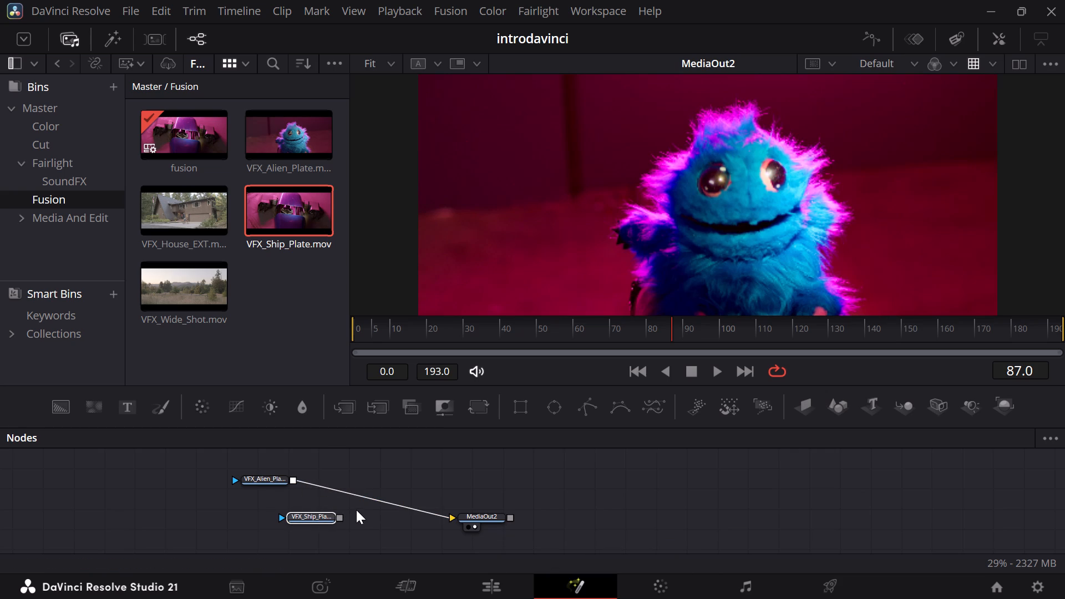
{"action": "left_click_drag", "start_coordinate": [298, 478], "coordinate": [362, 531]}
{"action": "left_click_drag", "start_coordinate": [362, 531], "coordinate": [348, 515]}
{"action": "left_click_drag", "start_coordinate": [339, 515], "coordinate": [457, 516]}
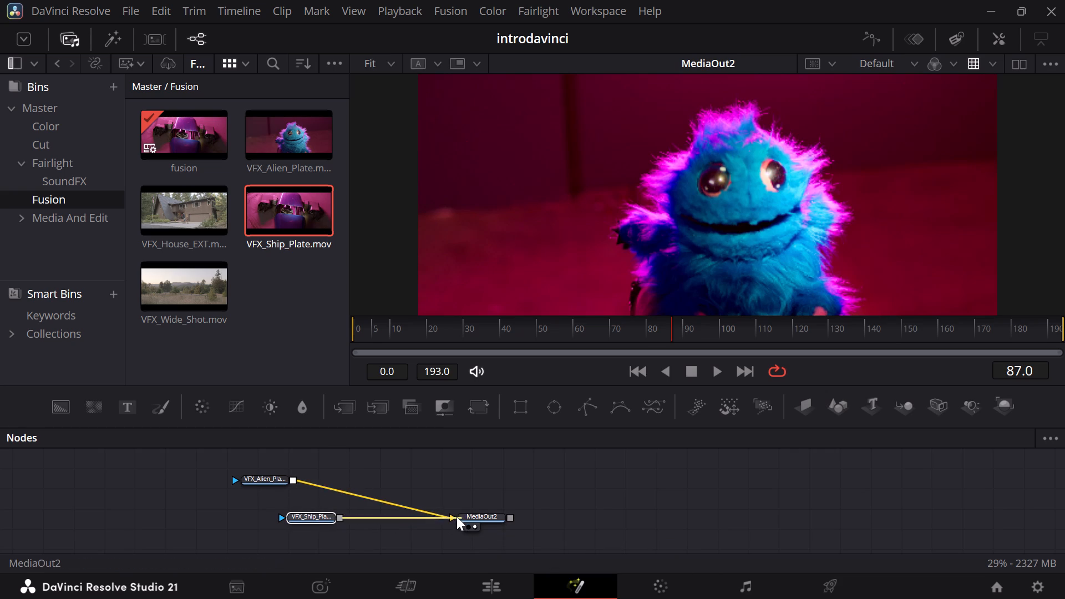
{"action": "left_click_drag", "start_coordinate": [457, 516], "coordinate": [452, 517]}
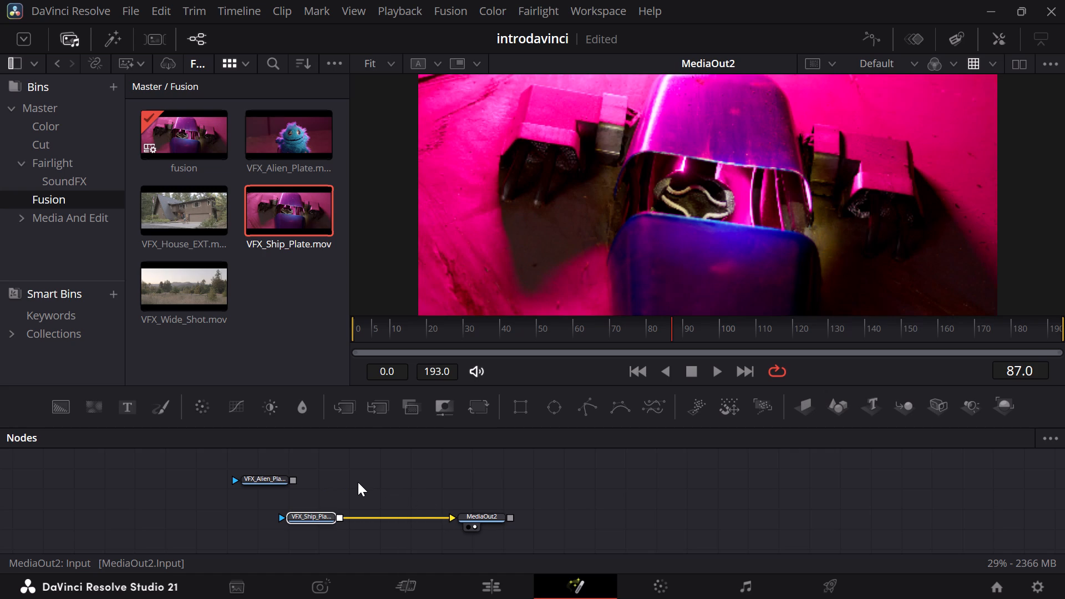
Hide the media pool and enlarge the node editor so both node chains fit.
{"action": "scroll", "coordinate": [357, 480], "scroll_direction": "up", "scroll_amount": 1}
{"action": "scroll", "coordinate": [357, 480], "scroll_direction": "down", "scroll_amount": 1}
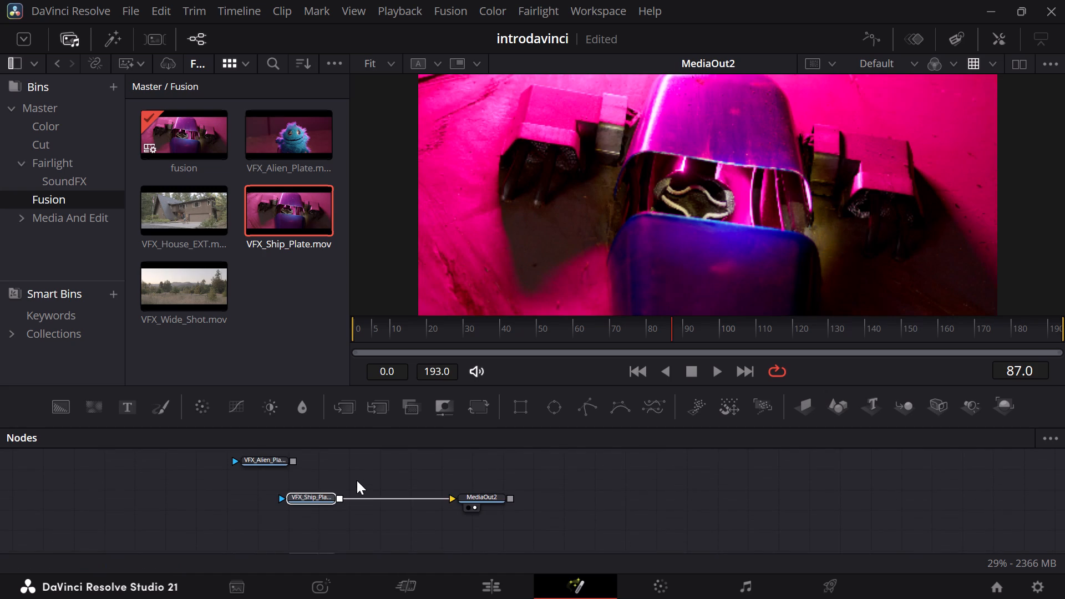
{"action": "left_click", "coordinate": [77, 40]}
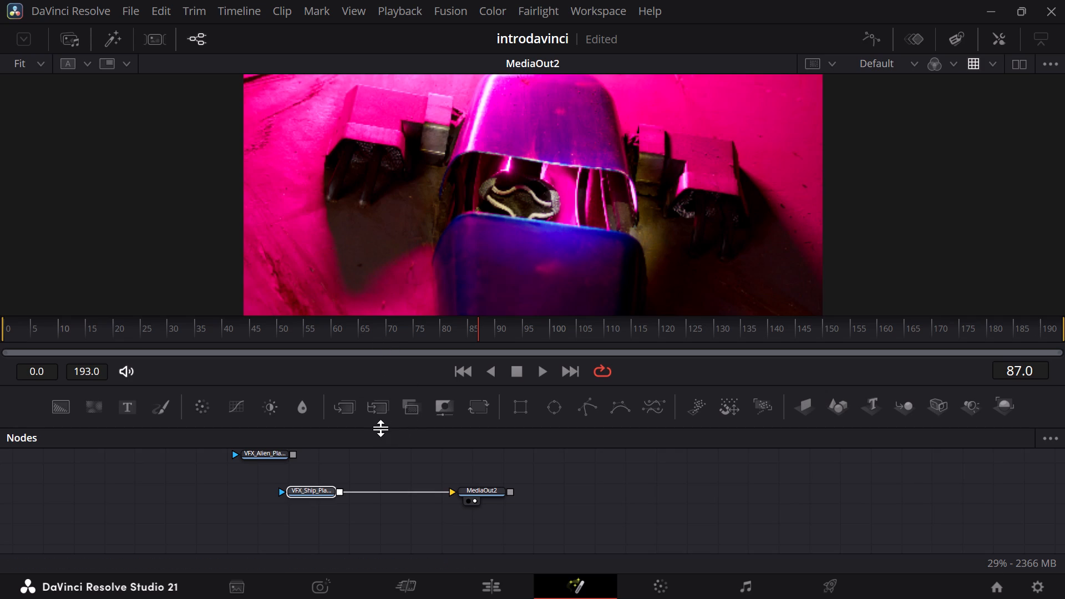
{"action": "left_click_drag", "start_coordinate": [383, 427], "coordinate": [400, 280]}
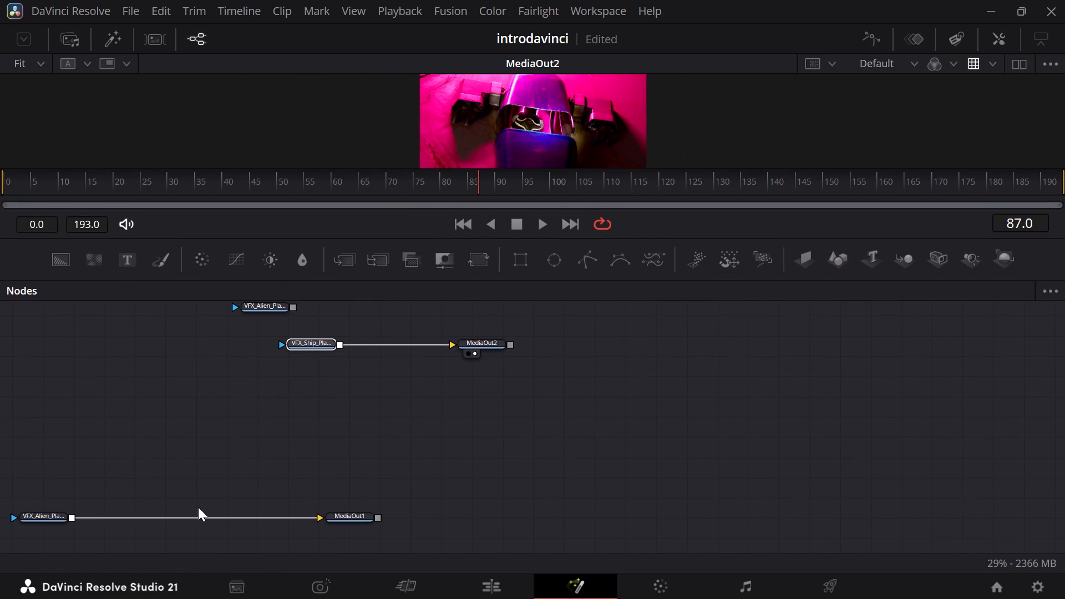
Delete the MediaOut2 node and move the VFX_Ship_Plate.mov node down, closer to the alien plate and MediaOut1 chain.
{"action": "left_click", "coordinate": [487, 336]}
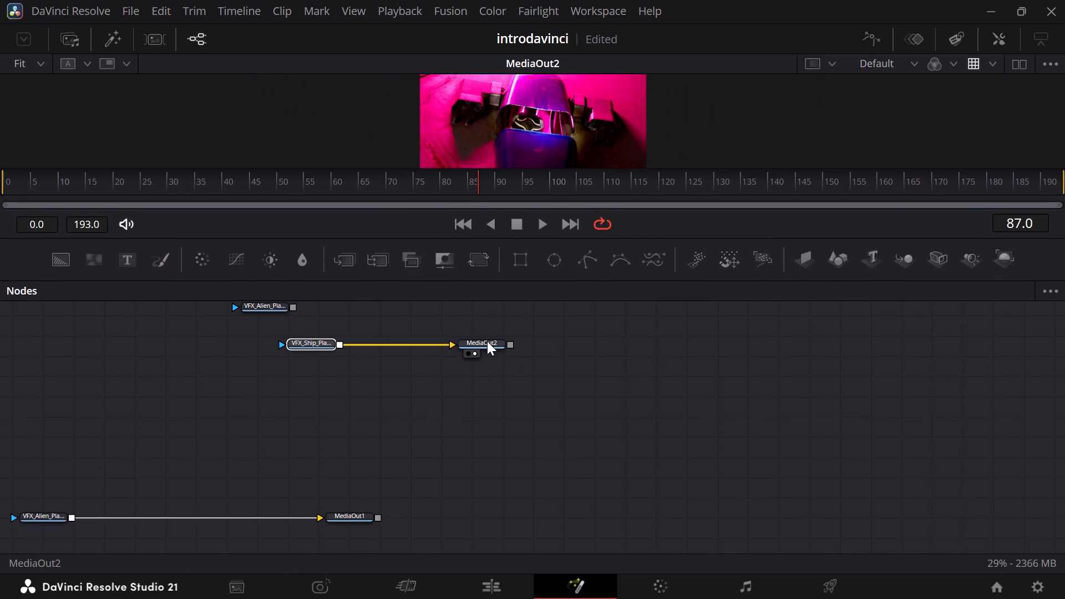
{"action": "left_click", "coordinate": [487, 341]}
{"action": "key", "text": "Delete"}
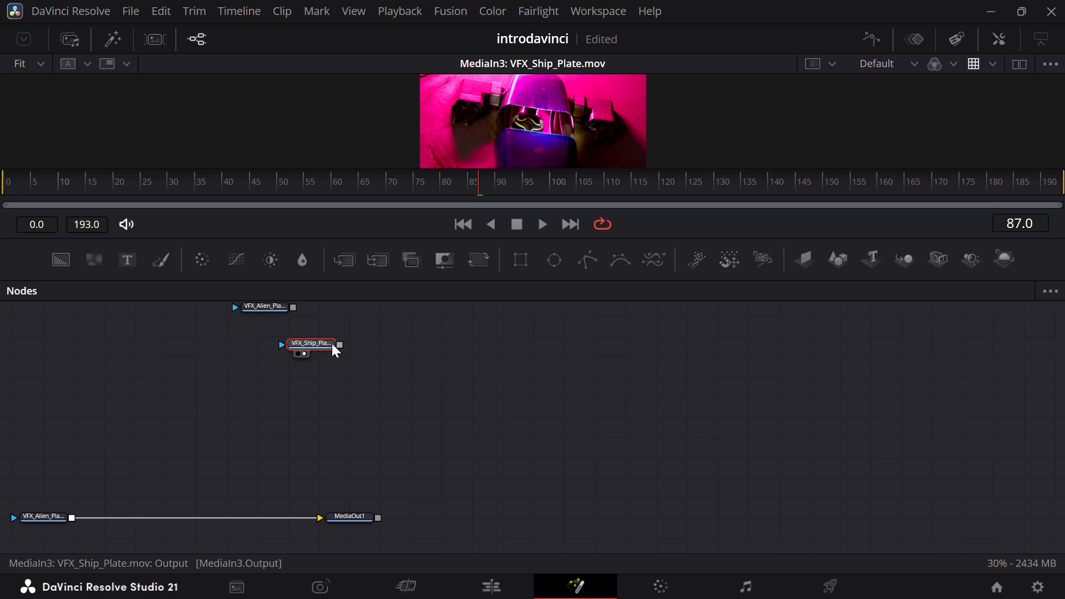
{"action": "left_click_drag", "start_coordinate": [317, 343], "coordinate": [126, 423]}
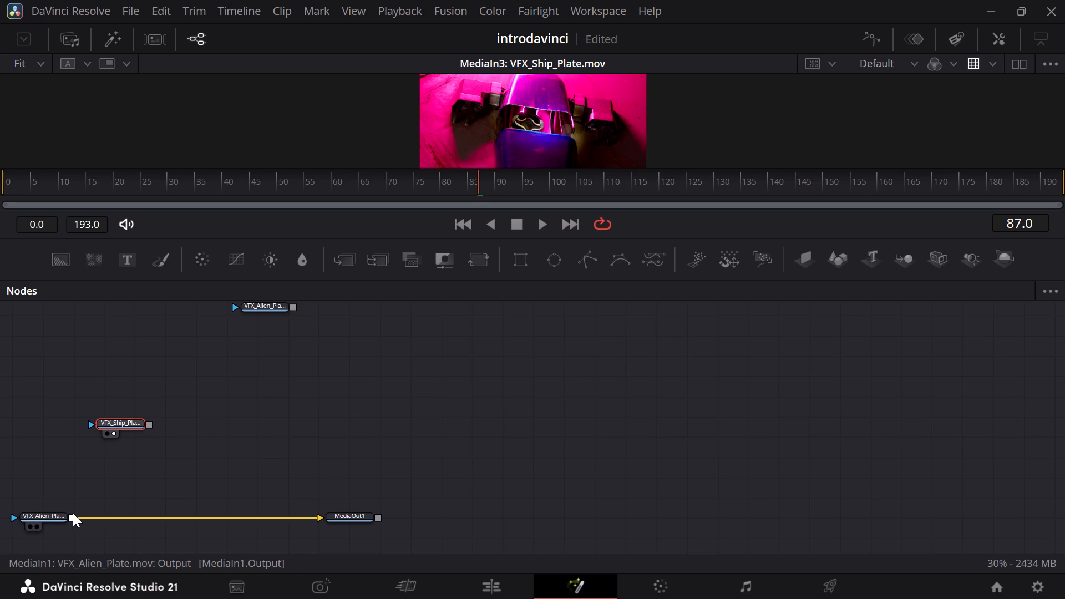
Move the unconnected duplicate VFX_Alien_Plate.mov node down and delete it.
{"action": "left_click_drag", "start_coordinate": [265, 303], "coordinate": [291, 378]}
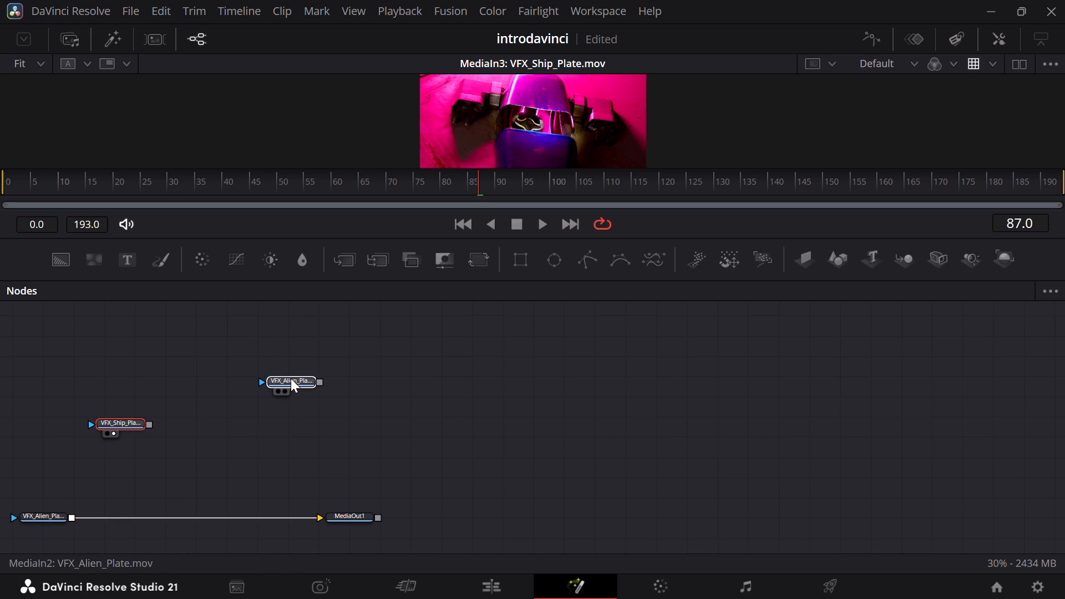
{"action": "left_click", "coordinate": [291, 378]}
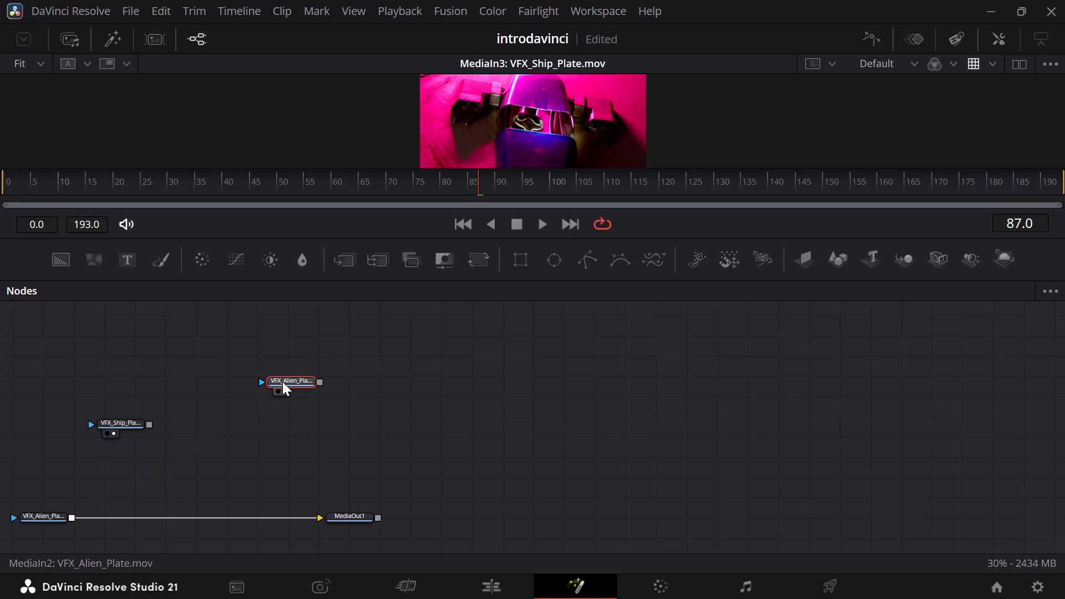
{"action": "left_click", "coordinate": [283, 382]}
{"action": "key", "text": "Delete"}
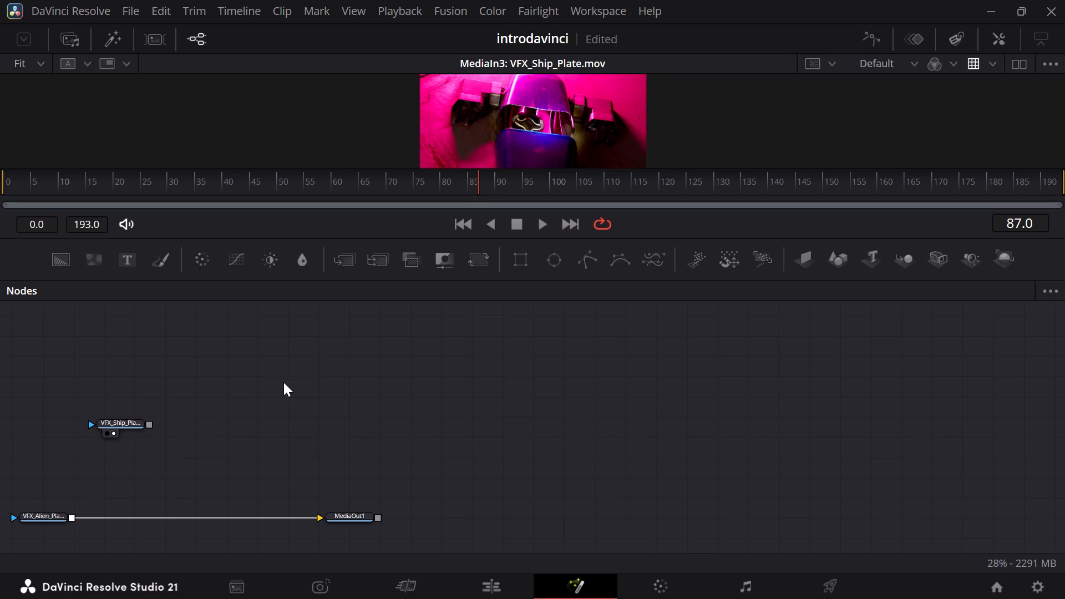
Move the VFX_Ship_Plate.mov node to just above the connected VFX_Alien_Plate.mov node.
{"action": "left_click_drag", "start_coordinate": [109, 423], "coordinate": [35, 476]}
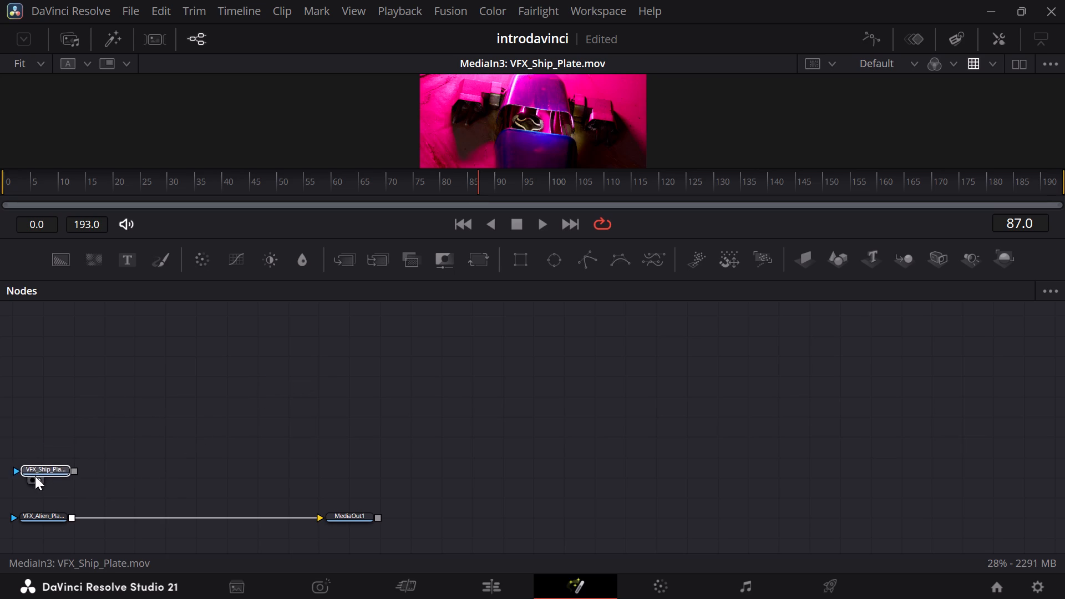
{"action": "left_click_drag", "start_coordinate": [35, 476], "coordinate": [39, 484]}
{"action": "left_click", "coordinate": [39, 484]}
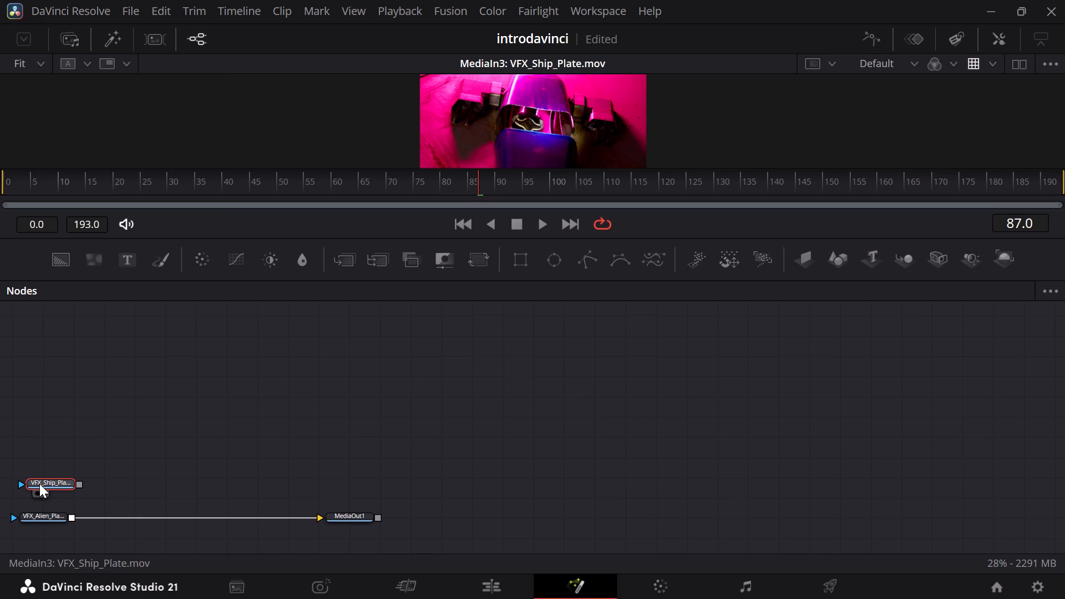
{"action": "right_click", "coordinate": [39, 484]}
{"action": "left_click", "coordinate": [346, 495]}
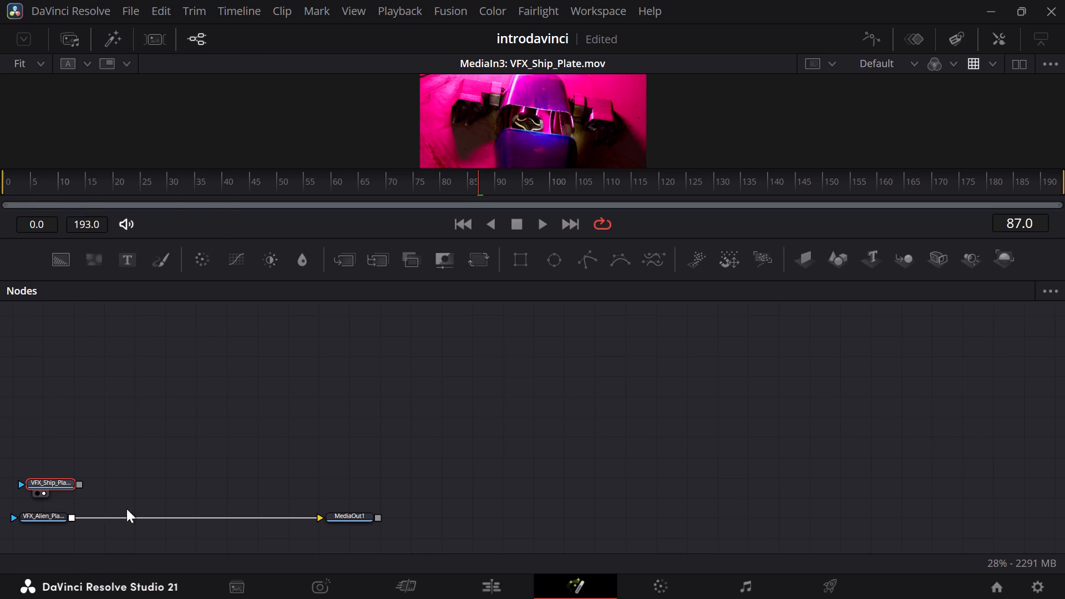
Assign the VFX_Ship_Plate.mov node to the hidden first viewer only and show MediaOut1 in the visible viewer.
{"action": "left_click", "coordinate": [34, 491]}
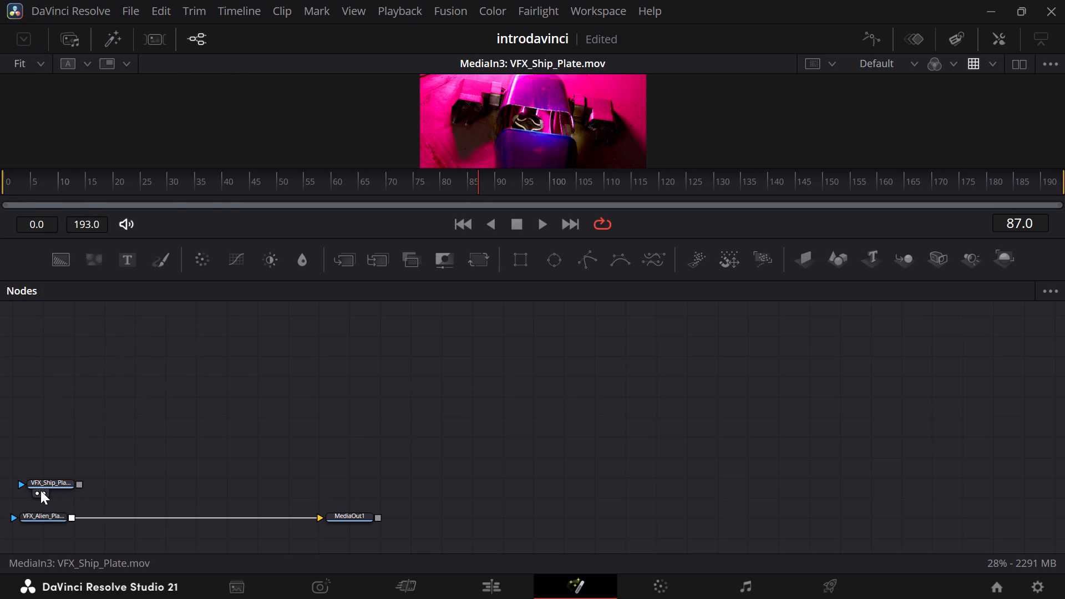
{"action": "left_click", "coordinate": [41, 490]}
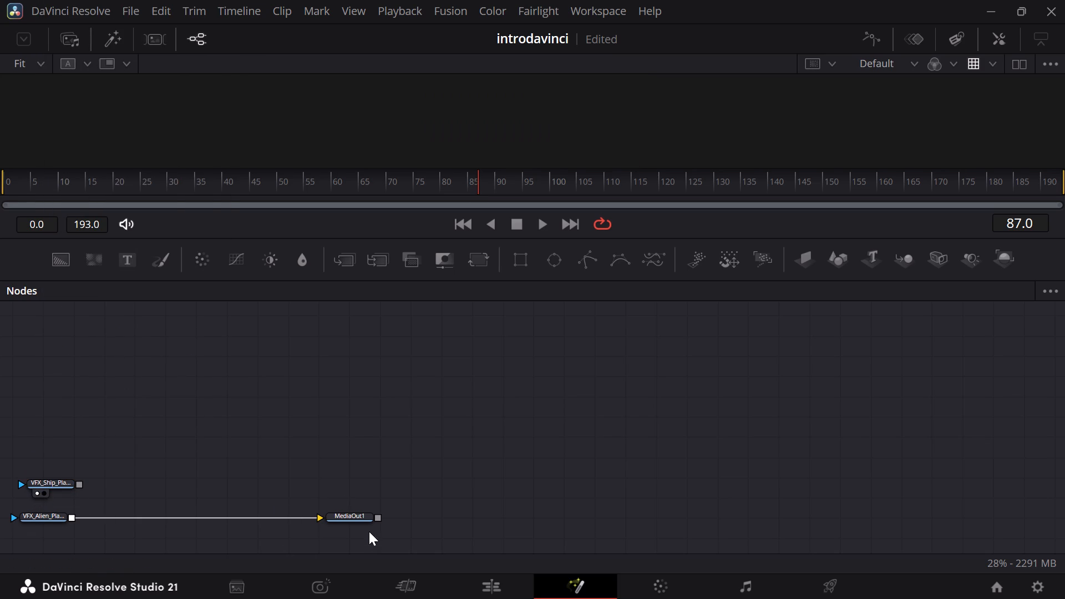
{"action": "left_click", "coordinate": [343, 525]}
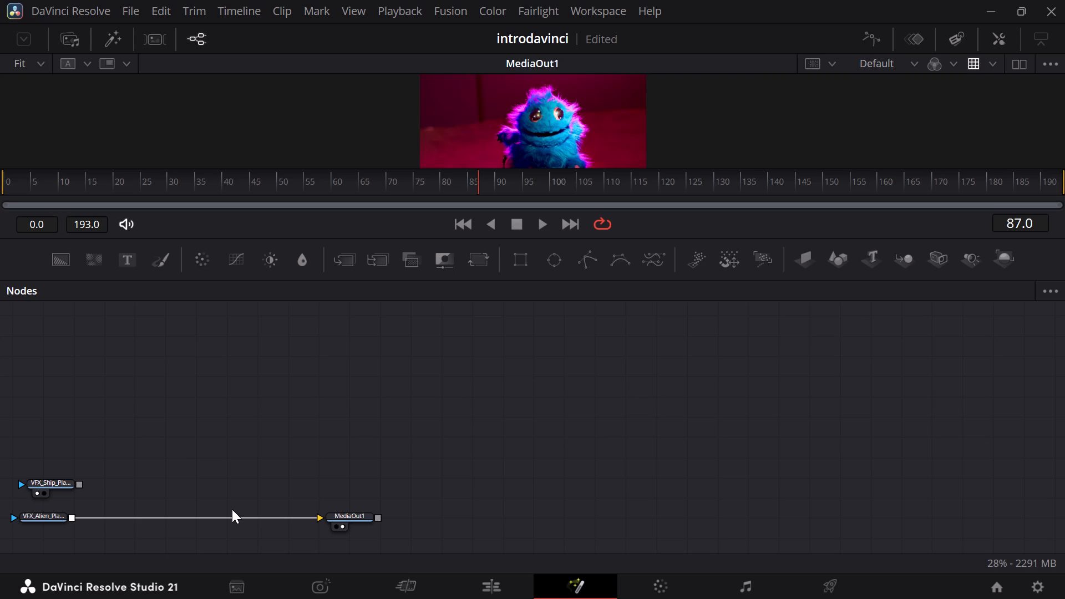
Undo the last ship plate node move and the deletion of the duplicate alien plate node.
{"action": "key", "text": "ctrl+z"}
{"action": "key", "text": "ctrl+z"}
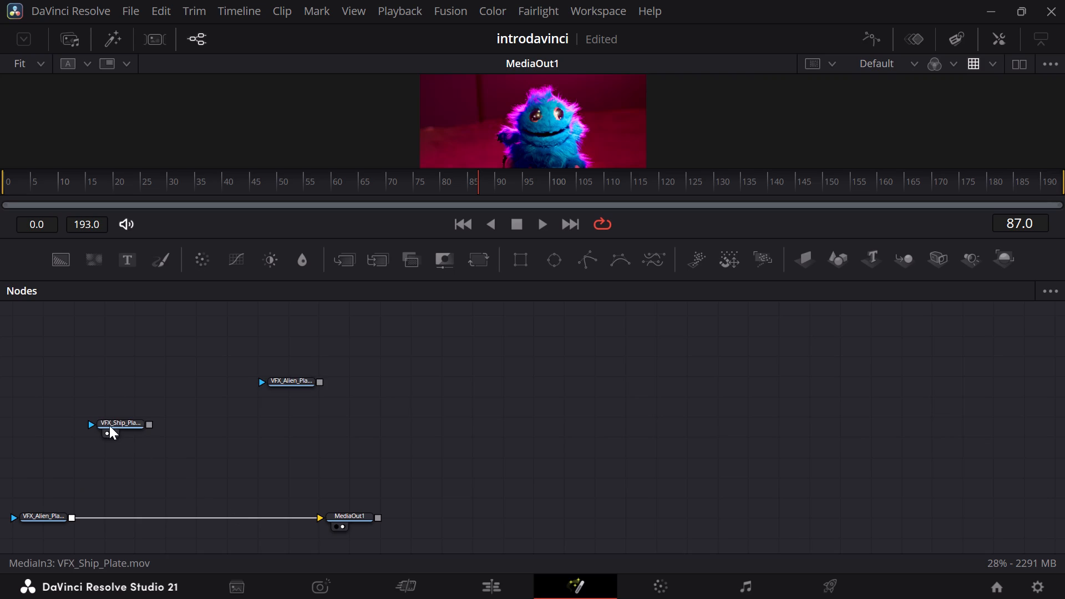
Delete the unconnected duplicate VFX_Alien_Plate.mov node, keeping the one that feeds MediaOut1.
{"action": "left_click", "coordinate": [111, 425]}
{"action": "left_click", "coordinate": [311, 382]}
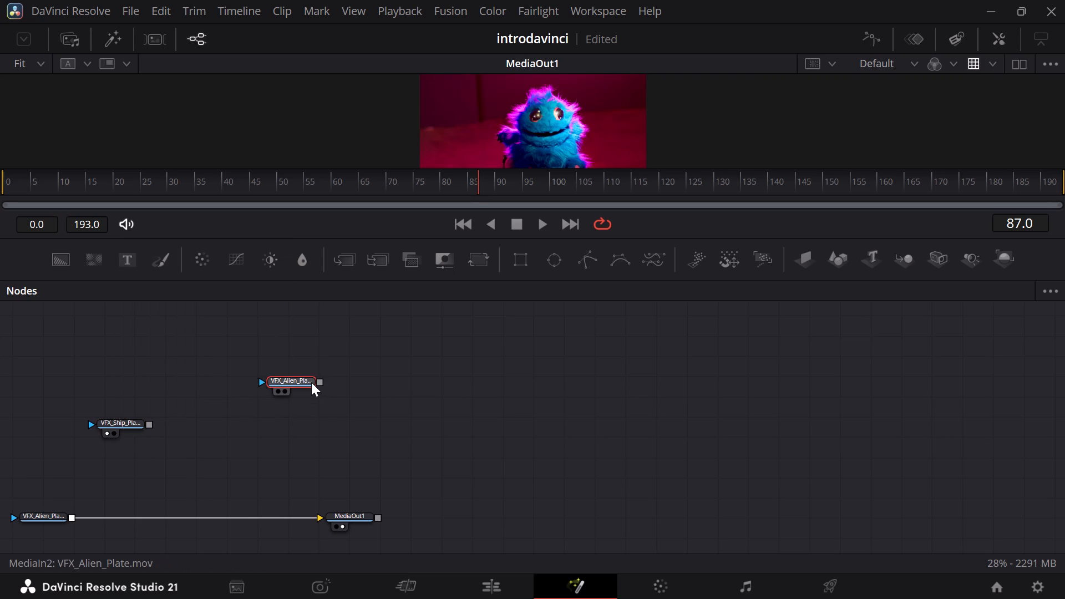
{"action": "key", "text": "Delete"}
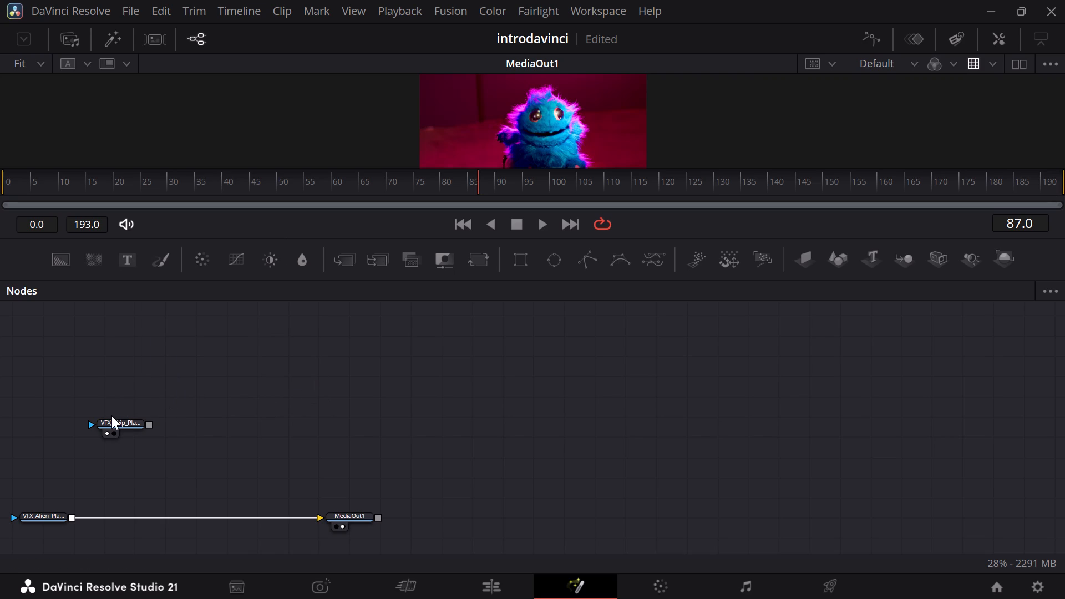
Rename the VFX_Ship_Plate.mov node as ship.
{"action": "left_click", "coordinate": [111, 415]}
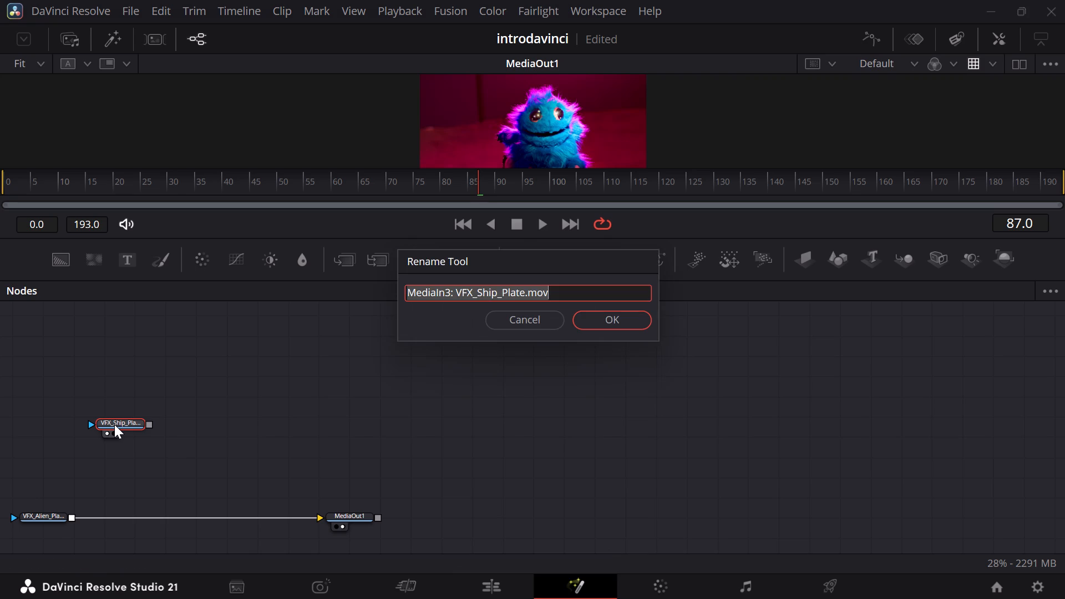
{"action": "type", "text": "mo"}
{"action": "key", "text": "BackSpace"}
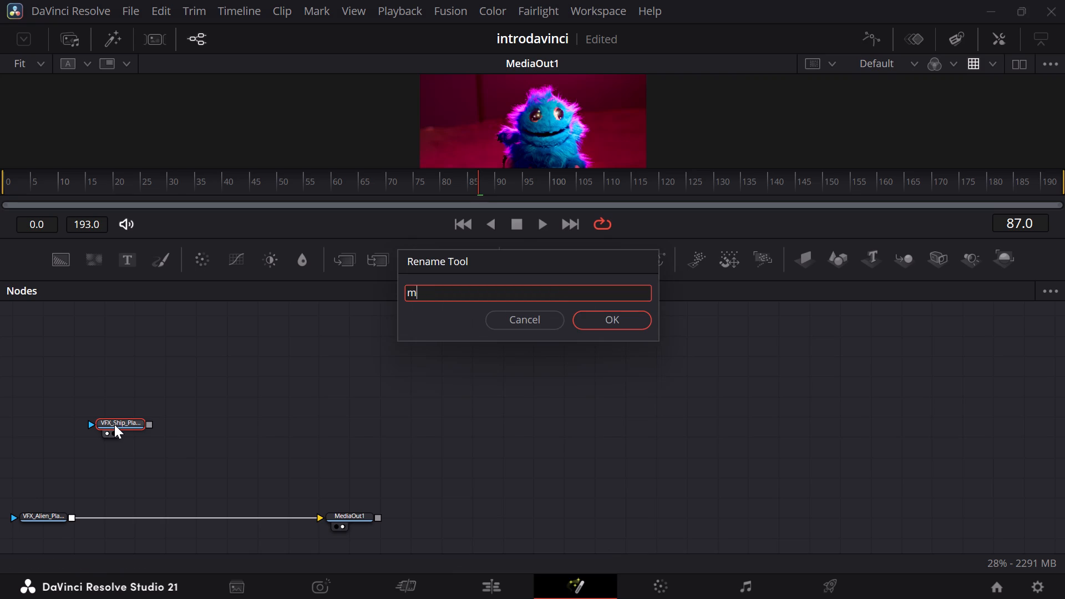
{"action": "key", "text": "BackSpace"}
{"action": "key", "text": "a"}
{"action": "key", "text": "BackSpace"}
{"action": "type", "text": "ship"}
{"action": "key", "text": "Return"}
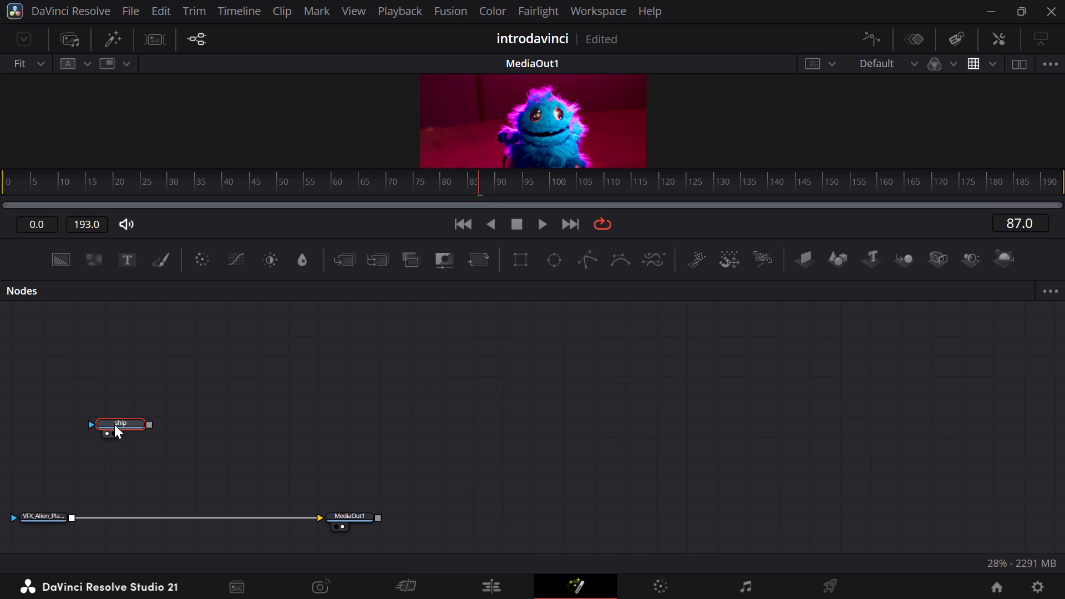
Show the VFX_Alien_Plate.mov node in the visible viewer.
{"action": "left_click", "coordinate": [44, 516]}
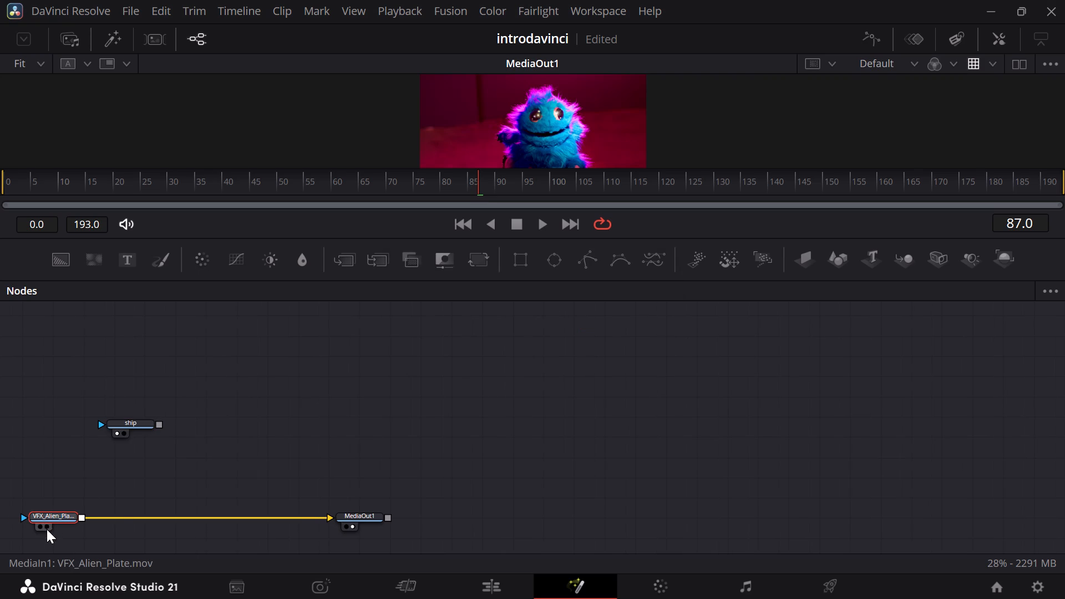
{"action": "left_click", "coordinate": [47, 522]}
{"action": "left_click", "coordinate": [47, 522]}
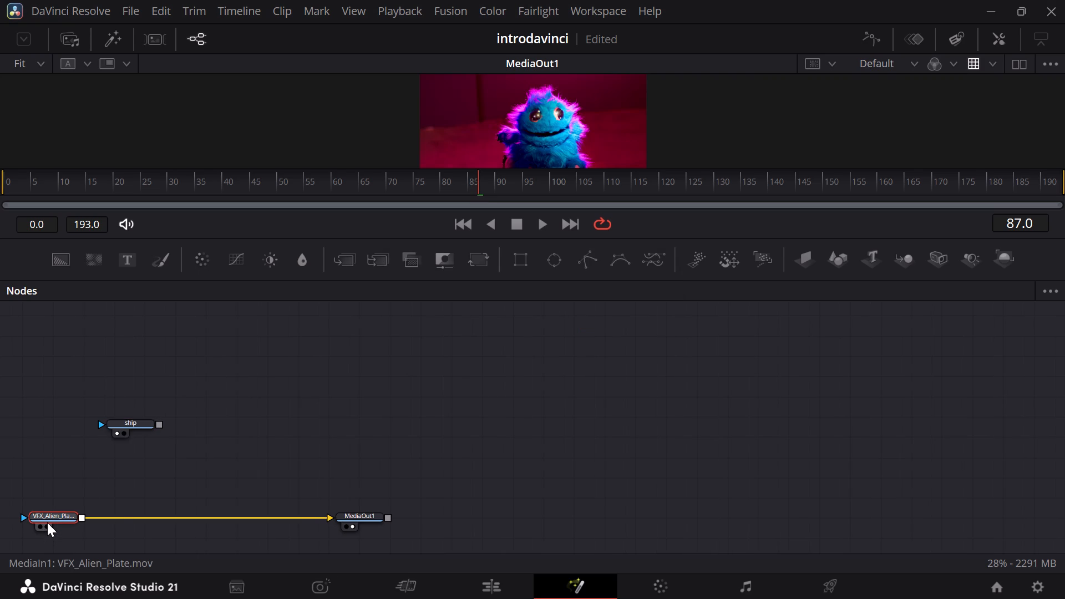
{"action": "left_click", "coordinate": [45, 526]}
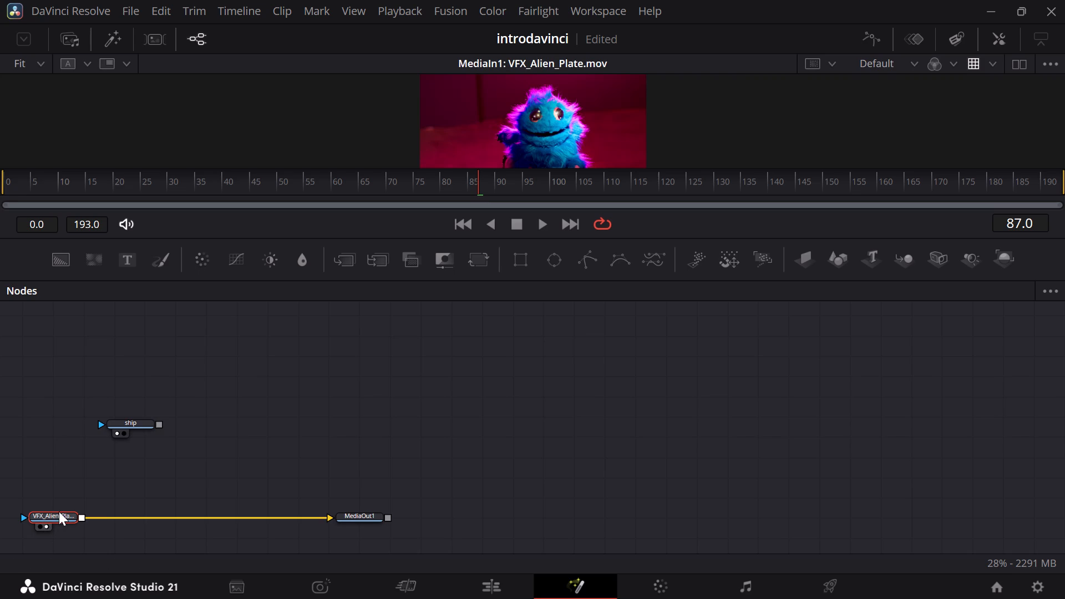
Rename the VFX_Alien_Plate.mov node as alien.
{"action": "right_click", "coordinate": [59, 511]}
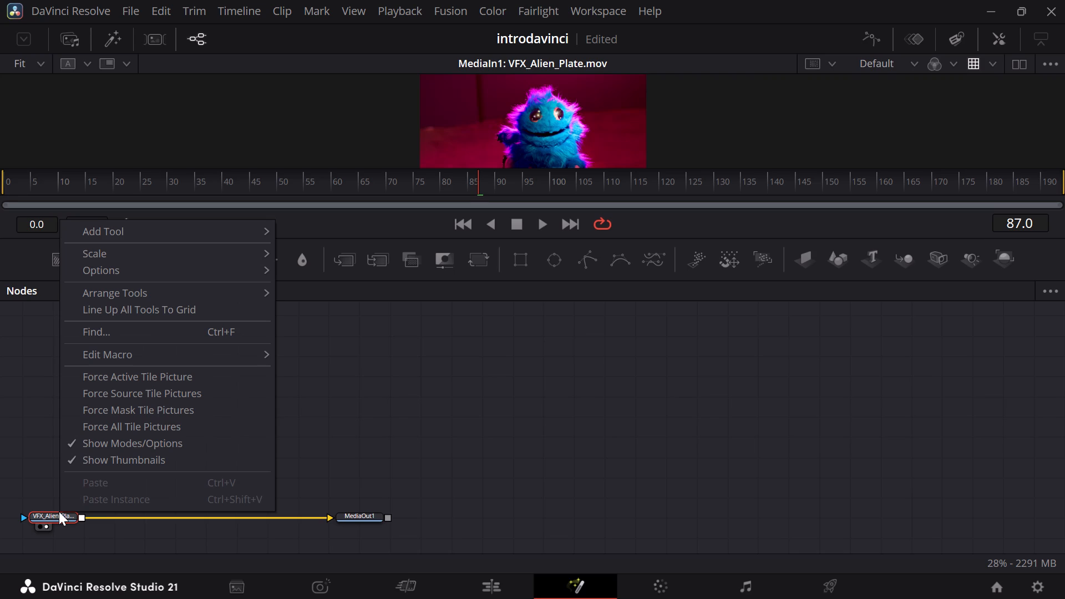
{"action": "left_click", "coordinate": [59, 511]}
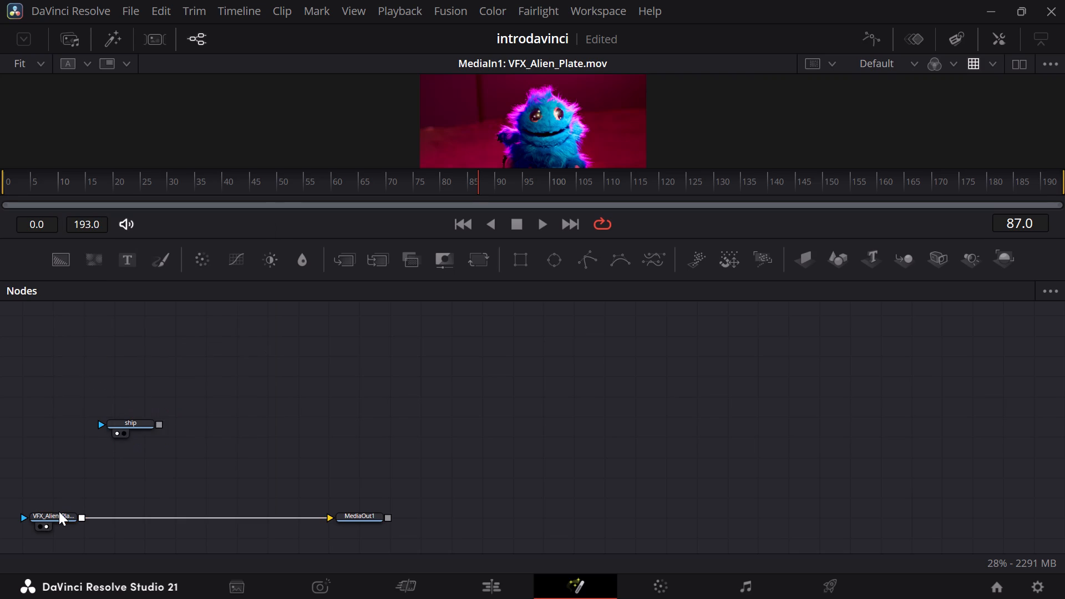
{"action": "left_click", "coordinate": [59, 511]}
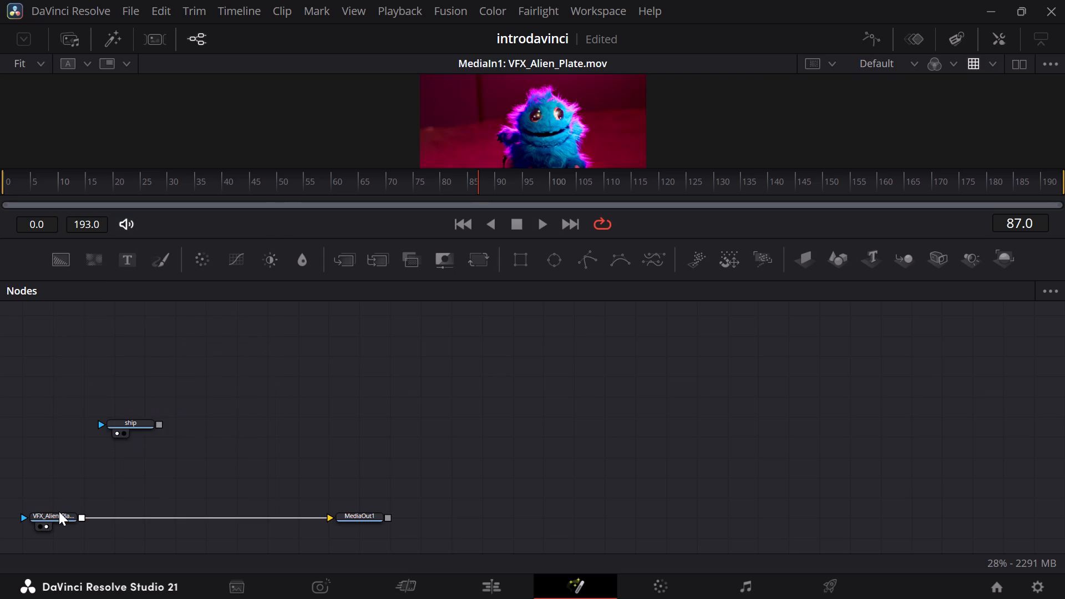
{"action": "left_click", "coordinate": [50, 514]}
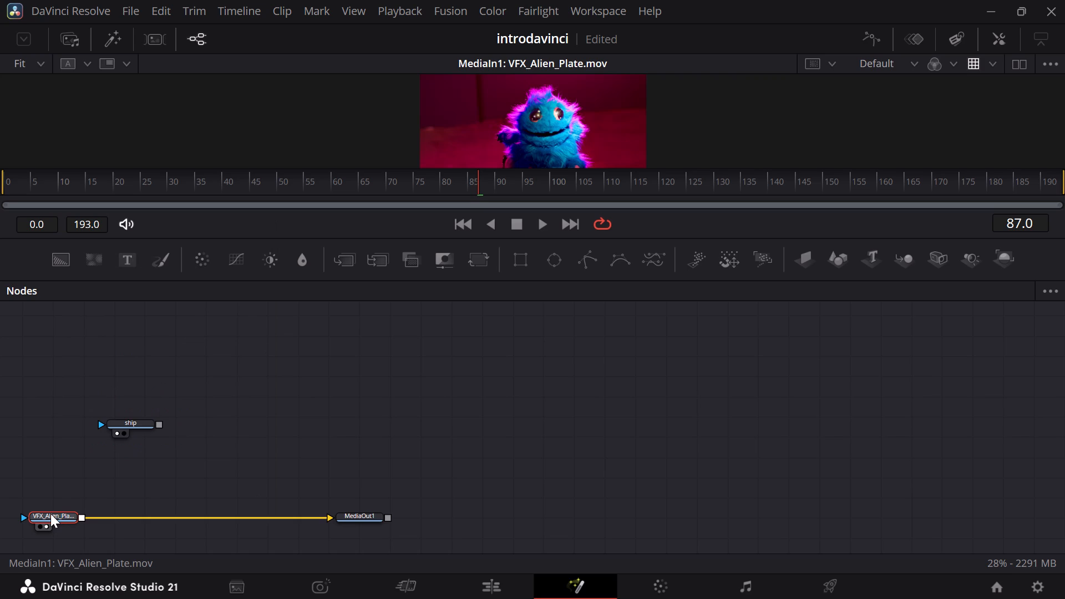
{"action": "key", "text": "F2"}
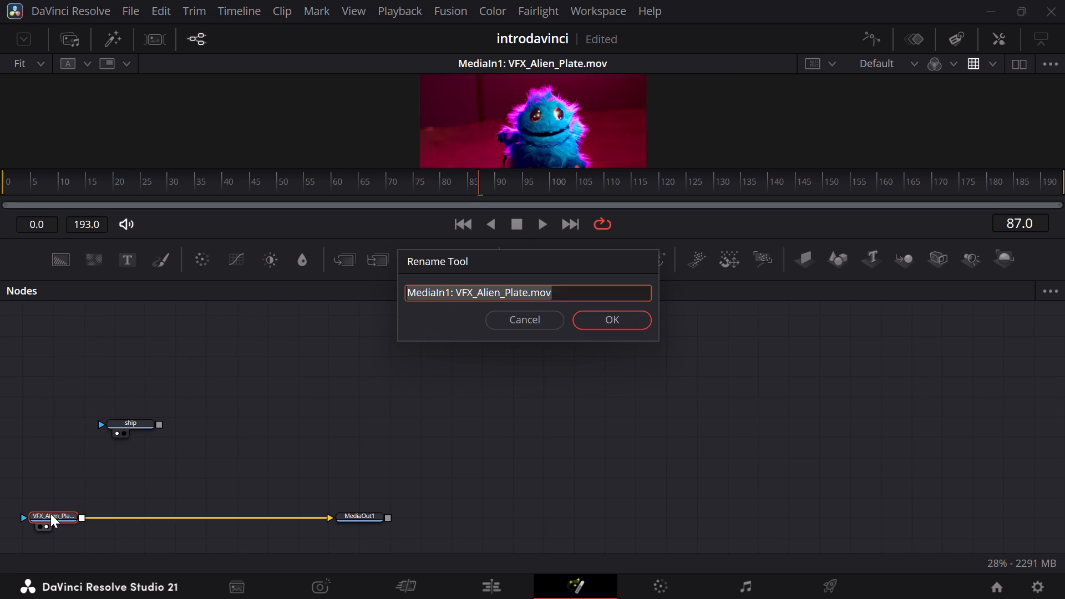
{"action": "type", "text": "alien"}
{"action": "key", "text": "Return"}
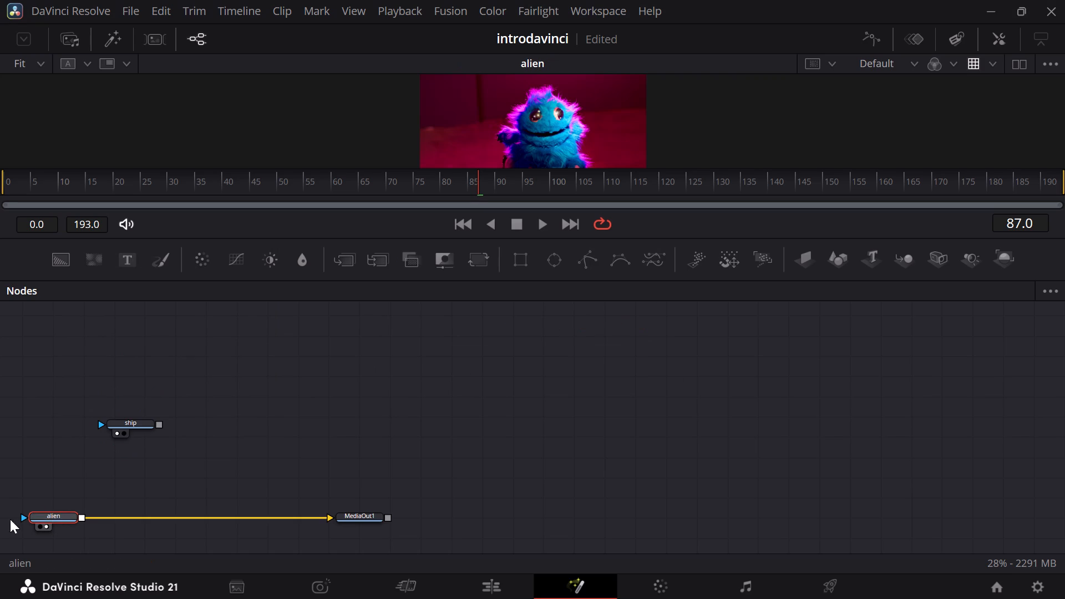
Move the ship node to sit directly above the alien node.
{"action": "left_click_drag", "start_coordinate": [21, 515], "coordinate": [46, 502]}
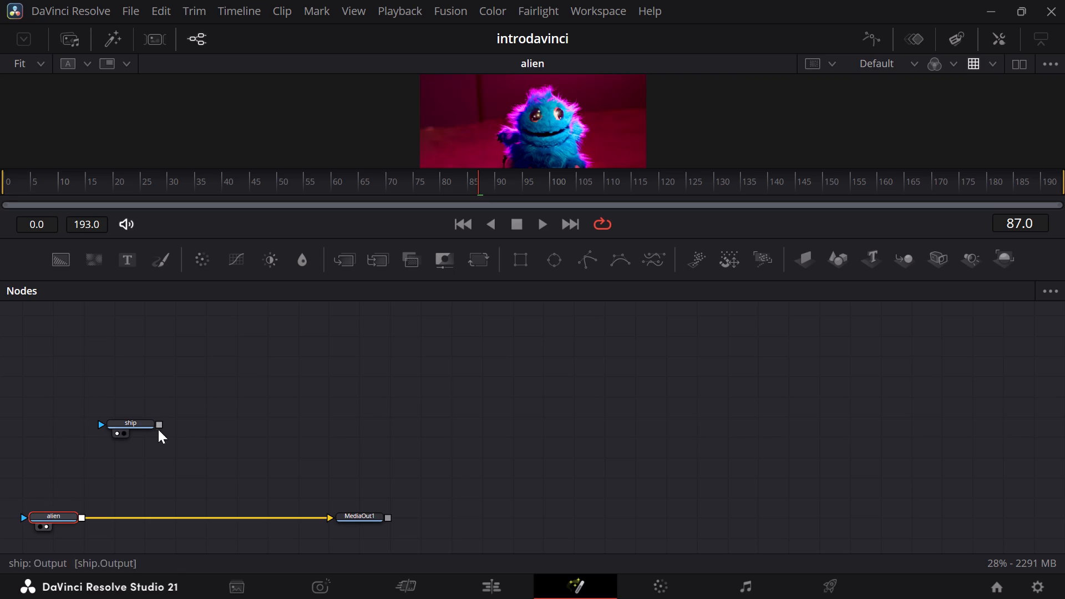
{"action": "left_click_drag", "start_coordinate": [141, 423], "coordinate": [68, 441]}
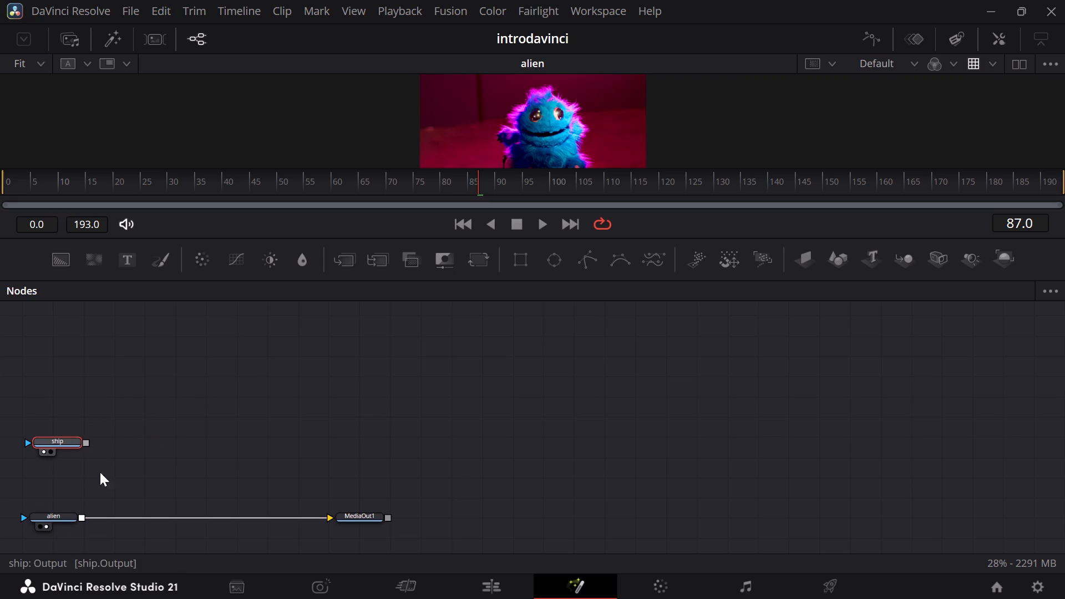
{"action": "left_click", "coordinate": [63, 515]}
{"action": "left_click_drag", "start_coordinate": [85, 514], "coordinate": [99, 400]}
Show the ship node in the visible viewer.
{"action": "left_click", "coordinate": [63, 432]}
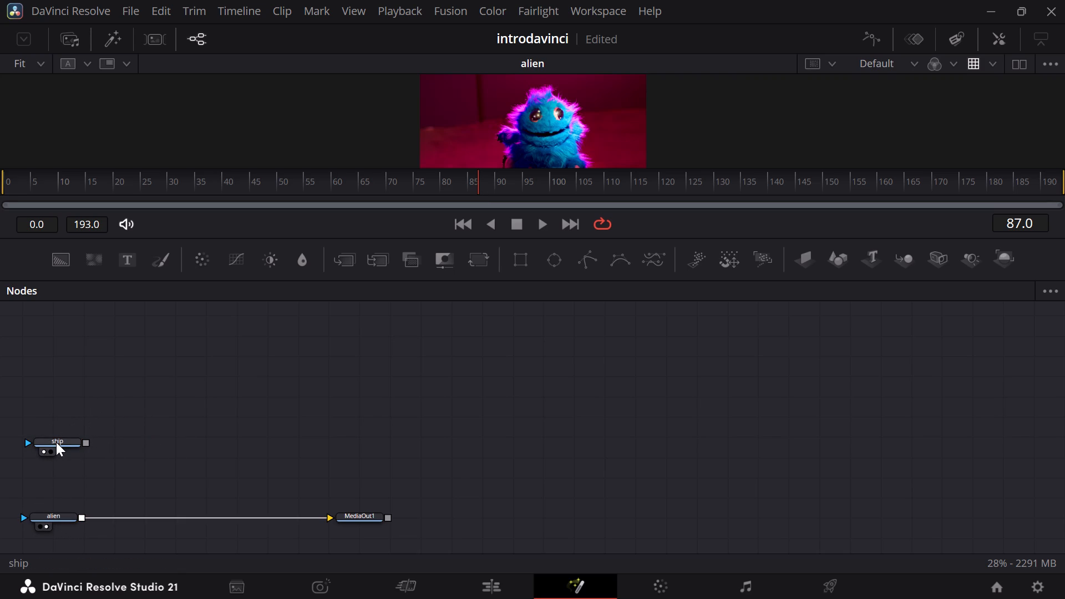
{"action": "left_click", "coordinate": [49, 450]}
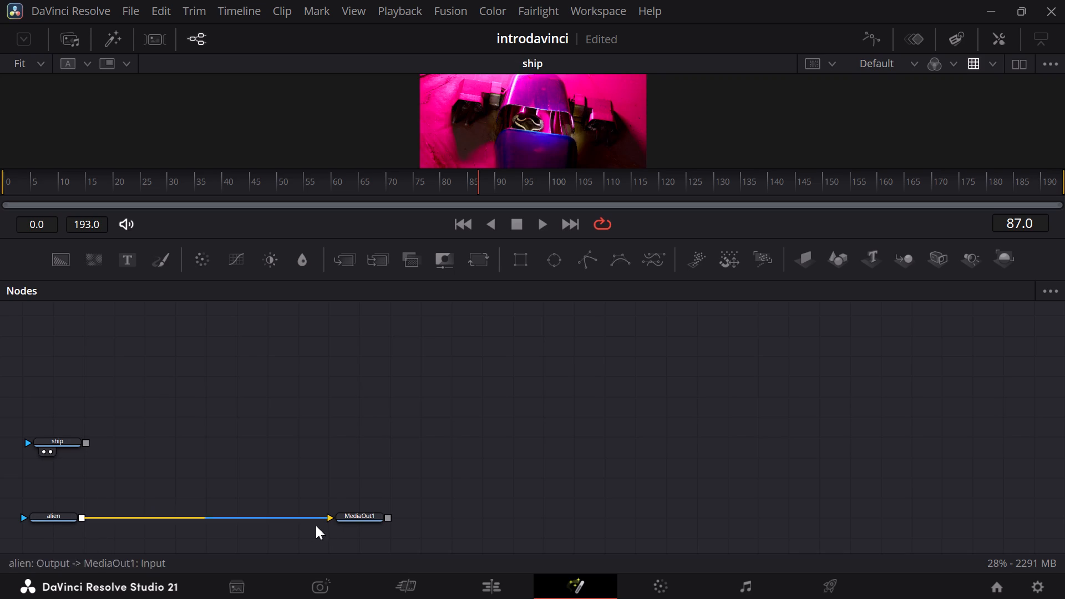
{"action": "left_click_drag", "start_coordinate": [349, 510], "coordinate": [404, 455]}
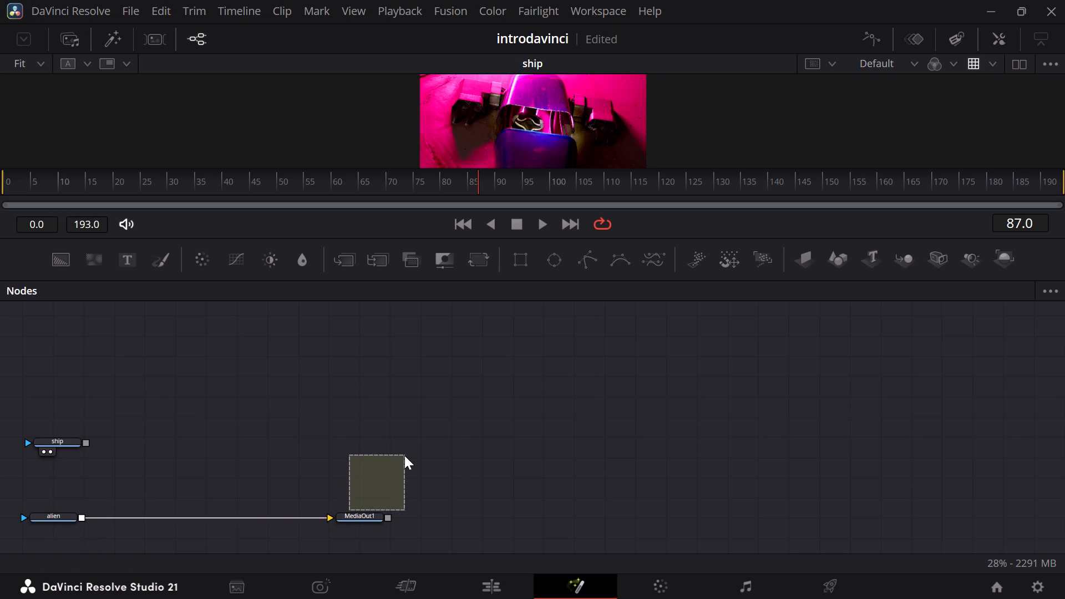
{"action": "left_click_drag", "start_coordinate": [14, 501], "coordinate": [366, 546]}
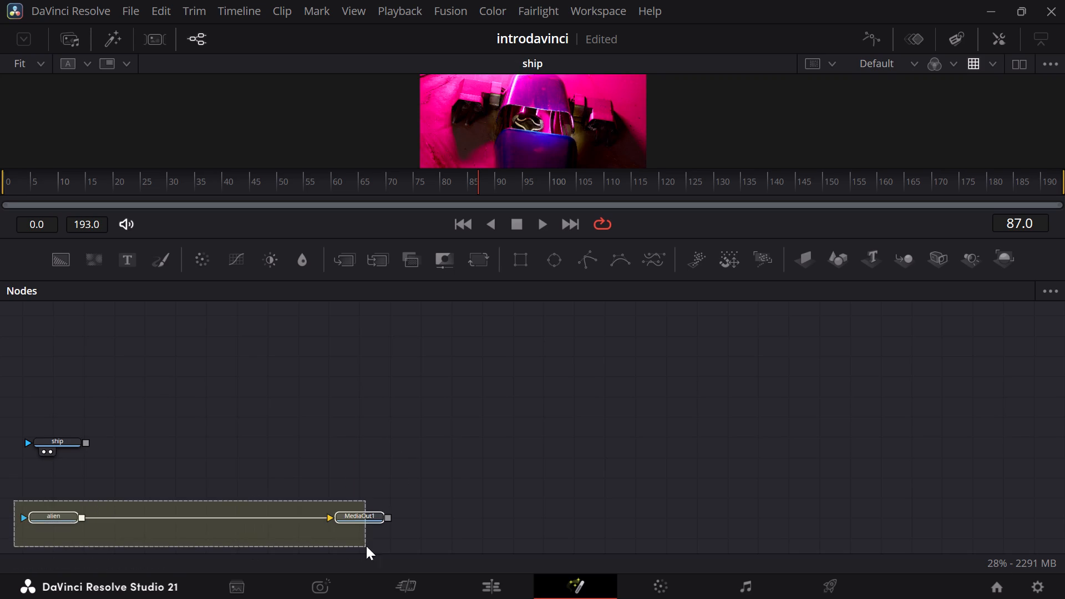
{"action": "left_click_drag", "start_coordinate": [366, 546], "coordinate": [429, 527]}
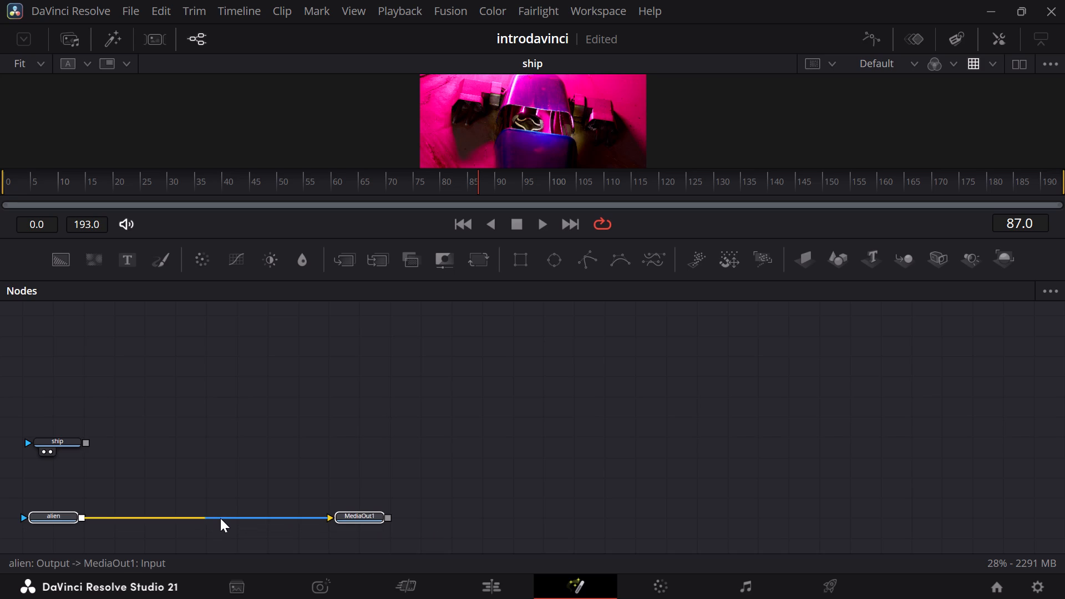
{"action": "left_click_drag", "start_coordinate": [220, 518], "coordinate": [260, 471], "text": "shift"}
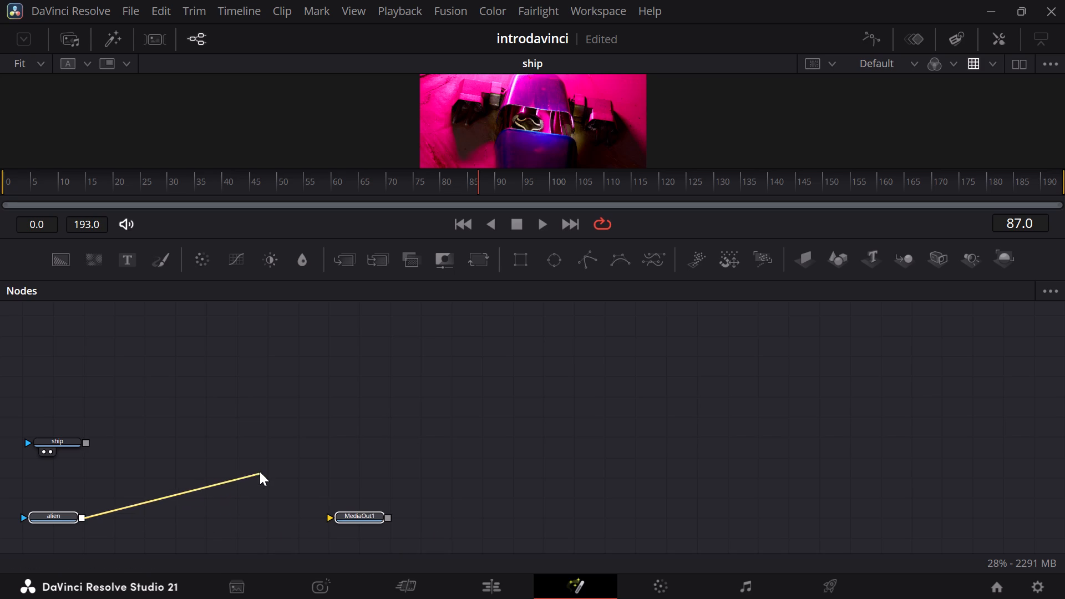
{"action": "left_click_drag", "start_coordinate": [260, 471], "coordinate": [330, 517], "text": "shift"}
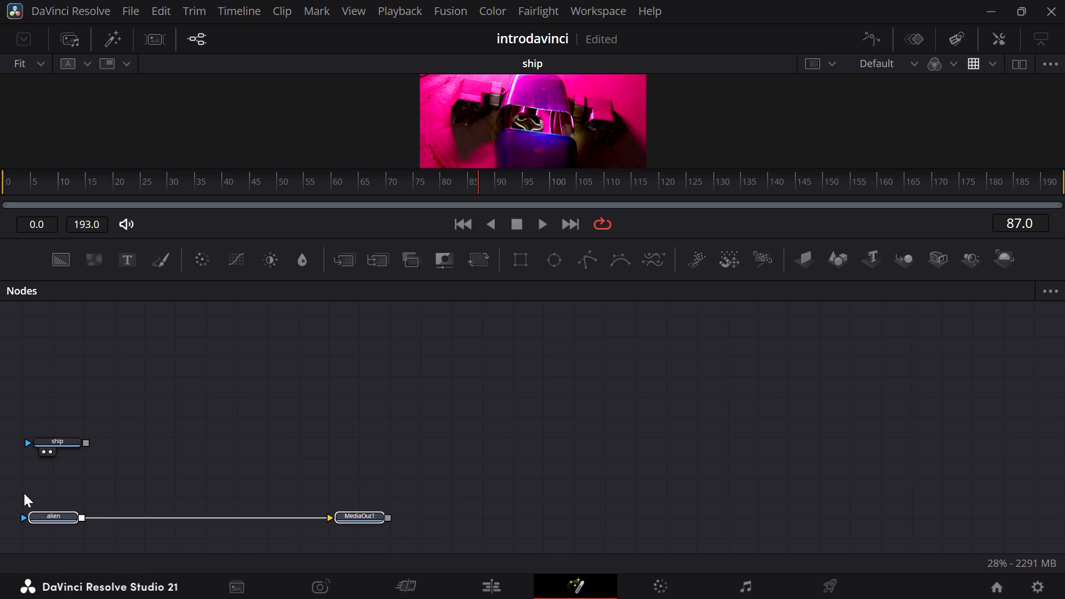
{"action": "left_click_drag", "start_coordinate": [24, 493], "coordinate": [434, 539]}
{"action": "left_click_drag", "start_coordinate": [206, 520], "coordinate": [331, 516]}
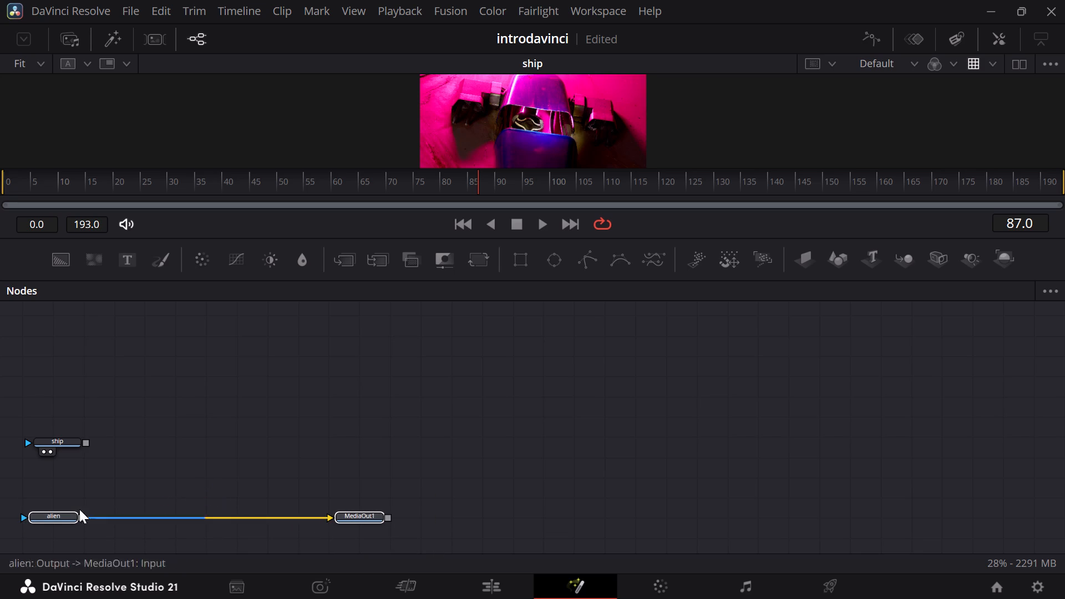
Move the connected alien and MediaOut1 nodes together so they line up horizontally with the ship node.
{"action": "left_click_drag", "start_coordinate": [1, 496], "coordinate": [483, 505]}
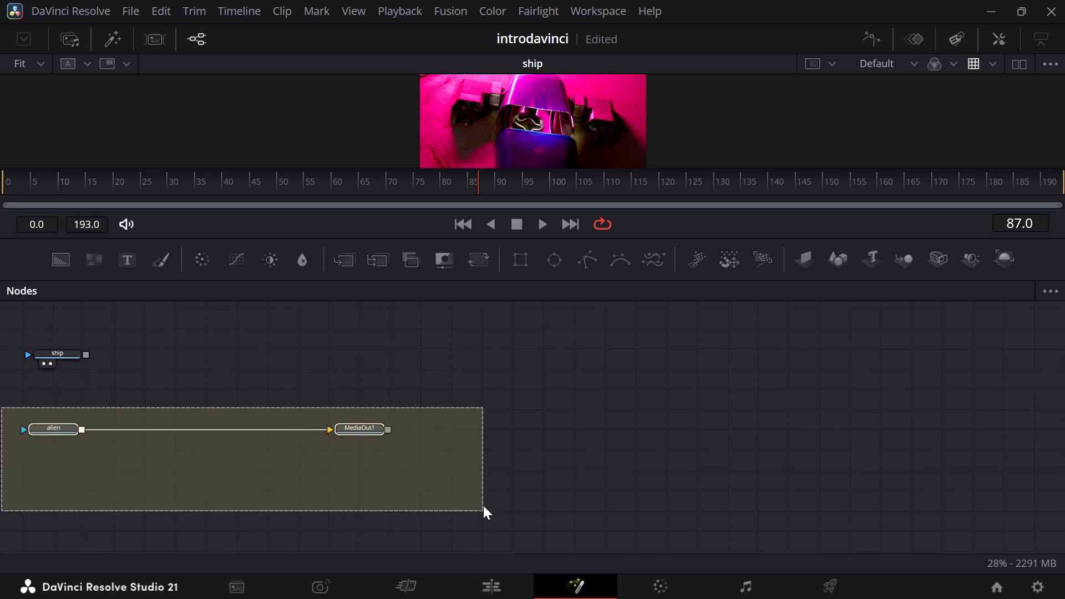
{"action": "left_click_drag", "start_coordinate": [483, 505], "coordinate": [485, 493]}
{"action": "left_click_drag", "start_coordinate": [371, 427], "coordinate": [443, 374]}
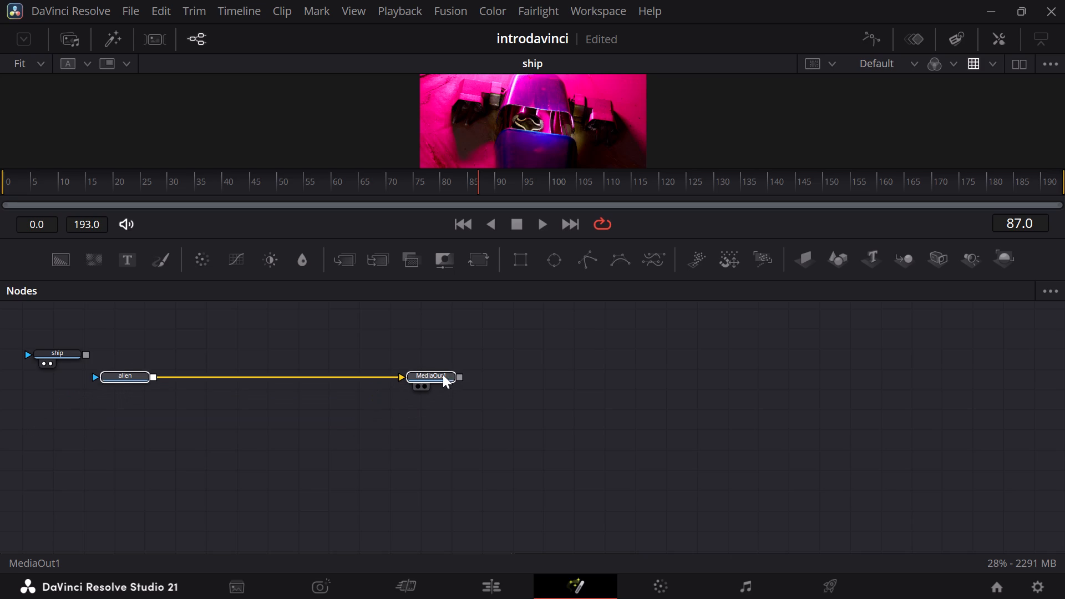
{"action": "left_click_drag", "start_coordinate": [443, 374], "coordinate": [453, 367]}
{"action": "left_click_drag", "start_coordinate": [441, 368], "coordinate": [454, 363]}
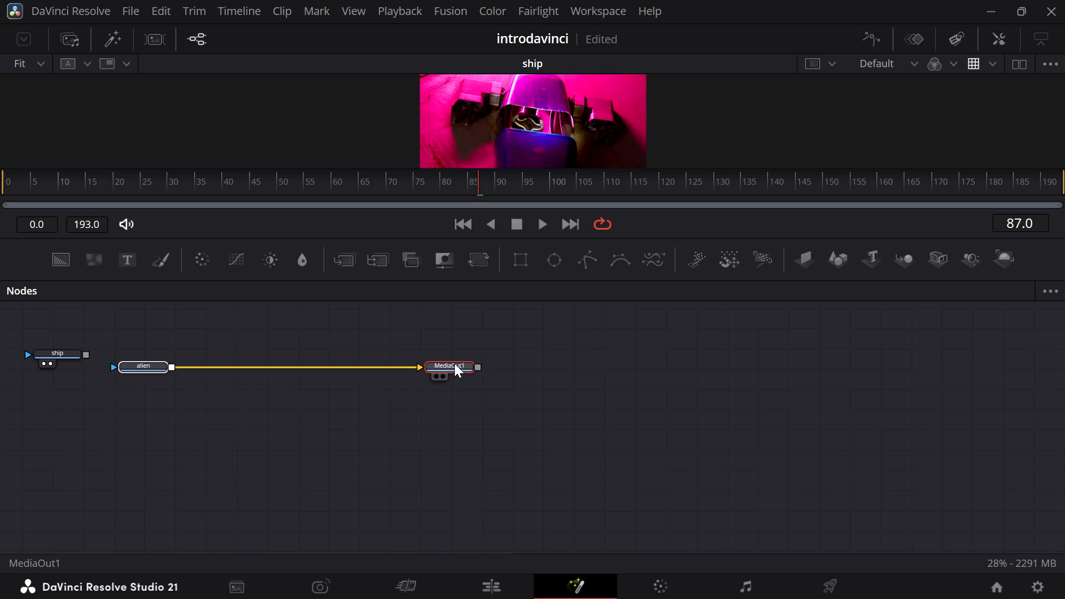
{"action": "left_click_drag", "start_coordinate": [454, 363], "coordinate": [516, 352]}
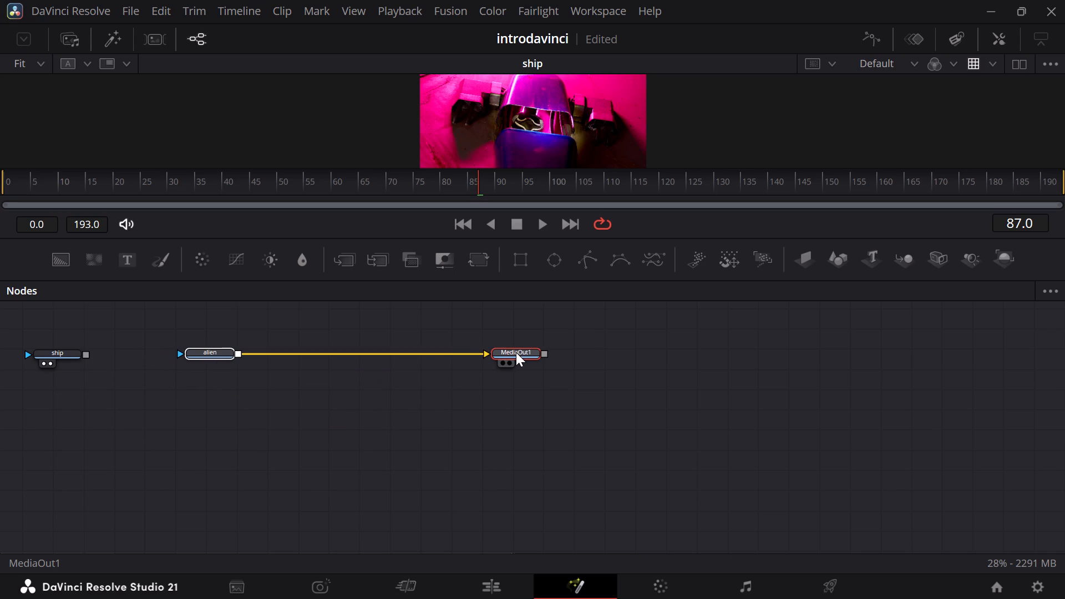
Move the ship node to just above the alien node.
{"action": "scroll", "coordinate": [409, 396], "scroll_direction": "up", "scroll_amount": 2}
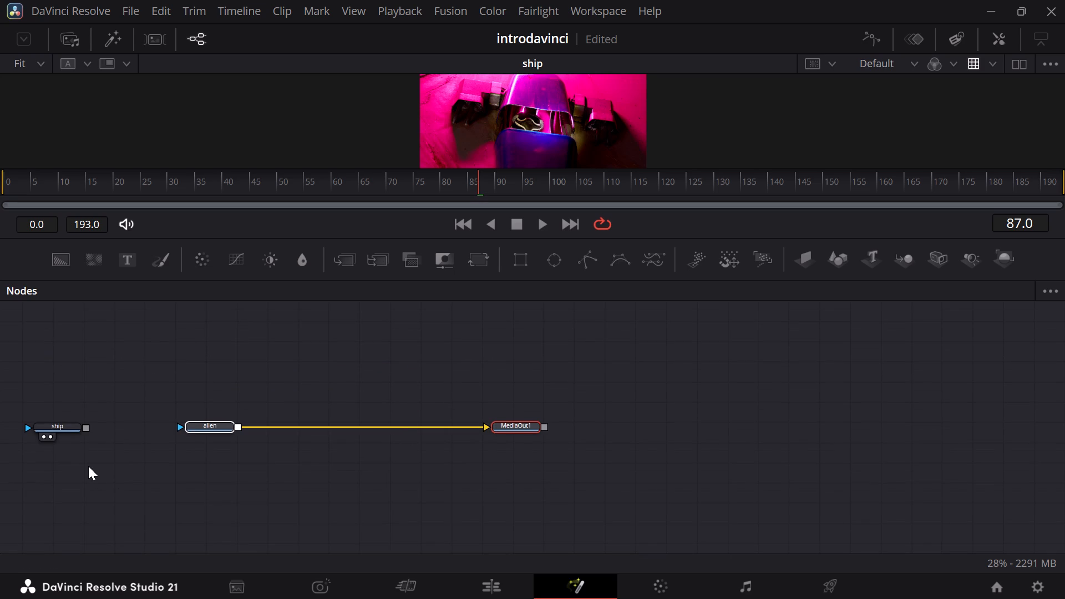
{"action": "left_click_drag", "start_coordinate": [69, 429], "coordinate": [184, 410]}
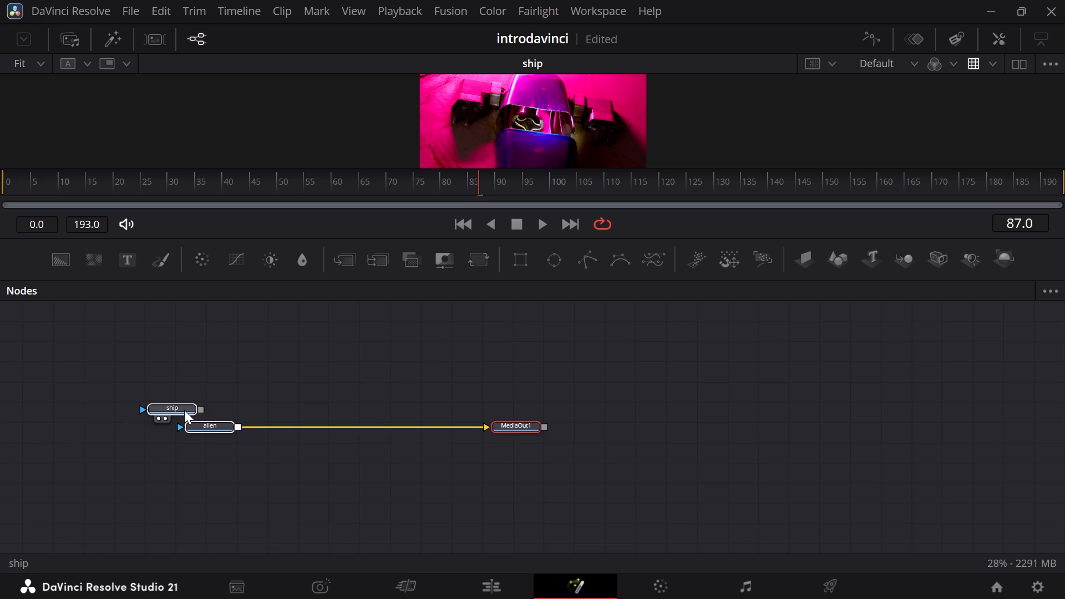
{"action": "left_click_drag", "start_coordinate": [184, 410], "coordinate": [209, 388]}
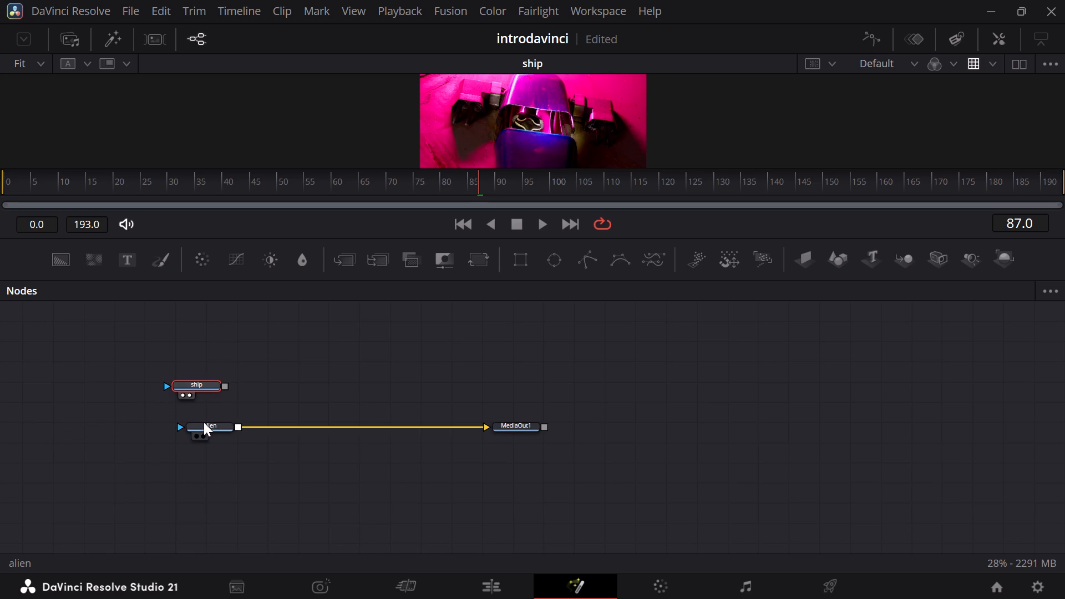
Disconnect the alien node from MediaOut1.
{"action": "left_click", "coordinate": [204, 422]}
{"action": "left_click", "coordinate": [247, 424]}
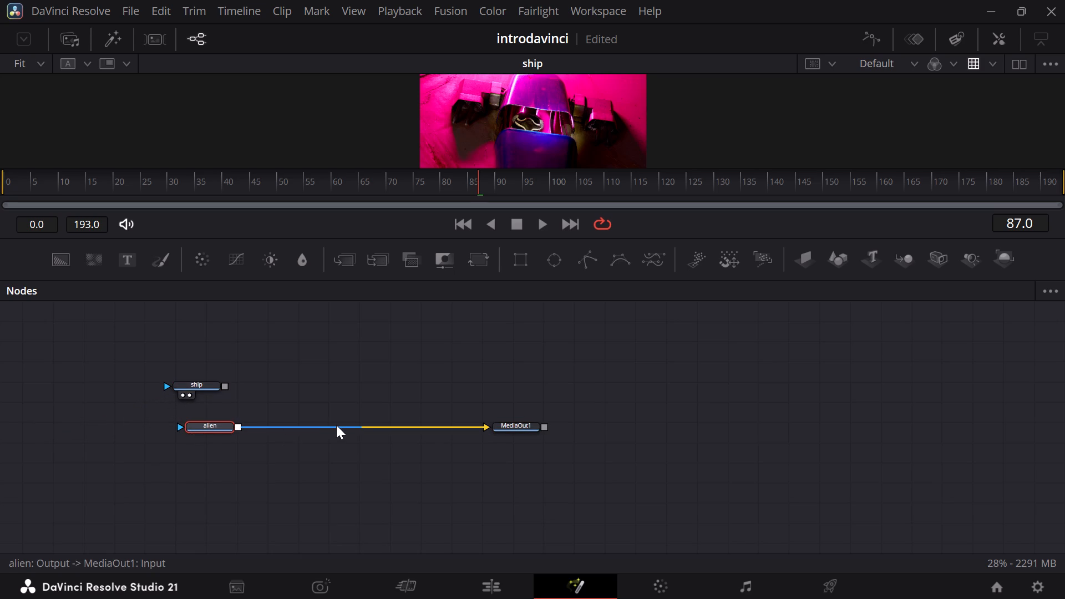
{"action": "left_click", "coordinate": [354, 424]}
{"action": "left_click", "coordinate": [360, 426]}
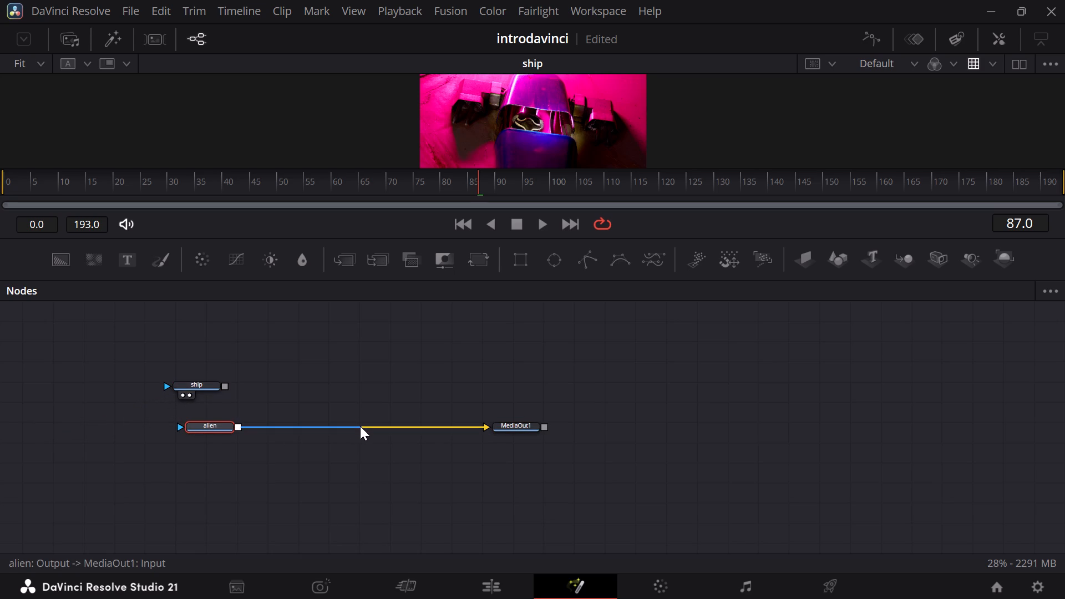
{"action": "left_click", "coordinate": [360, 426]}
{"action": "double_click", "coordinate": [358, 420]}
{"action": "left_click", "coordinate": [426, 422]}
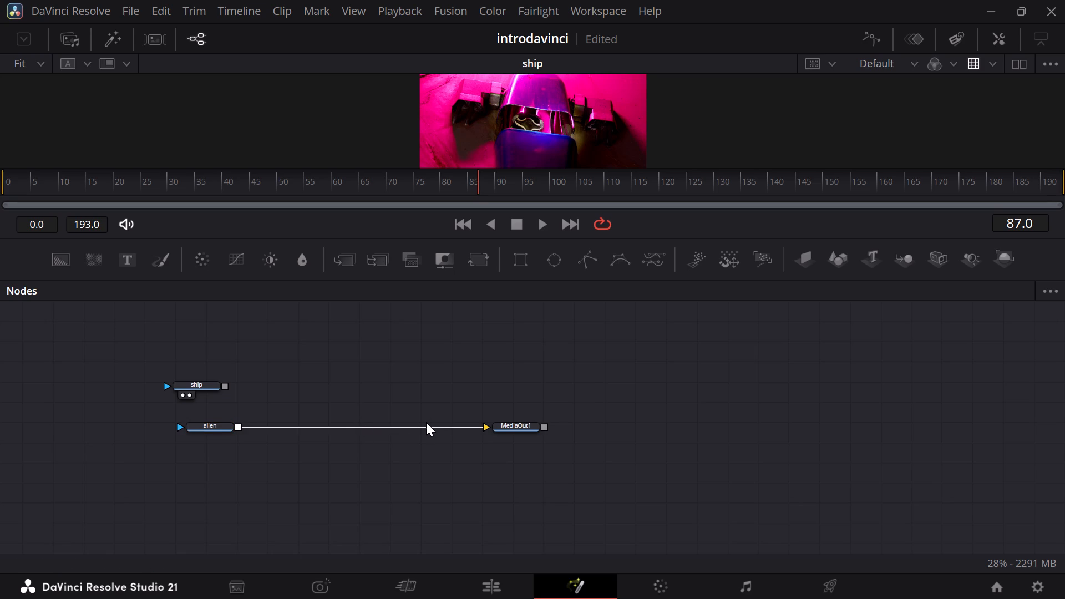
{"action": "left_click", "coordinate": [425, 428]}
Move the alien node up between the ship and MediaOut1 nodes, and lower the ship node level with MediaOut1.
{"action": "left_click_drag", "start_coordinate": [221, 428], "coordinate": [326, 395]}
{"action": "left_click_drag", "start_coordinate": [214, 379], "coordinate": [210, 415]}
{"action": "left_click", "coordinate": [202, 375]}
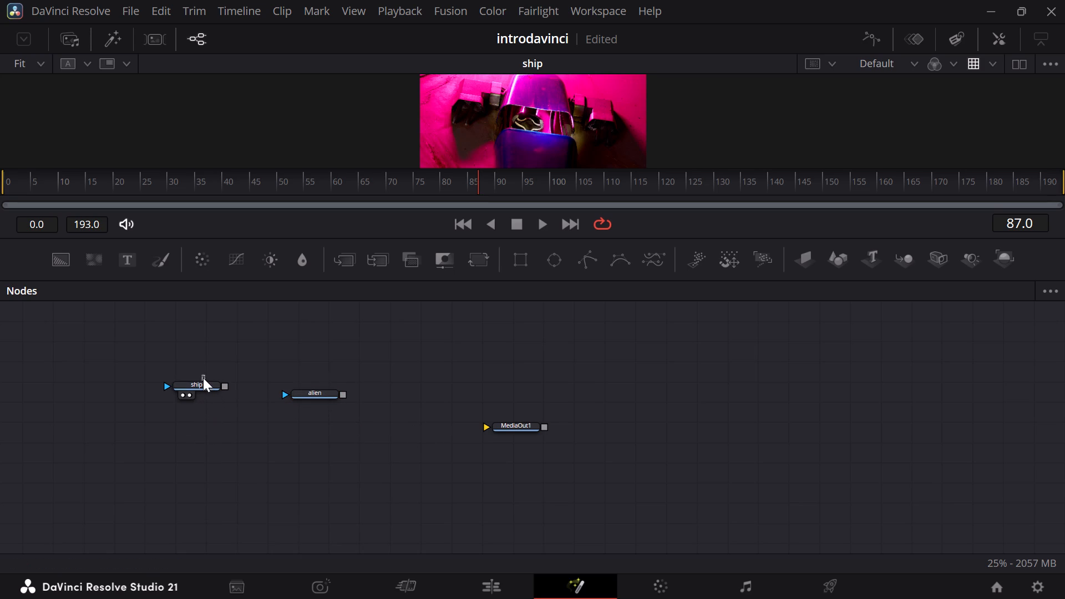
{"action": "left_click_drag", "start_coordinate": [192, 385], "coordinate": [195, 423]}
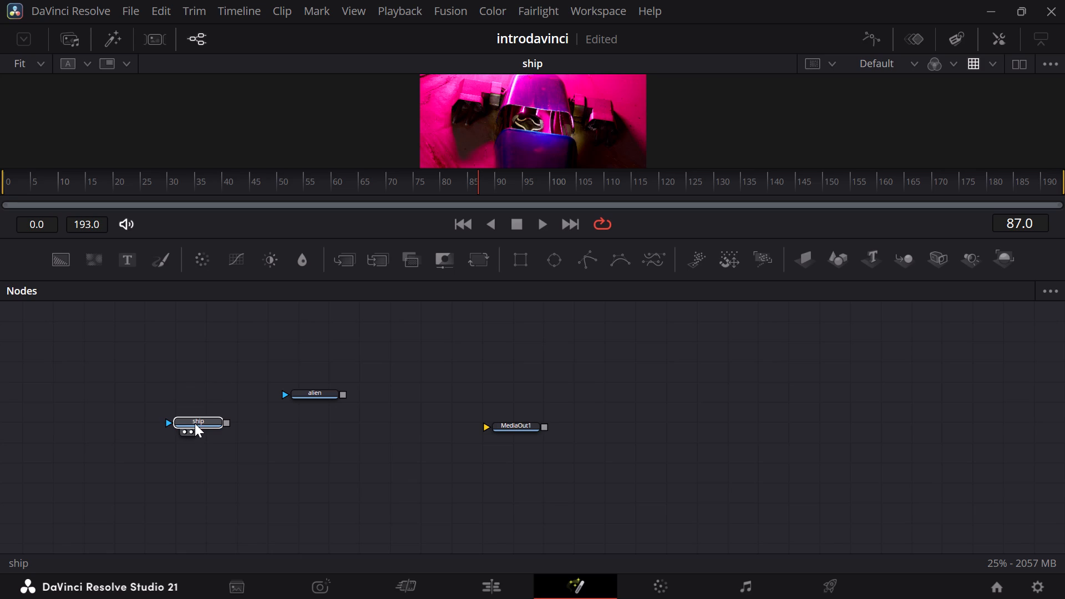
{"action": "left_click_drag", "start_coordinate": [195, 423], "coordinate": [193, 429]}
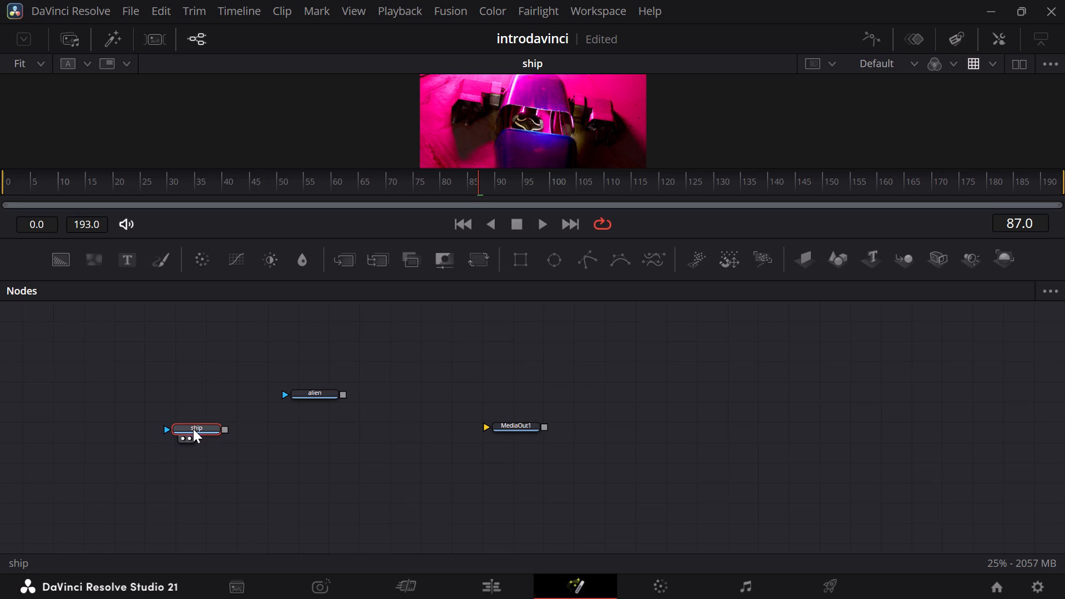
Connect the ship node's output to the MediaOut1 input.
{"action": "left_click_drag", "start_coordinate": [224, 427], "coordinate": [489, 428]}
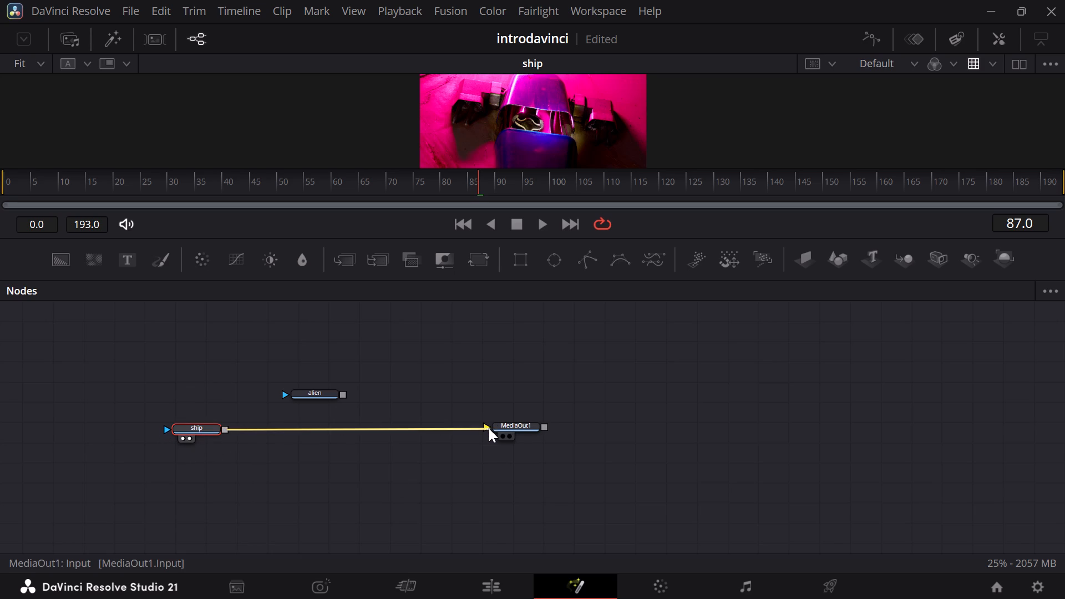
Finish linking the ship node's output to the MediaOut1 input.
{"action": "left_click_drag", "start_coordinate": [489, 428], "coordinate": [486, 423]}
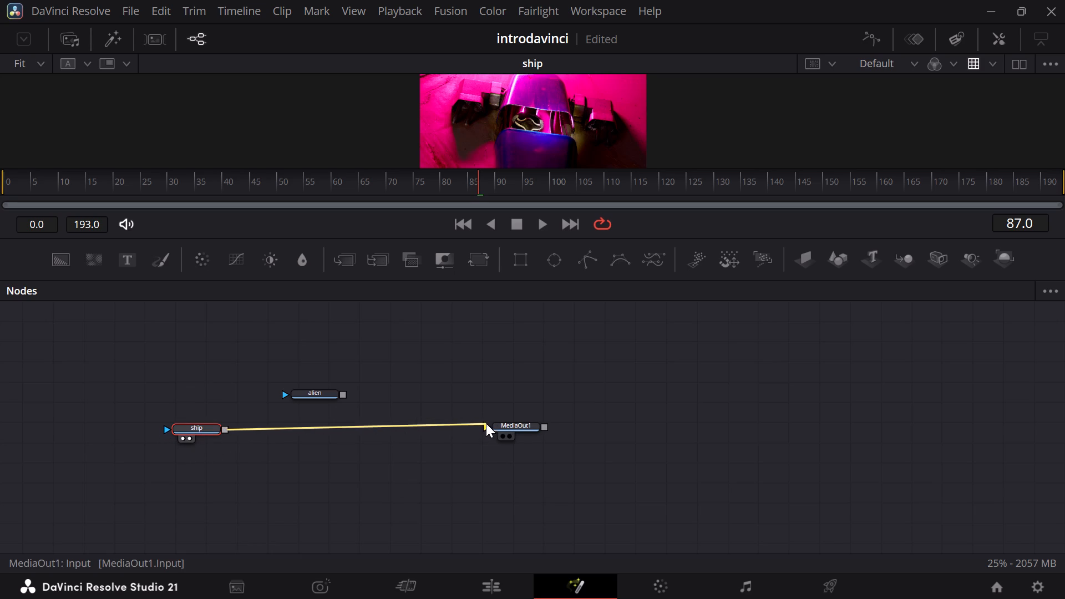
{"action": "left_click_drag", "start_coordinate": [486, 423], "coordinate": [486, 427]}
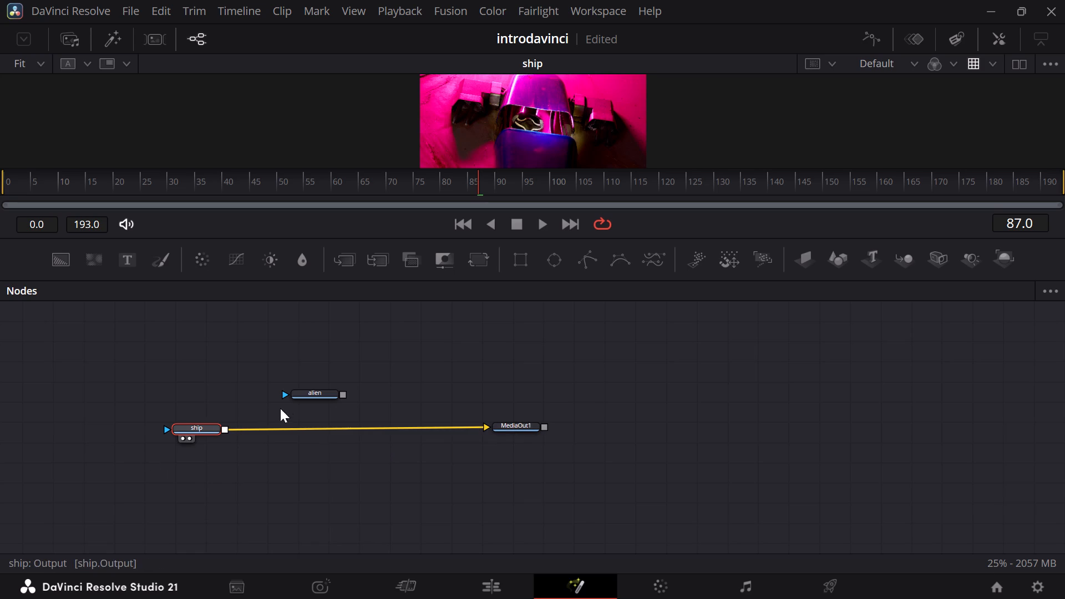
Move the alien node well above the ship node, and lower MediaOut1 slightly to sit level with the ship node.
{"action": "left_click_drag", "start_coordinate": [305, 390], "coordinate": [190, 393]}
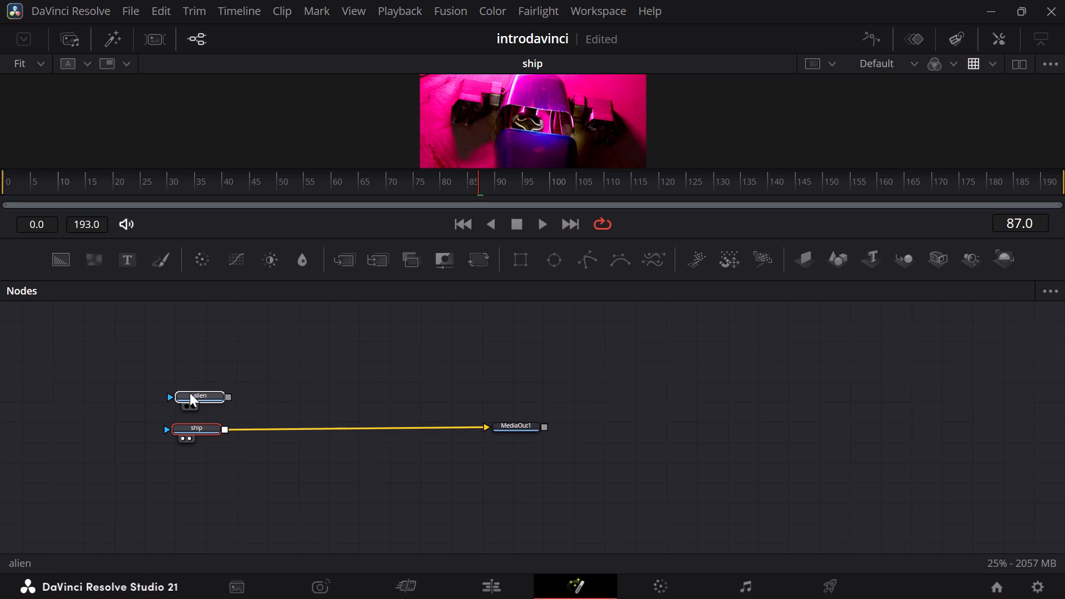
{"action": "left_click_drag", "start_coordinate": [190, 393], "coordinate": [189, 393]}
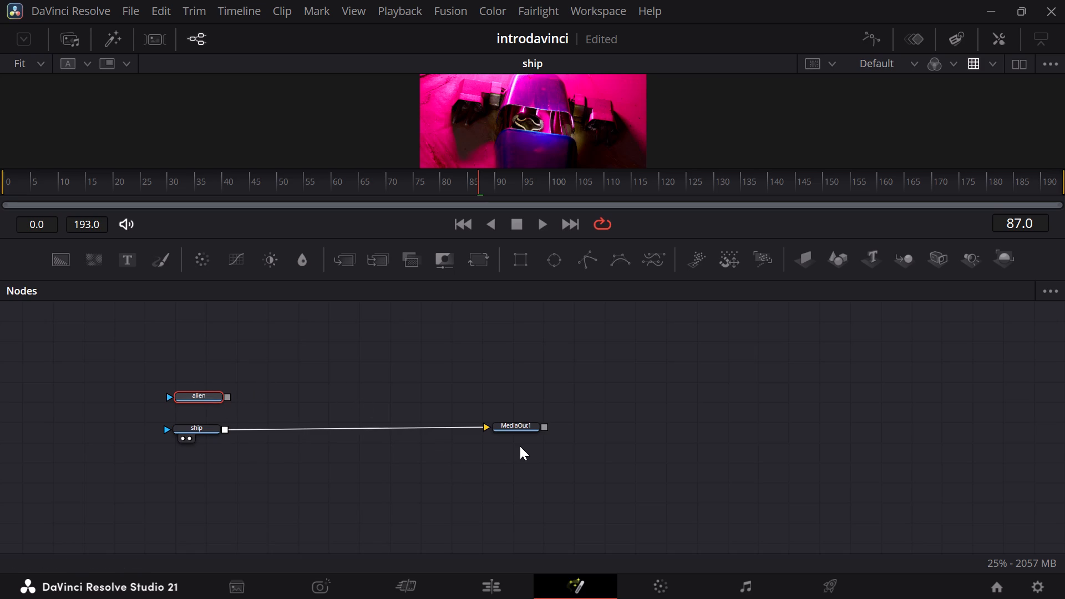
{"action": "left_click", "coordinate": [523, 427]}
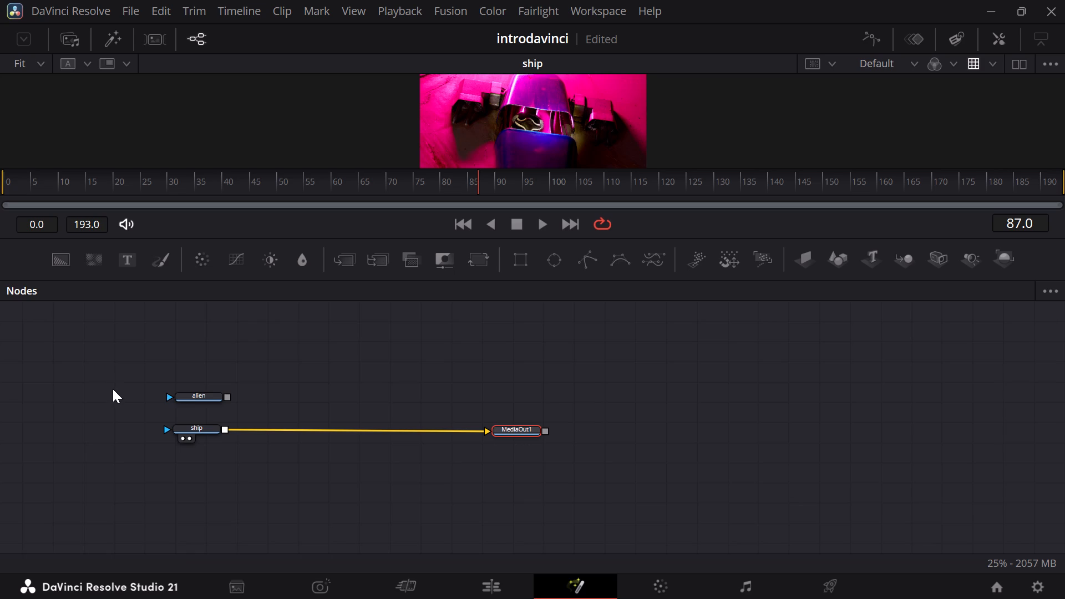
{"action": "left_click_drag", "start_coordinate": [195, 399], "coordinate": [219, 341]}
Find the Polygon (Ply) tool by searching for "pol" and add it as a mask on the selected alien node.
{"action": "key", "text": "ctrl+space"}
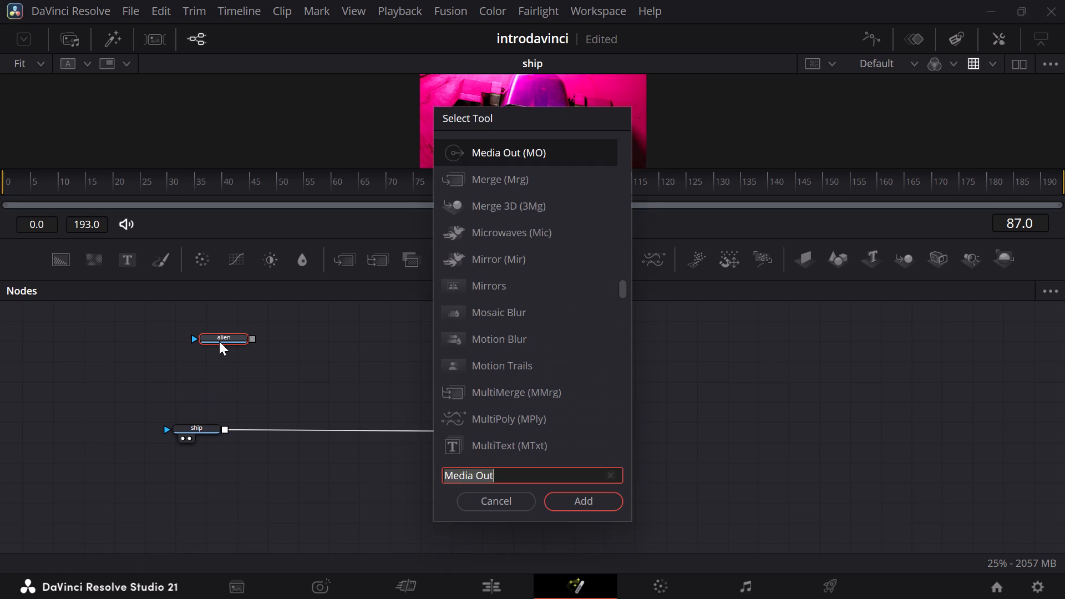
{"action": "type", "text": "ecli"}
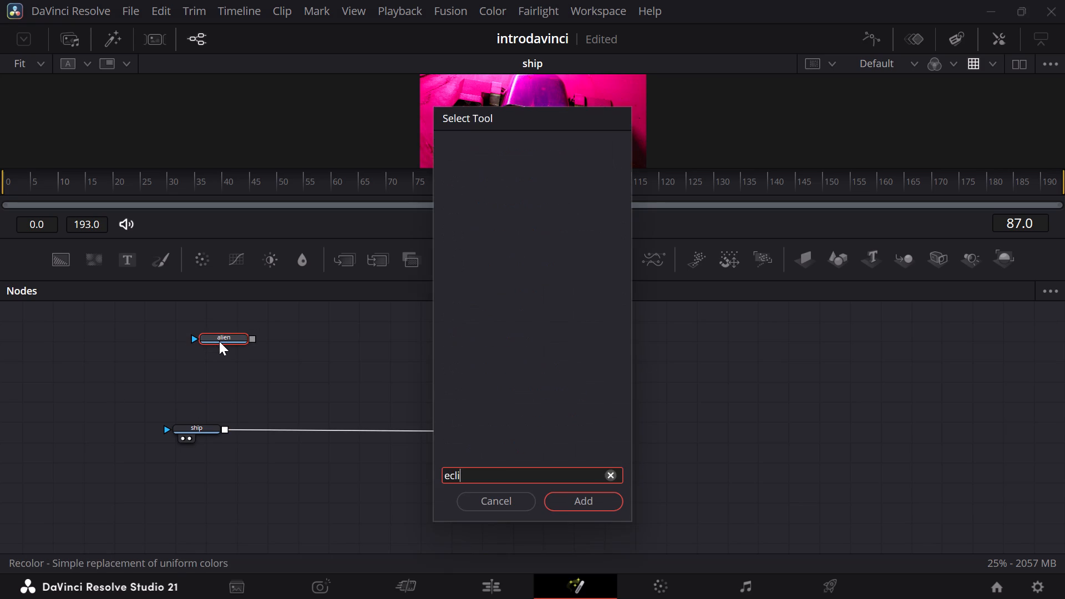
{"action": "key", "text": "p"}
{"action": "key", "text": "BackSpace"}
{"action": "key", "text": "BackSpace"}
{"action": "key", "text": "BackSpace"}
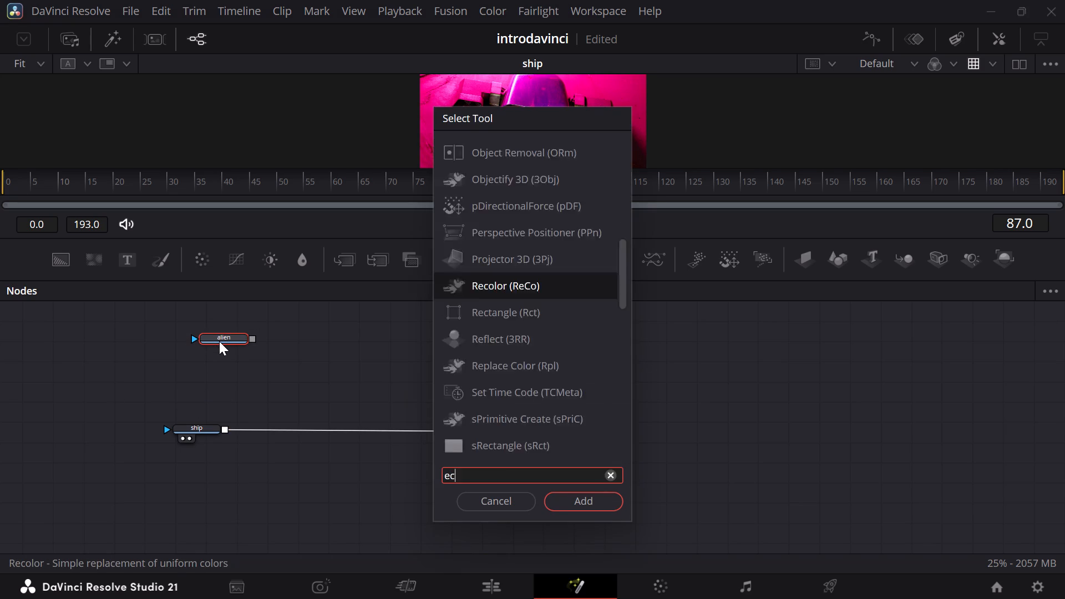
{"action": "key", "text": "BackSpace"}
{"action": "key", "text": "BackSpace"}
{"action": "type", "text": "ec"}
{"action": "key", "text": "BackSpace"}
{"action": "key", "text": "BackSpace"}
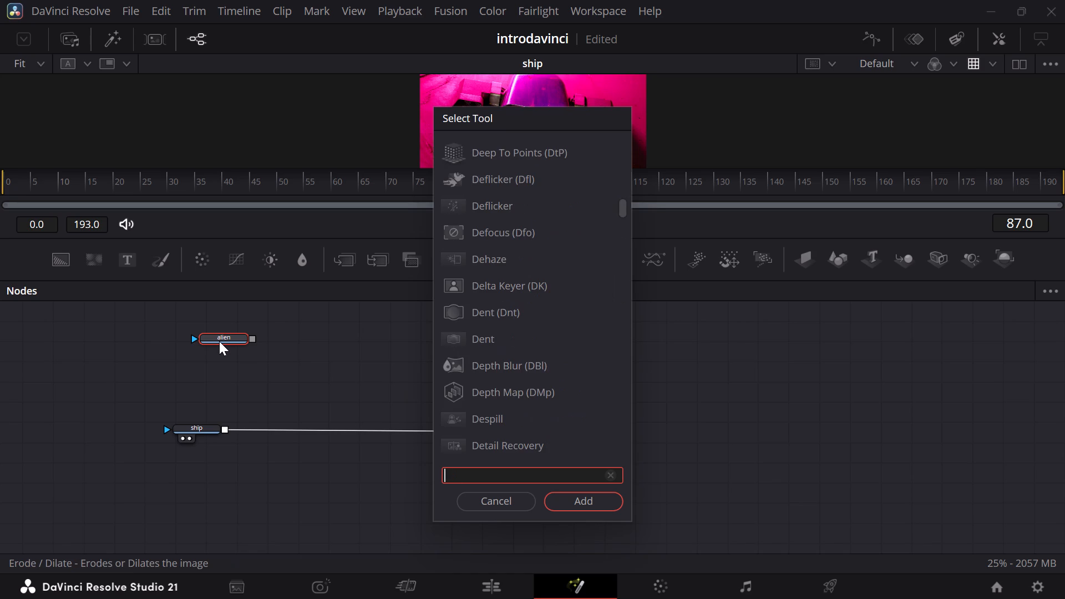
{"action": "type", "text": "pol"}
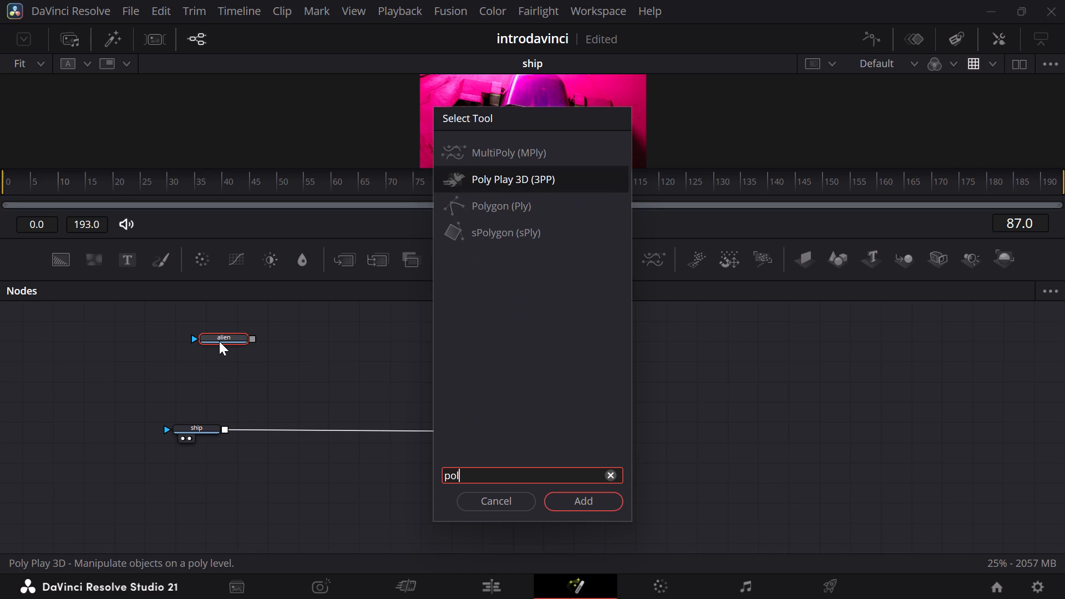
{"action": "left_click", "coordinate": [496, 213]}
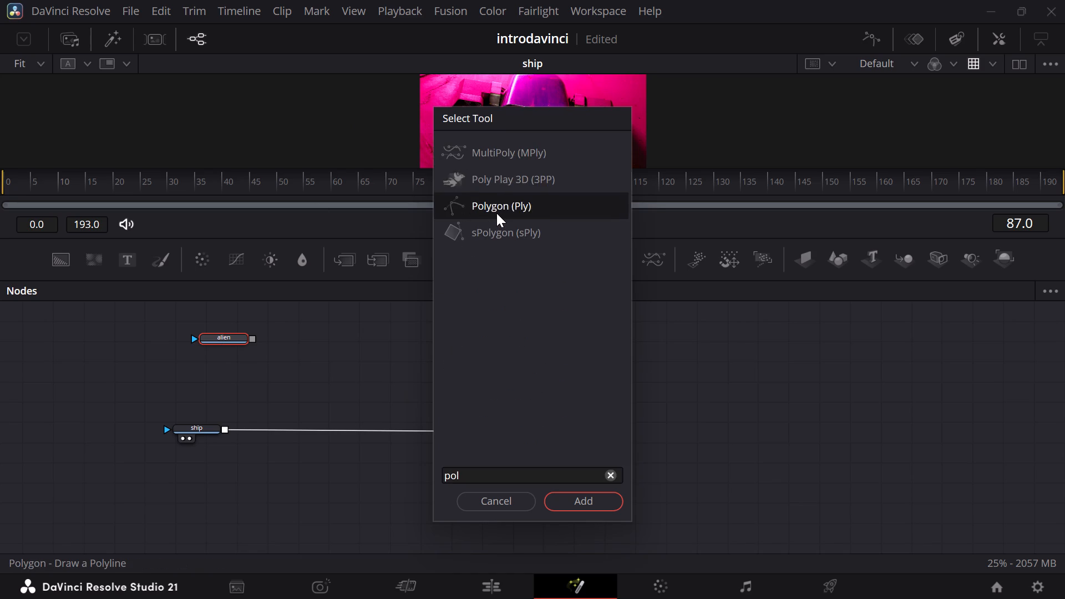
{"action": "left_click", "coordinate": [590, 496]}
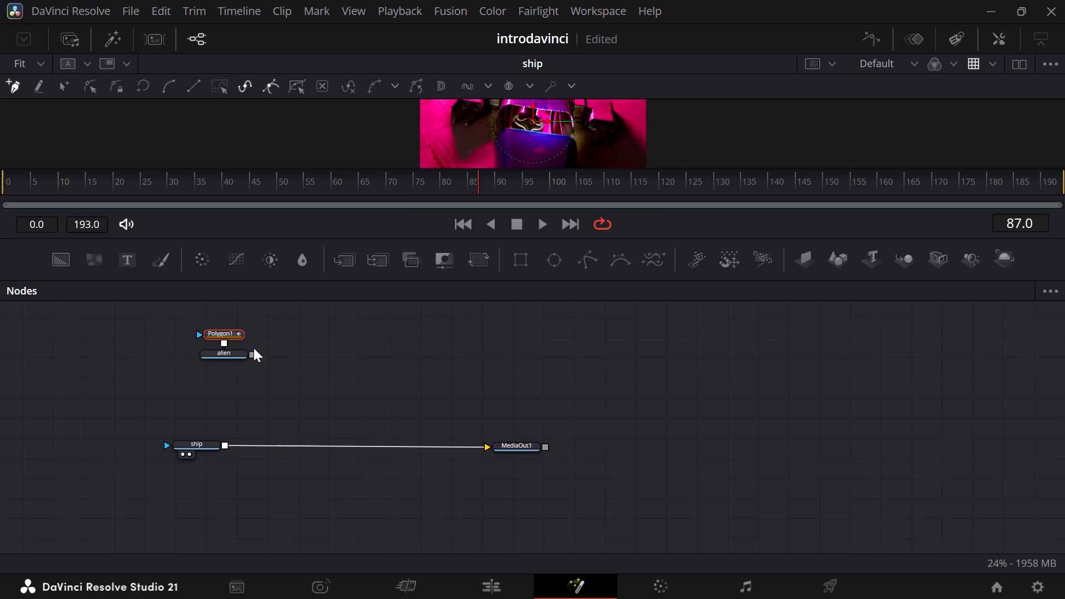
Disconnect the Polygon node from the alien node and place it between the alien and ship nodes.
{"action": "left_click_drag", "start_coordinate": [227, 330], "coordinate": [240, 414]}
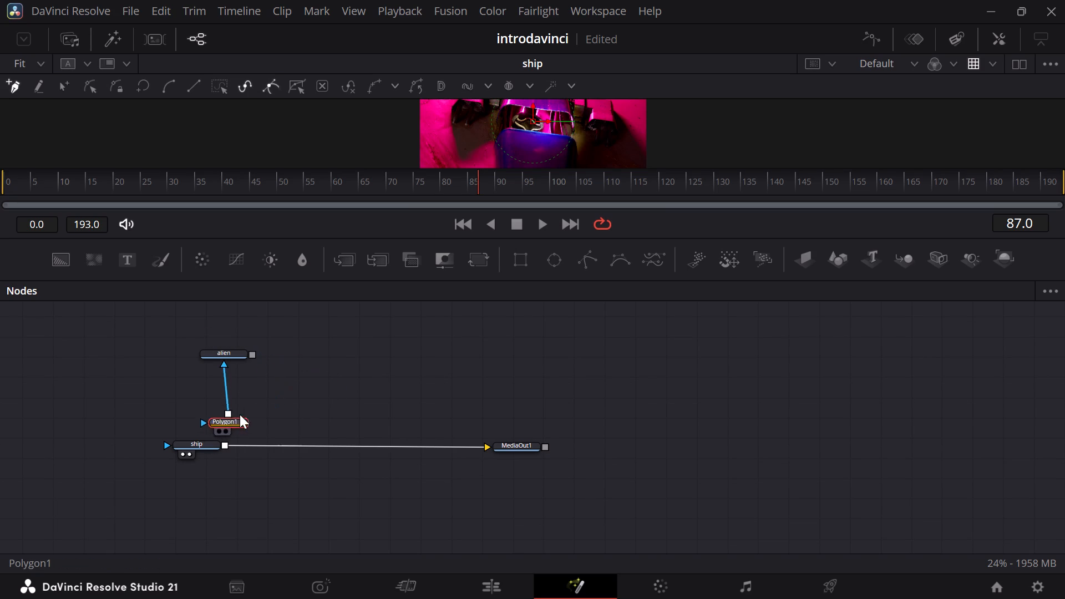
{"action": "left_click_drag", "start_coordinate": [240, 414], "coordinate": [275, 409]}
{"action": "left_click", "coordinate": [252, 355]}
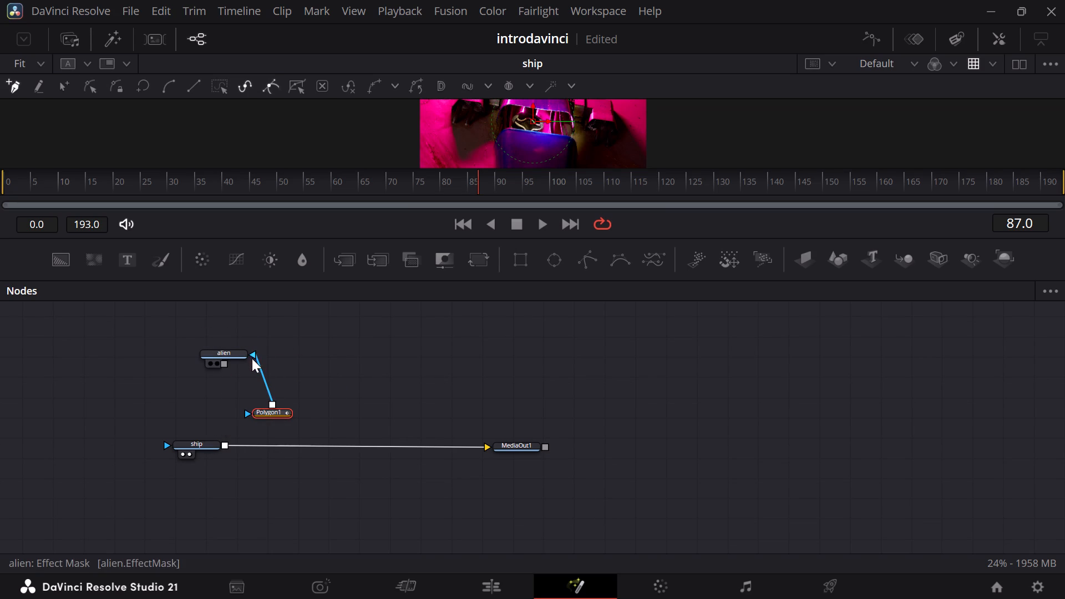
{"action": "double_click", "coordinate": [265, 382]}
{"action": "left_click_drag", "start_coordinate": [267, 412], "coordinate": [200, 403]}
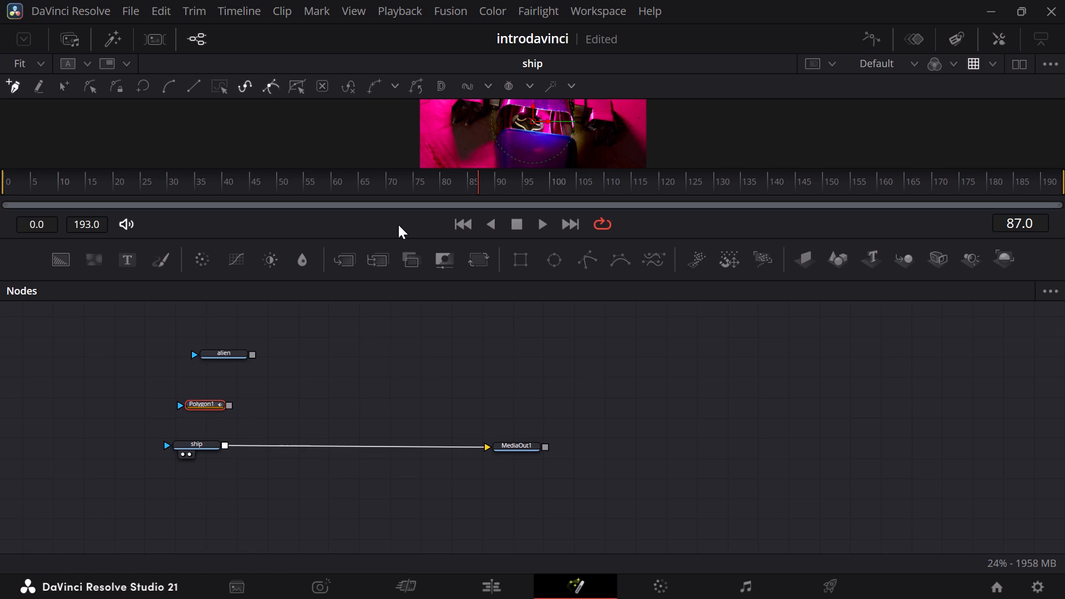
Enlarge the viewer area, making the node editor shorter.
{"action": "left_click", "coordinate": [386, 235]}
{"action": "left_click_drag", "start_coordinate": [406, 236], "coordinate": [402, 334]}
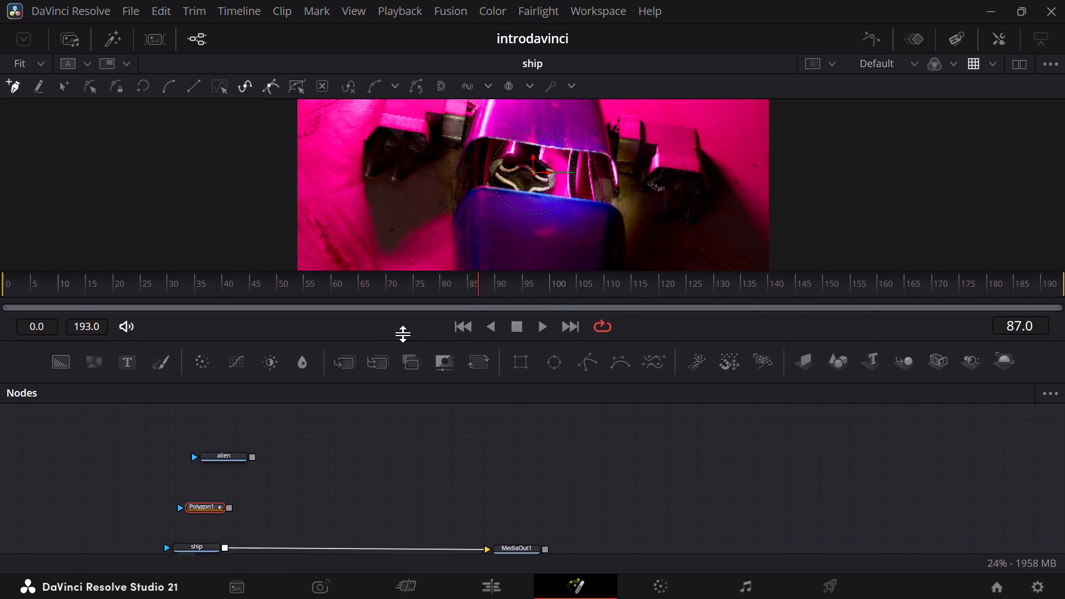
{"action": "left_click_drag", "start_coordinate": [402, 334], "coordinate": [402, 336]}
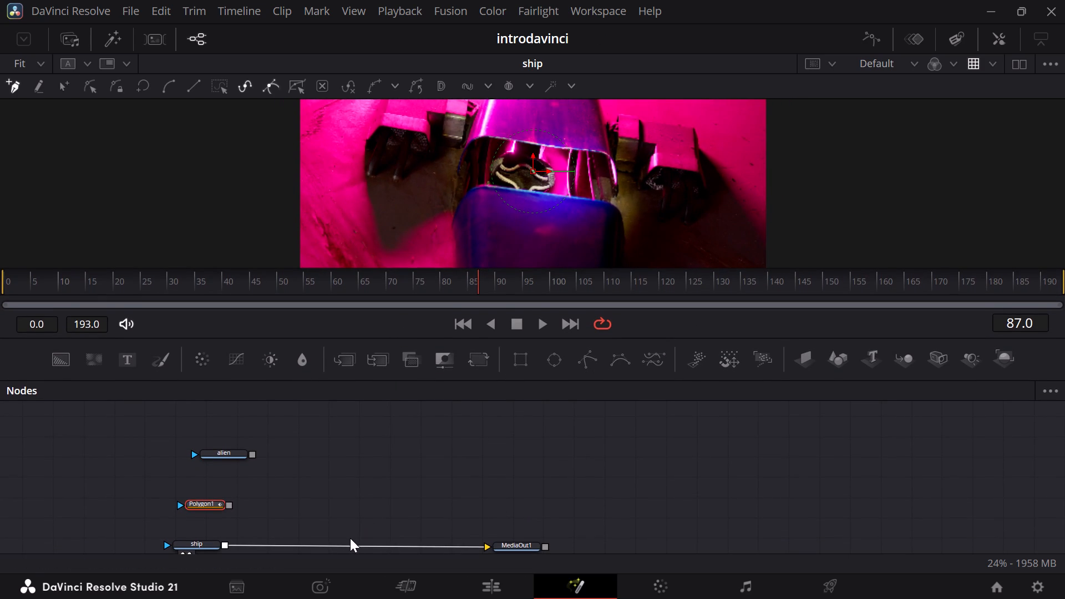
Move the MediaOut1 and ship nodes up to the Polygon node's level, with the ship between Polygon and MediaOut1.
{"action": "left_click_drag", "start_coordinate": [137, 534], "coordinate": [520, 538]}
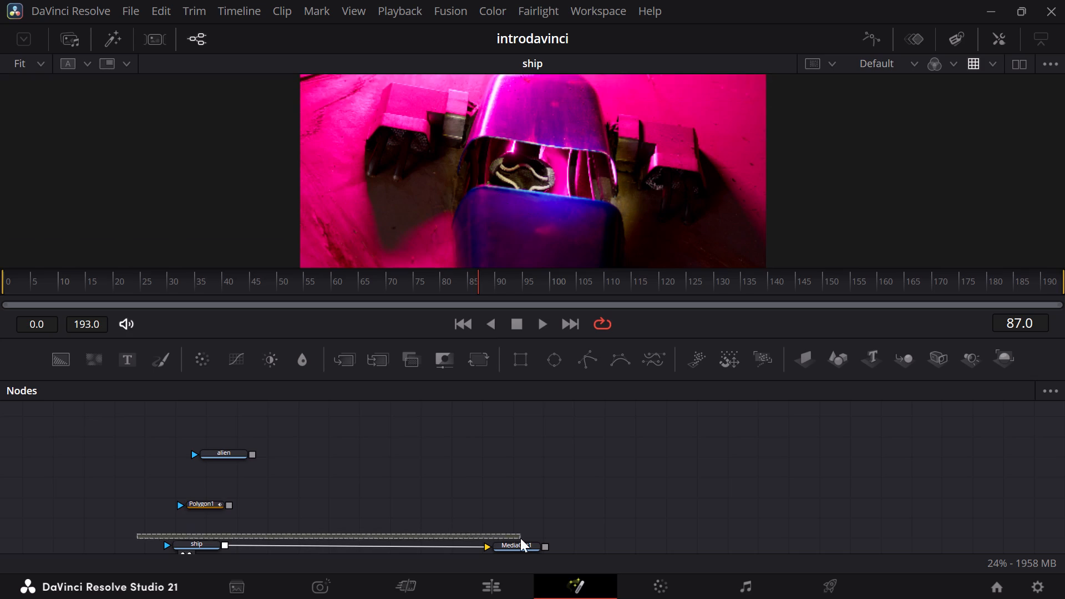
{"action": "left_click_drag", "start_coordinate": [520, 538], "coordinate": [545, 554]}
{"action": "left_click", "coordinate": [513, 539]}
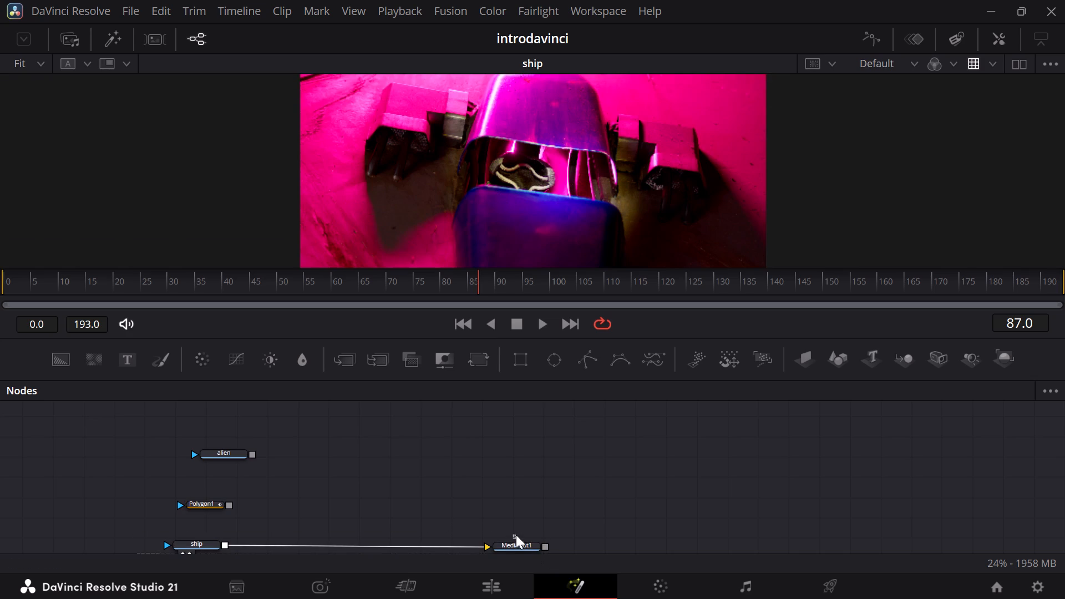
{"action": "left_click_drag", "start_coordinate": [511, 546], "coordinate": [590, 496]}
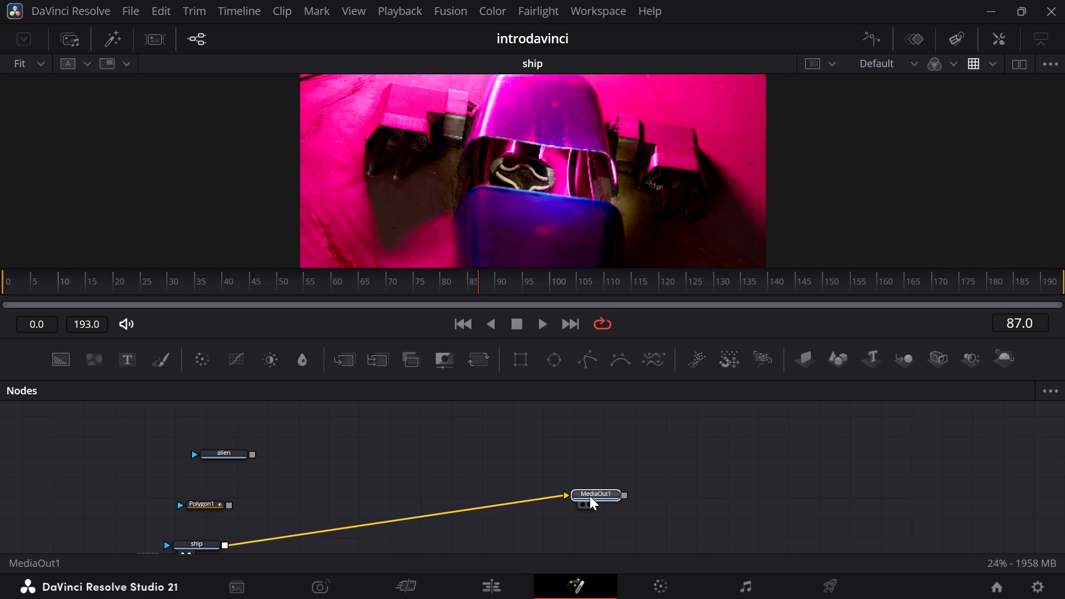
{"action": "left_click_drag", "start_coordinate": [590, 496], "coordinate": [590, 500]}
{"action": "left_click_drag", "start_coordinate": [187, 542], "coordinate": [364, 500]}
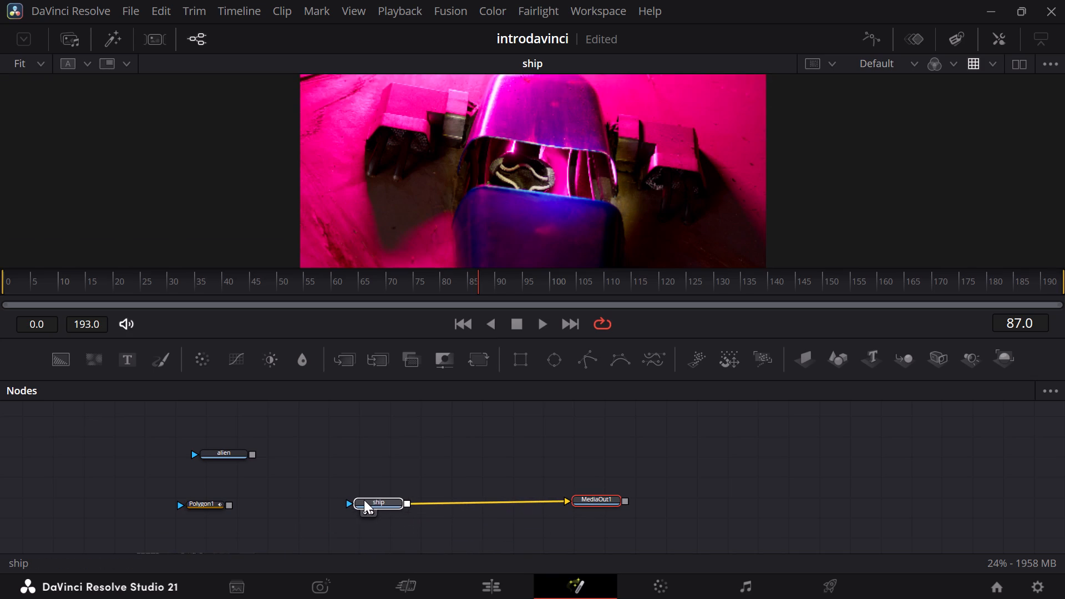
{"action": "left_click_drag", "start_coordinate": [364, 500], "coordinate": [362, 500]}
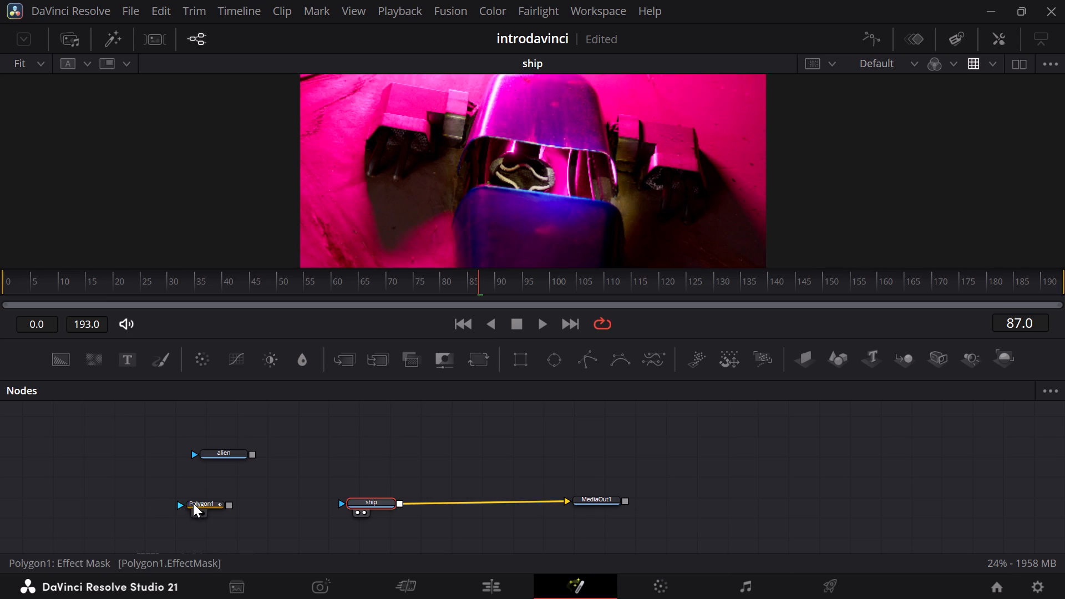
Move the Polygon node onto the connection between the ship and MediaOut1 nodes.
{"action": "left_click_drag", "start_coordinate": [193, 503], "coordinate": [450, 502]}
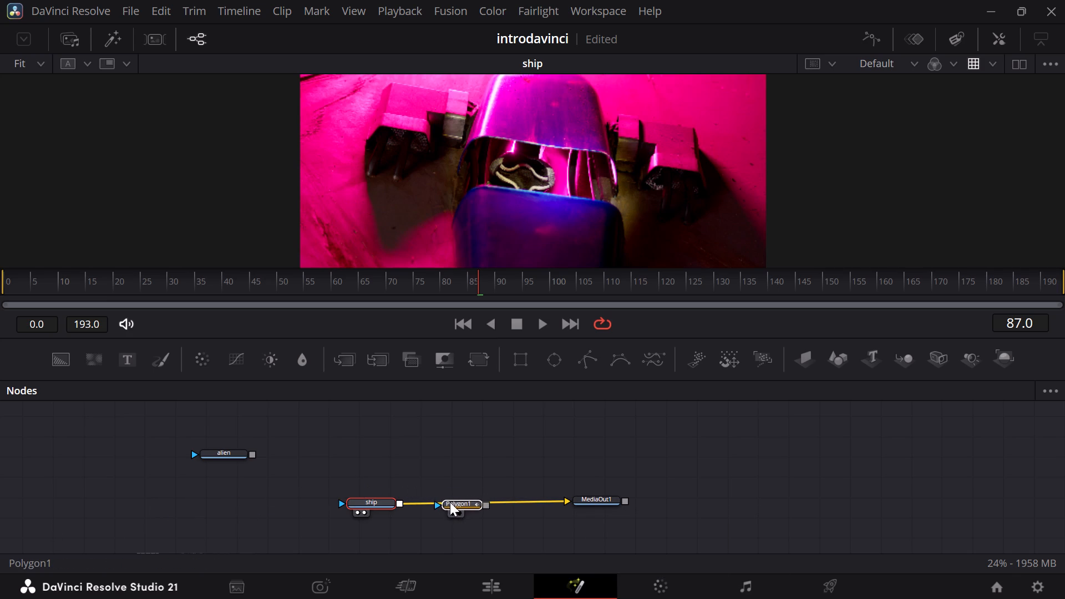
{"action": "left_click_drag", "start_coordinate": [450, 502], "coordinate": [450, 500]}
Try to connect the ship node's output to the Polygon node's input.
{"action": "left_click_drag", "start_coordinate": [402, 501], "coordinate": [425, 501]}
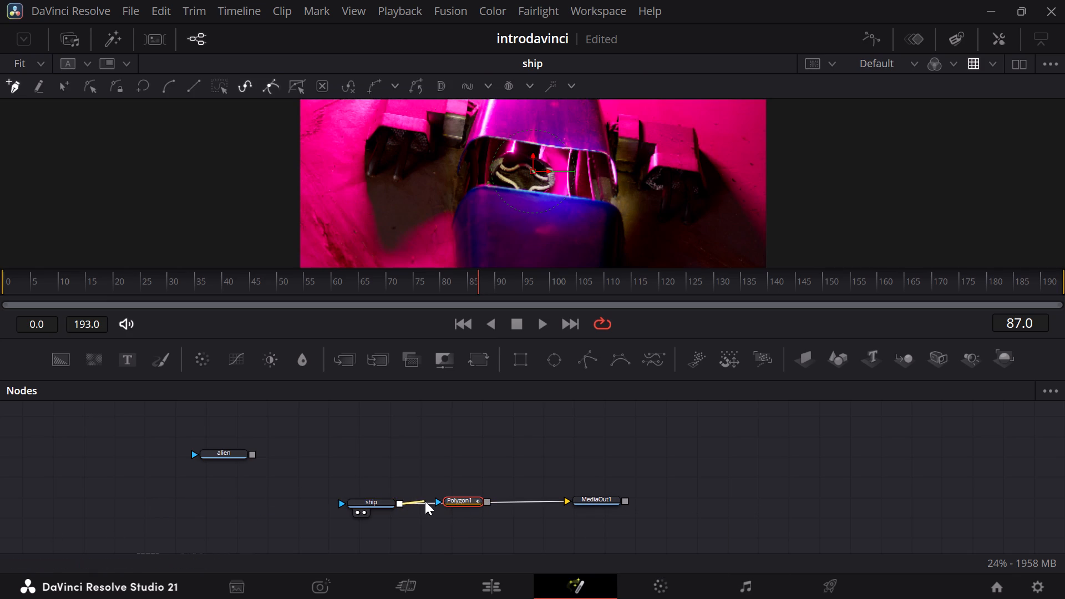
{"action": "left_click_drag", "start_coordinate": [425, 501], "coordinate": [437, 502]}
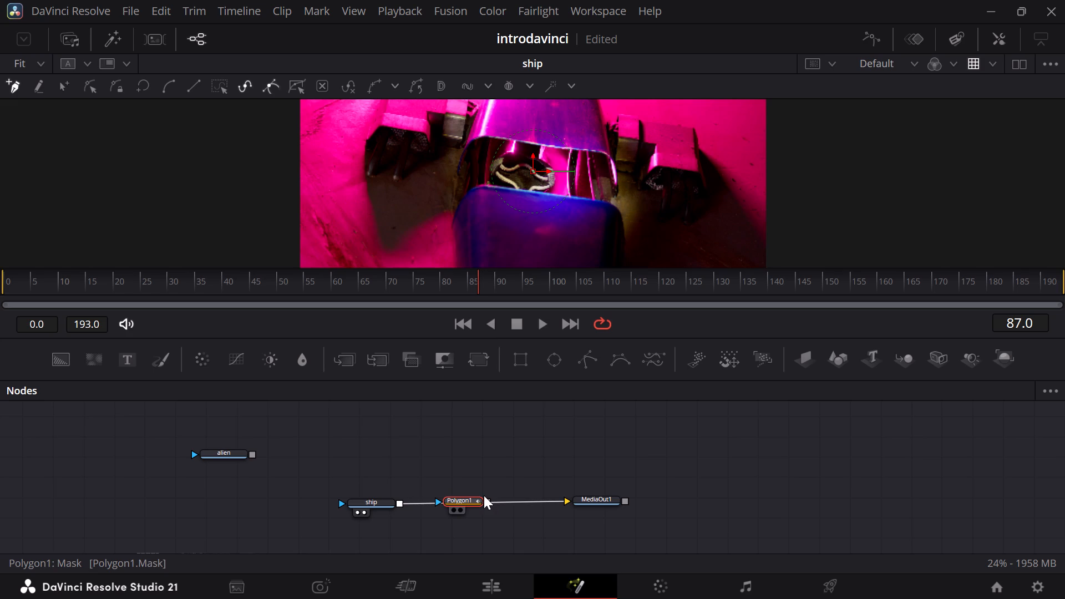
Connect the Polygon node's mask output to the MediaOut1 input, replacing the ship connection.
{"action": "left_click_drag", "start_coordinate": [488, 502], "coordinate": [571, 499]}
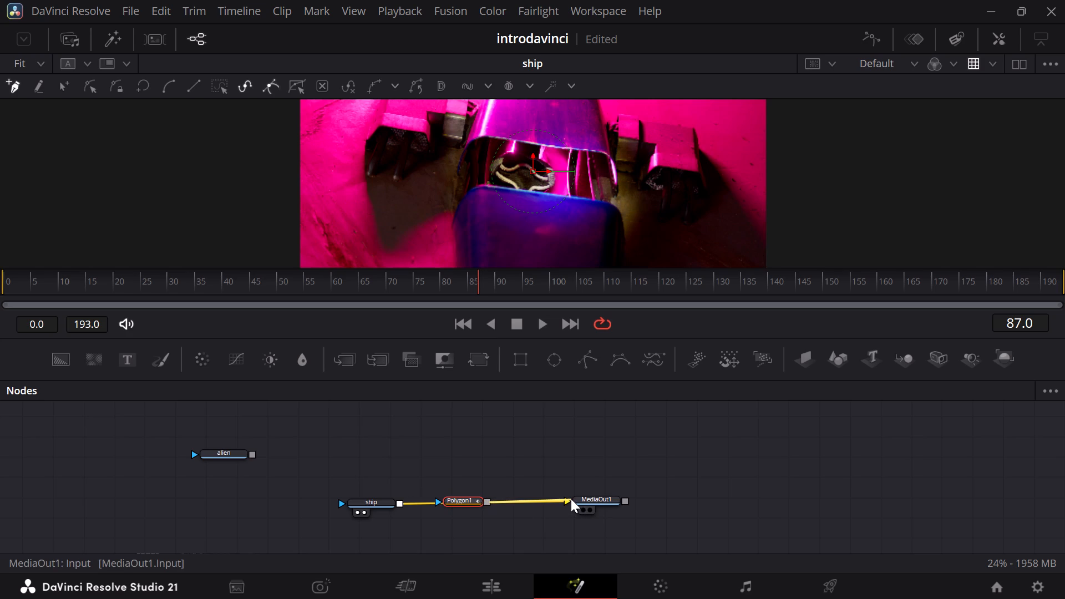
{"action": "left_click_drag", "start_coordinate": [571, 499], "coordinate": [567, 500]}
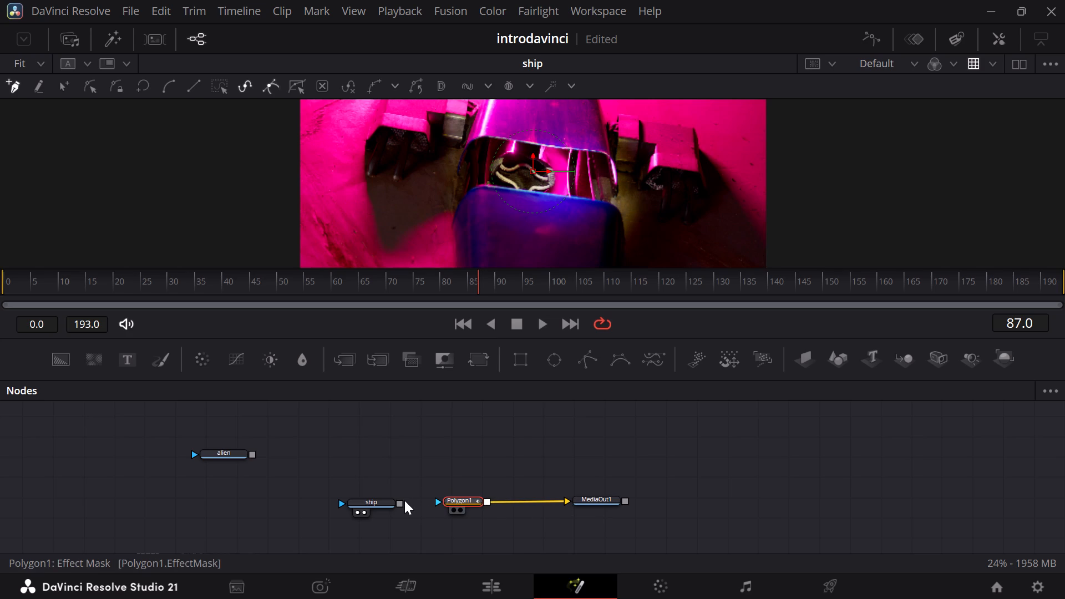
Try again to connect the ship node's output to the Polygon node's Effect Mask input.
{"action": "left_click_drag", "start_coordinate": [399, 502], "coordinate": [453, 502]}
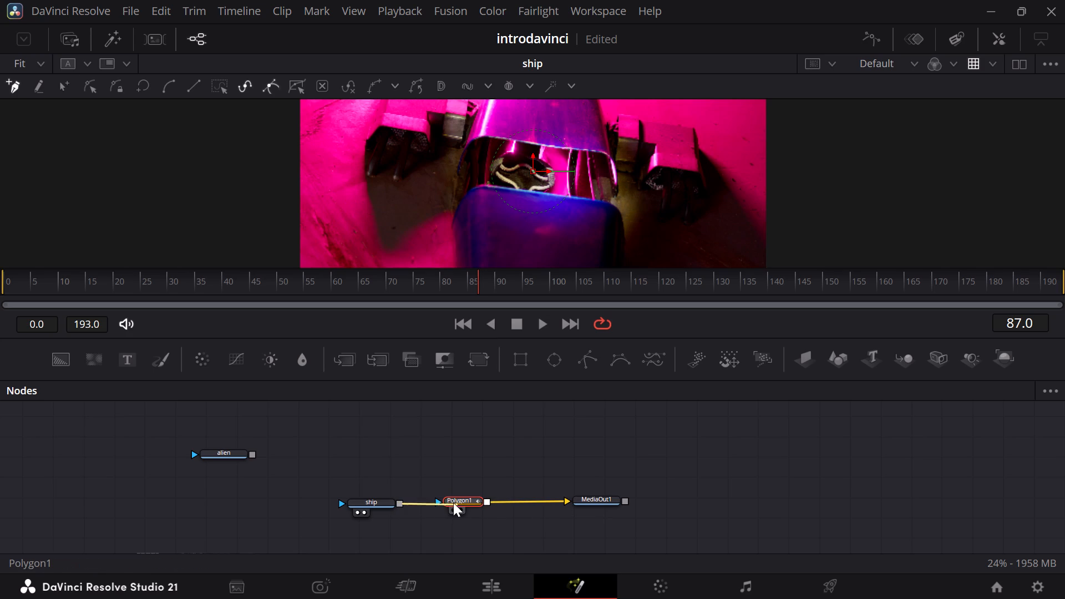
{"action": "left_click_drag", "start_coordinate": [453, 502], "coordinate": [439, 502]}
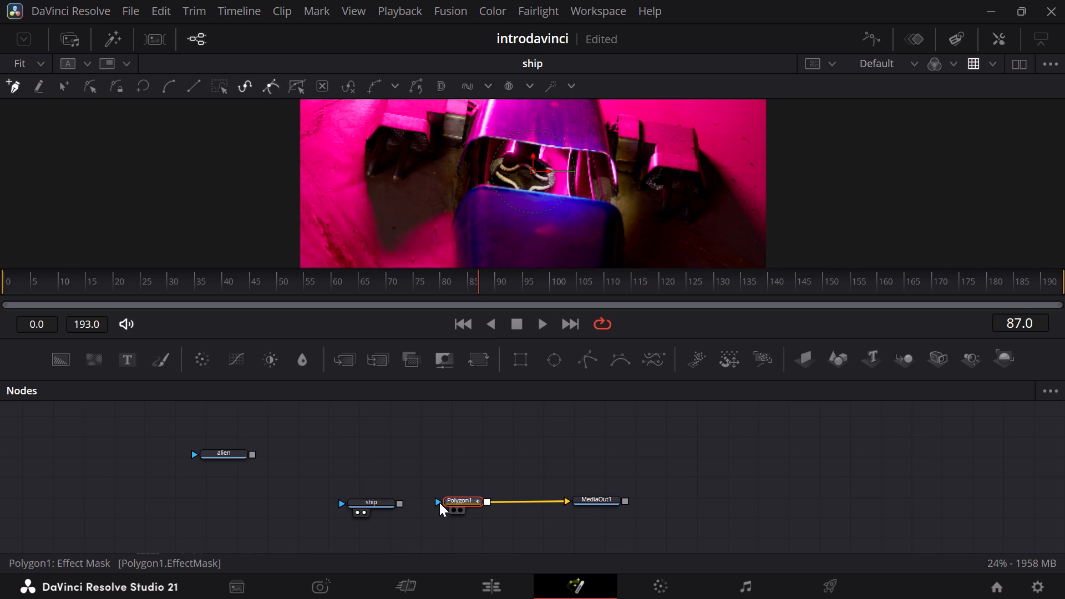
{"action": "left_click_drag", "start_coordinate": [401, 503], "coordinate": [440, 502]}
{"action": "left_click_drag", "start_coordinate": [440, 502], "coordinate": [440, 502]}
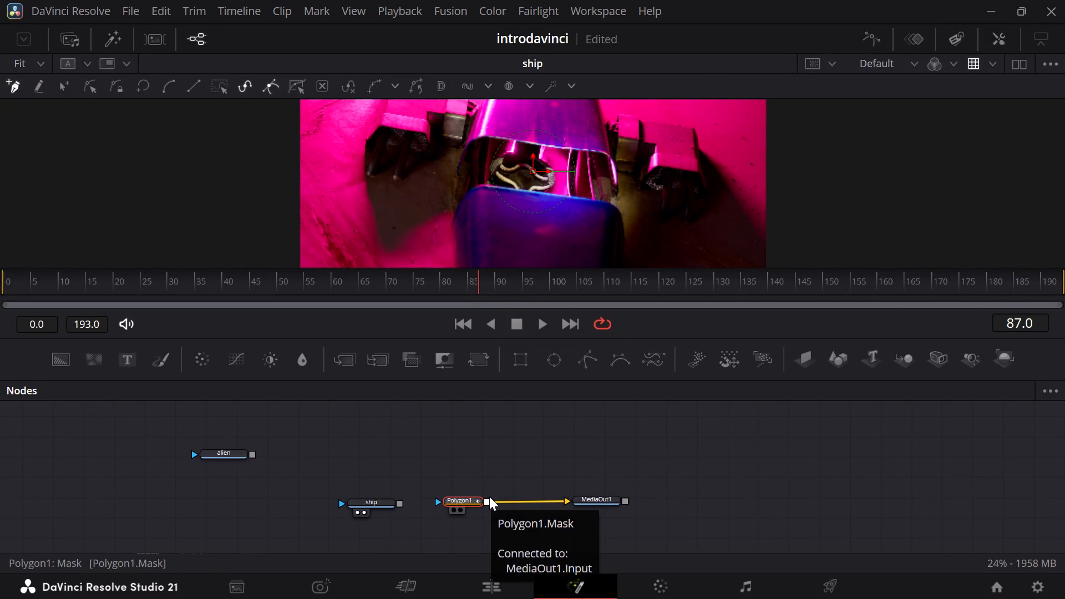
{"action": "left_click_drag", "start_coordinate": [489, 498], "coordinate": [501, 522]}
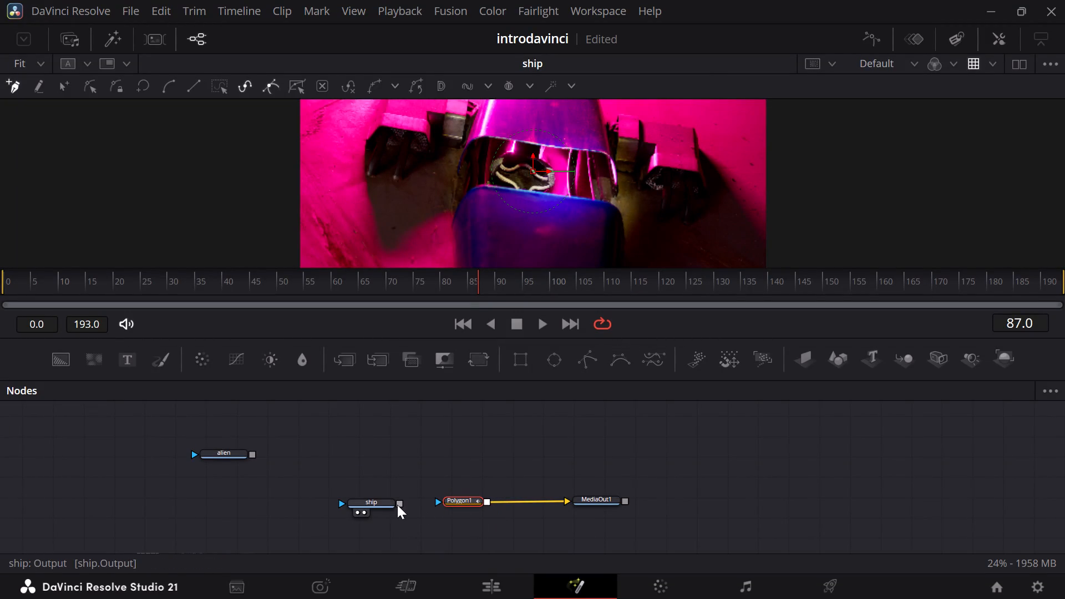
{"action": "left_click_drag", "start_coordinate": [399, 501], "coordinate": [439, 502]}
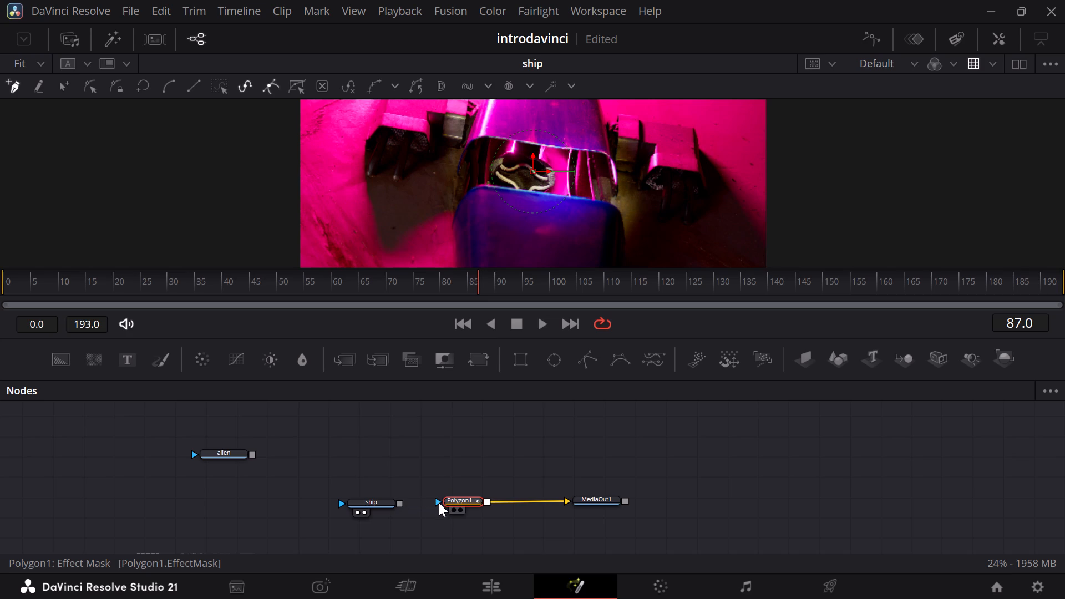
Disconnect the Polygon node from the MediaOut1 node.
{"action": "left_click", "coordinate": [493, 501]}
{"action": "left_click", "coordinate": [523, 501]}
{"action": "left_click", "coordinate": [534, 497]}
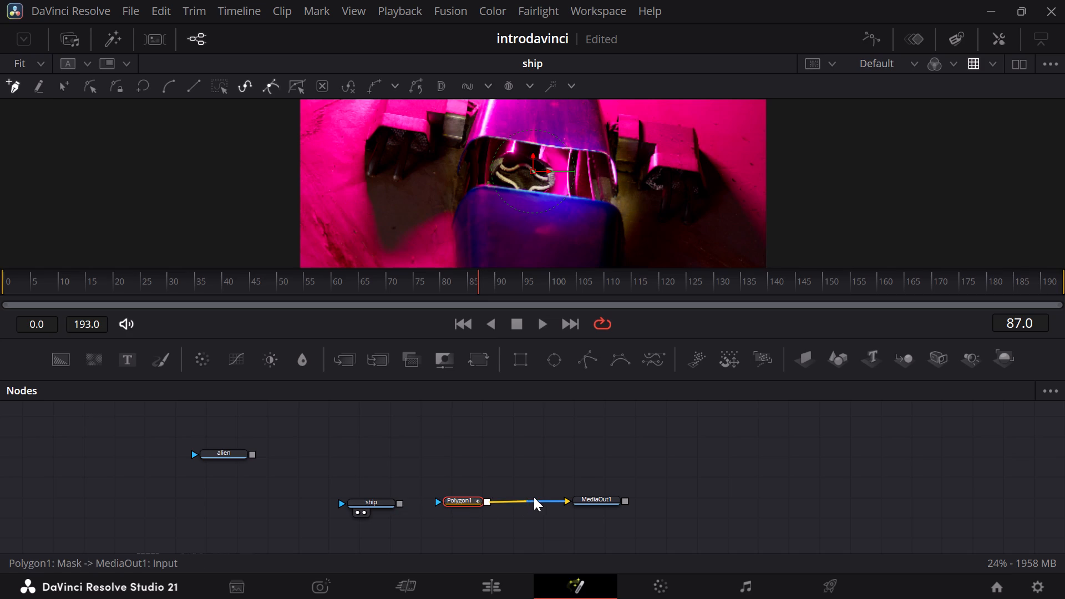
{"action": "left_click", "coordinate": [534, 498]}
{"action": "double_click", "coordinate": [529, 499]}
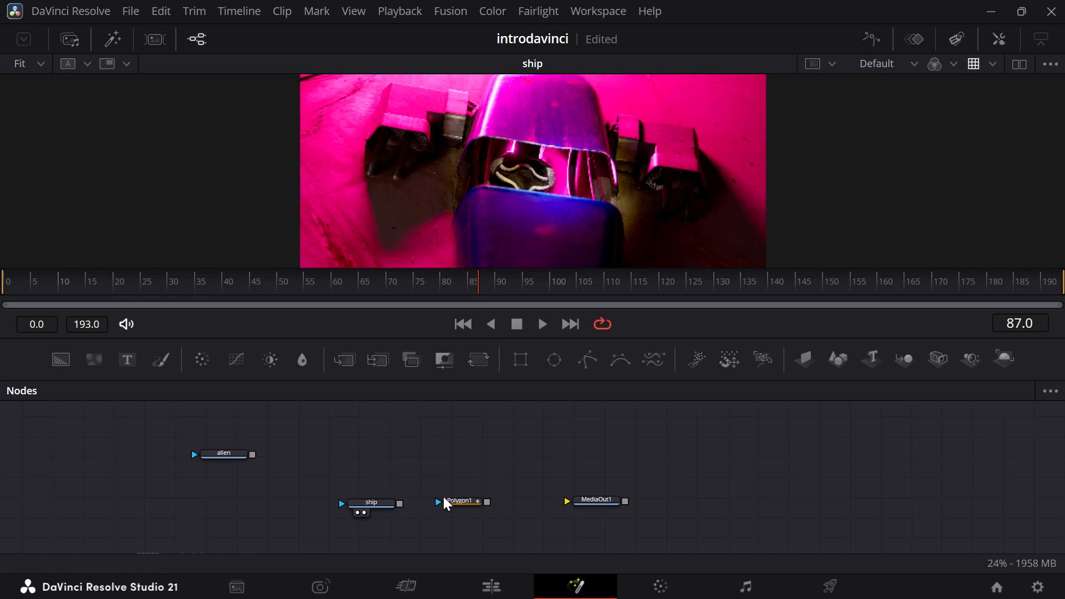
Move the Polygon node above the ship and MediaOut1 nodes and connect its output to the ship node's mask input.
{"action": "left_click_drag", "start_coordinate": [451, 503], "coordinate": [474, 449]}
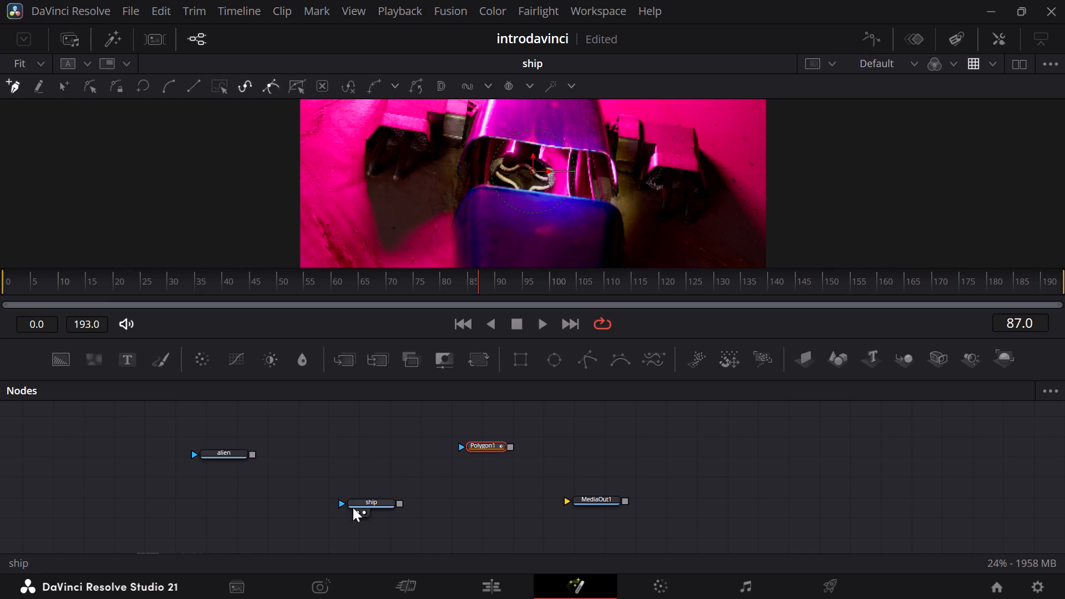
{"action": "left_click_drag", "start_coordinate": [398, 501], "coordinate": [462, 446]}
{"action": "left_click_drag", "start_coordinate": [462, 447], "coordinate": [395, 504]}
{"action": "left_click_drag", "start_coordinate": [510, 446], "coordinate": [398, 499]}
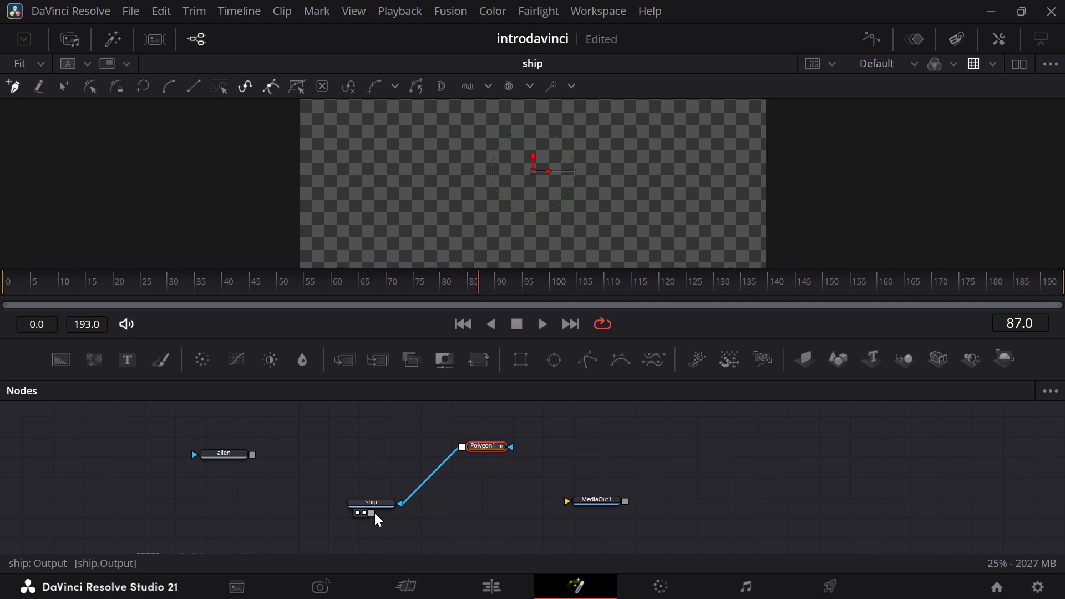
Connect the ship node's output to the MediaOut1 input.
{"action": "left_click_drag", "start_coordinate": [371, 512], "coordinate": [562, 504]}
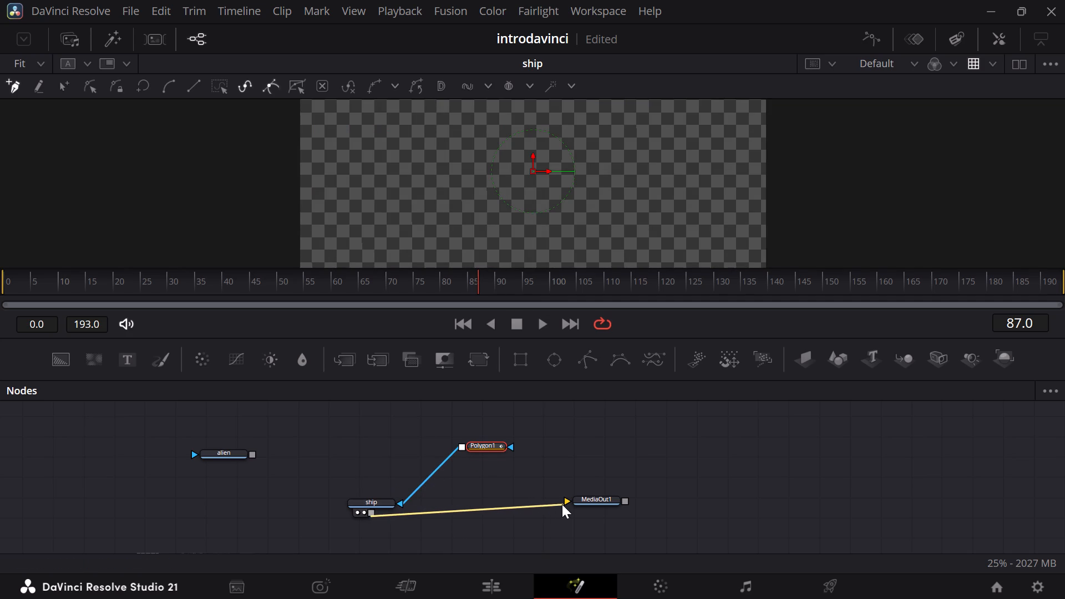
{"action": "left_click_drag", "start_coordinate": [562, 504], "coordinate": [565, 503]}
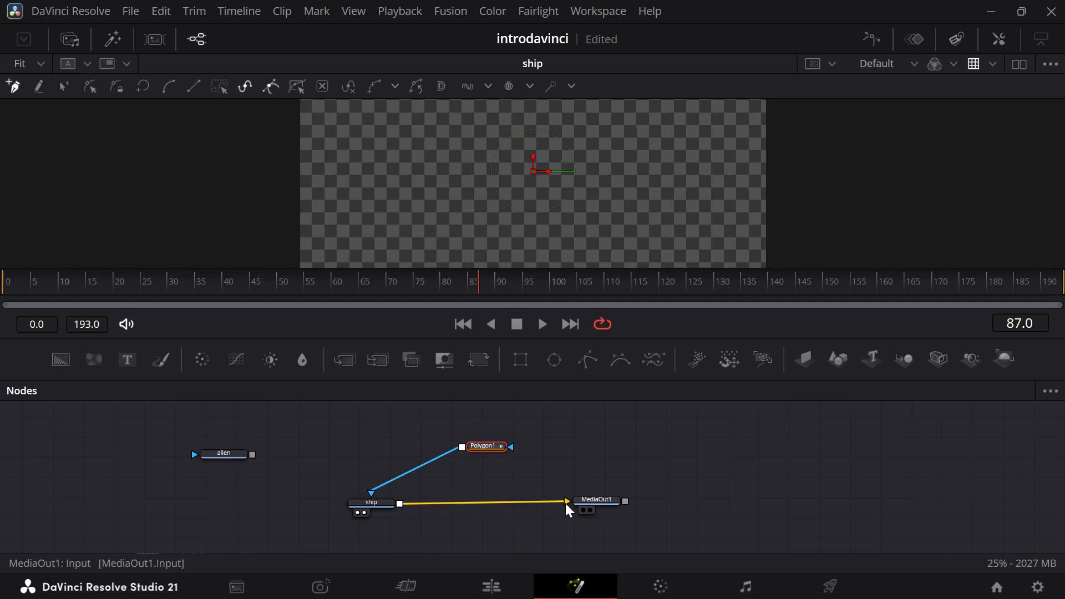
Load MediaOut1 into the second viewer and show both viewers side by side.
{"action": "left_click", "coordinate": [590, 509]}
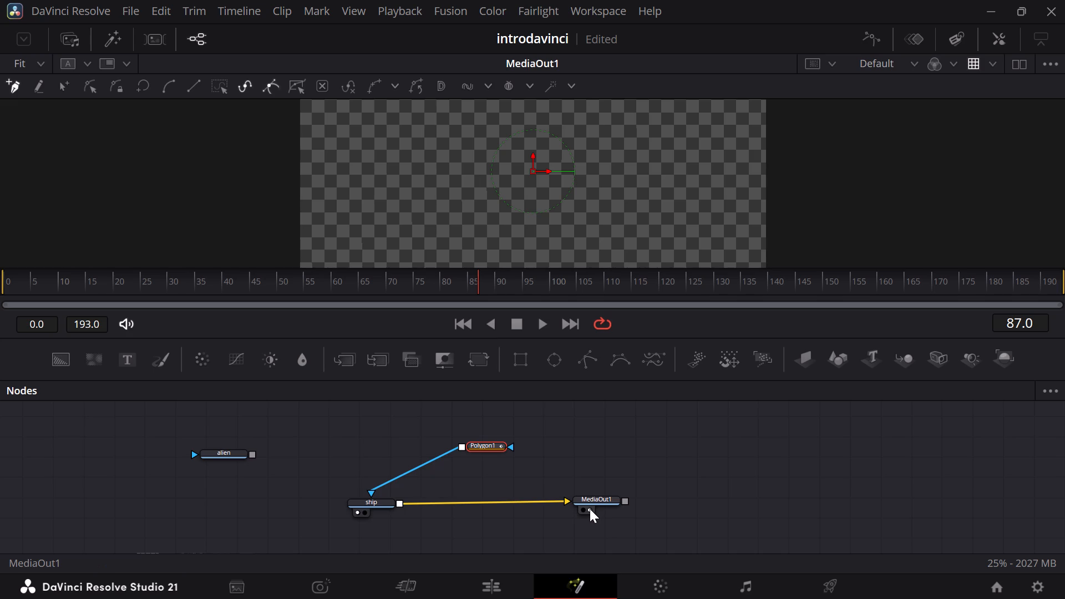
{"action": "left_click", "coordinate": [590, 509]}
{"action": "left_click", "coordinate": [590, 509]}
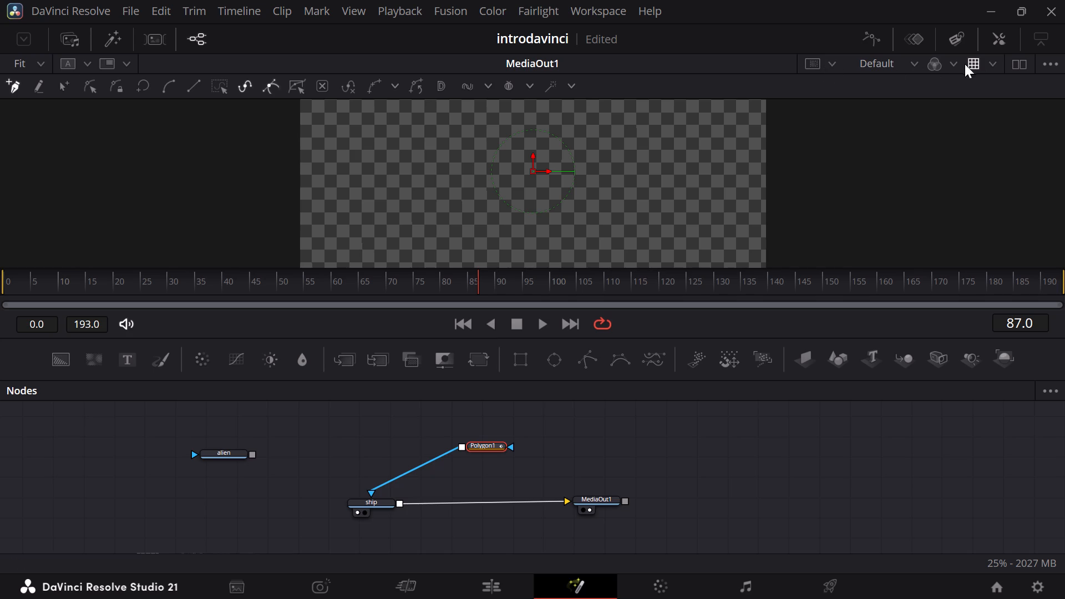
{"action": "left_click", "coordinate": [1012, 59]}
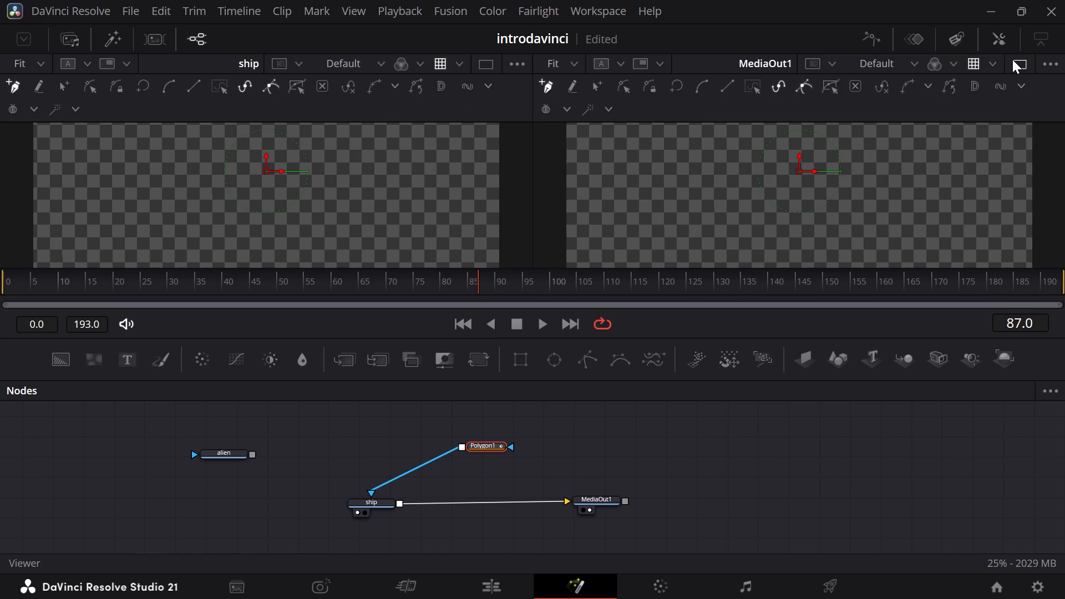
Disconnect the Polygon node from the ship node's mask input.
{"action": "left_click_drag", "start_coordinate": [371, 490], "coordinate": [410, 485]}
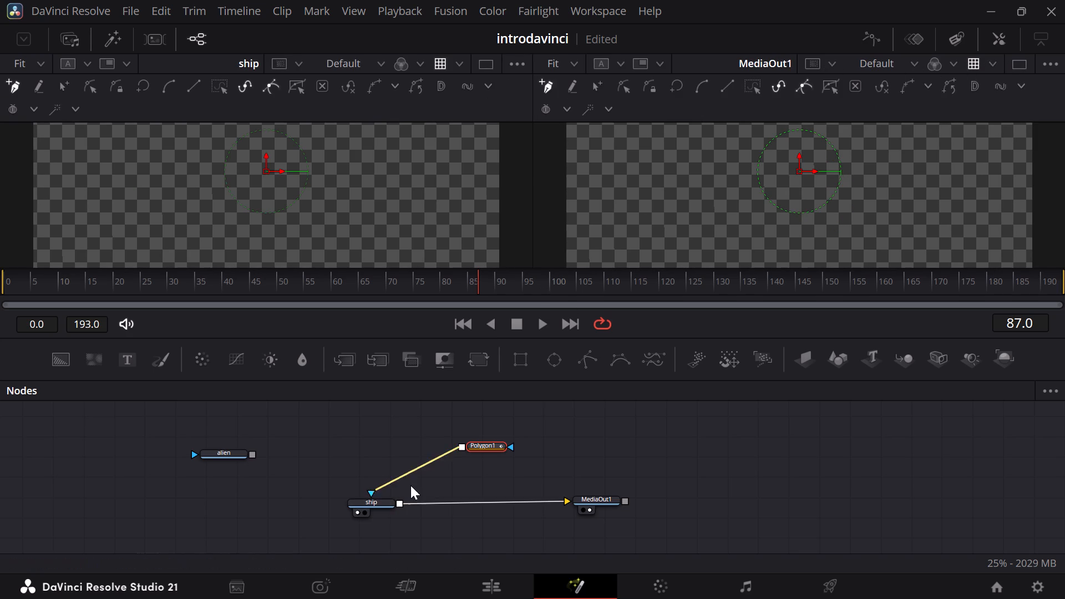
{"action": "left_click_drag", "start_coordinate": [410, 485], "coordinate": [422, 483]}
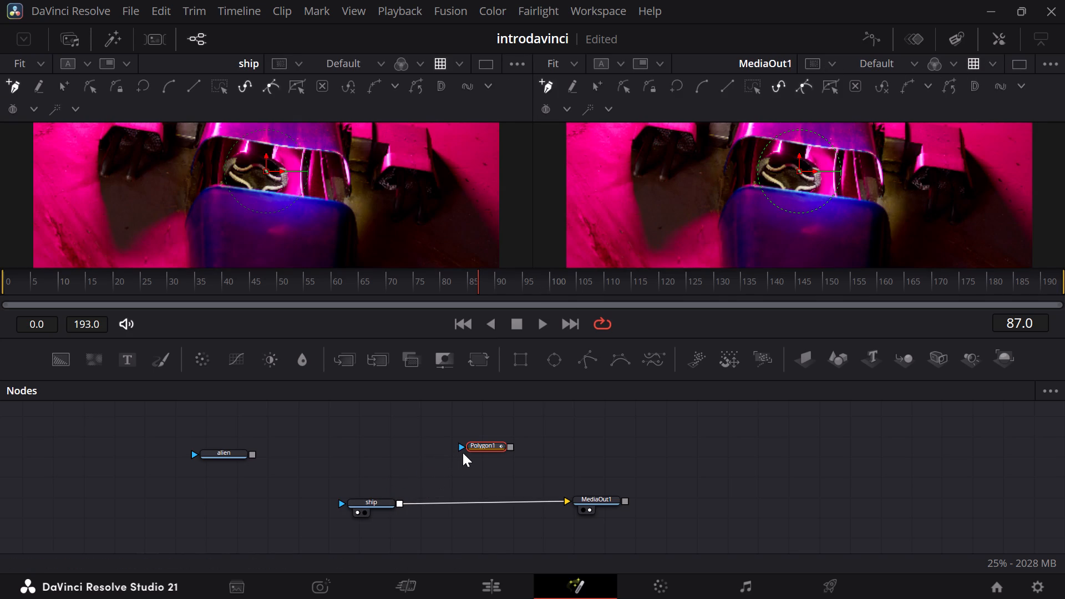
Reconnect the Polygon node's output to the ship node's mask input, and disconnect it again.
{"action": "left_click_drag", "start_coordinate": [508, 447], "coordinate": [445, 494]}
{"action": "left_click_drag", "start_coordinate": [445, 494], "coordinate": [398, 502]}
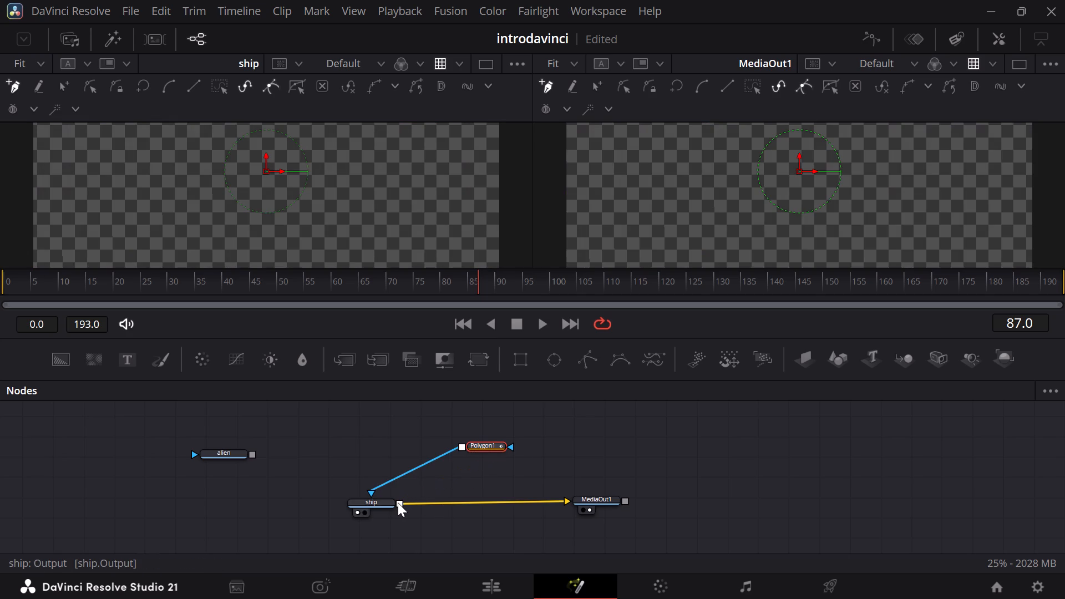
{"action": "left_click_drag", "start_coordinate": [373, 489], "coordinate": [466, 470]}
Enlarge the viewer area at the expense of the node graph so more of the ship image fits.
{"action": "scroll", "coordinate": [496, 293], "scroll_direction": "up", "scroll_amount": 1}
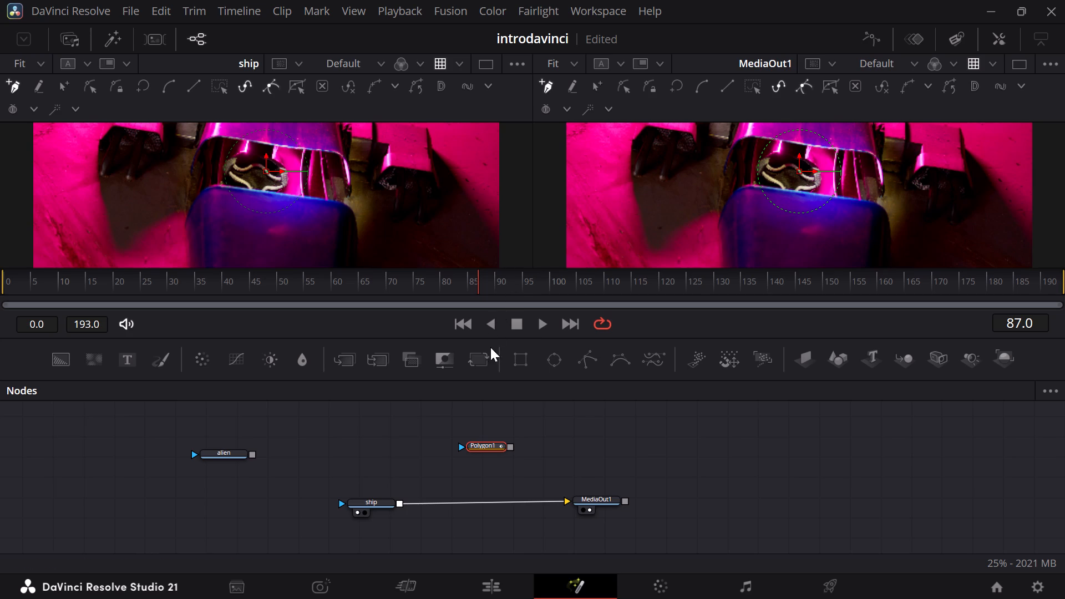
{"action": "left_click_drag", "start_coordinate": [483, 337], "coordinate": [486, 414]}
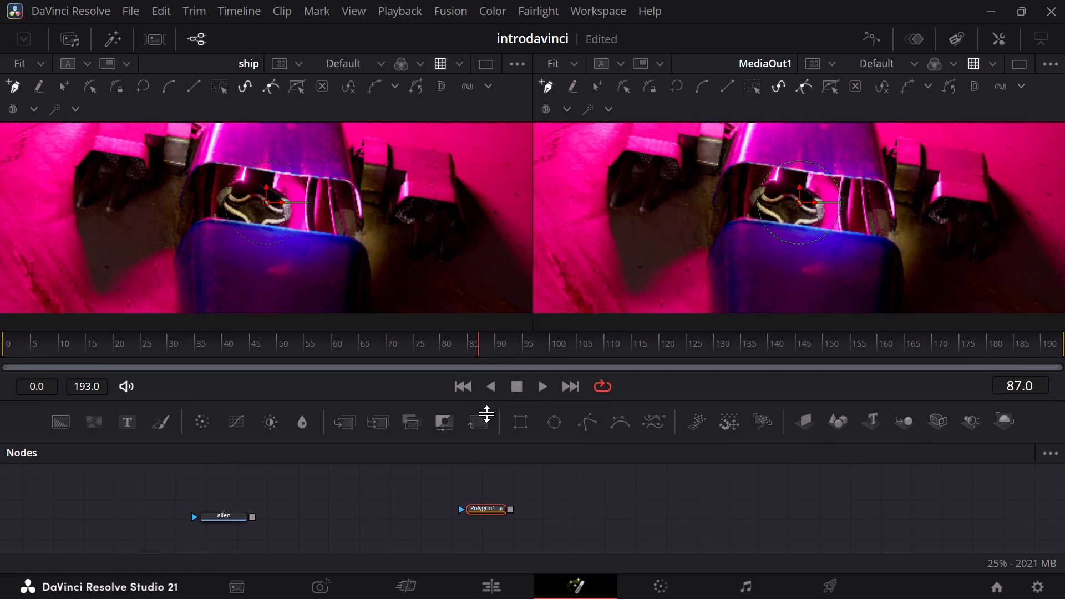
{"action": "left_click_drag", "start_coordinate": [486, 414], "coordinate": [478, 493]}
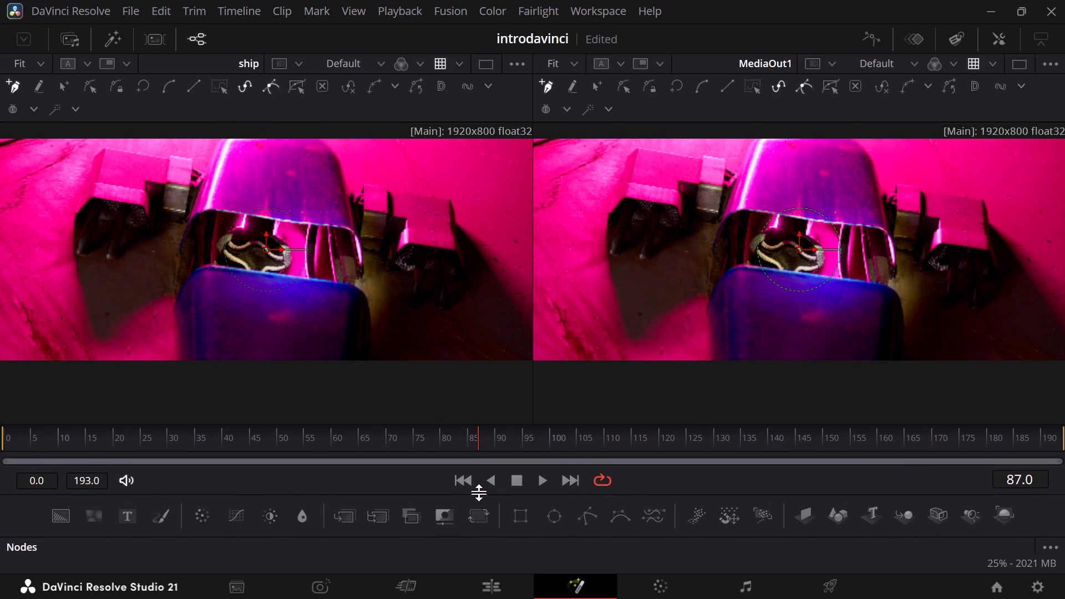
{"action": "scroll", "coordinate": [314, 312], "scroll_direction": "down", "scroll_amount": 2}
{"action": "scroll", "coordinate": [315, 346], "scroll_direction": "up", "scroll_amount": 1}
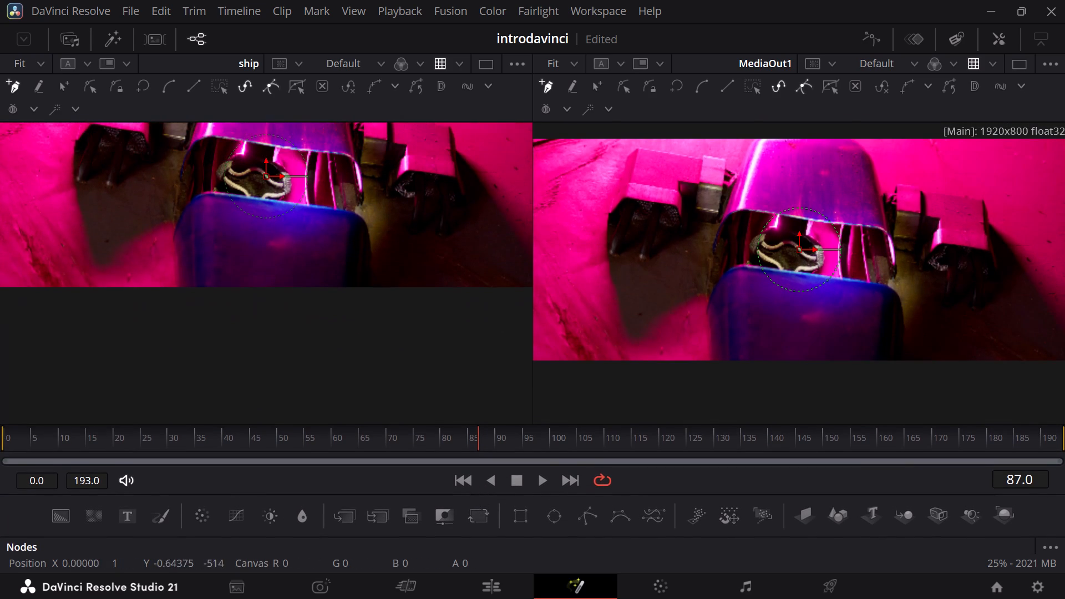
{"action": "scroll", "coordinate": [315, 346], "scroll_direction": "up", "scroll_amount": 1}
{"action": "scroll", "coordinate": [338, 487], "scroll_direction": "down", "scroll_amount": 2}
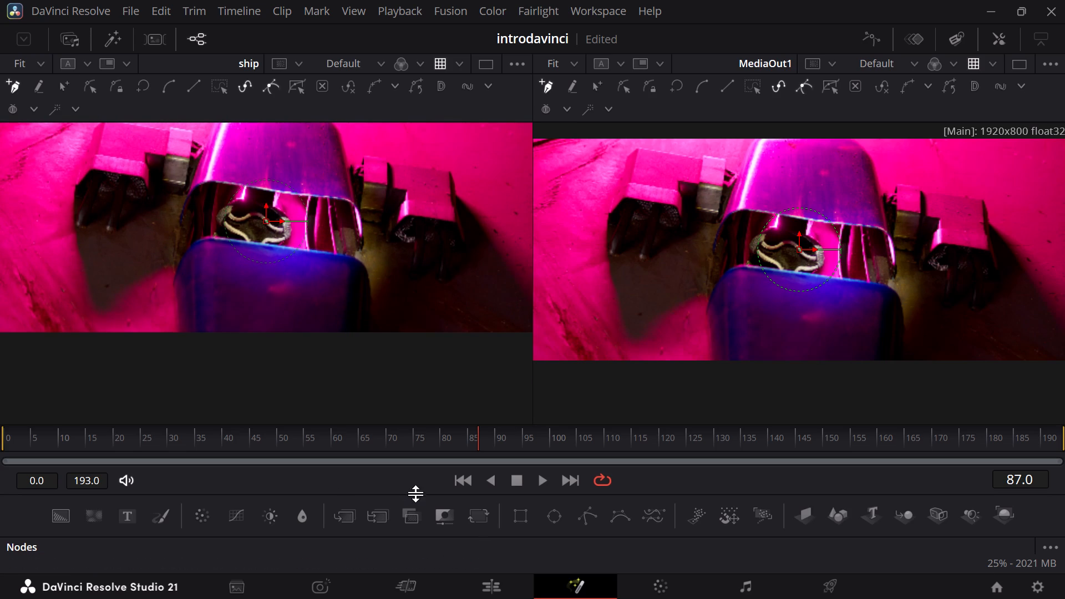
{"action": "left_click", "coordinate": [415, 490]}
{"action": "left_click_drag", "start_coordinate": [418, 496], "coordinate": [440, 451]}
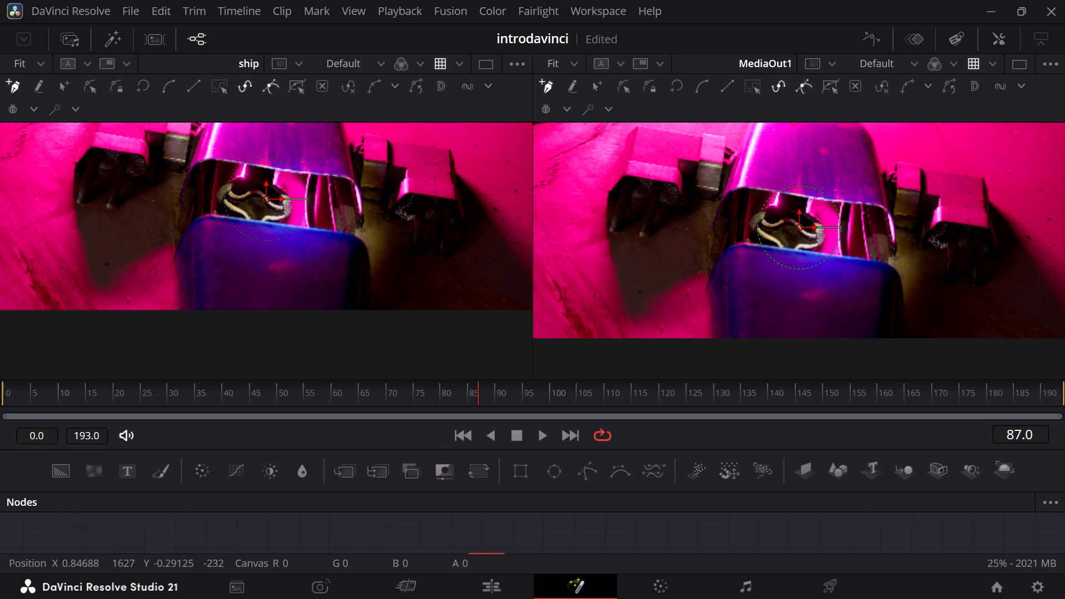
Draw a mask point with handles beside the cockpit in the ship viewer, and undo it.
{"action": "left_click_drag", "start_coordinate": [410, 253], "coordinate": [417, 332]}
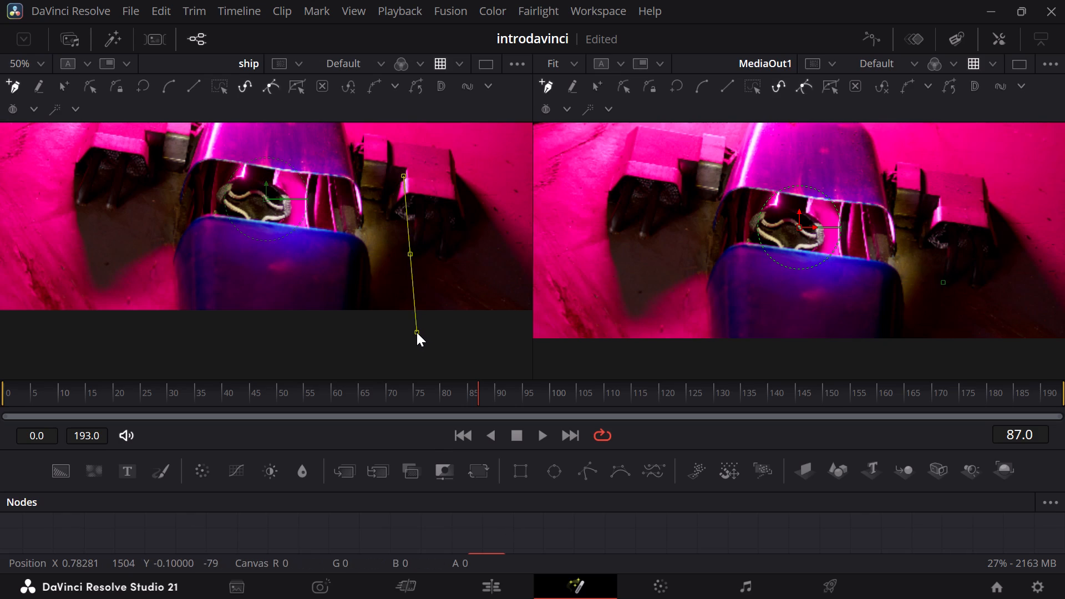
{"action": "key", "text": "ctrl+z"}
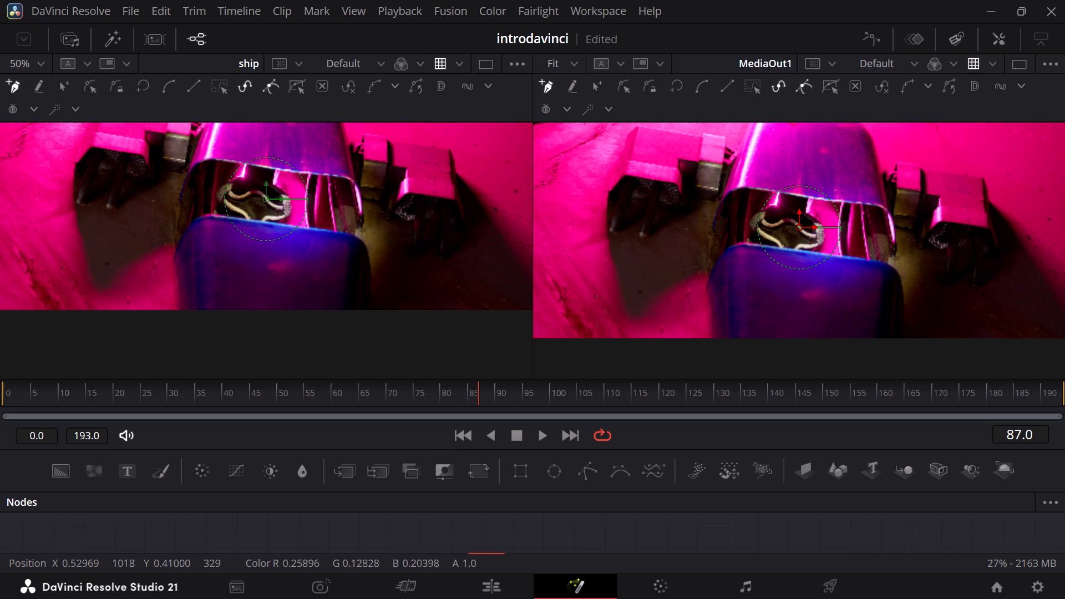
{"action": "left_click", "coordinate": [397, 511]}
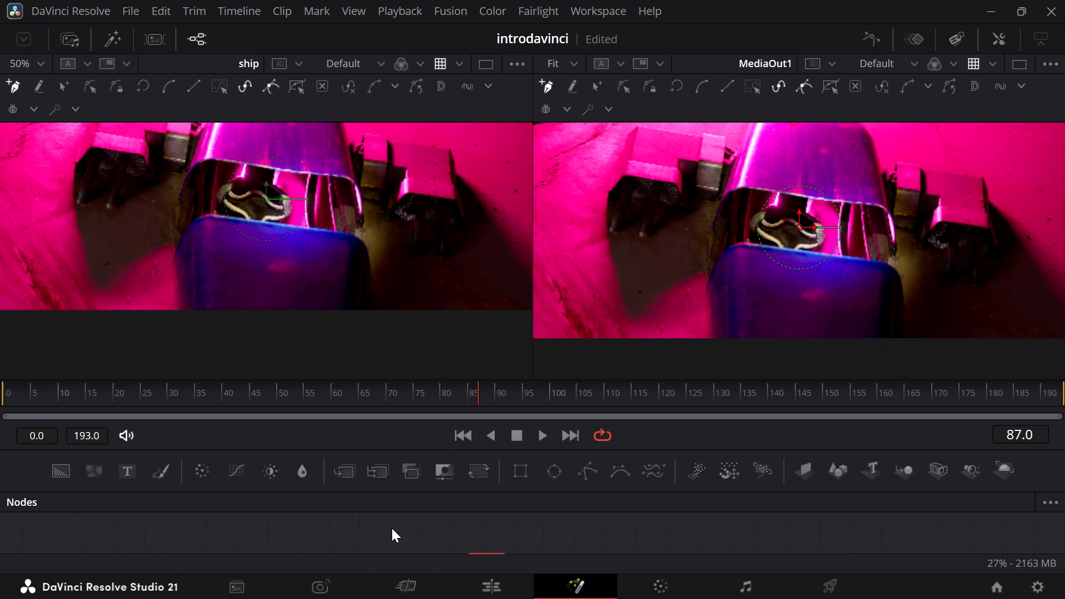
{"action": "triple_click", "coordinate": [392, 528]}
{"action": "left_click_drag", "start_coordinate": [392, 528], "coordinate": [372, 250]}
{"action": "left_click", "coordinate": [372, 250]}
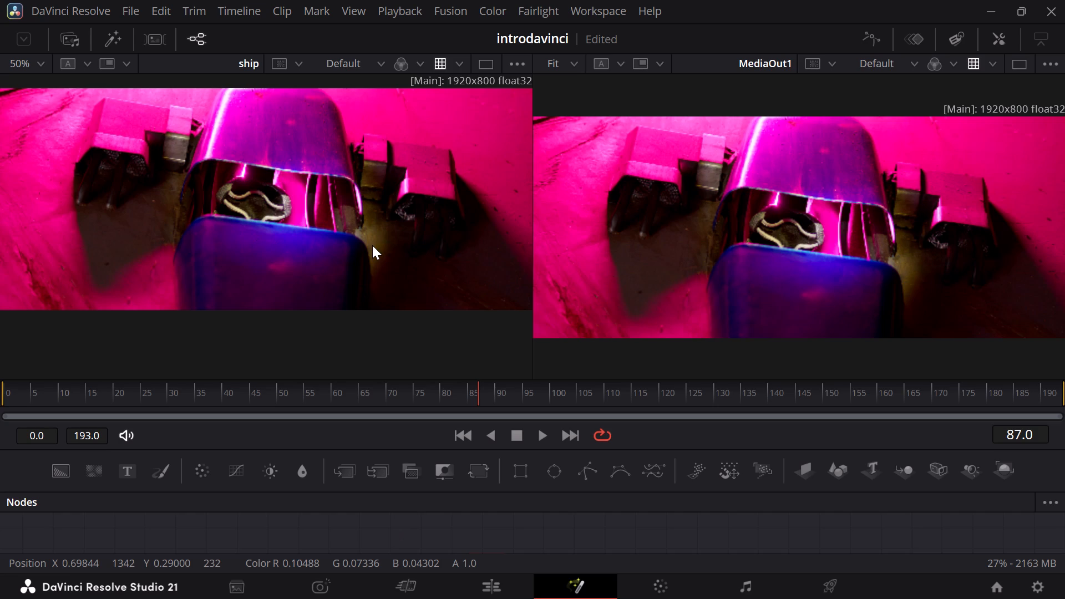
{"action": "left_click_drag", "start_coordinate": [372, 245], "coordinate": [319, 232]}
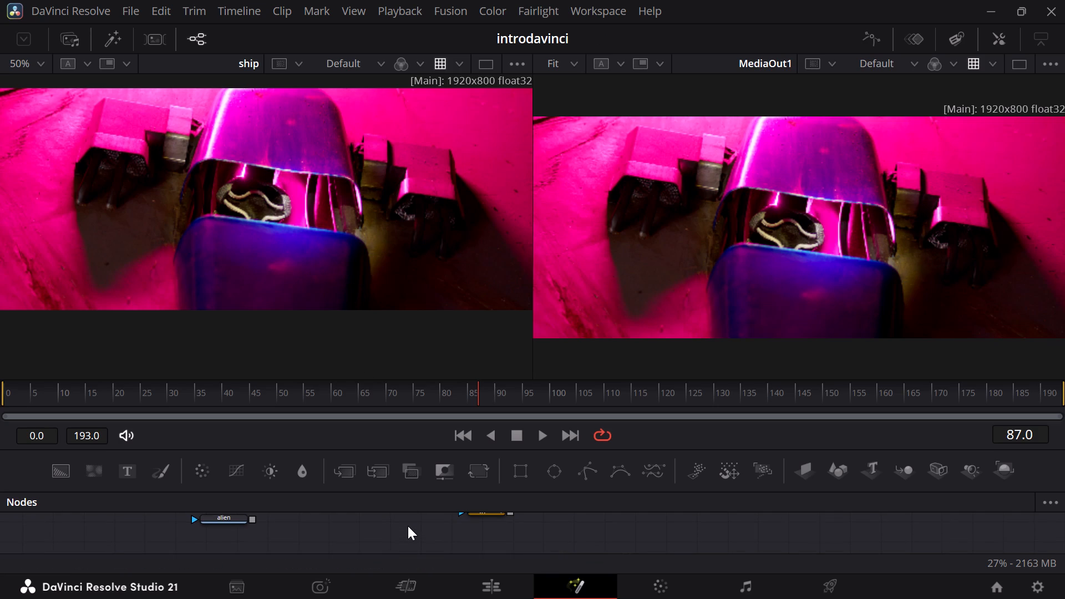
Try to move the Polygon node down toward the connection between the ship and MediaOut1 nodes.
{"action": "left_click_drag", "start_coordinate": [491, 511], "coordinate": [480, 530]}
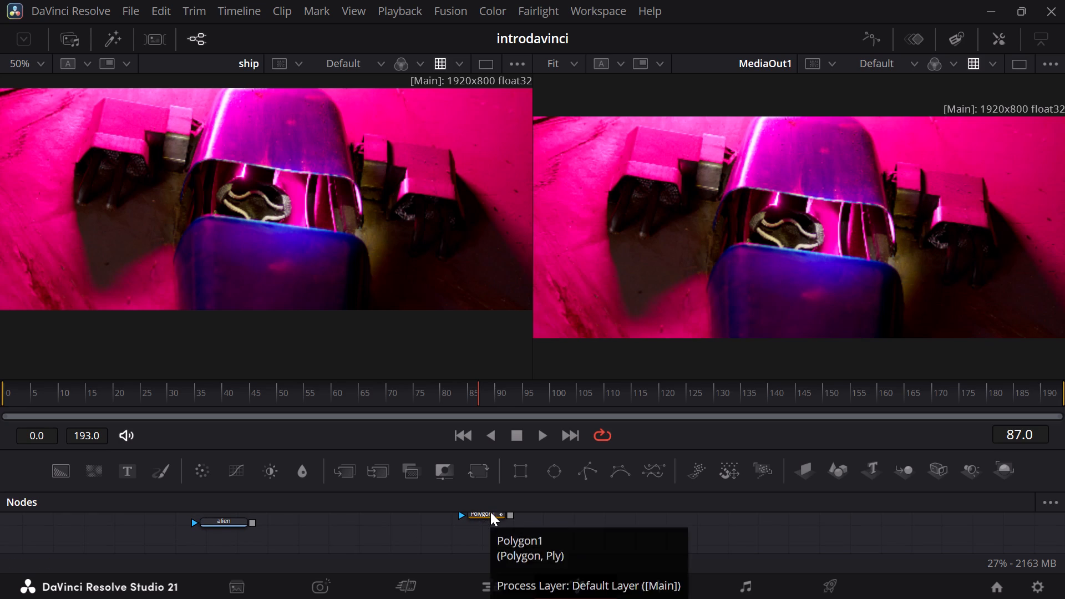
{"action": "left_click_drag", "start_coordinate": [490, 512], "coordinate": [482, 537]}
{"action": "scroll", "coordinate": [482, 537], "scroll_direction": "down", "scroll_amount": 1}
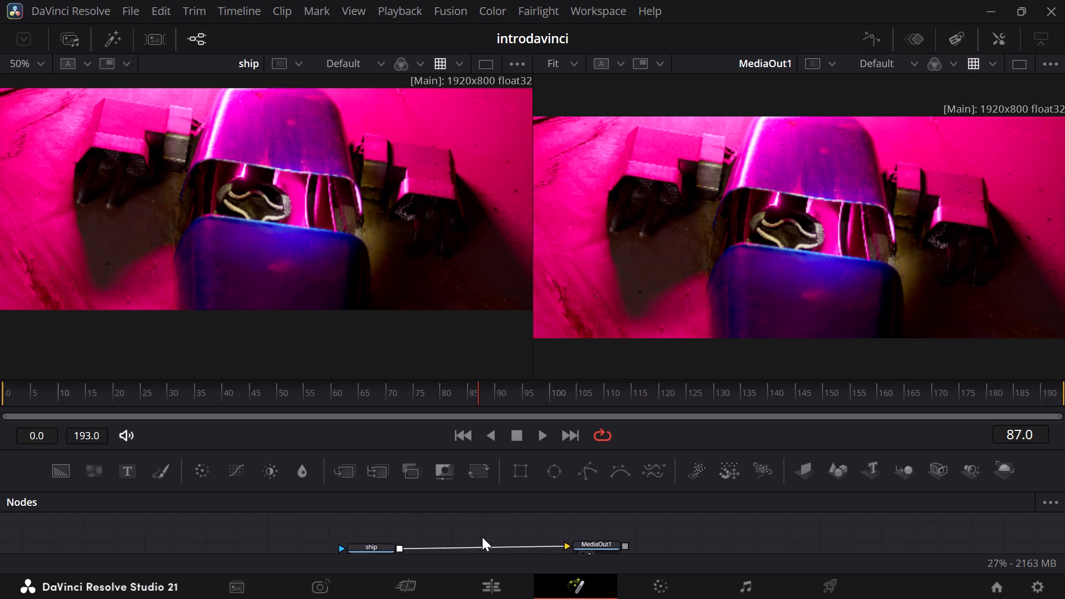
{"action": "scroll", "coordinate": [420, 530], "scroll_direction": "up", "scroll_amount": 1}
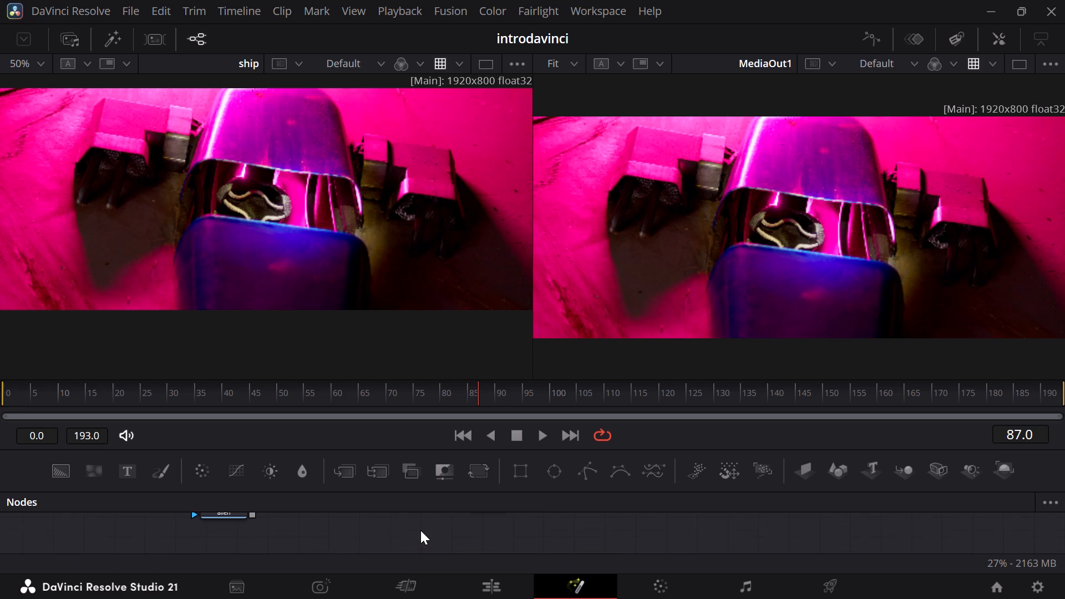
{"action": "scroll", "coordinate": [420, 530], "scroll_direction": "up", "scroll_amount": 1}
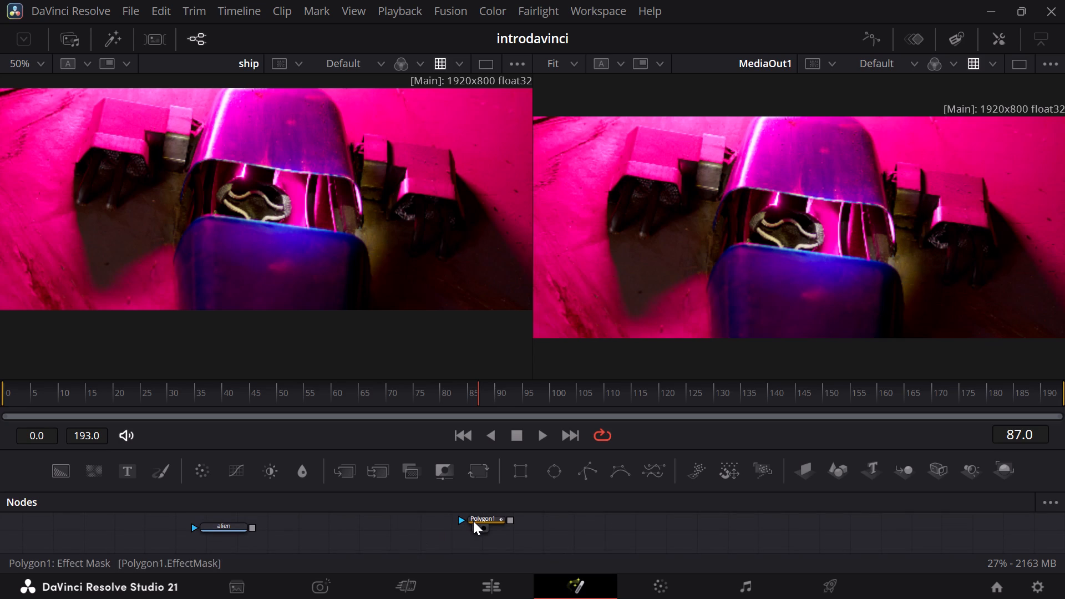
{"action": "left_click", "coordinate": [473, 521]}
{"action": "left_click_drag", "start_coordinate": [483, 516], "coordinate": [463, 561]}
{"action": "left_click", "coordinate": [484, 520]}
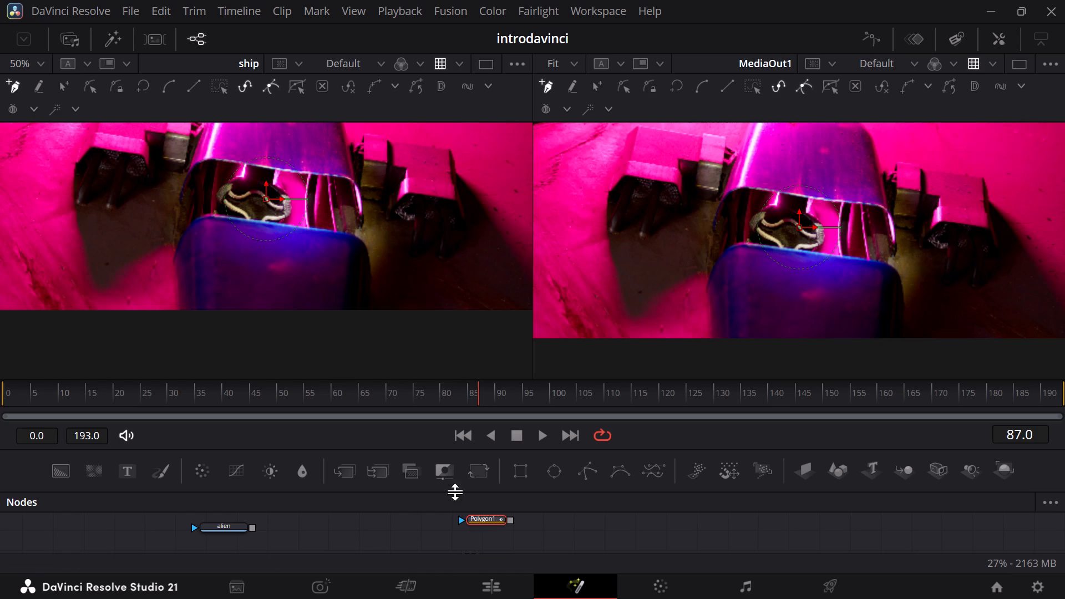
Give the node graph more height and move the Polygon node close above the ship node's output.
{"action": "left_click_drag", "start_coordinate": [413, 448], "coordinate": [425, 413]}
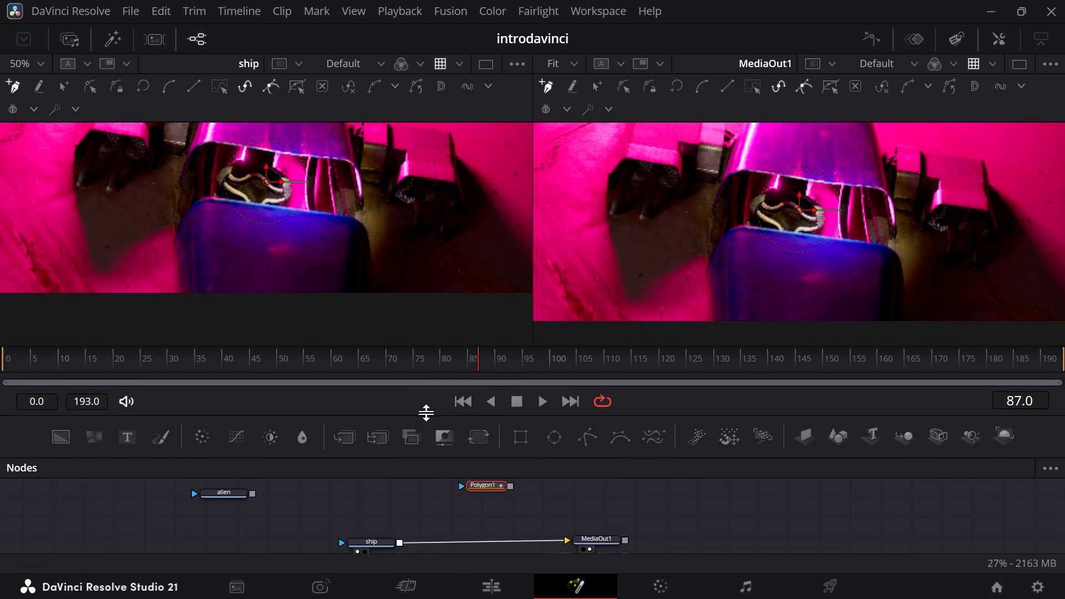
{"action": "left_click_drag", "start_coordinate": [425, 413], "coordinate": [430, 402]}
{"action": "left_click_drag", "start_coordinate": [473, 469], "coordinate": [458, 481]}
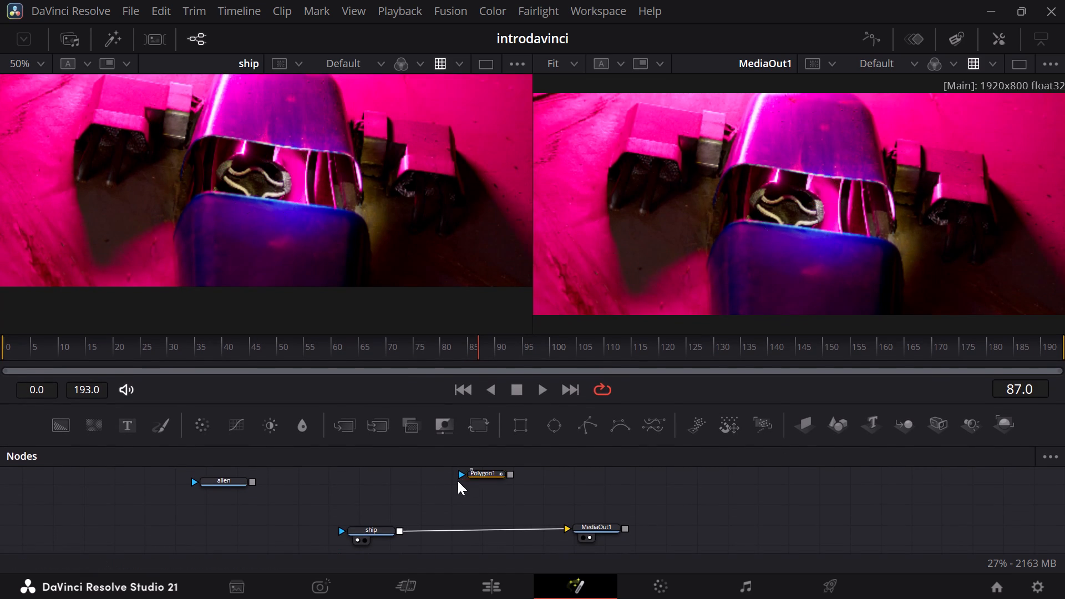
{"action": "left_click_drag", "start_coordinate": [458, 481], "coordinate": [444, 492]}
{"action": "left_click_drag", "start_coordinate": [490, 470], "coordinate": [438, 507]}
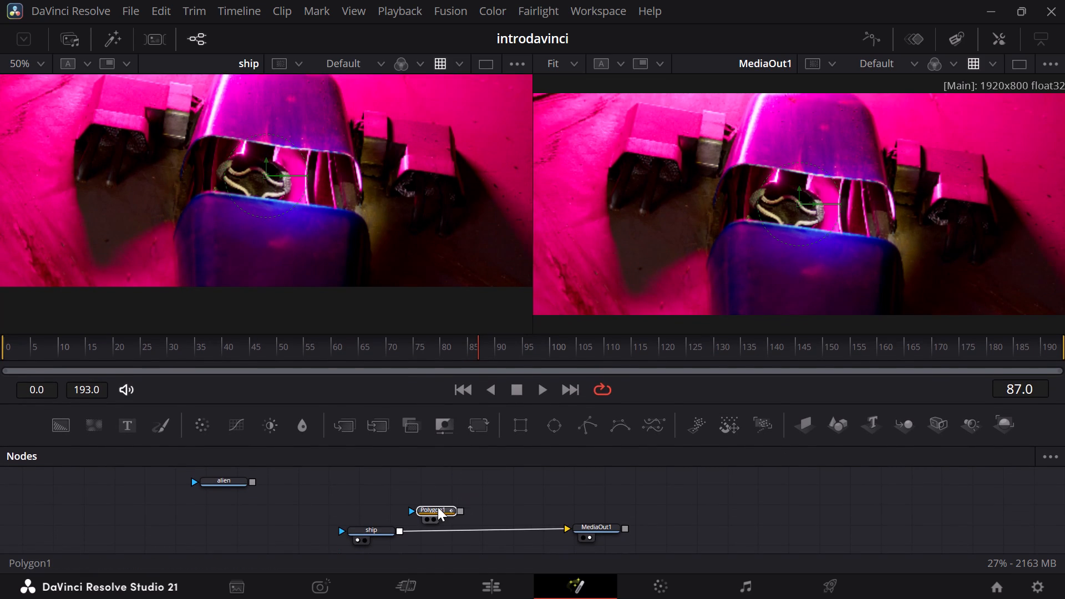
{"action": "left_click_drag", "start_coordinate": [438, 507], "coordinate": [432, 501]}
Show the Polygon node in the first viewer in place of the ship node.
{"action": "left_click", "coordinate": [414, 512]}
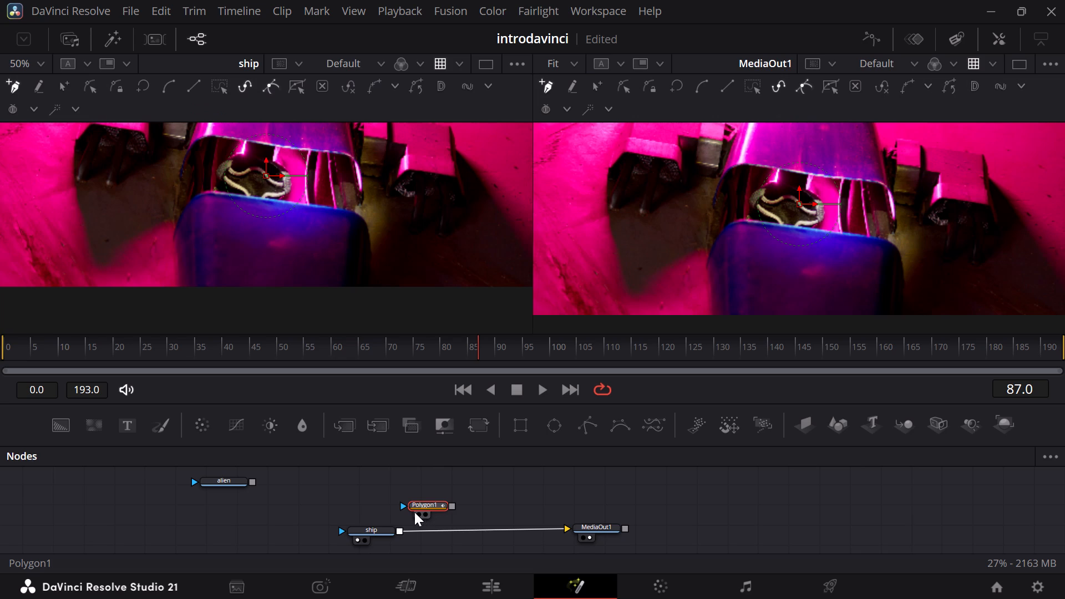
{"action": "left_click", "coordinate": [418, 514]}
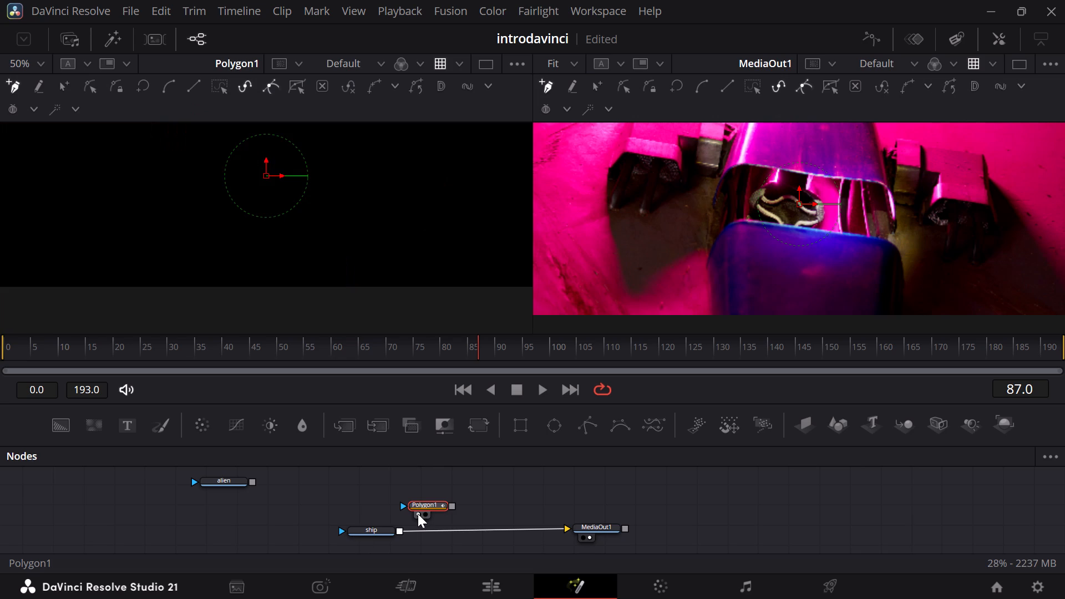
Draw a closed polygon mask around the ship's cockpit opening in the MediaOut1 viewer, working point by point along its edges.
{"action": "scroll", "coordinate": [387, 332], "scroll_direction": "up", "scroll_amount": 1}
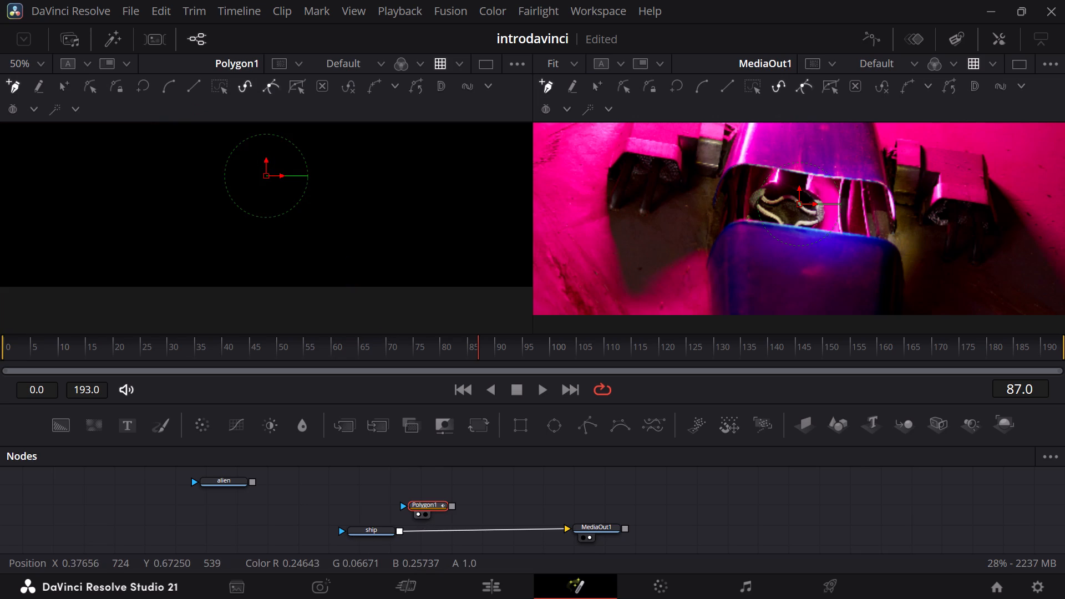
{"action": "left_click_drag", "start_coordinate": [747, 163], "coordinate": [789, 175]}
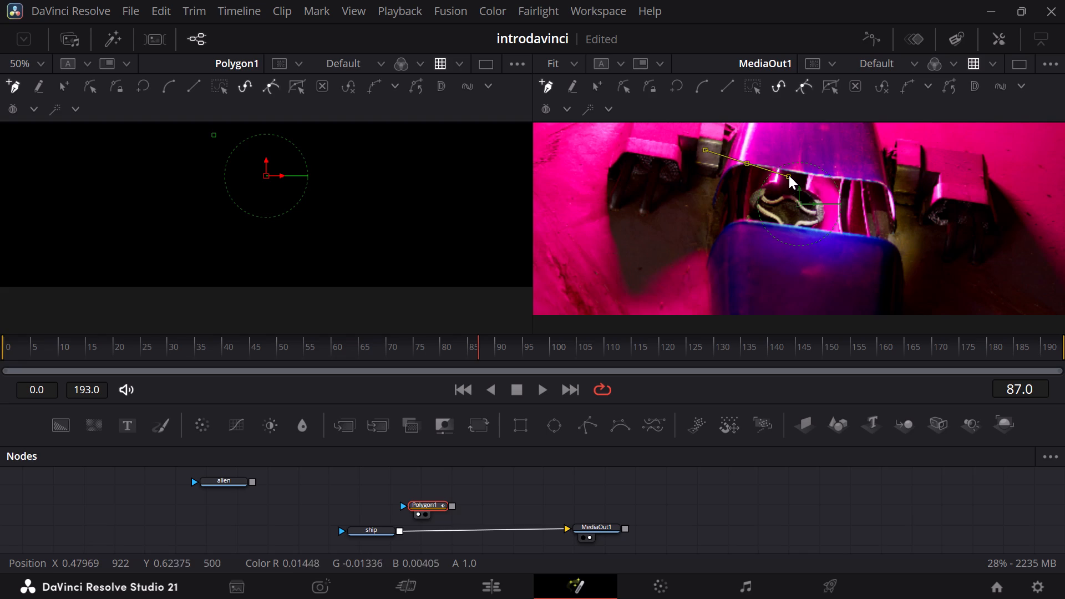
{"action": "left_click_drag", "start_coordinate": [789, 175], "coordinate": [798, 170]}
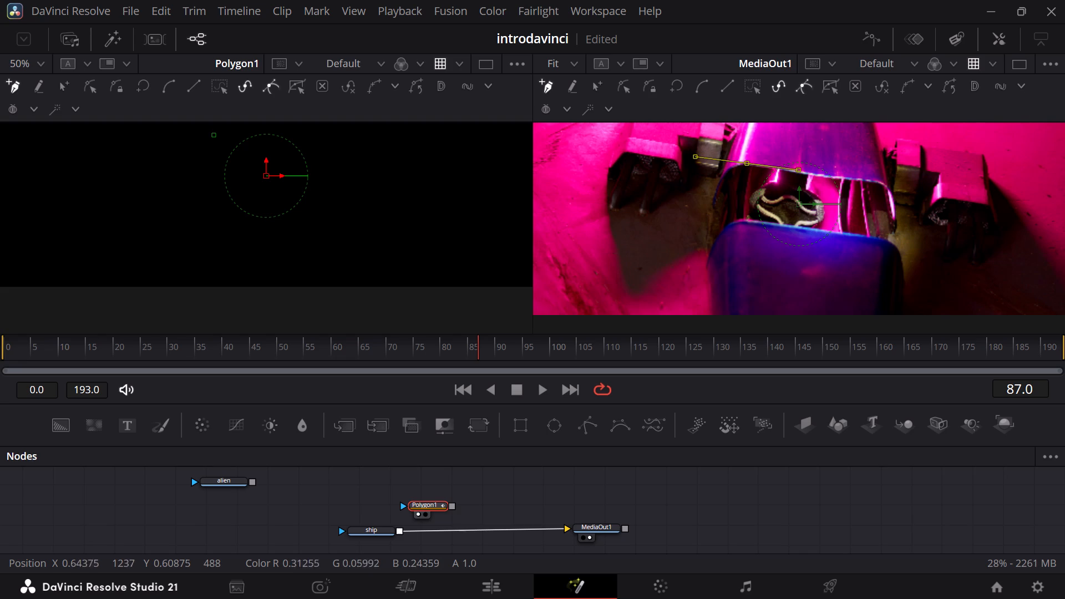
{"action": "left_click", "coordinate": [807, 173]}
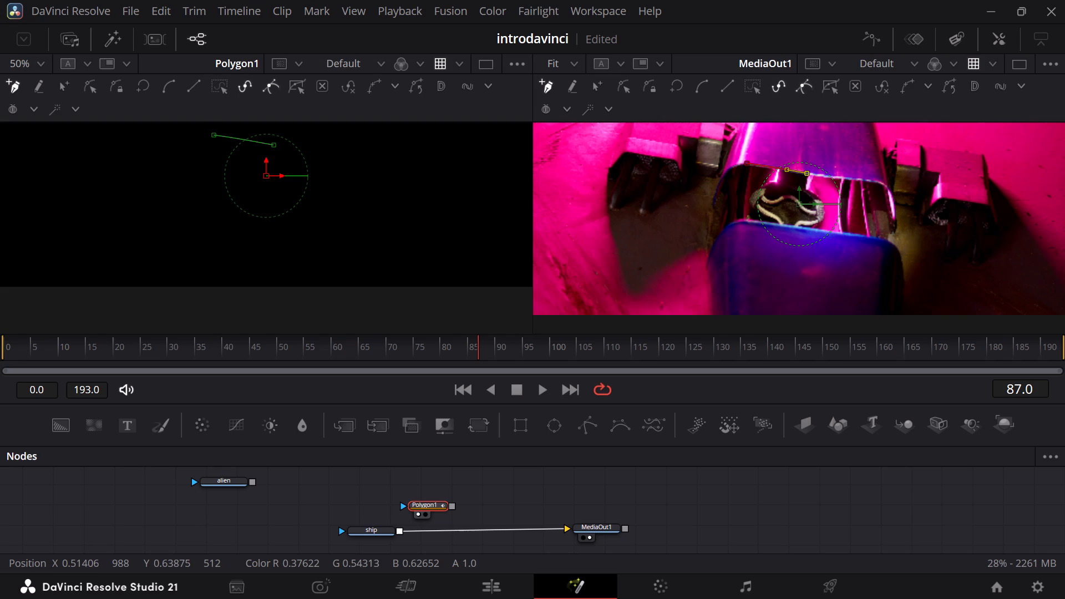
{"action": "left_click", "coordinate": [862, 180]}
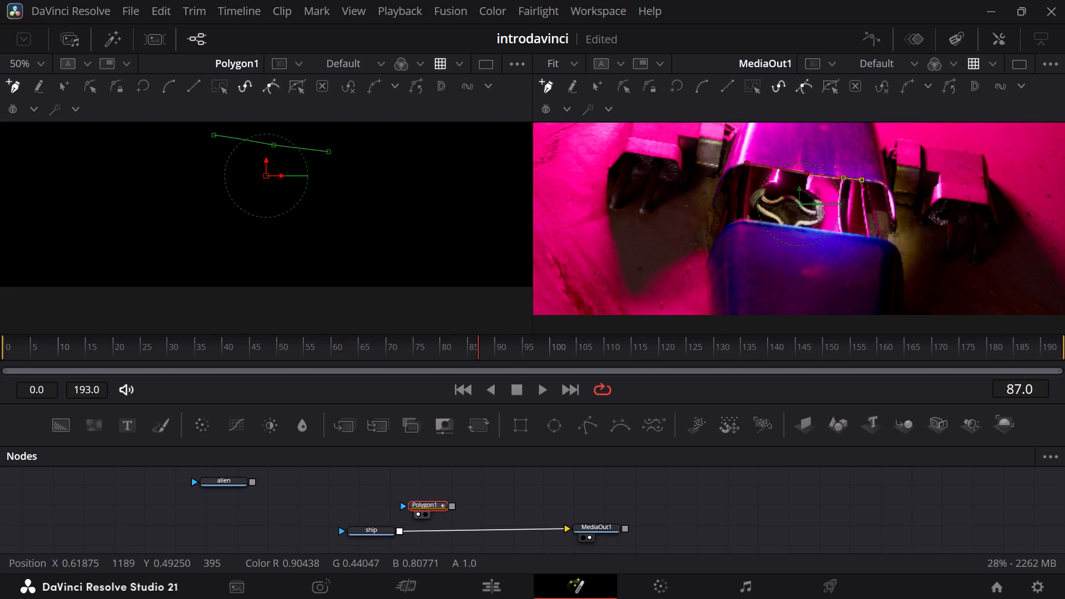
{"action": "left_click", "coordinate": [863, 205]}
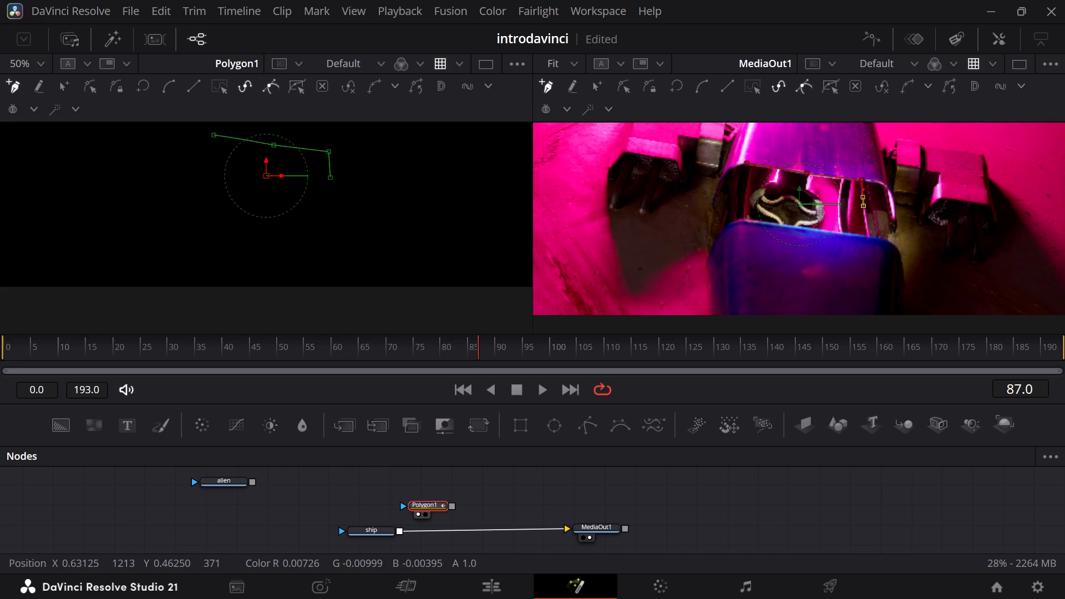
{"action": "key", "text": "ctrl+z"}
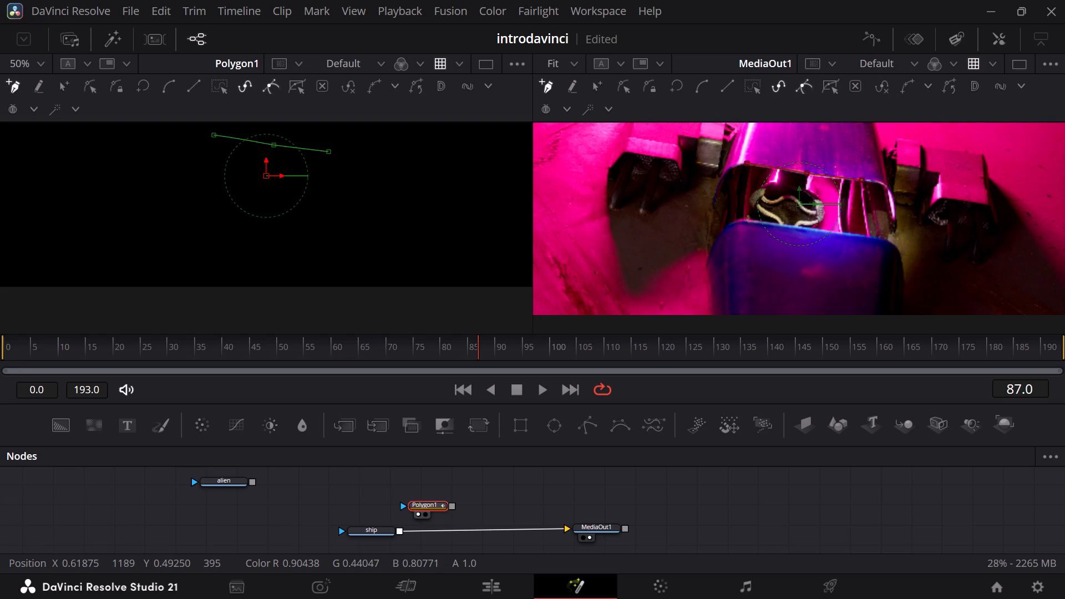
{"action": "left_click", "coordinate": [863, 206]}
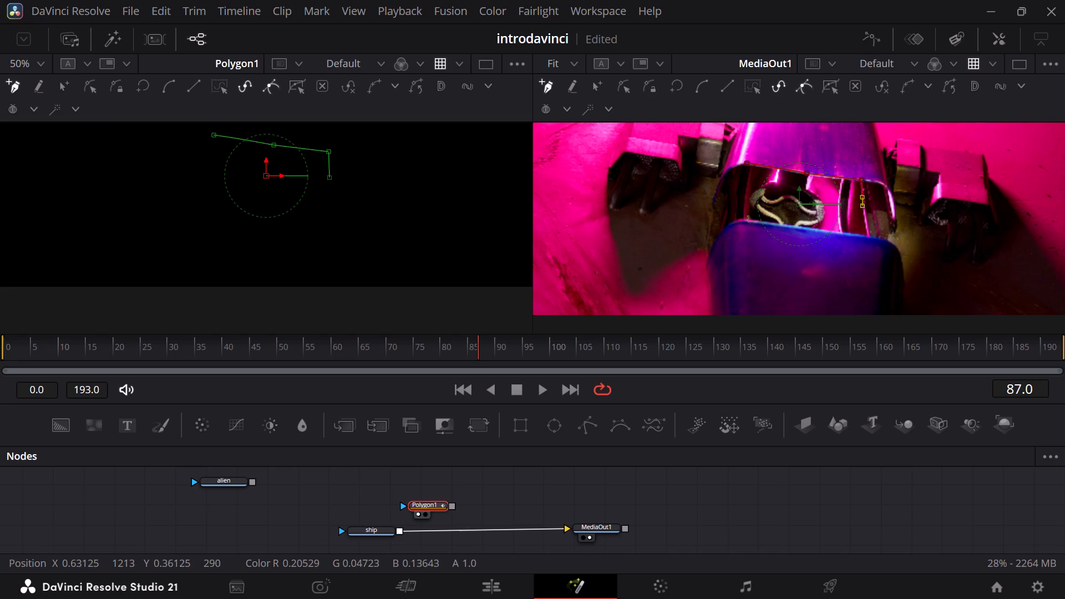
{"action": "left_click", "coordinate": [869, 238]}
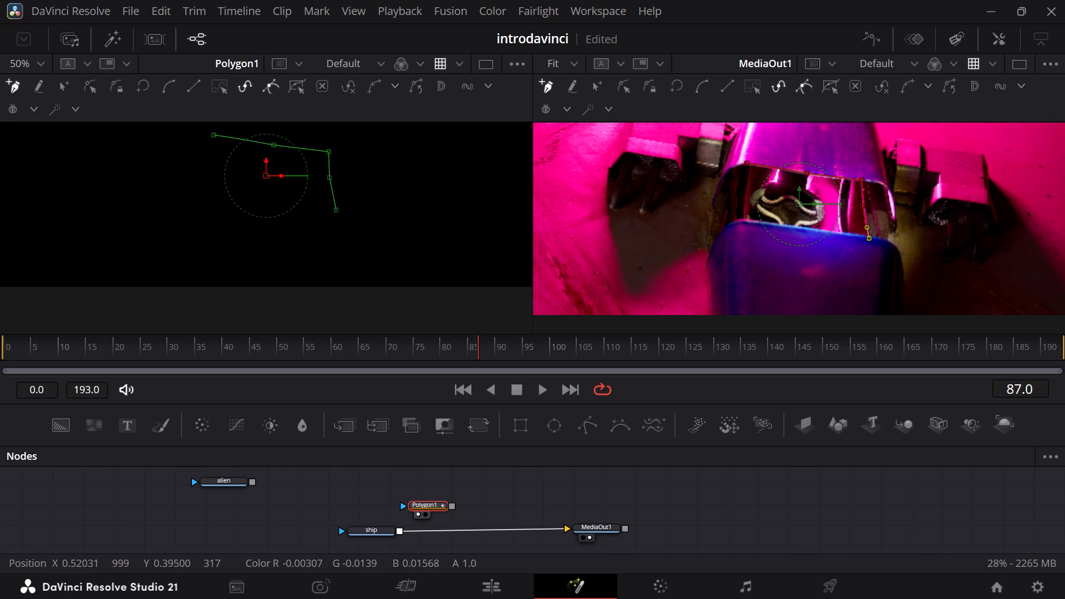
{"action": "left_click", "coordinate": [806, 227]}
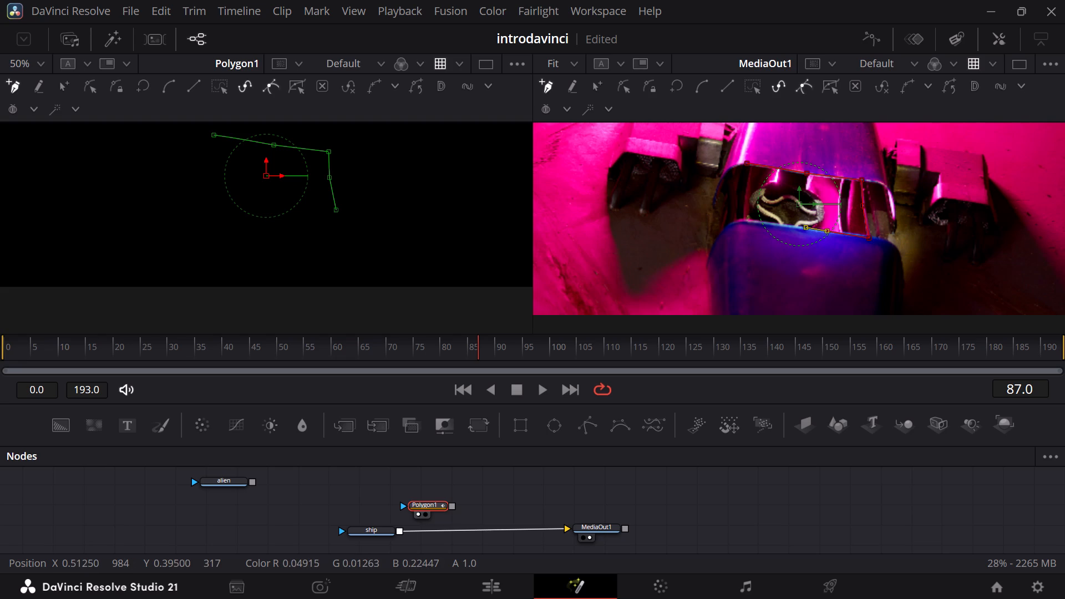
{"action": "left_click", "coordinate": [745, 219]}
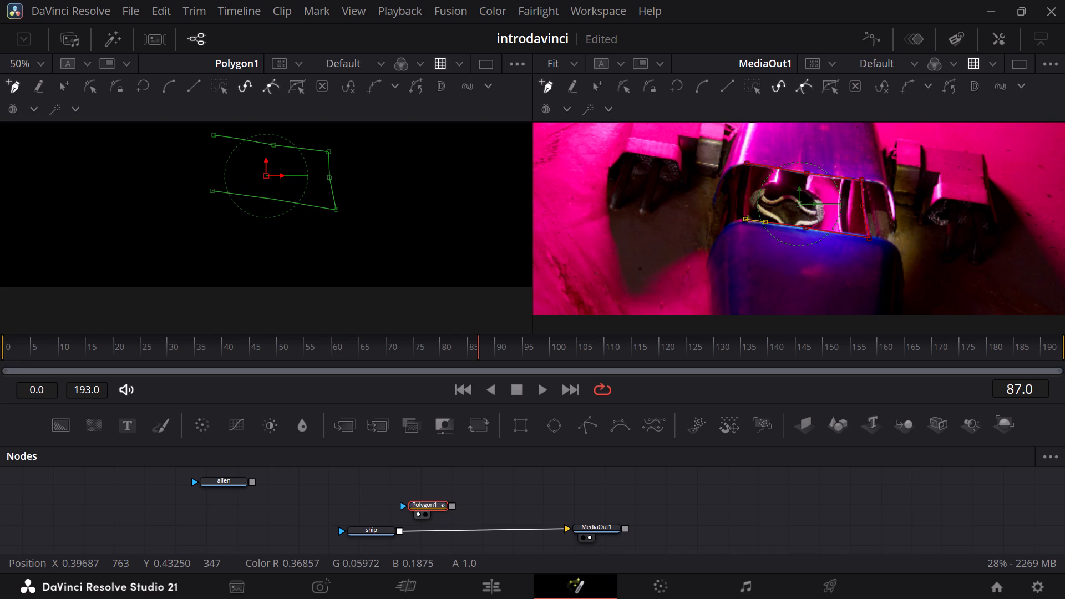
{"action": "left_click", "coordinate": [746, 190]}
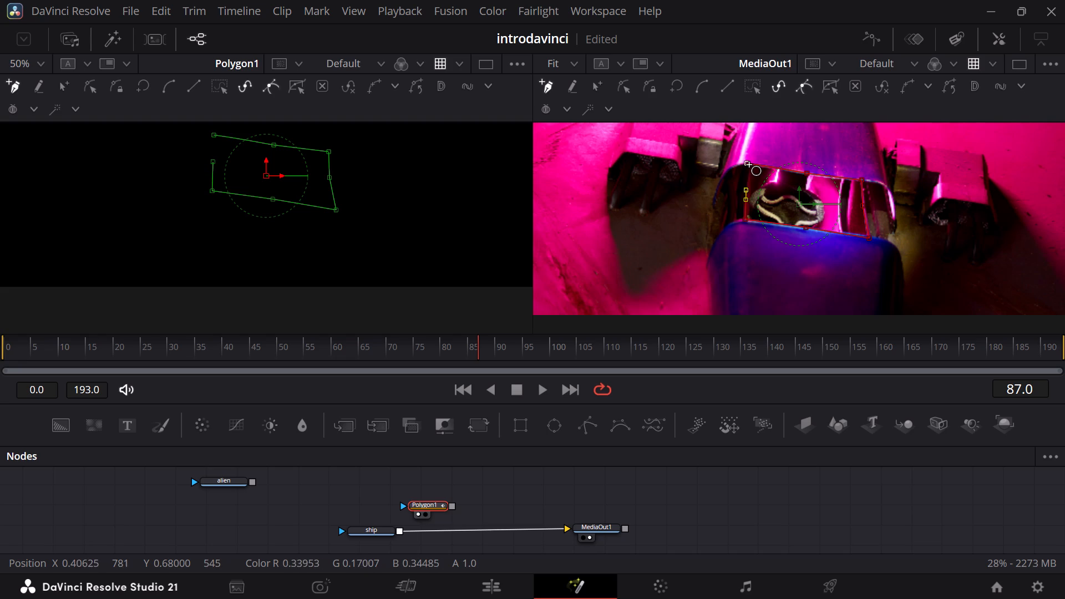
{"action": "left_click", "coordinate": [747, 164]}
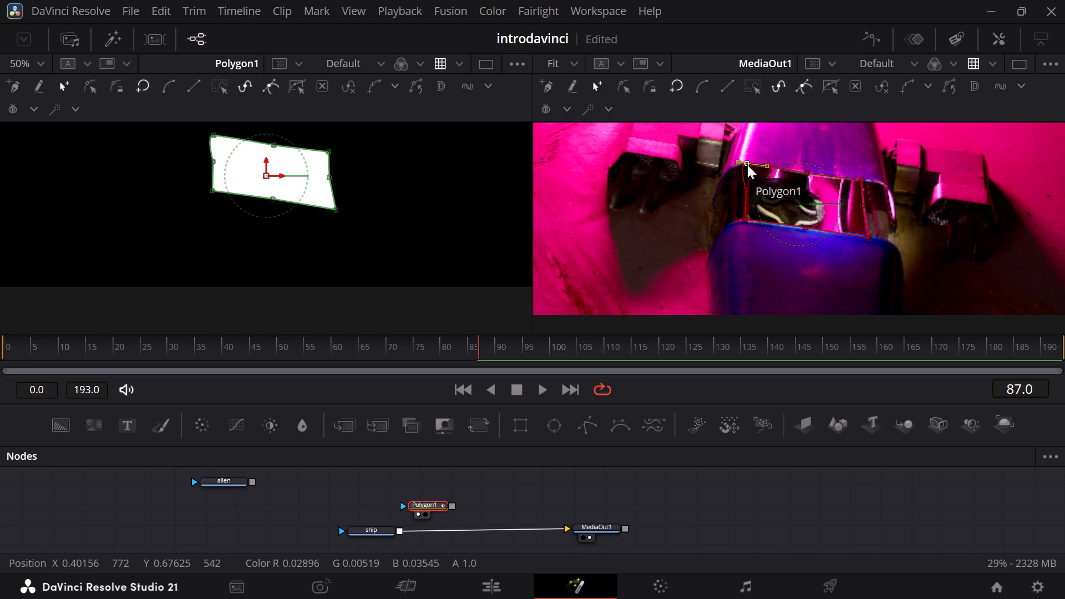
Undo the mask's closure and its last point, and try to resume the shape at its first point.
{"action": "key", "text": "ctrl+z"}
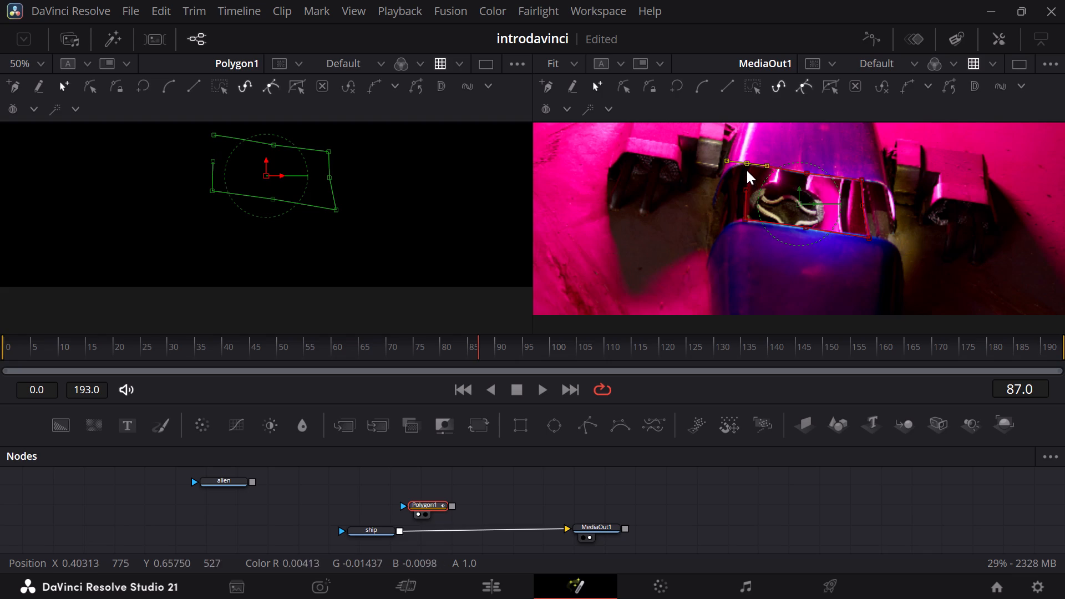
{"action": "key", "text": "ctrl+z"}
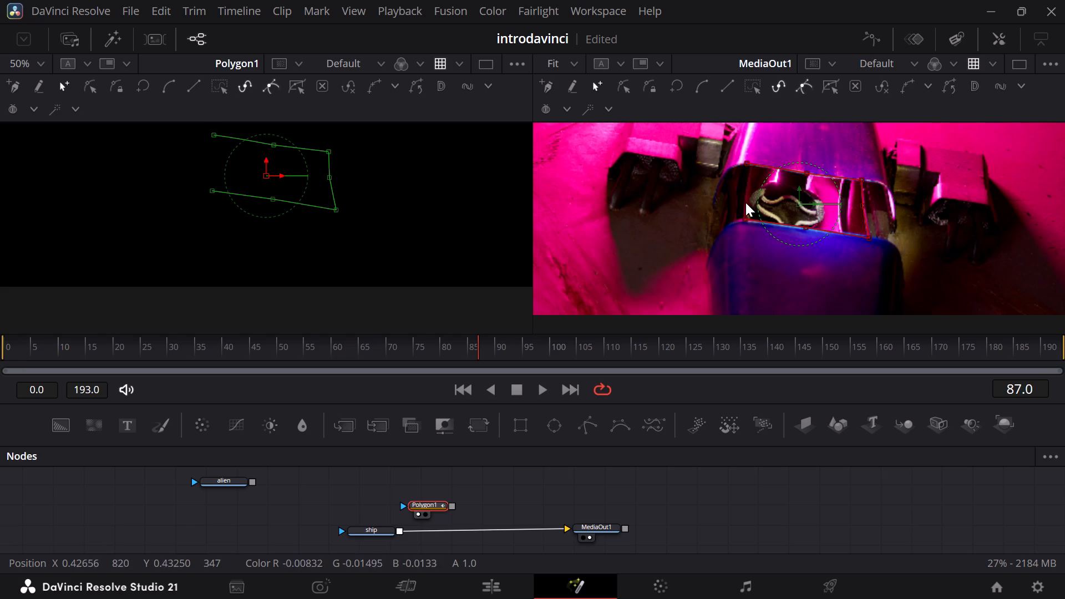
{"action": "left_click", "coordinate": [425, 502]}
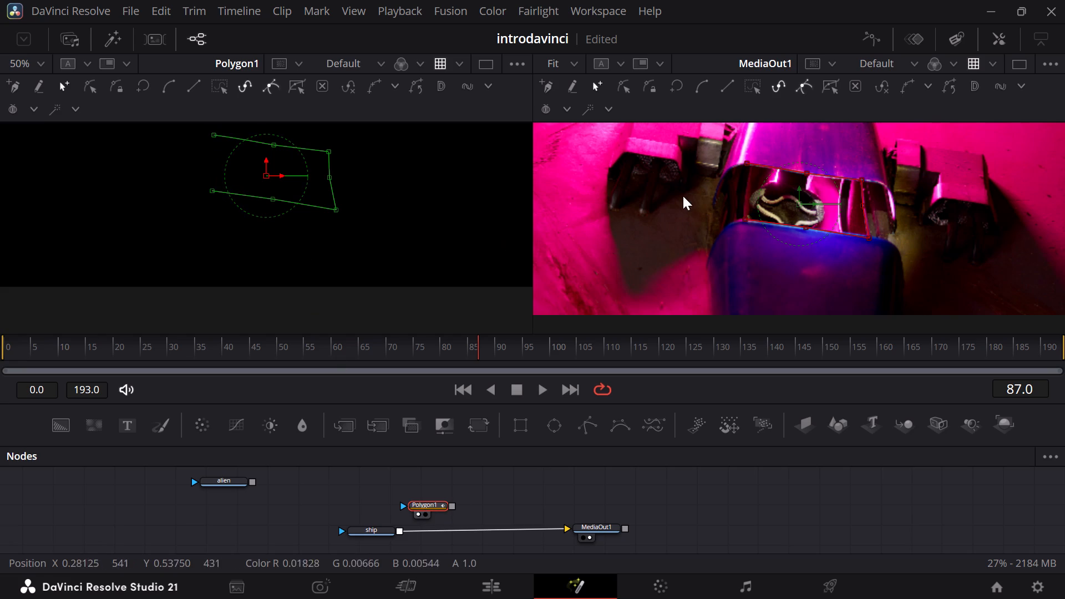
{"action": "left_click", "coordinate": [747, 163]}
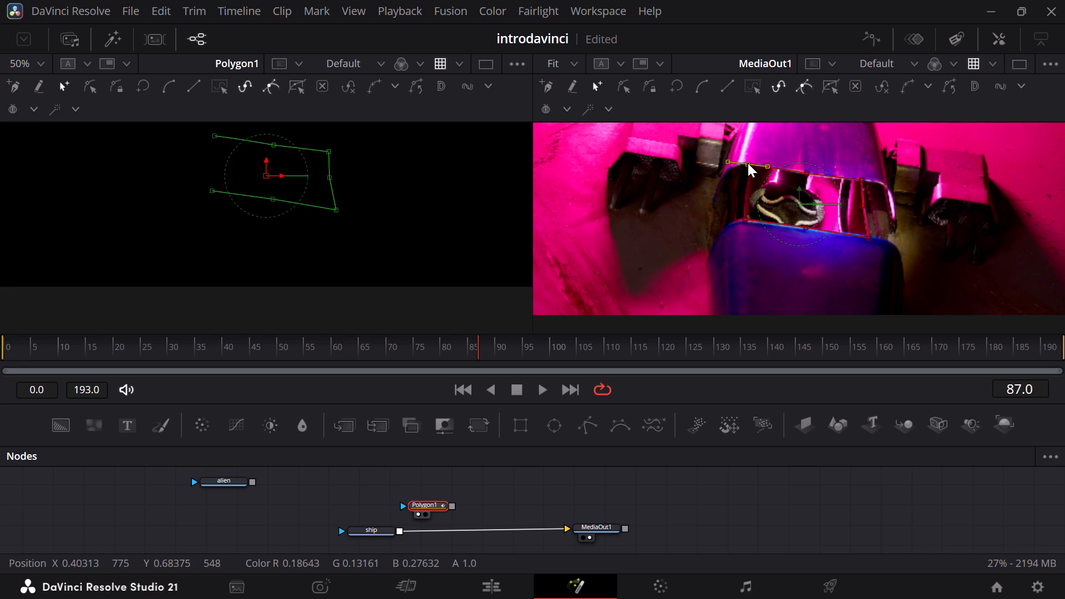
Replace the Polygon node with a new one, placed above the link between the ship and MediaOut1 nodes.
{"action": "left_click", "coordinate": [426, 499]}
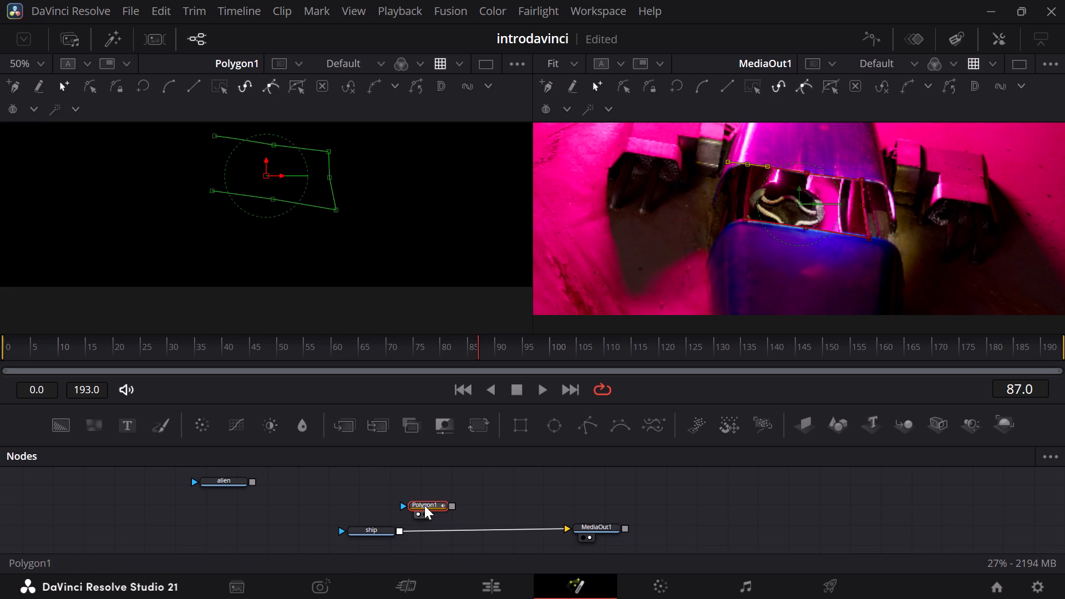
{"action": "left_click", "coordinate": [424, 506]}
{"action": "key", "text": "Delete"}
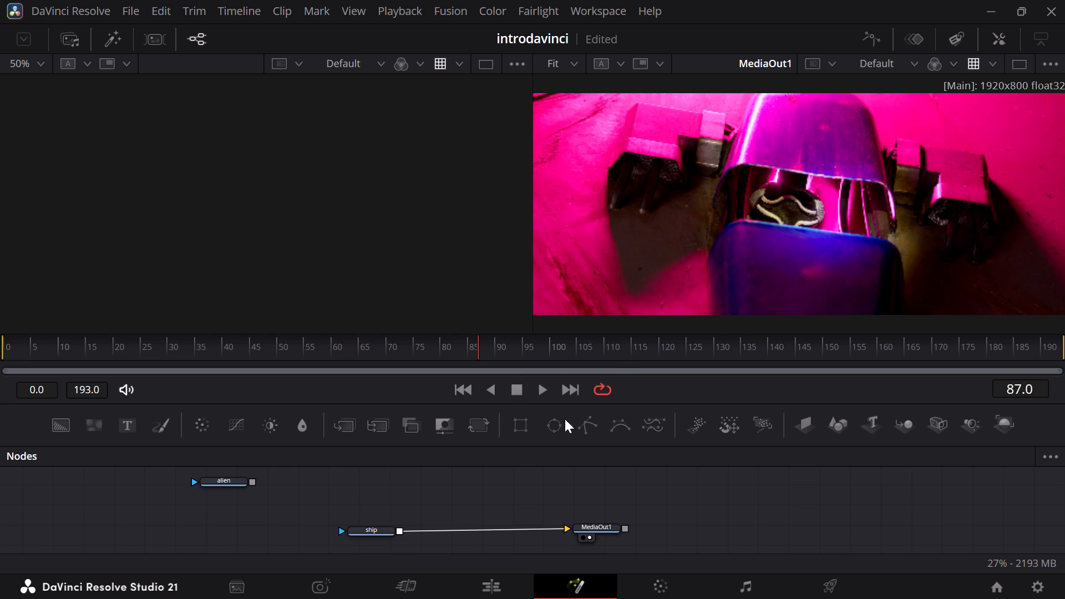
{"action": "left_click_drag", "start_coordinate": [585, 423], "coordinate": [446, 505]}
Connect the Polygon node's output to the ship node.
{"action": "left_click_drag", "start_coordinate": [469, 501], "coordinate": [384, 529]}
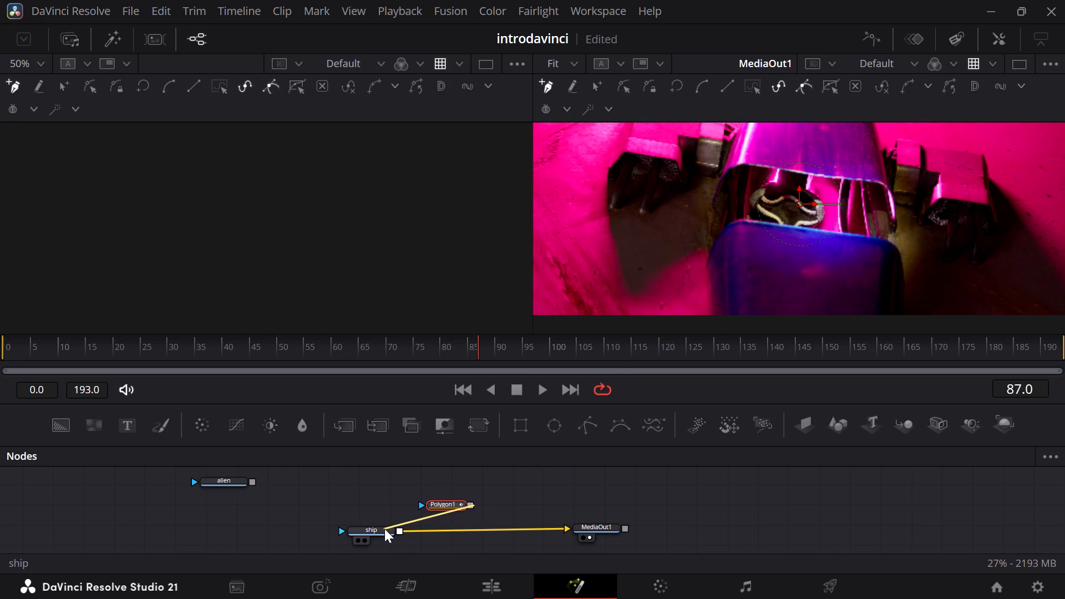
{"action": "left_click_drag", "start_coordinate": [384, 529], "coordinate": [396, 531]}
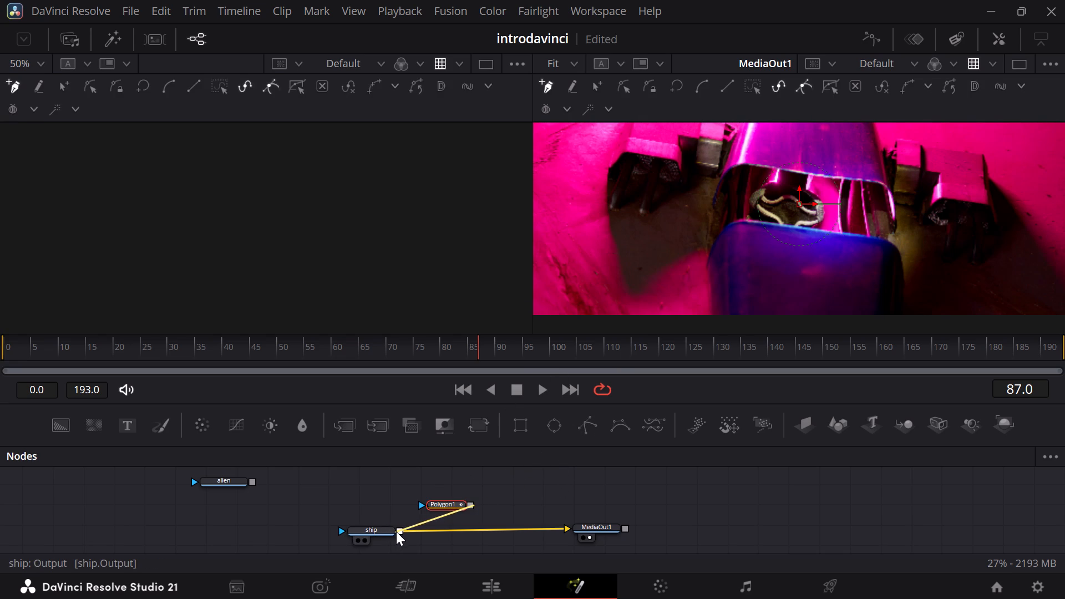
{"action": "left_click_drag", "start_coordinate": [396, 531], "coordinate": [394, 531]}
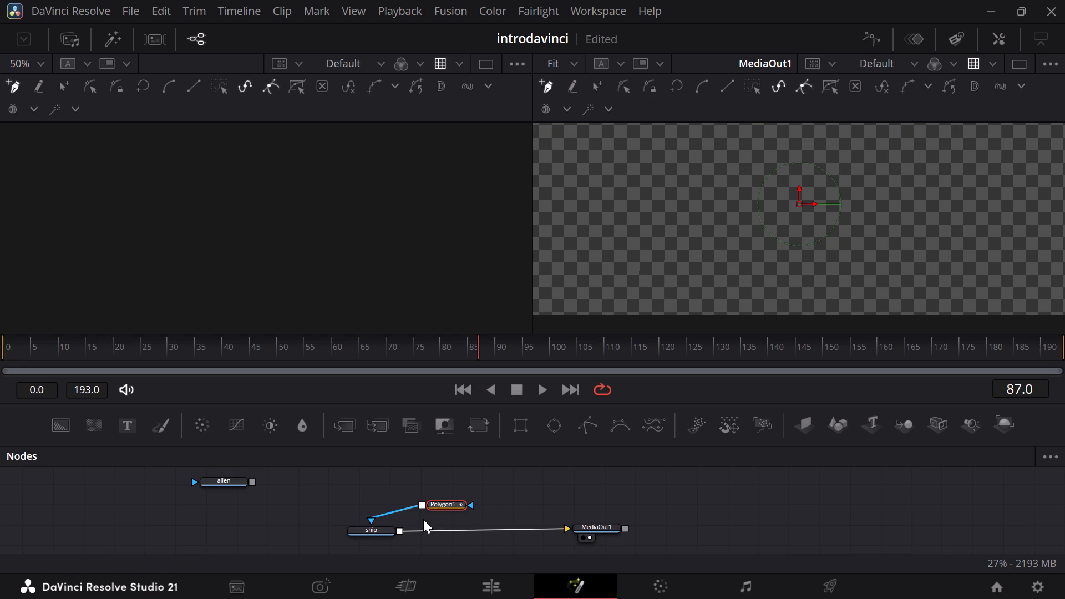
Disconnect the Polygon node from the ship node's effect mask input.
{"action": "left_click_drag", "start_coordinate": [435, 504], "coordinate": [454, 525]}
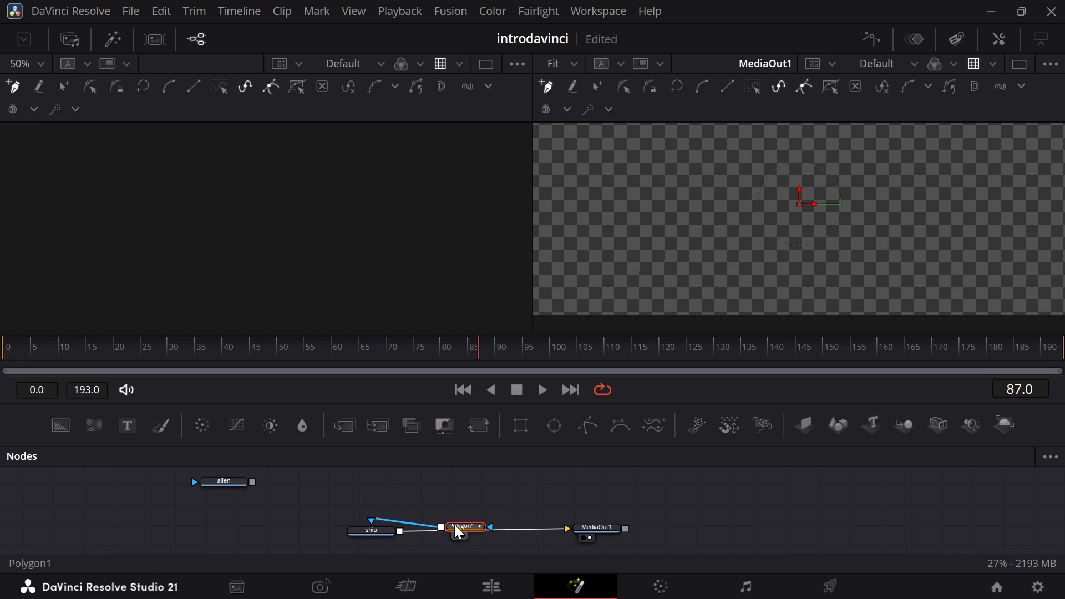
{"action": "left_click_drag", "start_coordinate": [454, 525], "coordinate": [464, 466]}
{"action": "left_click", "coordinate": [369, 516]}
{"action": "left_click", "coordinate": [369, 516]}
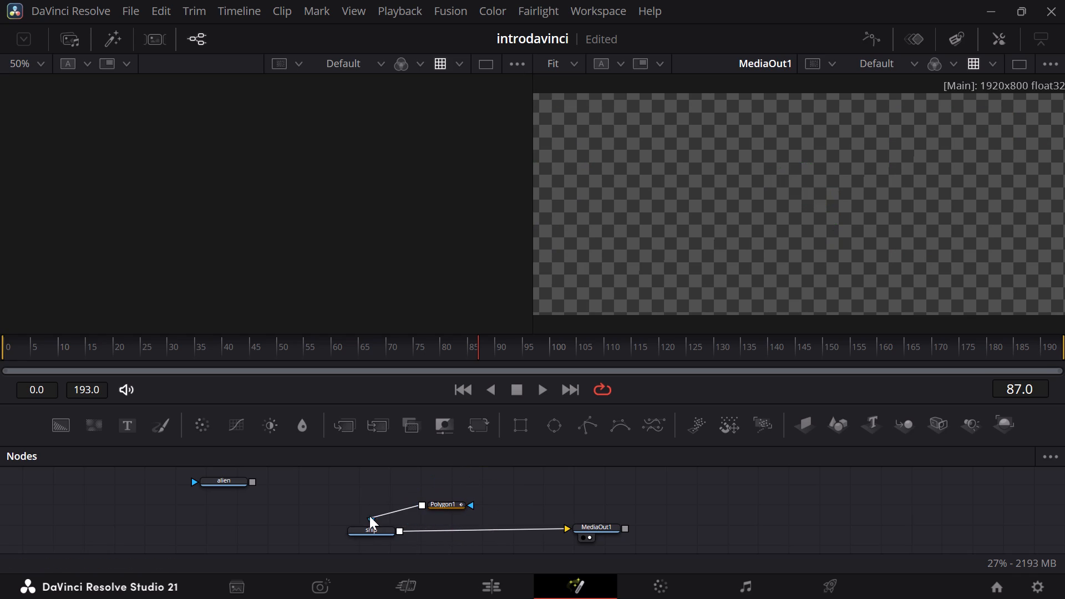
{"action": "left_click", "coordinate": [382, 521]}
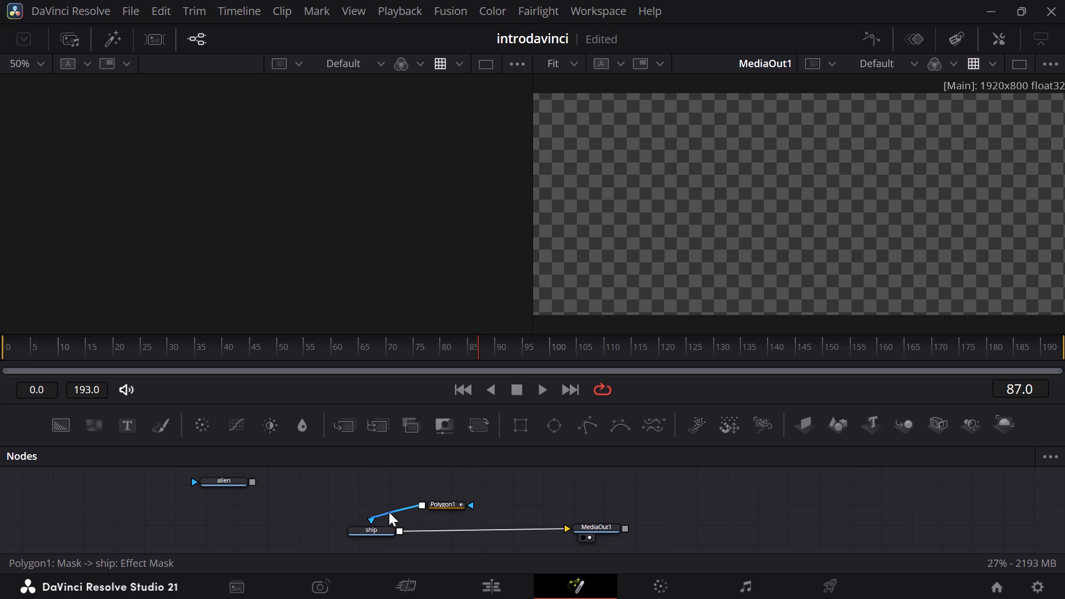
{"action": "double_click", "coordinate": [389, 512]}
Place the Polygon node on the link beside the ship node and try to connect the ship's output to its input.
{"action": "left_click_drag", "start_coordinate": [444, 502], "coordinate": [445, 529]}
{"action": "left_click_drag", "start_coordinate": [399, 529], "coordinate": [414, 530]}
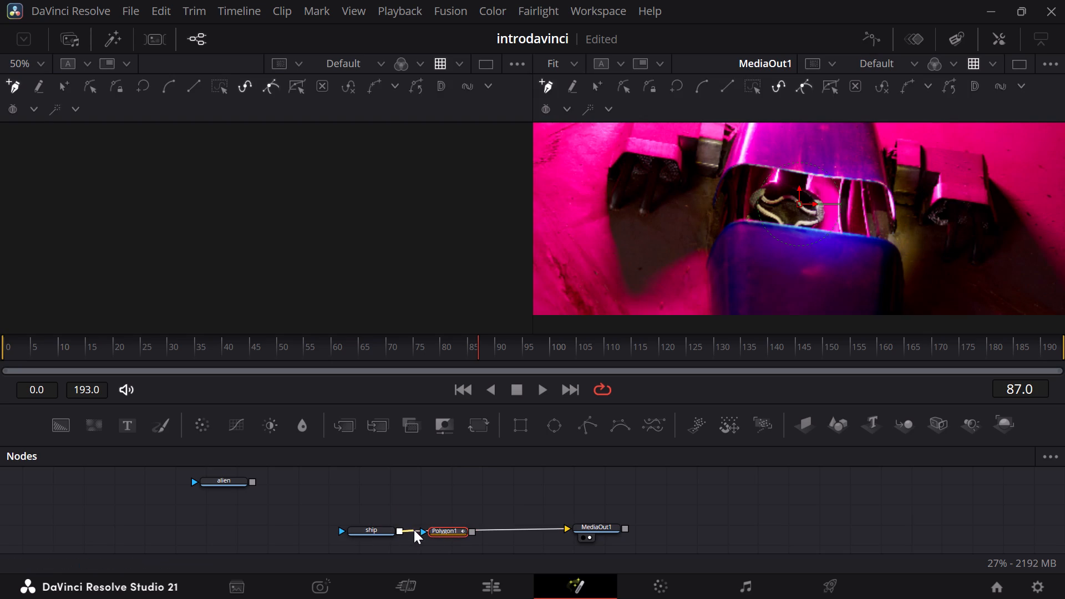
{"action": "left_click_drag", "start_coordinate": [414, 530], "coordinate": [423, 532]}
Pull the Polygon node off the link and place it back about midway between the ship and MediaOut1 nodes.
{"action": "left_click_drag", "start_coordinate": [433, 531], "coordinate": [482, 480]}
{"action": "left_click_drag", "start_coordinate": [491, 475], "coordinate": [485, 520]}
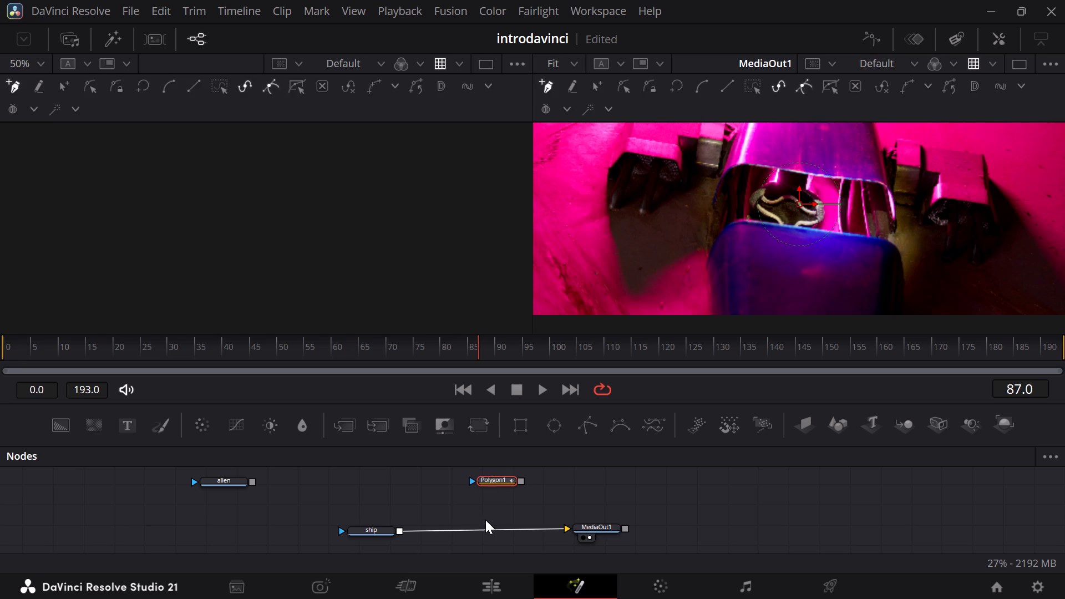
{"action": "left_click_drag", "start_coordinate": [485, 520], "coordinate": [485, 521]}
{"action": "left_click_drag", "start_coordinate": [496, 479], "coordinate": [499, 522]}
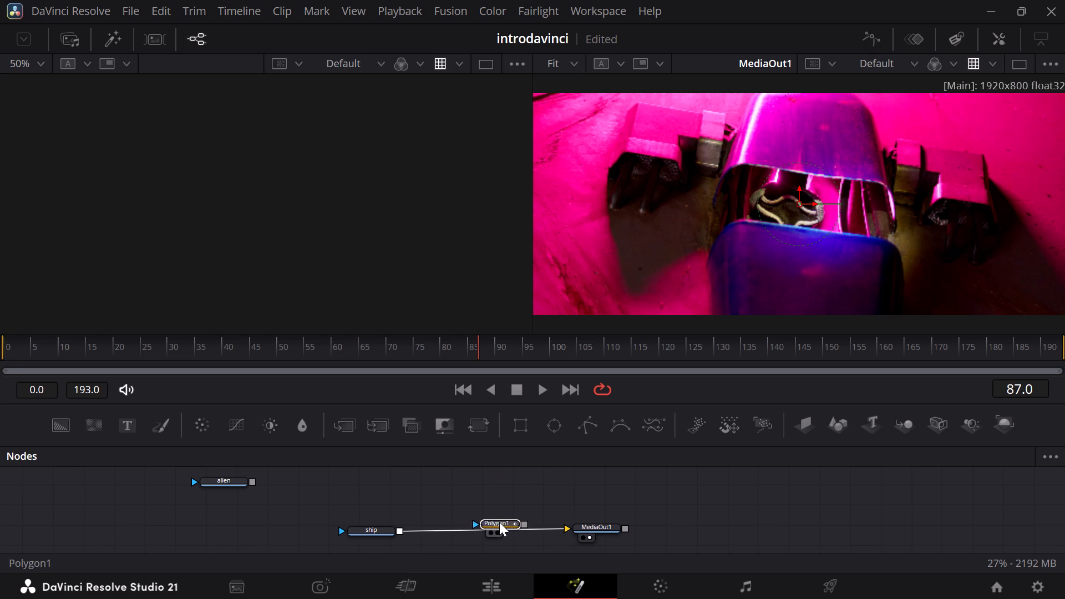
{"action": "left_click_drag", "start_coordinate": [499, 522], "coordinate": [481, 526]}
{"action": "left_click_drag", "start_coordinate": [481, 526], "coordinate": [474, 527]}
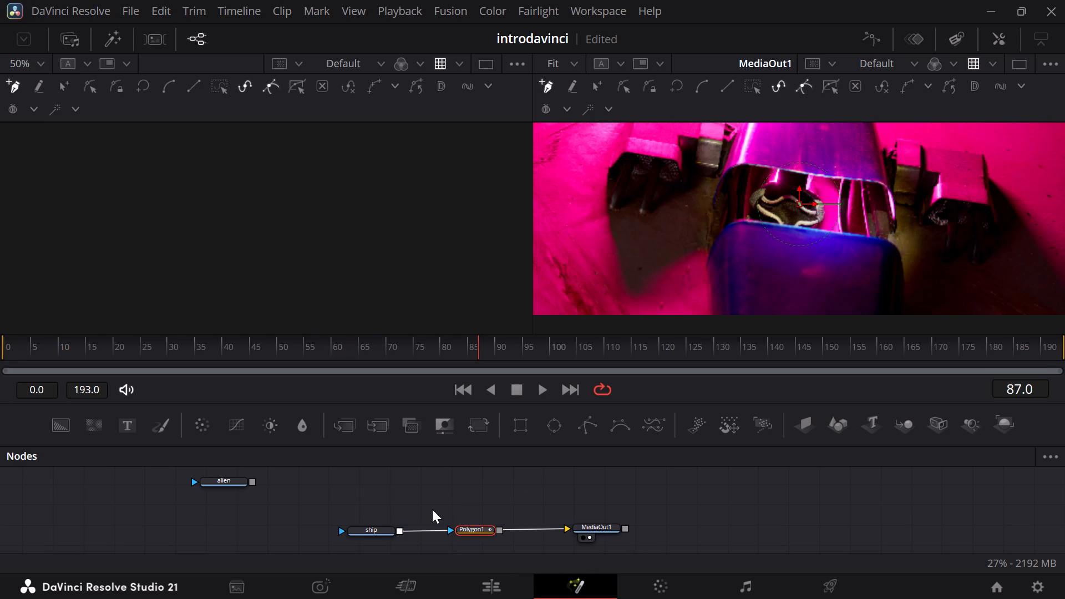
Show the Polygon node in the first viewer and MediaOut1 in the second viewer.
{"action": "left_click", "coordinate": [472, 535]}
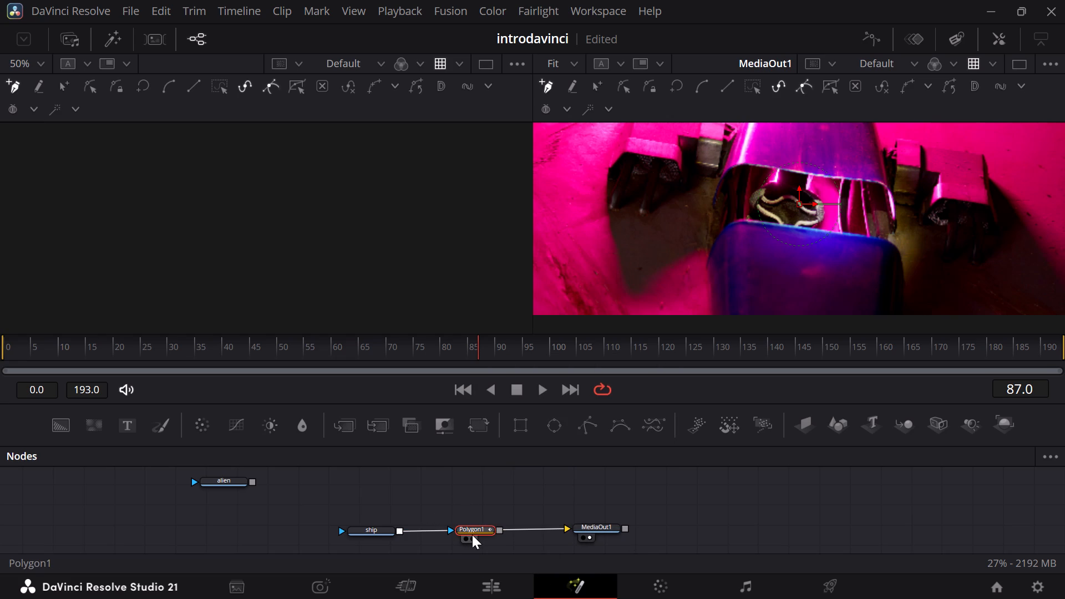
{"action": "left_click", "coordinate": [464, 537]}
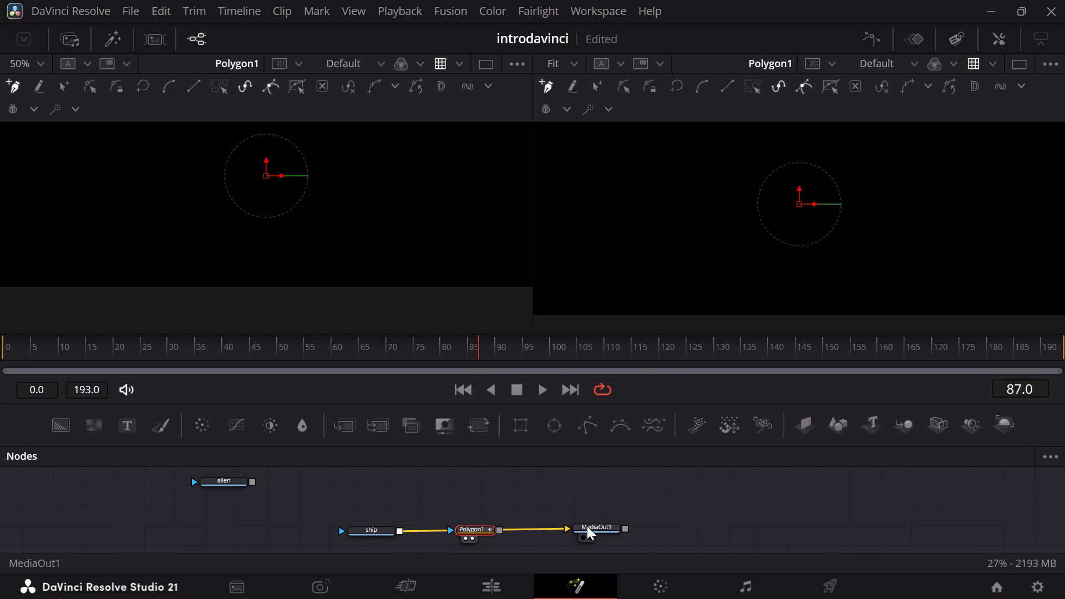
{"action": "left_click", "coordinate": [587, 537]}
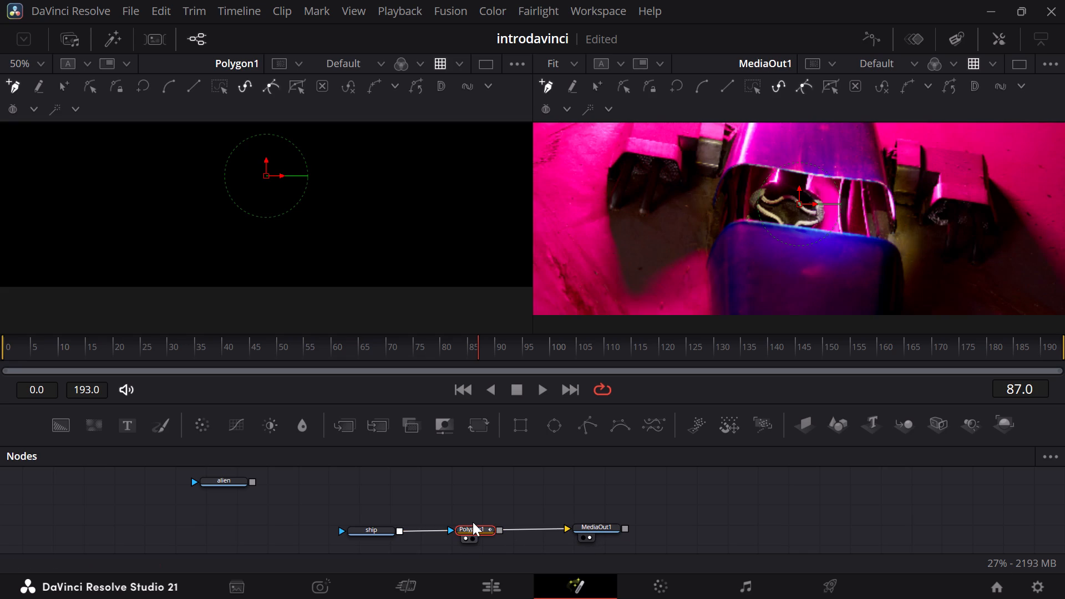
Draw a closed polygon mask on the MediaOut1 view at frame 87, tracing the ship's cockpit opening.
{"action": "left_click", "coordinate": [751, 165]}
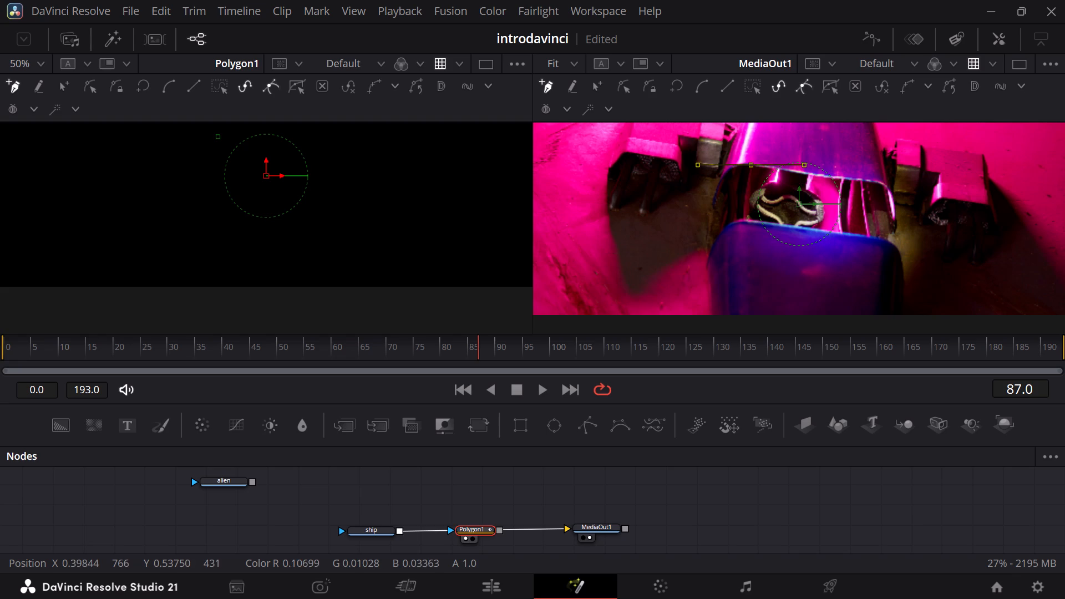
{"action": "left_click", "coordinate": [744, 195]}
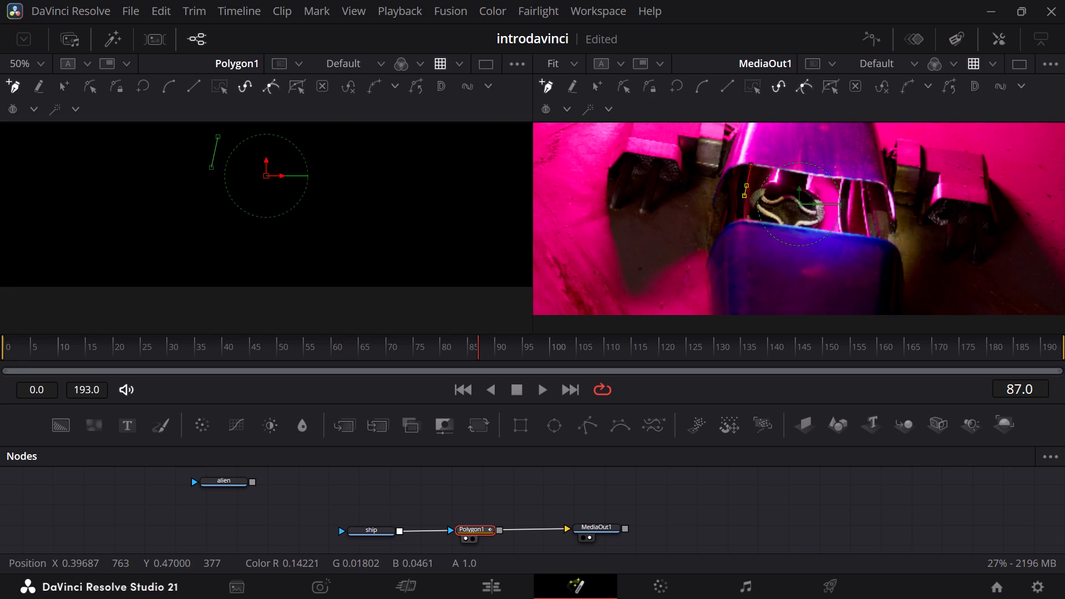
{"action": "left_click", "coordinate": [744, 220]}
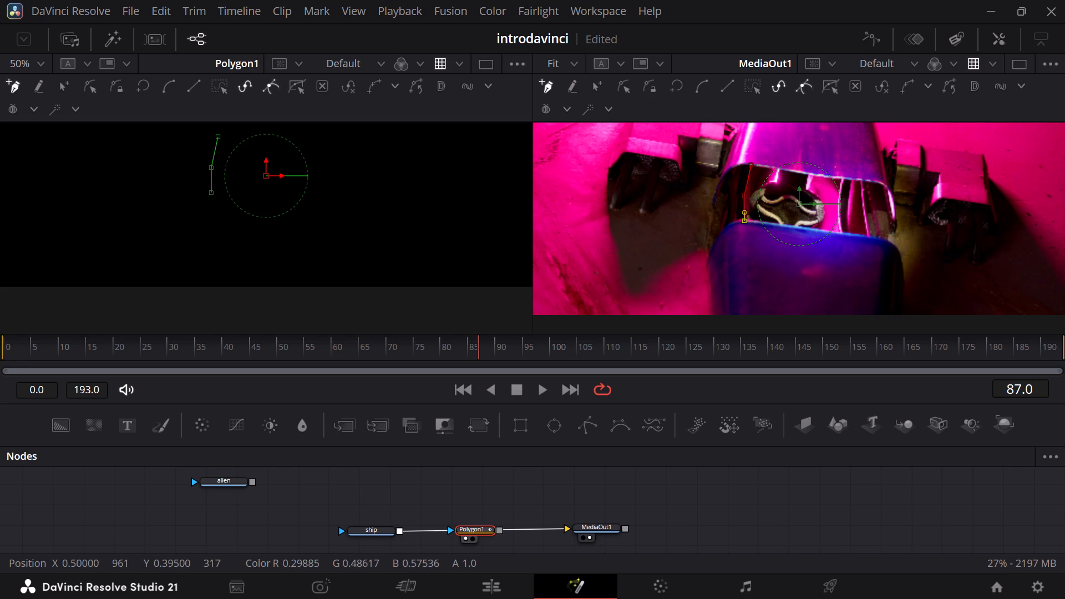
{"action": "left_click", "coordinate": [802, 229]}
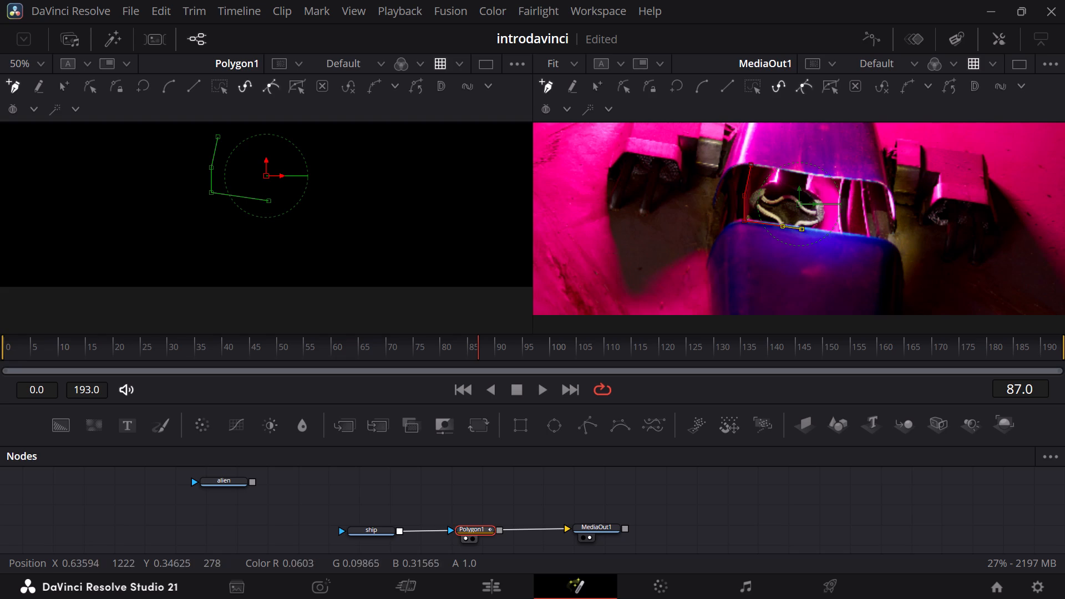
{"action": "left_click", "coordinate": [868, 236]}
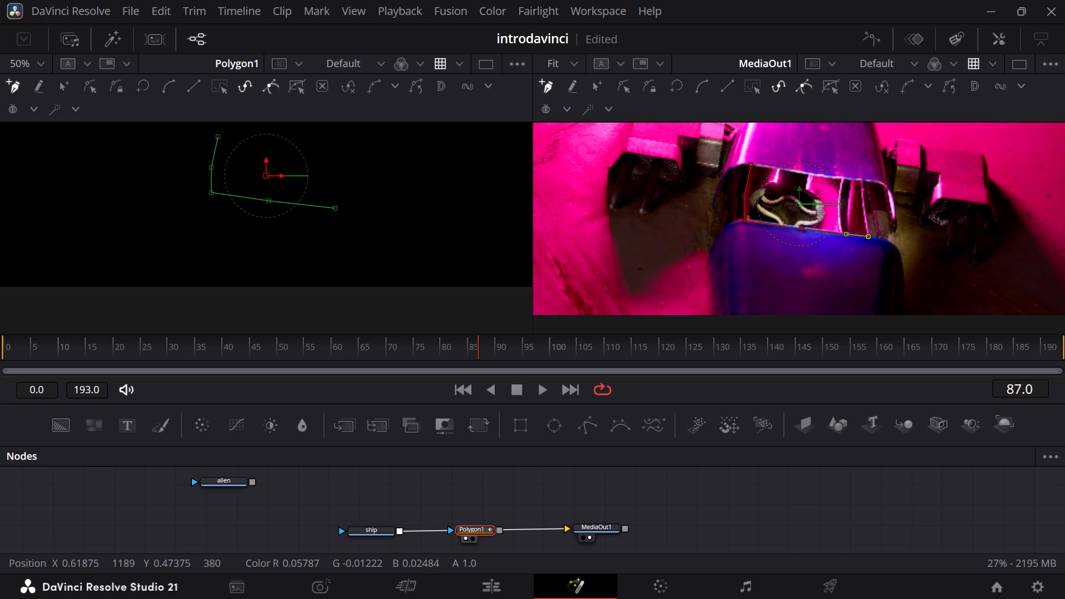
{"action": "left_click", "coordinate": [863, 210]}
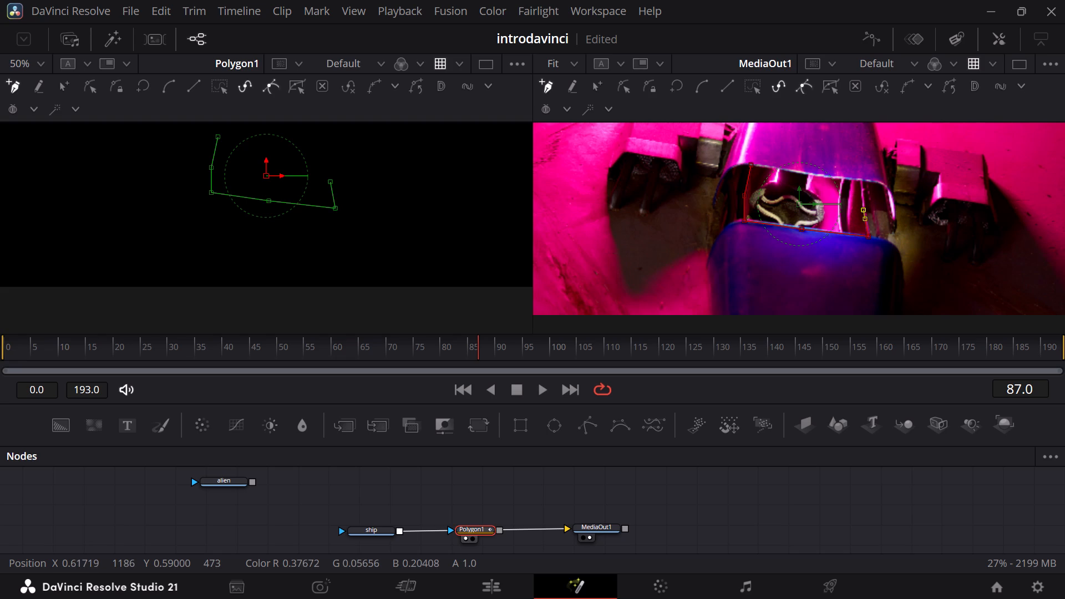
{"action": "left_click", "coordinate": [860, 180]}
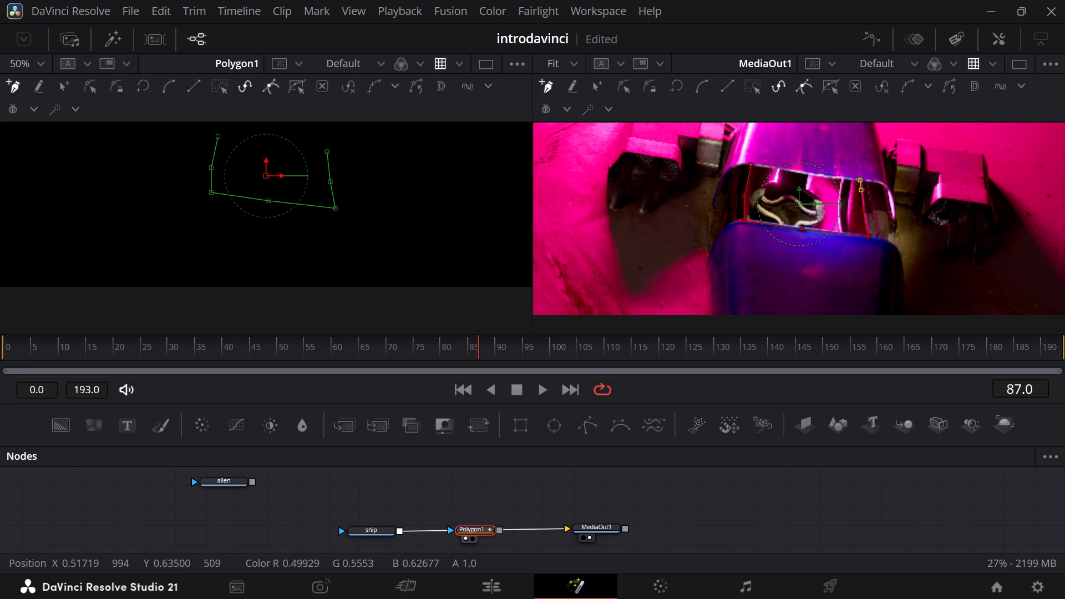
{"action": "left_click", "coordinate": [808, 174]}
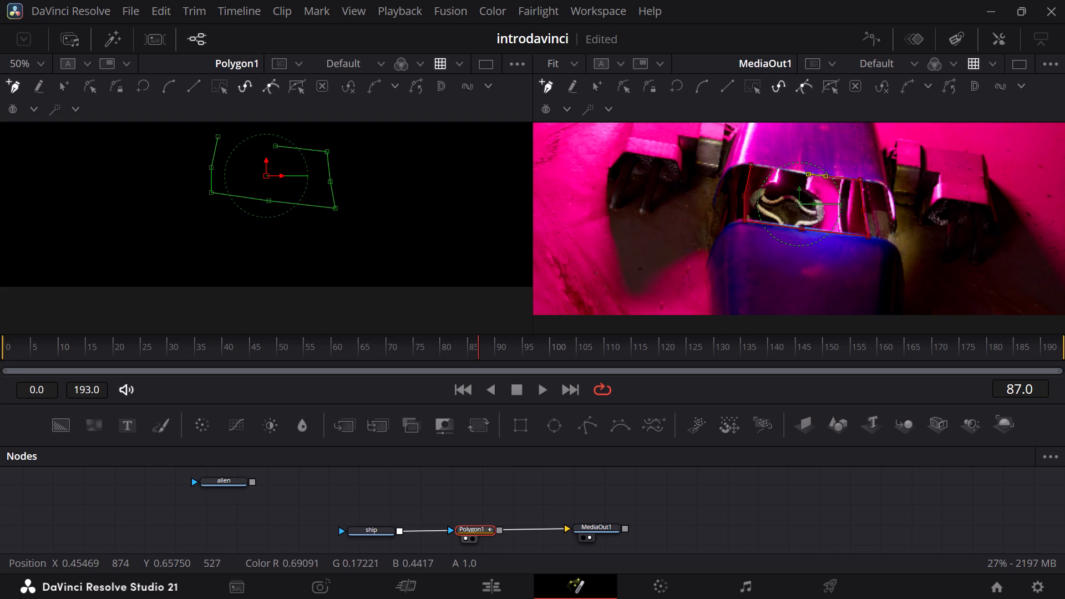
{"action": "left_click", "coordinate": [775, 169]}
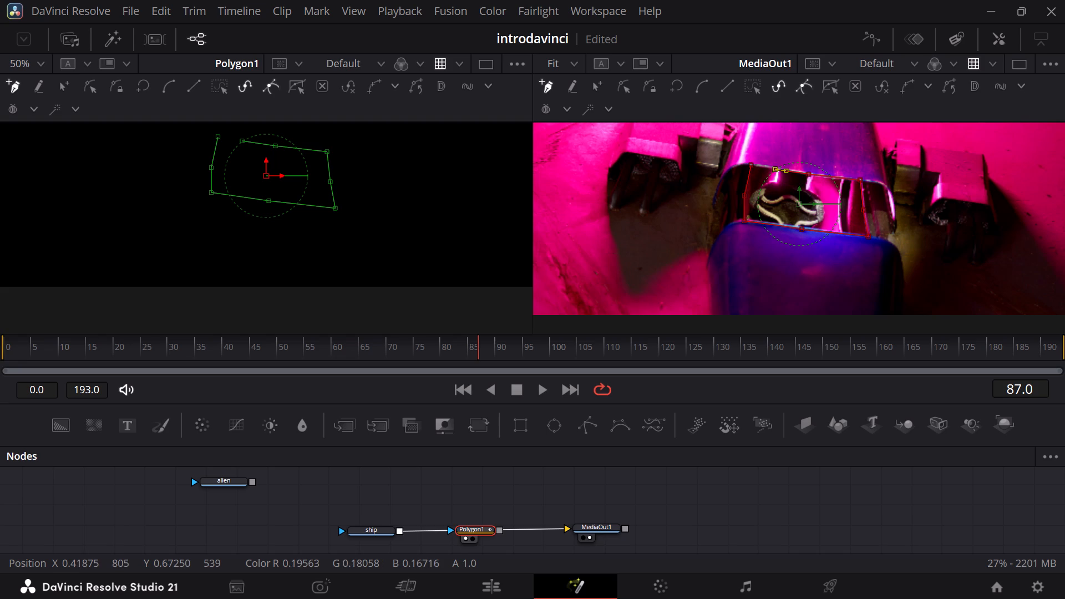
{"action": "left_click", "coordinate": [755, 165]}
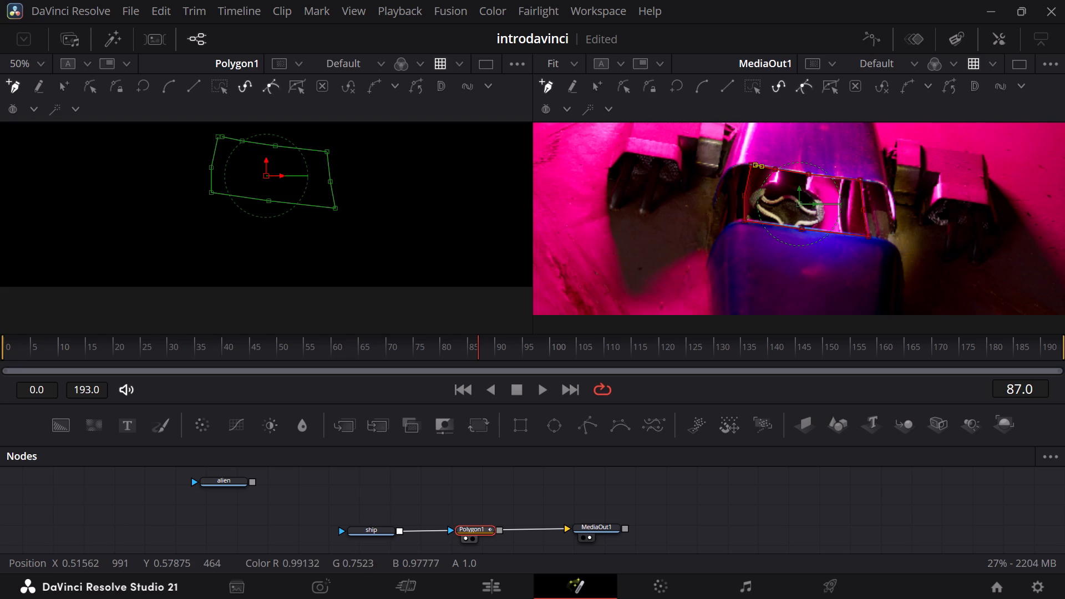
{"action": "left_click", "coordinate": [752, 166]}
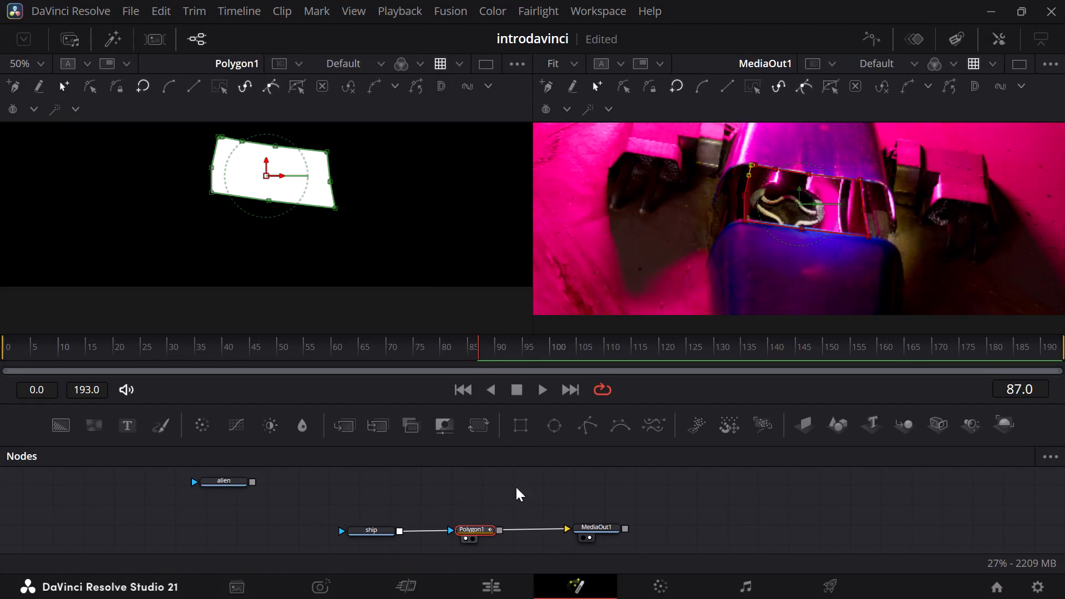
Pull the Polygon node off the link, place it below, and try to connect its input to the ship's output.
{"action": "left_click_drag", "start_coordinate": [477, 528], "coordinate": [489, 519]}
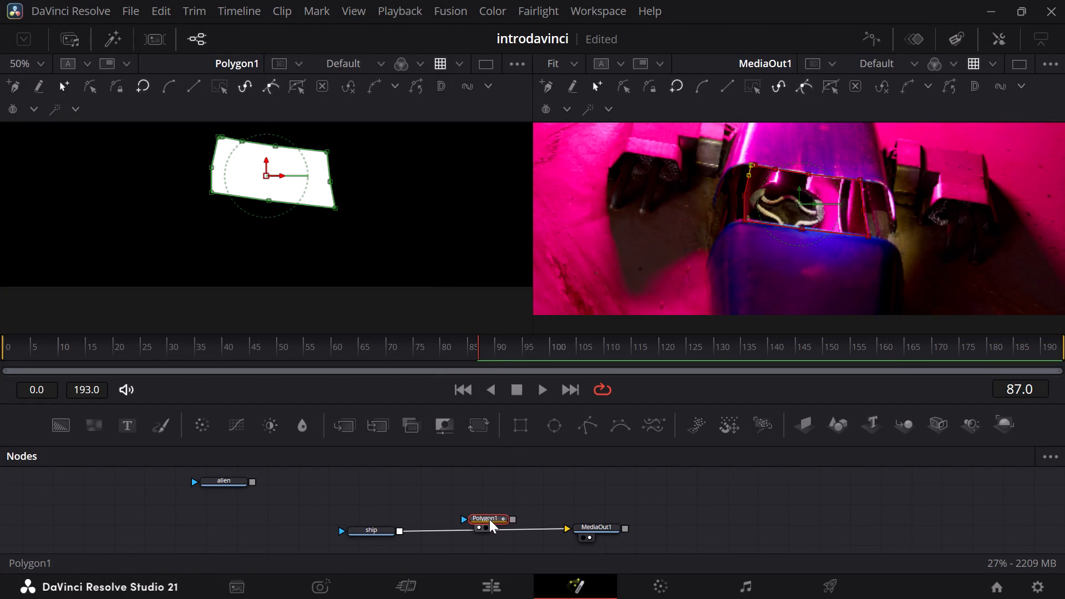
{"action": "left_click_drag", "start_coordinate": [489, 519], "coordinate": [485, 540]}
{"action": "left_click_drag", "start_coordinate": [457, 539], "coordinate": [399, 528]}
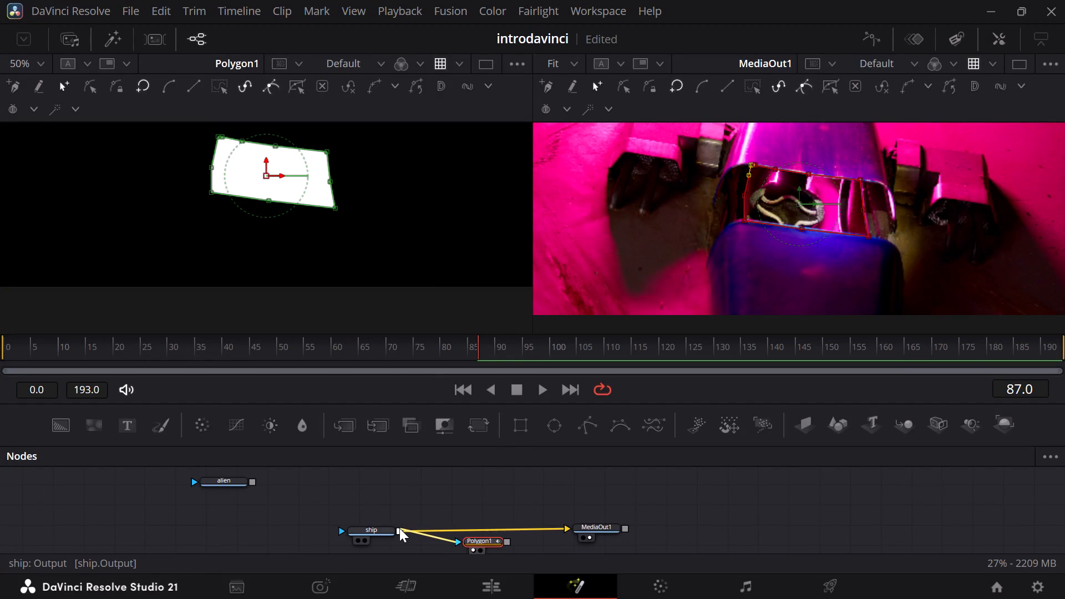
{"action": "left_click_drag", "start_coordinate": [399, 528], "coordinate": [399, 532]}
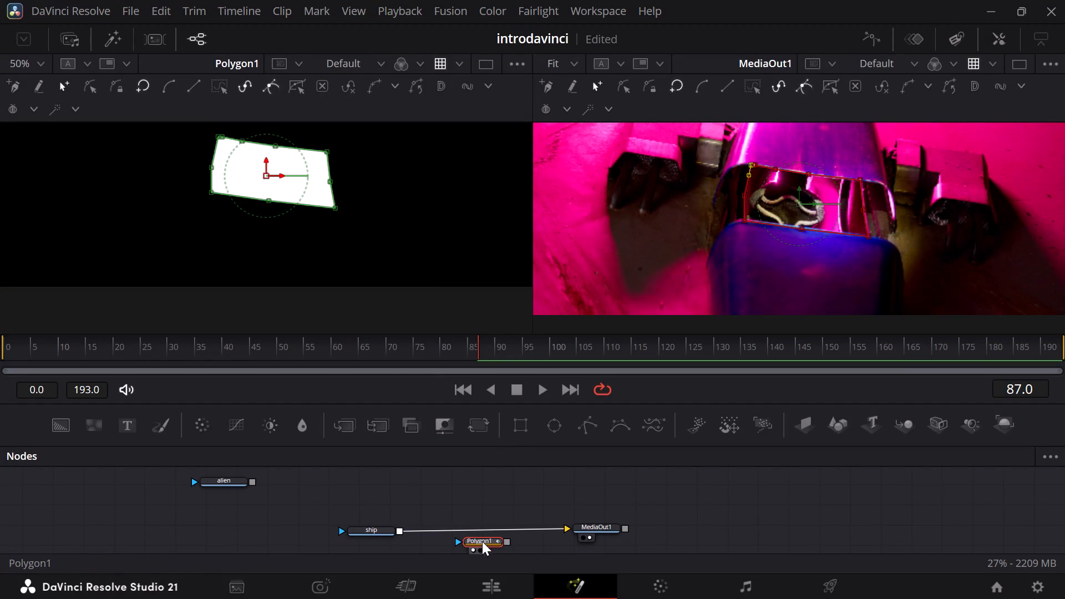
Place the Polygon node just above the ship node and connect it to the ship's effect mask input.
{"action": "left_click_drag", "start_coordinate": [482, 542], "coordinate": [410, 491]}
{"action": "left_click_drag", "start_coordinate": [435, 488], "coordinate": [399, 529]}
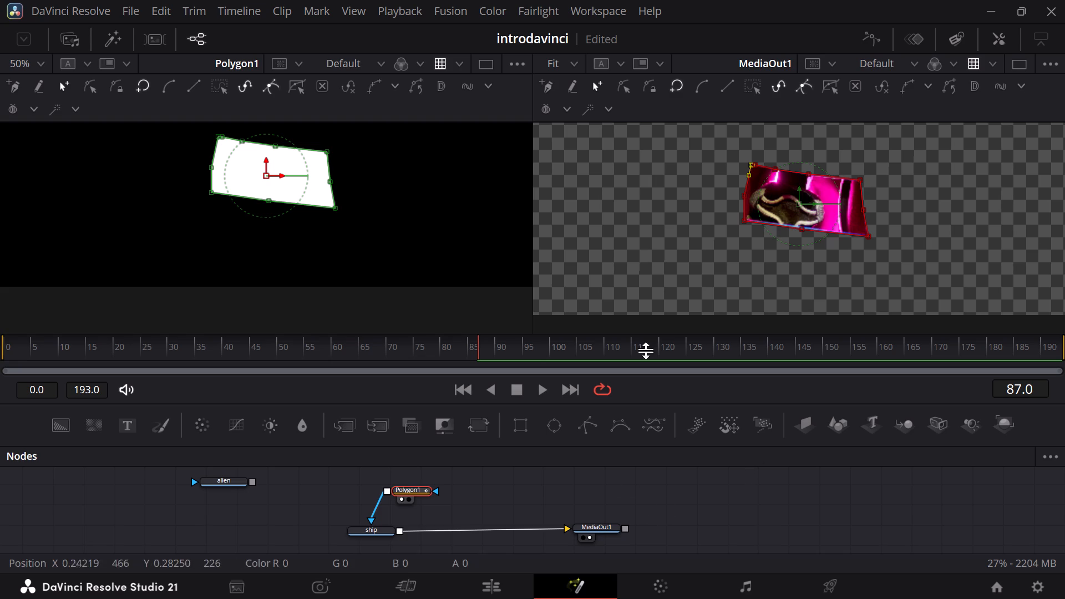
Show the Polygon node's settings in the Inspector and turn on Invert for the mask.
{"action": "left_click_drag", "start_coordinate": [413, 485], "coordinate": [1002, 32]}
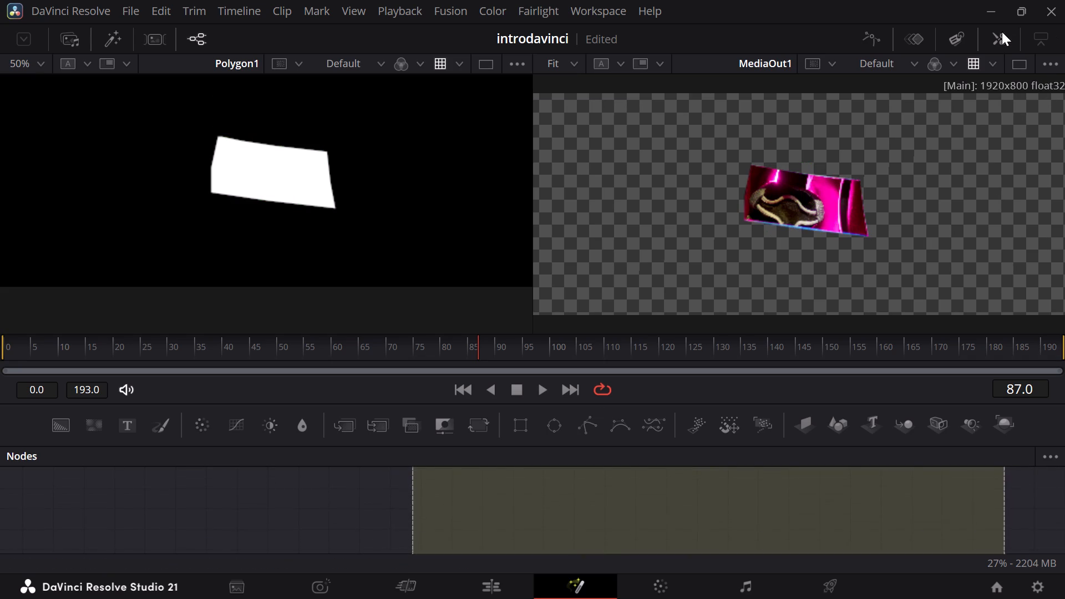
{"action": "left_click_drag", "start_coordinate": [1002, 32], "coordinate": [996, 38]}
{"action": "left_click", "coordinate": [996, 38]}
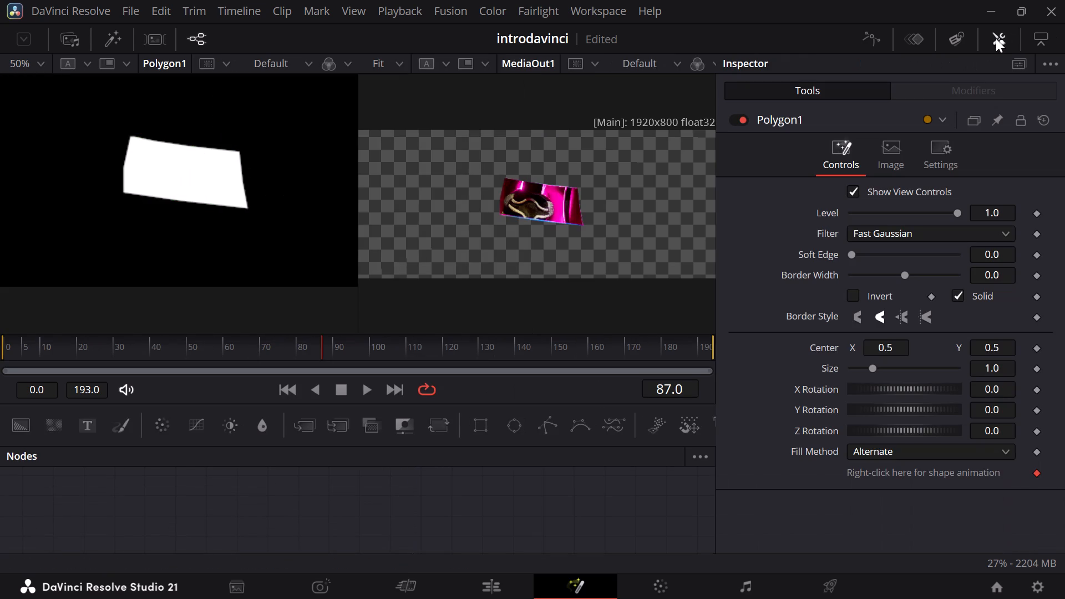
{"action": "scroll", "coordinate": [923, 340], "scroll_direction": "down", "scroll_amount": 2}
{"action": "left_click", "coordinate": [856, 296]}
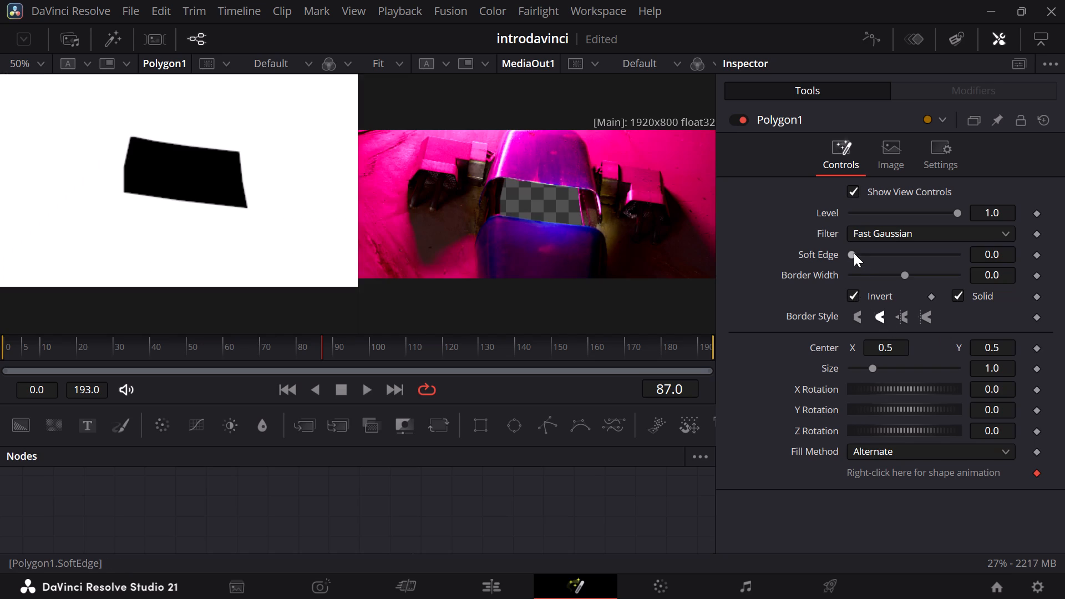
{"action": "left_click", "coordinate": [852, 253]}
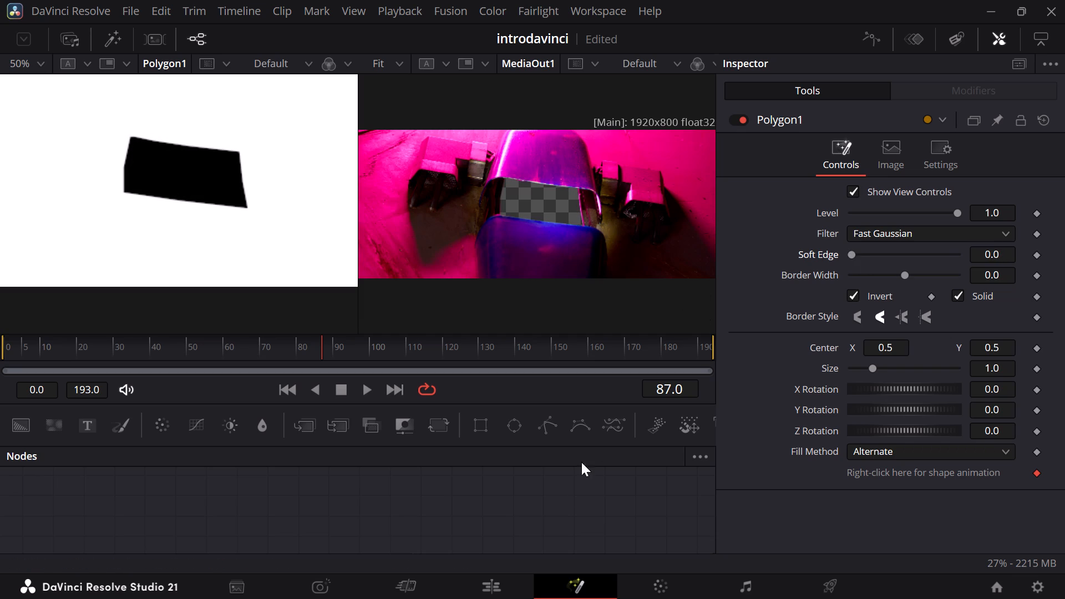
Search the node graph for the nodes that are out of view, toggling the Inspector's visibility along the way.
{"action": "scroll", "coordinate": [571, 499], "scroll_direction": "down", "scroll_amount": 1}
{"action": "scroll", "coordinate": [419, 493], "scroll_direction": "down", "scroll_amount": 3}
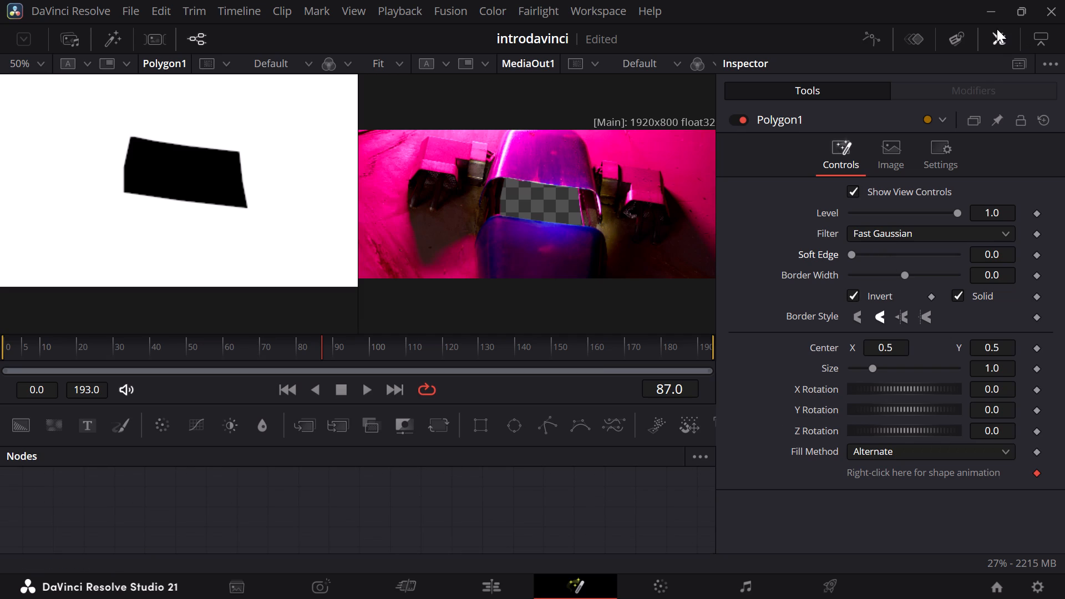
{"action": "left_click", "coordinate": [997, 29]}
{"action": "scroll", "coordinate": [666, 461], "scroll_direction": "down", "scroll_amount": 1}
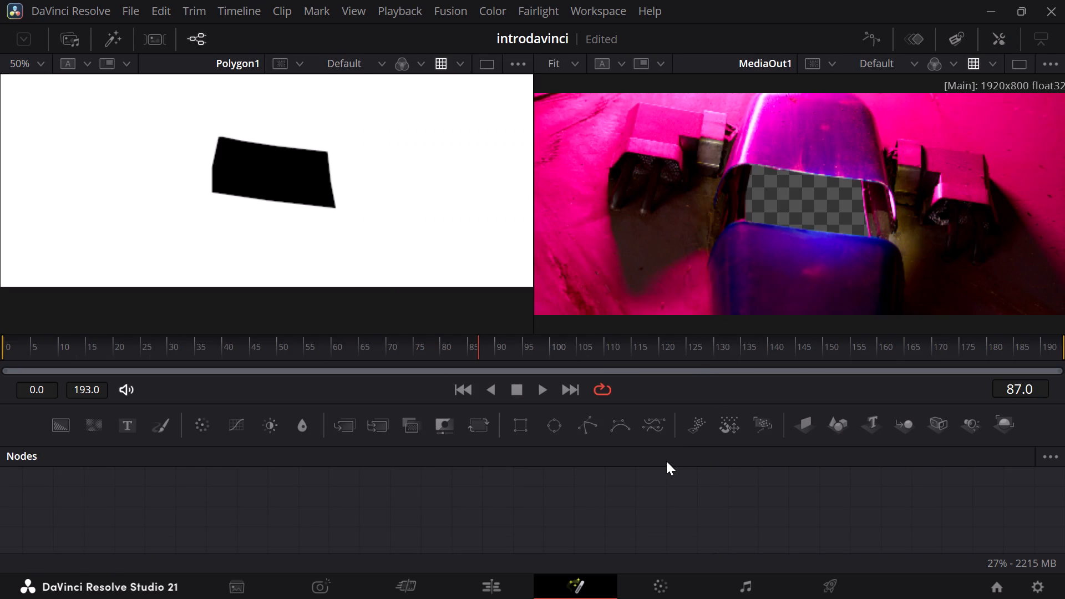
{"action": "scroll", "coordinate": [666, 461], "scroll_direction": "down", "scroll_amount": 1}
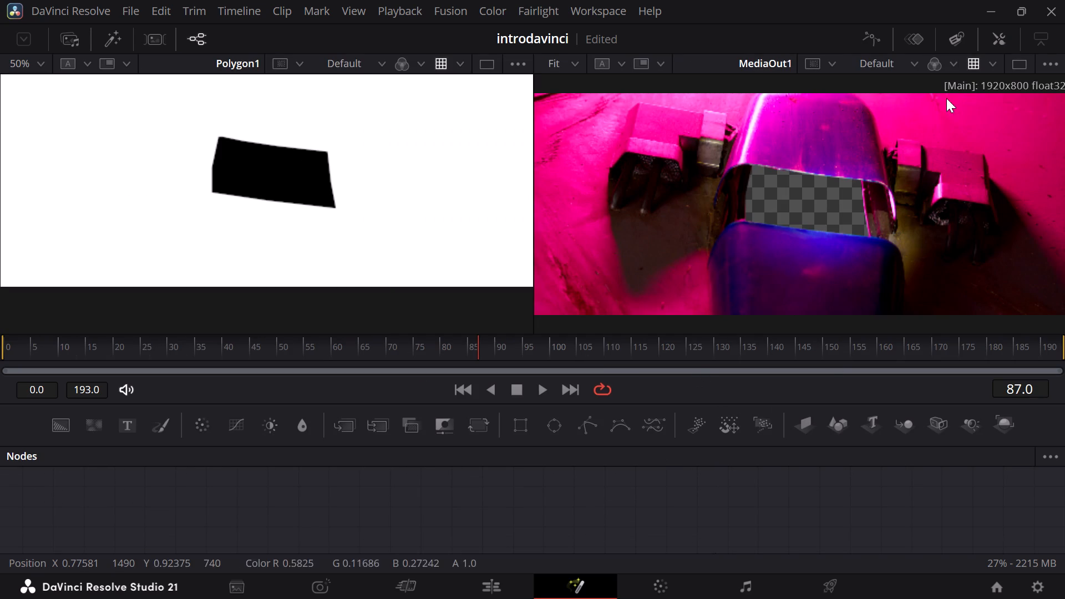
{"action": "left_click", "coordinate": [995, 34]}
{"action": "scroll", "coordinate": [951, 316], "scroll_direction": "left", "scroll_amount": 1}
{"action": "scroll", "coordinate": [951, 316], "scroll_direction": "right", "scroll_amount": 1}
{"action": "scroll", "coordinate": [951, 316], "scroll_direction": "left", "scroll_amount": 1}
{"action": "scroll", "coordinate": [951, 316], "scroll_direction": "down", "scroll_amount": 1}
{"action": "scroll", "coordinate": [951, 316], "scroll_direction": "left", "scroll_amount": 1}
{"action": "scroll", "coordinate": [951, 316], "scroll_direction": "down", "scroll_amount": 1}
{"action": "scroll", "coordinate": [951, 316], "scroll_direction": "left", "scroll_amount": 1}
{"action": "scroll", "coordinate": [951, 316], "scroll_direction": "down", "scroll_amount": 1}
{"action": "scroll", "coordinate": [951, 316], "scroll_direction": "up", "scroll_amount": 4}
{"action": "scroll", "coordinate": [951, 316], "scroll_direction": "down", "scroll_amount": 2}
{"action": "scroll", "coordinate": [951, 316], "scroll_direction": "left", "scroll_amount": 1}
{"action": "scroll", "coordinate": [951, 316], "scroll_direction": "down", "scroll_amount": 1}
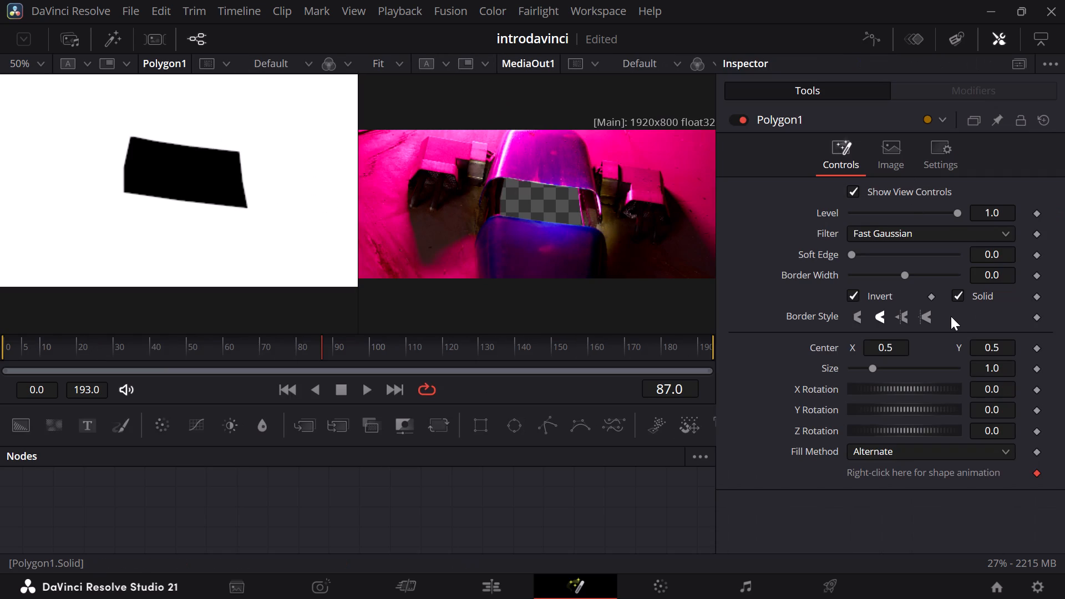
{"action": "key", "text": "ctrl+shift+super+b"}
{"action": "scroll", "coordinate": [523, 495], "scroll_direction": "left", "scroll_amount": 1}
{"action": "scroll", "coordinate": [523, 495], "scroll_direction": "down", "scroll_amount": 1}
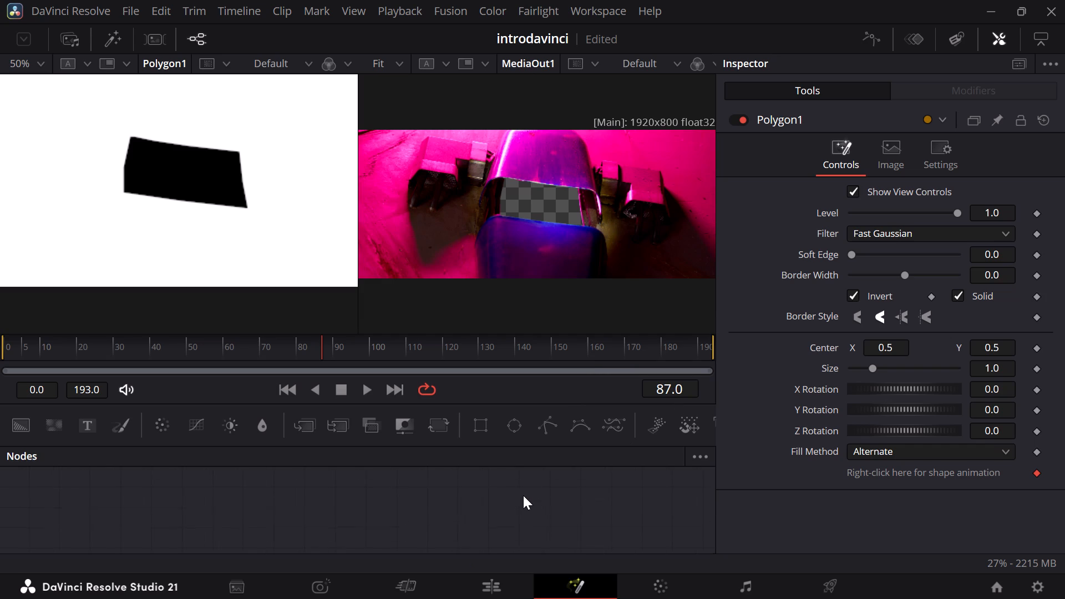
{"action": "scroll", "coordinate": [523, 495], "scroll_direction": "down", "scroll_amount": 1}
Enlarge the Nodes area upward so it takes over most of the viewers' height.
{"action": "left_click_drag", "start_coordinate": [580, 405], "coordinate": [593, 315]}
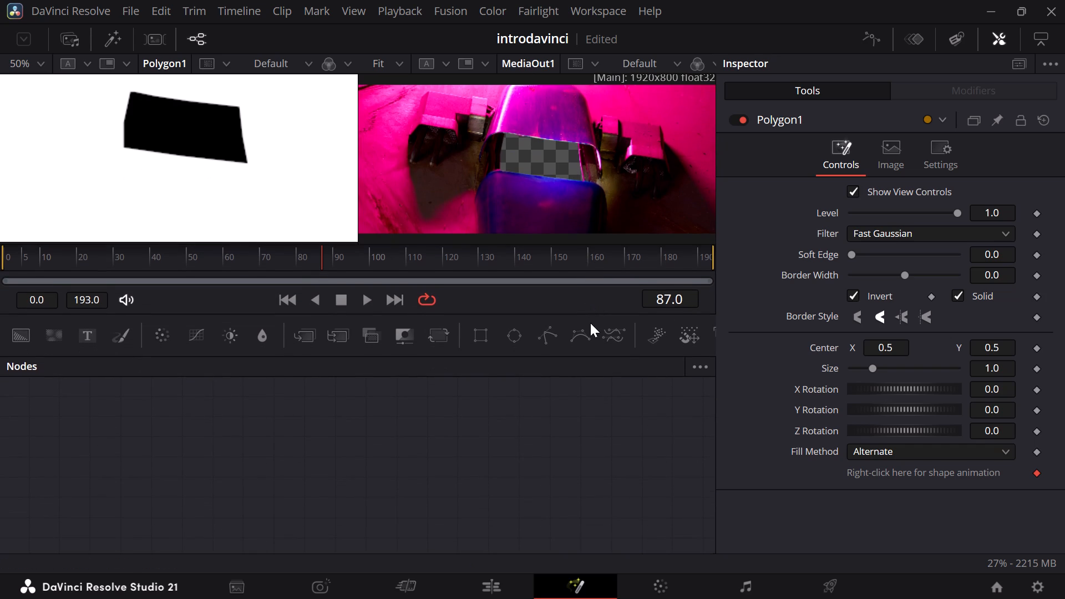
{"action": "left_click_drag", "start_coordinate": [571, 313], "coordinate": [587, 186]}
{"action": "left_click", "coordinate": [540, 229]}
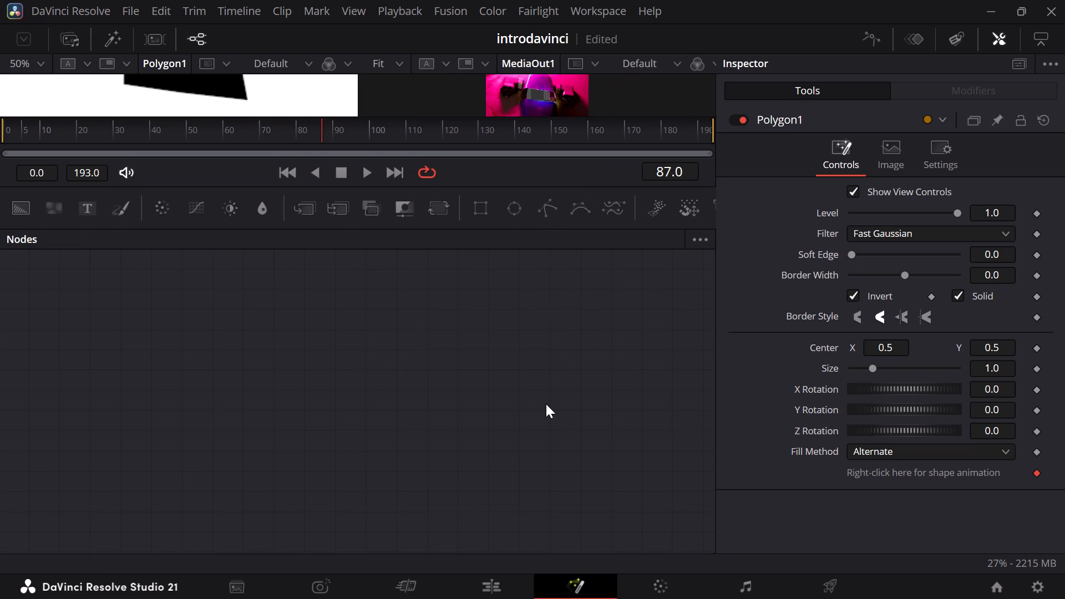
Search the node graph for the nodes that are out of view.
{"action": "scroll", "coordinate": [546, 404], "scroll_direction": "left", "scroll_amount": 2}
{"action": "scroll", "coordinate": [546, 404], "scroll_direction": "right", "scroll_amount": 3}
{"action": "scroll", "coordinate": [546, 404], "scroll_direction": "up", "scroll_amount": 10}
{"action": "scroll", "coordinate": [417, 438], "scroll_direction": "up", "scroll_amount": 11}
{"action": "scroll", "coordinate": [417, 438], "scroll_direction": "up", "scroll_amount": 19}
{"action": "scroll", "coordinate": [417, 438], "scroll_direction": "down", "scroll_amount": 20}
{"action": "scroll", "coordinate": [417, 438], "scroll_direction": "down", "scroll_amount": 17}
Hide the Inspector so the viewers and the Nodes area span the full width.
{"action": "left_click", "coordinate": [1007, 42]}
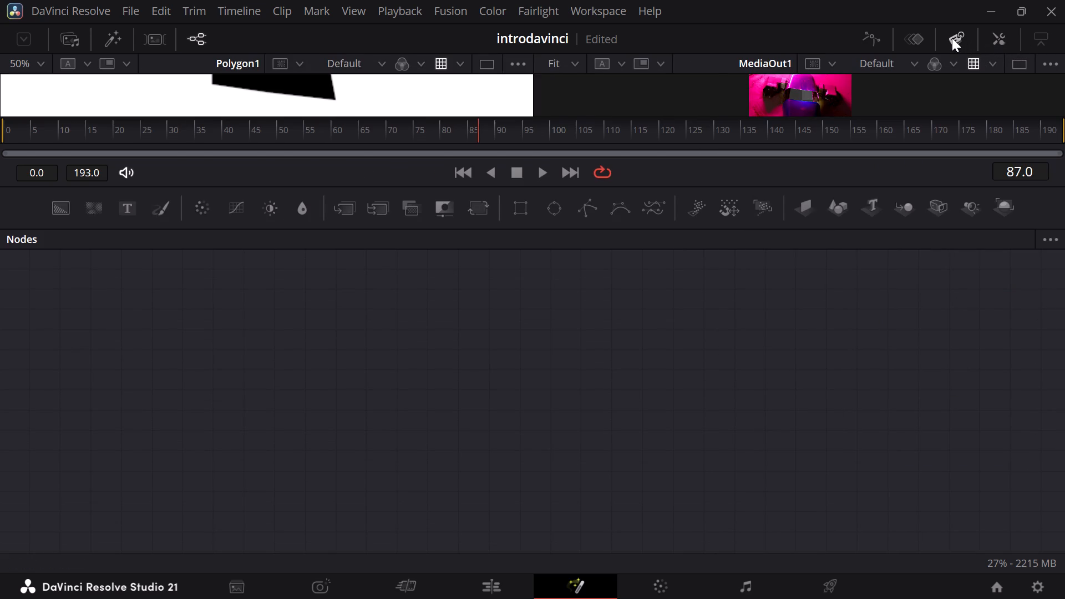
Briefly open and close the Spline editor and the Keyframes editor to check their contents.
{"action": "left_click", "coordinate": [878, 39]}
{"action": "left_click", "coordinate": [878, 39]}
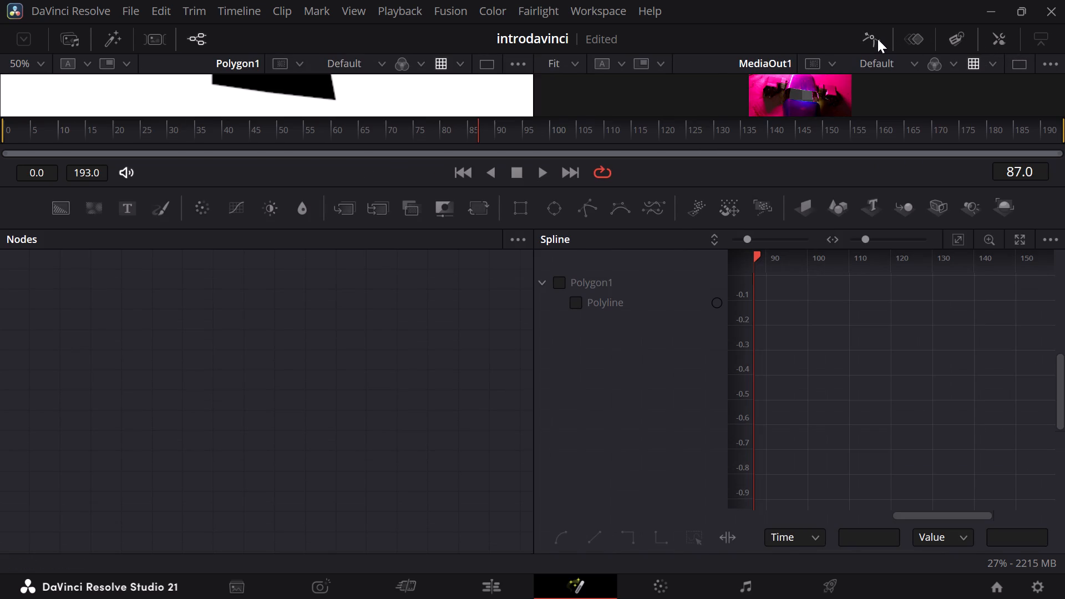
{"action": "left_click", "coordinate": [911, 36]}
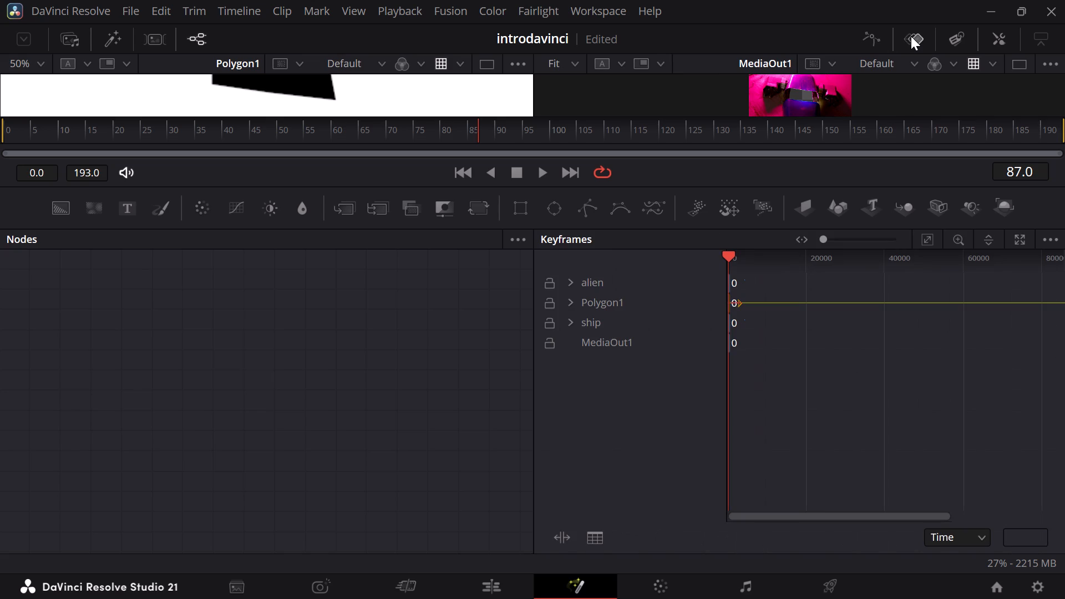
{"action": "left_click", "coordinate": [911, 36]}
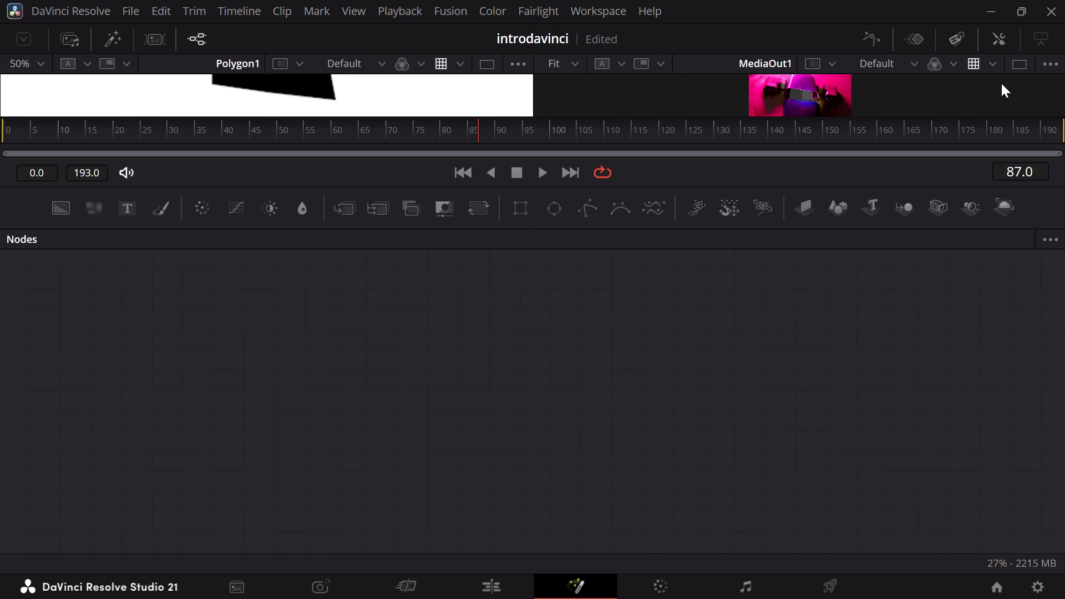
Search the full-width node graph for the missing nodes.
{"action": "scroll", "coordinate": [316, 525], "scroll_direction": "down", "scroll_amount": 2}
{"action": "scroll", "coordinate": [316, 525], "scroll_direction": "up", "scroll_amount": 1}
{"action": "scroll", "coordinate": [316, 525], "scroll_direction": "up", "scroll_amount": 20}
{"action": "scroll", "coordinate": [316, 525], "scroll_direction": "up", "scroll_amount": 13}
{"action": "scroll", "coordinate": [316, 525], "scroll_direction": "up", "scroll_amount": 20}
{"action": "scroll", "coordinate": [316, 525], "scroll_direction": "up", "scroll_amount": 13}
{"action": "scroll", "coordinate": [316, 525], "scroll_direction": "up", "scroll_amount": 20}
{"action": "scroll", "coordinate": [316, 525], "scroll_direction": "up", "scroll_amount": 17}
{"action": "scroll", "coordinate": [408, 310], "scroll_direction": "up", "scroll_amount": 20}
Enlarge the Nodes area until it covers the viewers and search it for the missing nodes.
{"action": "left_click_drag", "start_coordinate": [440, 231], "coordinate": [453, 79]}
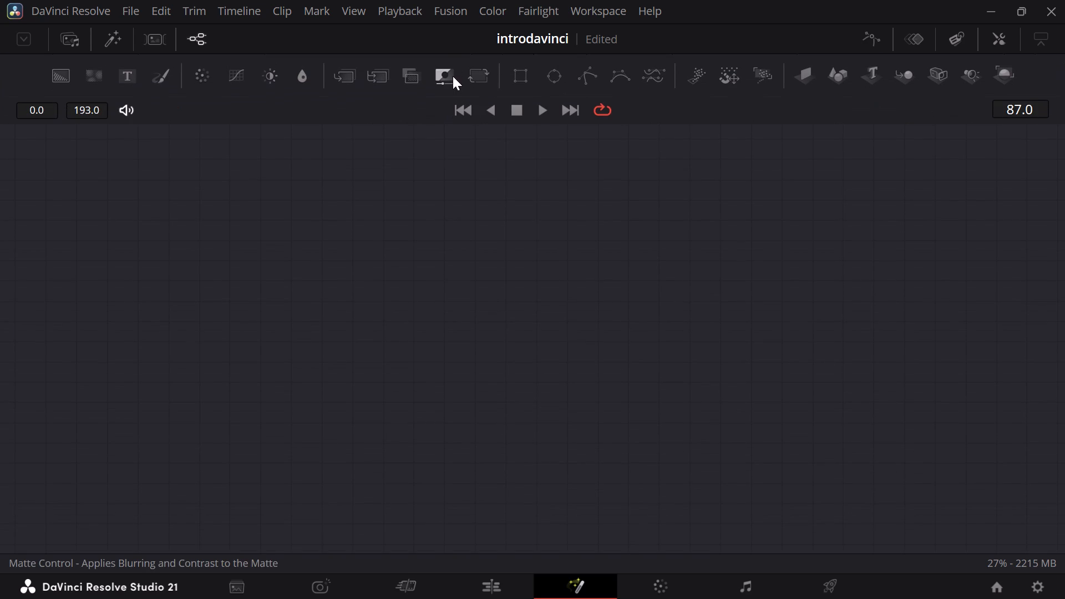
{"action": "scroll", "coordinate": [881, 334], "scroll_direction": "left", "scroll_amount": 2}
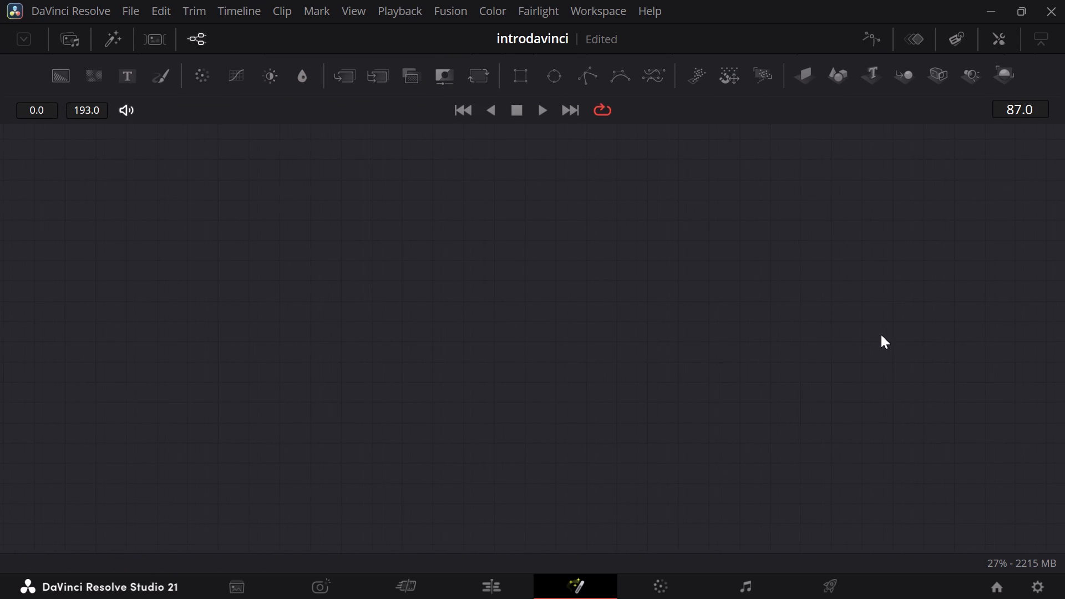
{"action": "scroll", "coordinate": [596, 415], "scroll_direction": "down", "scroll_amount": 20}
{"action": "scroll", "coordinate": [596, 415], "scroll_direction": "down", "scroll_amount": 11}
{"action": "scroll", "coordinate": [596, 415], "scroll_direction": "down", "scroll_amount": 20}
{"action": "scroll", "coordinate": [596, 415], "scroll_direction": "down", "scroll_amount": 19}
{"action": "scroll", "coordinate": [596, 415], "scroll_direction": "down", "scroll_amount": 20}
{"action": "scroll", "coordinate": [596, 415], "scroll_direction": "down", "scroll_amount": 15}
{"action": "scroll", "coordinate": [596, 415], "scroll_direction": "up", "scroll_amount": 20}
{"action": "scroll", "coordinate": [596, 415], "scroll_direction": "up", "scroll_amount": 20}
{"action": "scroll", "coordinate": [596, 415], "scroll_direction": "up", "scroll_amount": 10}
{"action": "scroll", "coordinate": [596, 415], "scroll_direction": "up", "scroll_amount": 13}
{"action": "scroll", "coordinate": [613, 238], "scroll_direction": "up", "scroll_amount": 20}
Switch to the Edit page and play the fusion timeline from the current frame to check the composite.
{"action": "left_click", "coordinate": [496, 585]}
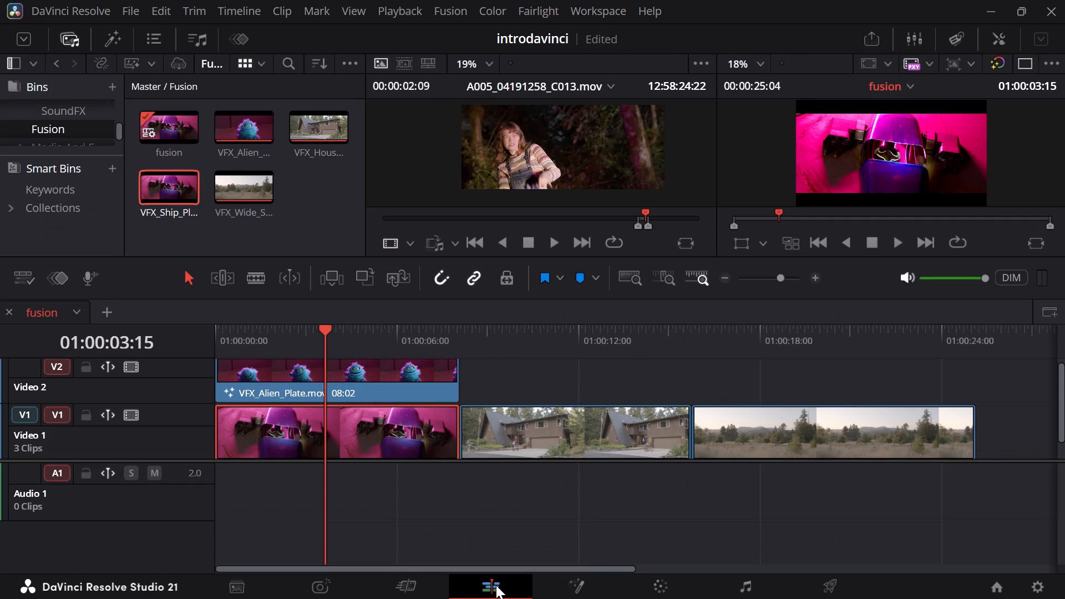
{"action": "key", "text": "space"}
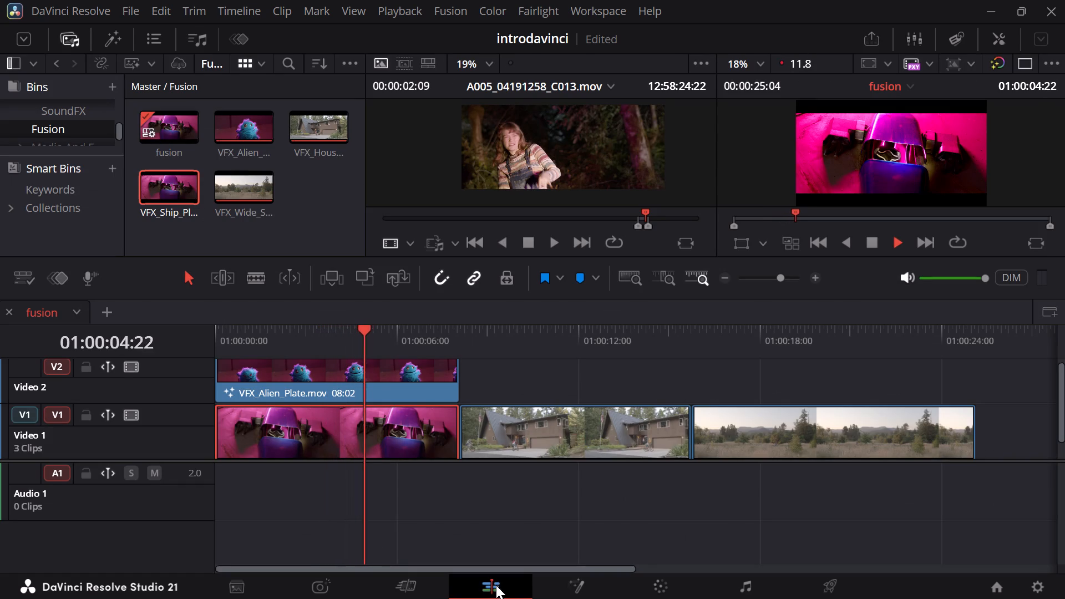
{"action": "key", "text": "space"}
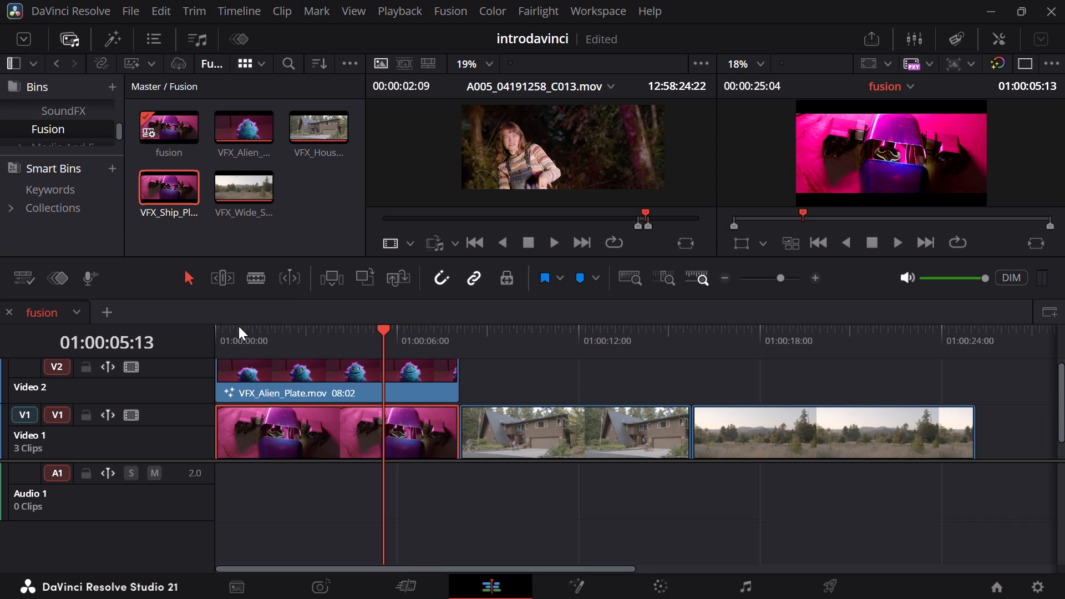
Move the playhead to the timeline's start at 01:00:00:00 and play the first second or so of the composite.
{"action": "left_click", "coordinate": [215, 335]}
{"action": "left_click_drag", "start_coordinate": [215, 335], "coordinate": [215, 332]}
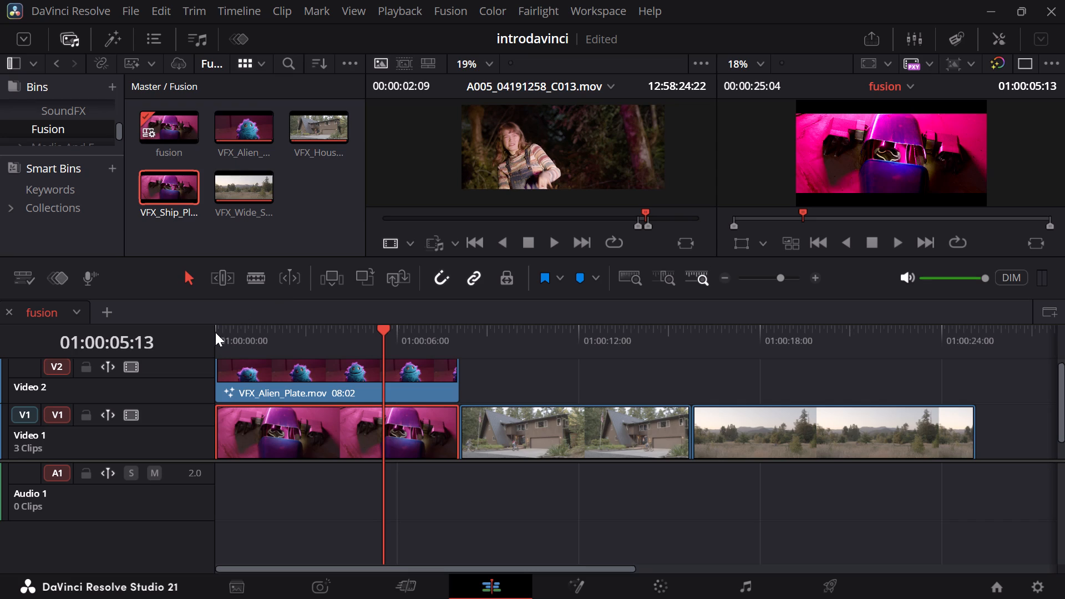
{"action": "left_click_drag", "start_coordinate": [215, 332], "coordinate": [221, 321]}
{"action": "left_click", "coordinate": [221, 321]}
{"action": "scroll", "coordinate": [224, 328], "scroll_direction": "up", "scroll_amount": 1}
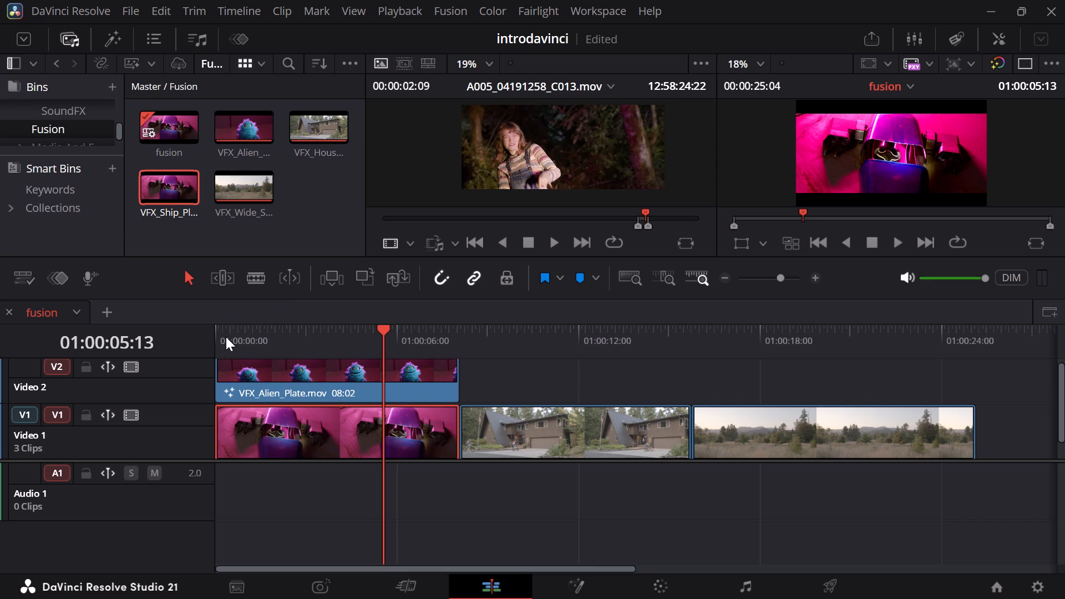
{"action": "triple_click", "coordinate": [215, 332]}
{"action": "double_click", "coordinate": [215, 332]}
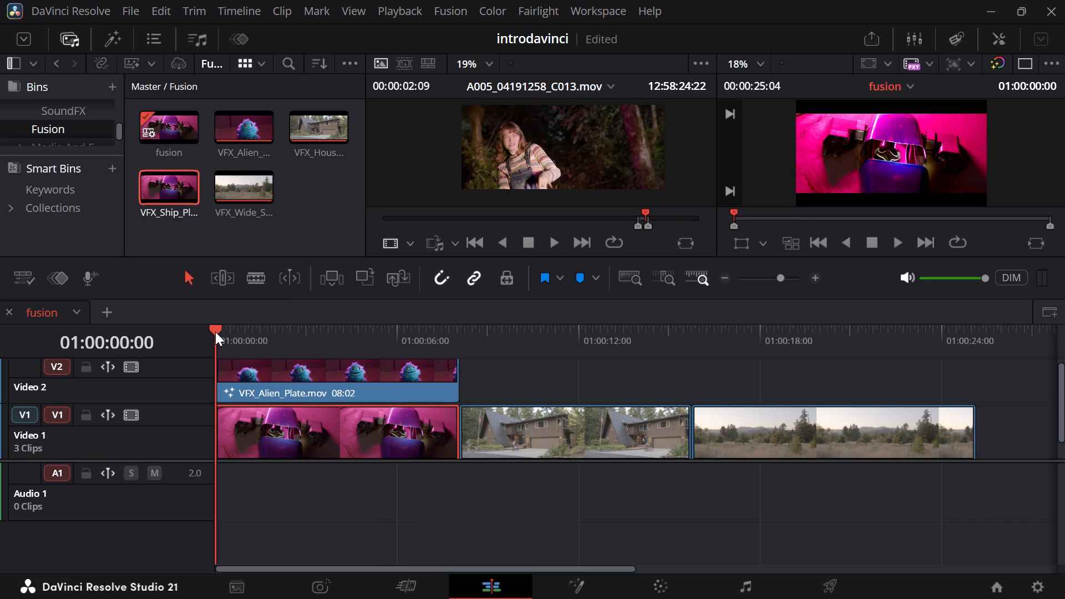
{"action": "key", "text": "space"}
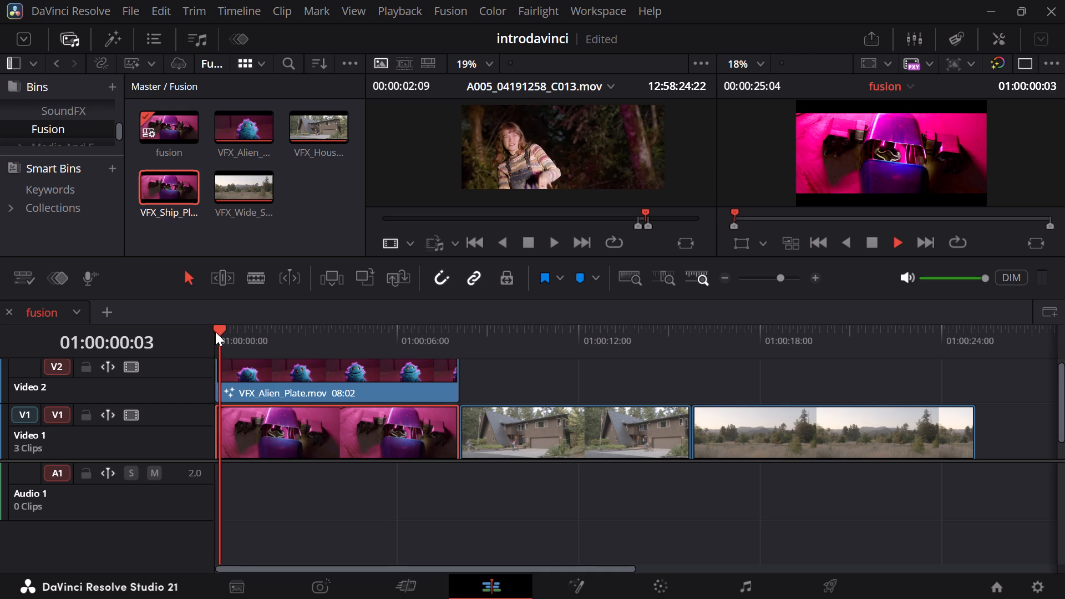
{"action": "key", "text": "space"}
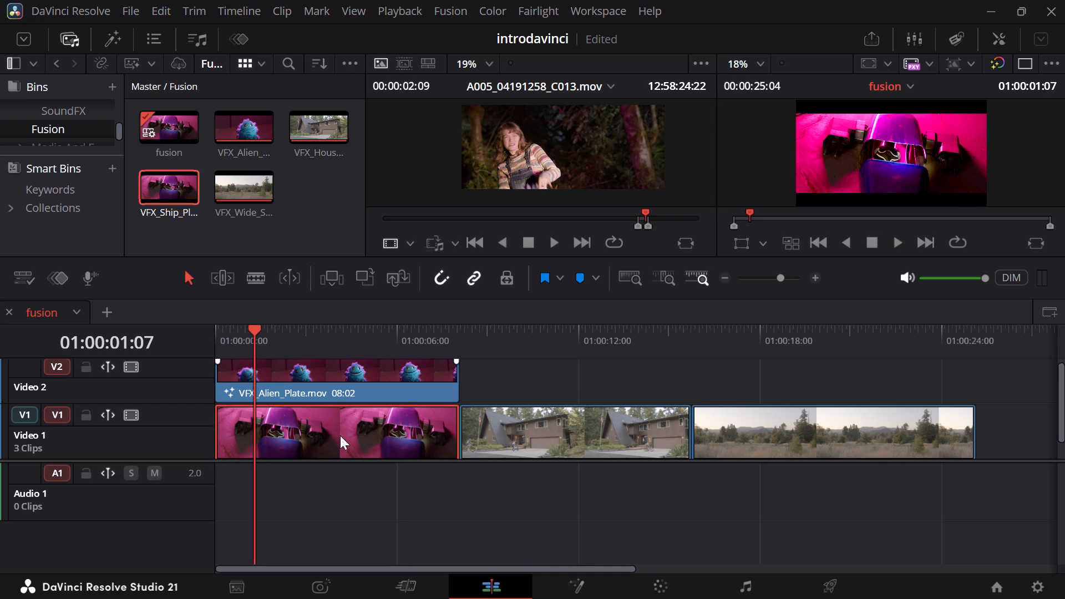
Return to the Fusion page and enlarge the viewers downward until the Nodes area is fully collapsed.
{"action": "left_click", "coordinate": [576, 587]}
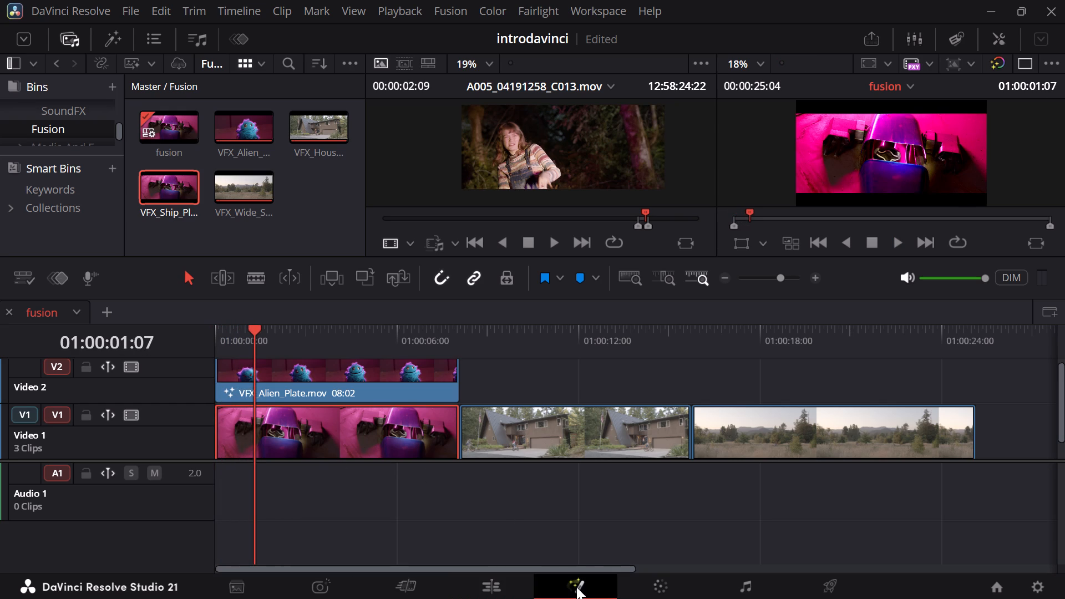
{"action": "scroll", "coordinate": [466, 339], "scroll_direction": "up", "scroll_amount": 1}
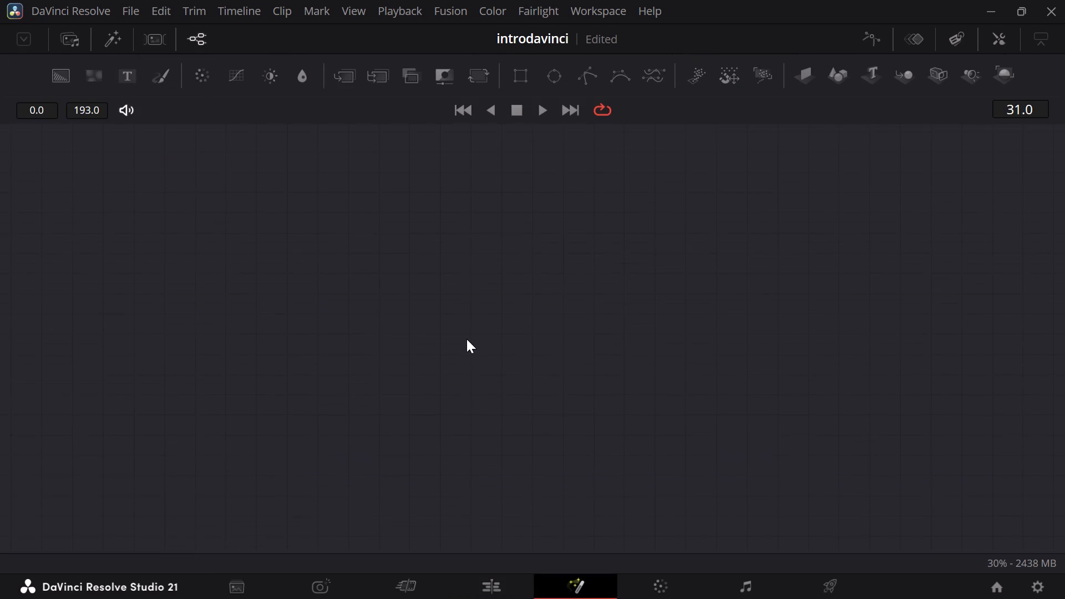
{"action": "scroll", "coordinate": [466, 339], "scroll_direction": "up", "scroll_amount": 1}
{"action": "left_click_drag", "start_coordinate": [431, 57], "coordinate": [469, 473]}
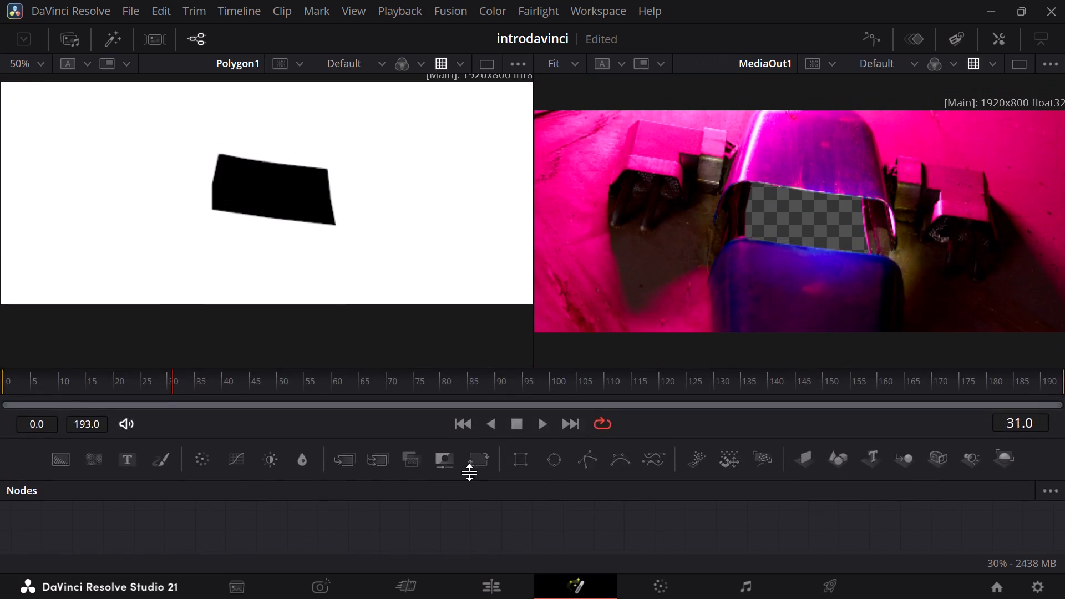
{"action": "left_click_drag", "start_coordinate": [469, 473], "coordinate": [461, 549]}
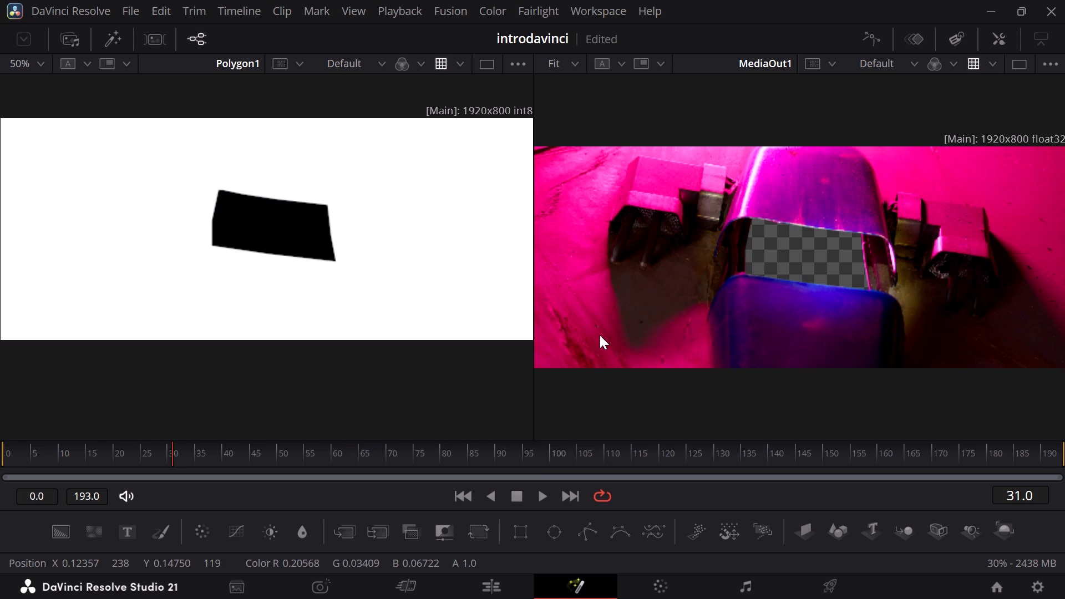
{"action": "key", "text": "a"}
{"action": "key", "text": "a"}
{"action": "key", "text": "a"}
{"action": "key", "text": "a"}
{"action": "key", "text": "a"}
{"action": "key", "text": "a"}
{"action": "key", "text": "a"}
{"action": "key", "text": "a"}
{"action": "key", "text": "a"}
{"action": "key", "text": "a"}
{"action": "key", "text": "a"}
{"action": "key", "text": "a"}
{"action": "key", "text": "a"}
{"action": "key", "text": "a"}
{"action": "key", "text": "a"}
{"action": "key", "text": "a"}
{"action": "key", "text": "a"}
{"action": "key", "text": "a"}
Show the media pool on the Fusion page and reopen the collapsed Nodes area to roughly a third of the page height.
{"action": "key", "text": "alt+f"}
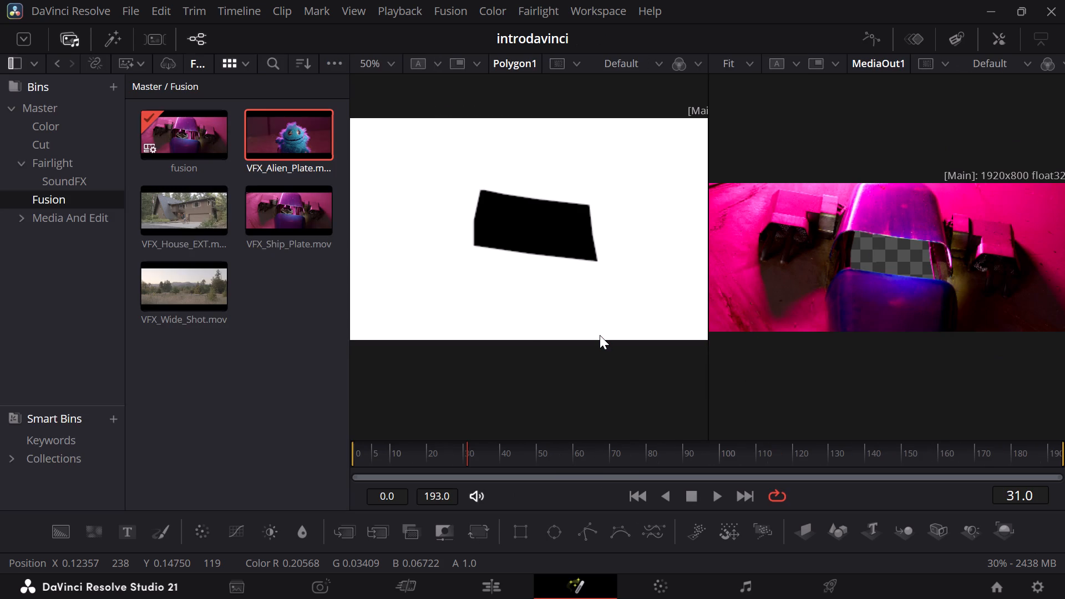
{"action": "scroll", "coordinate": [495, 429], "scroll_direction": "down", "scroll_amount": 1}
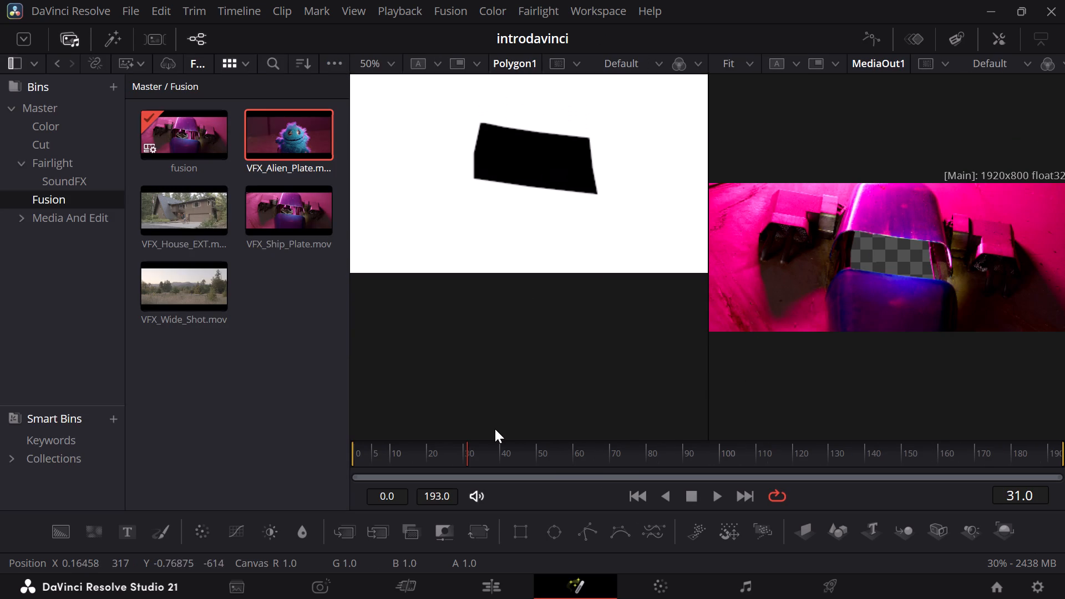
{"action": "scroll", "coordinate": [495, 429], "scroll_direction": "down", "scroll_amount": 1}
{"action": "scroll", "coordinate": [526, 503], "scroll_direction": "down", "scroll_amount": 1}
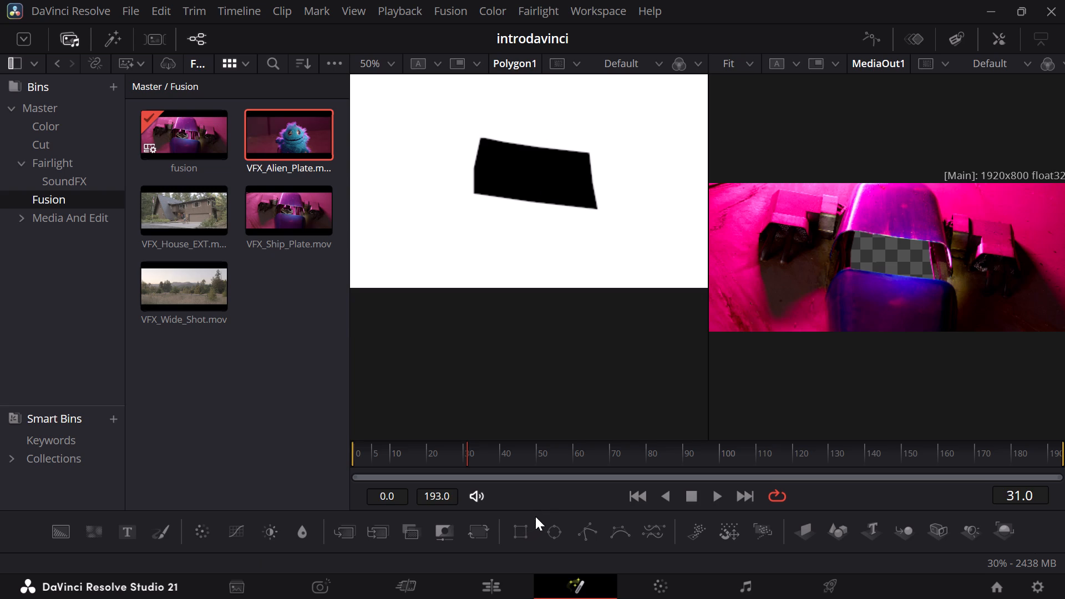
{"action": "left_click_drag", "start_coordinate": [542, 513], "coordinate": [543, 444]}
{"action": "left_click_drag", "start_coordinate": [540, 512], "coordinate": [544, 316]}
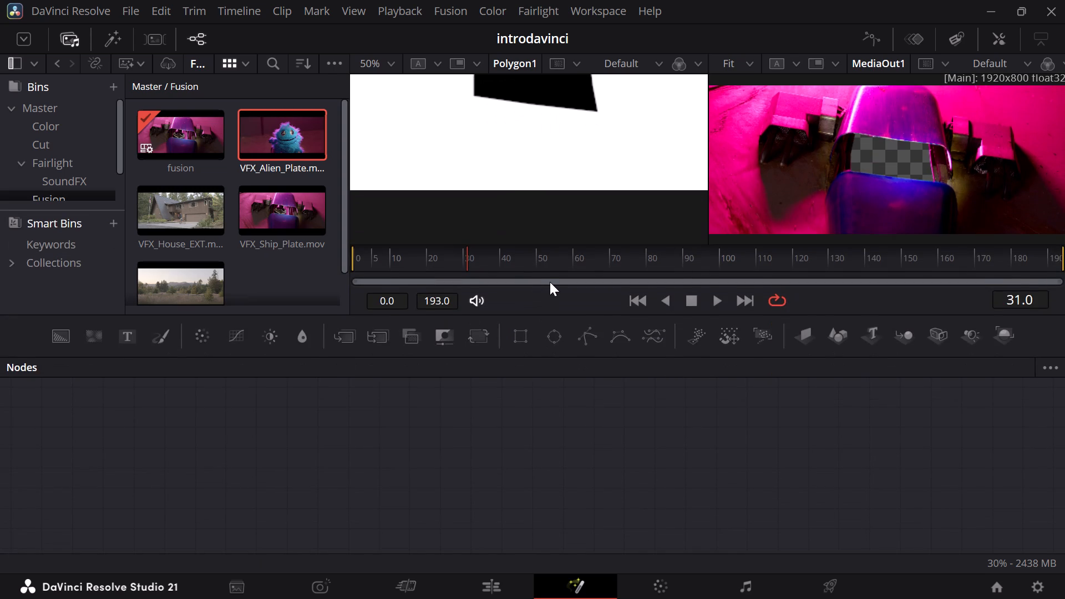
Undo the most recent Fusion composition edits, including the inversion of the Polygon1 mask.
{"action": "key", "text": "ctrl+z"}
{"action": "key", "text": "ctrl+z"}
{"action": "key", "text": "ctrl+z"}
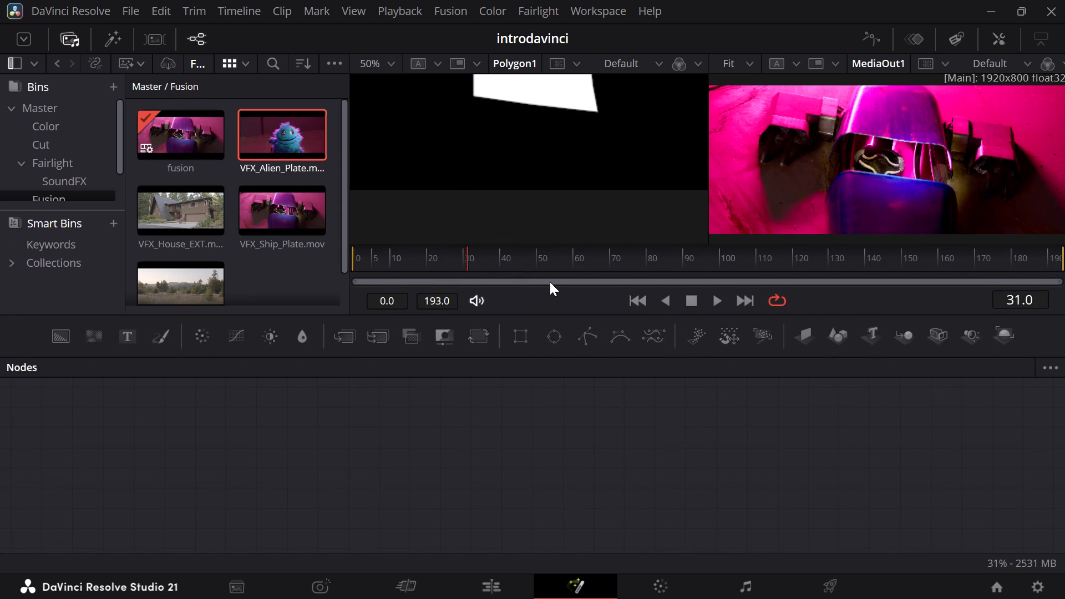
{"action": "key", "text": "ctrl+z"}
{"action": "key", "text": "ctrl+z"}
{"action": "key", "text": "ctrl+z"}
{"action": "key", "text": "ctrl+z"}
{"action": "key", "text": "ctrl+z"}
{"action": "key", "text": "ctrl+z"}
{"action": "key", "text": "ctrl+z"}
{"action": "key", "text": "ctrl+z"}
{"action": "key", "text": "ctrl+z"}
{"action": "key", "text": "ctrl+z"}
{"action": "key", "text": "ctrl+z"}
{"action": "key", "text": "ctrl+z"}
Examine the Nodes area and its bookmark options for a way to bring the missing nodes back into view.
{"action": "scroll", "coordinate": [464, 462], "scroll_direction": "up", "scroll_amount": 5}
{"action": "left_click", "coordinate": [23, 374]}
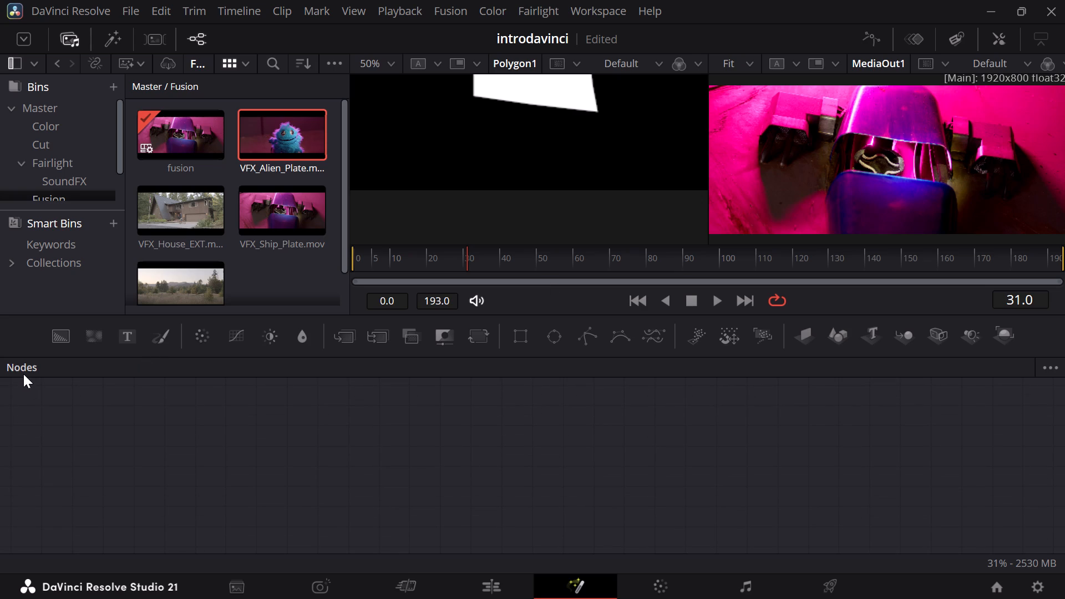
{"action": "left_click", "coordinate": [21, 372]}
{"action": "left_click", "coordinate": [1053, 367]}
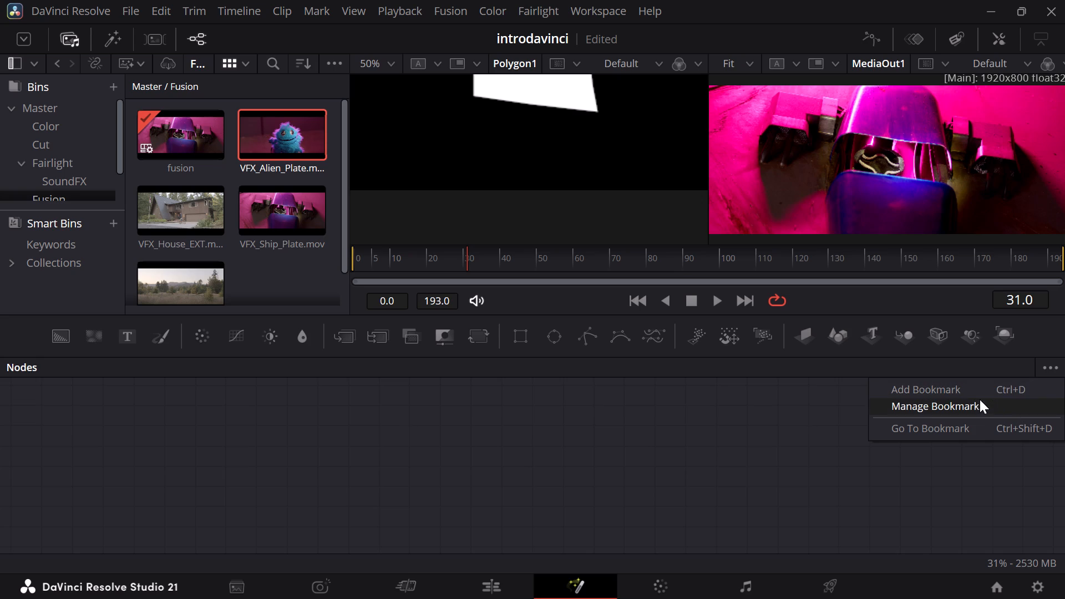
{"action": "left_click", "coordinate": [1030, 360]}
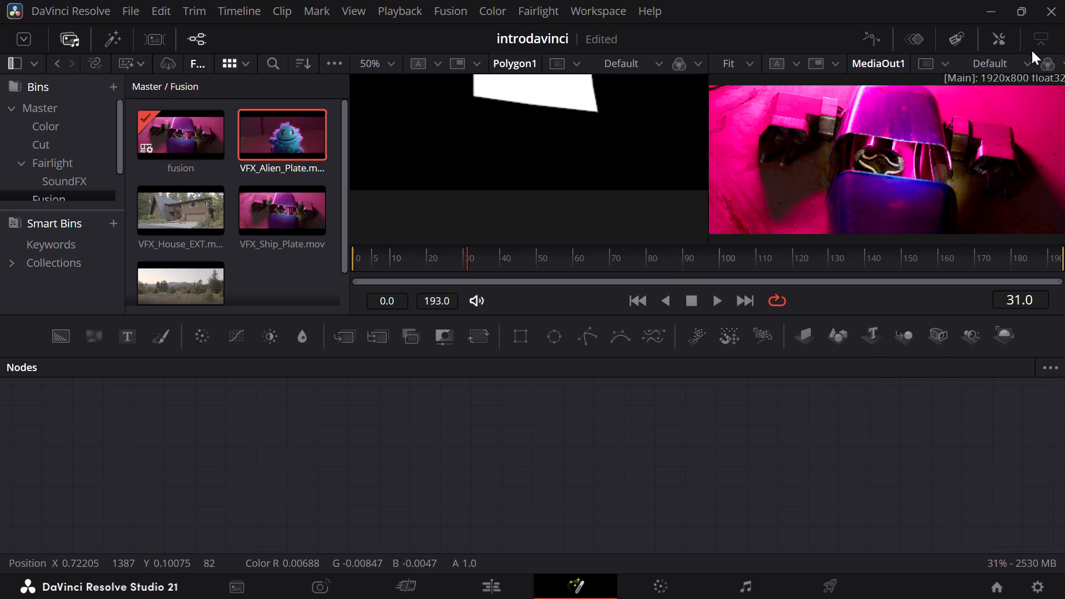
Toggle the MediaOut1 viewer between its alpha and colour channels, ending on colour.
{"action": "left_click", "coordinate": [1064, 60]}
{"action": "left_click", "coordinate": [1064, 60]}
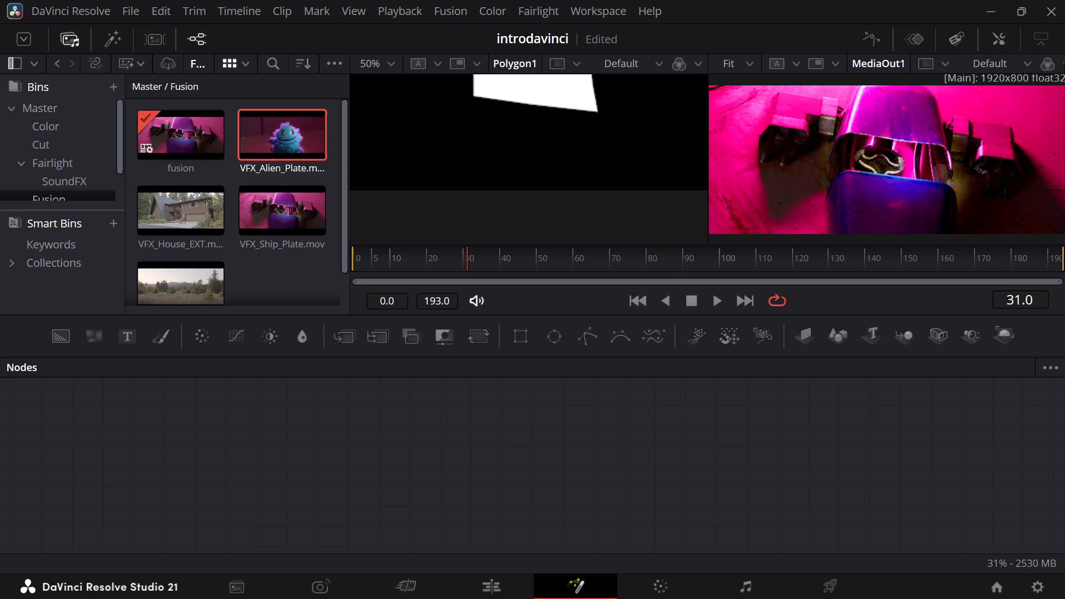
{"action": "left_click_drag", "start_coordinate": [1008, 62], "coordinate": [1043, 69]}
{"action": "left_click", "coordinate": [1043, 69]}
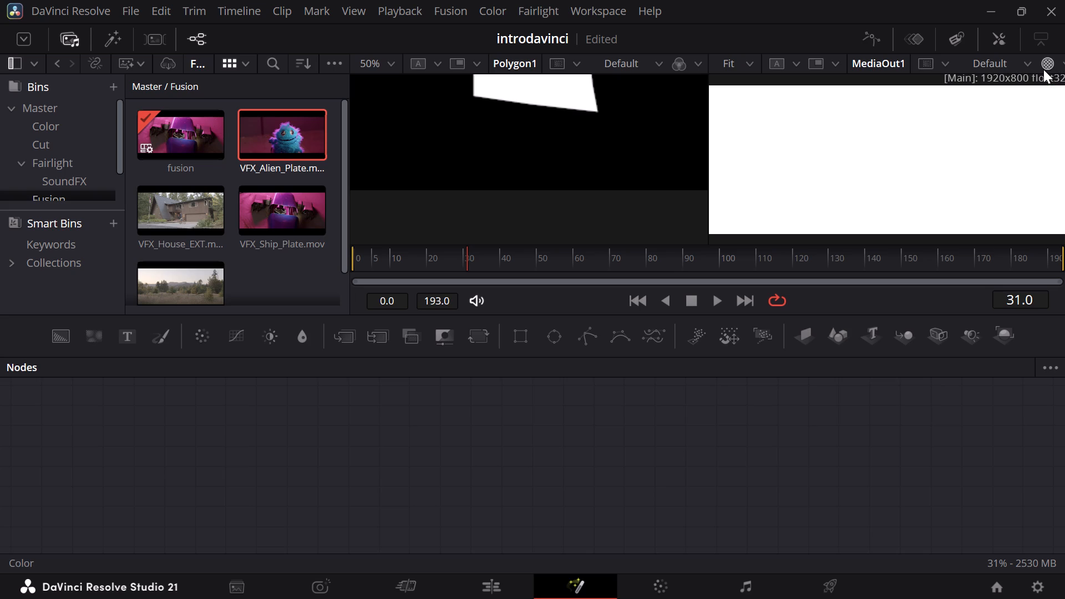
{"action": "left_click", "coordinate": [1043, 69]}
{"action": "left_click", "coordinate": [1043, 69]}
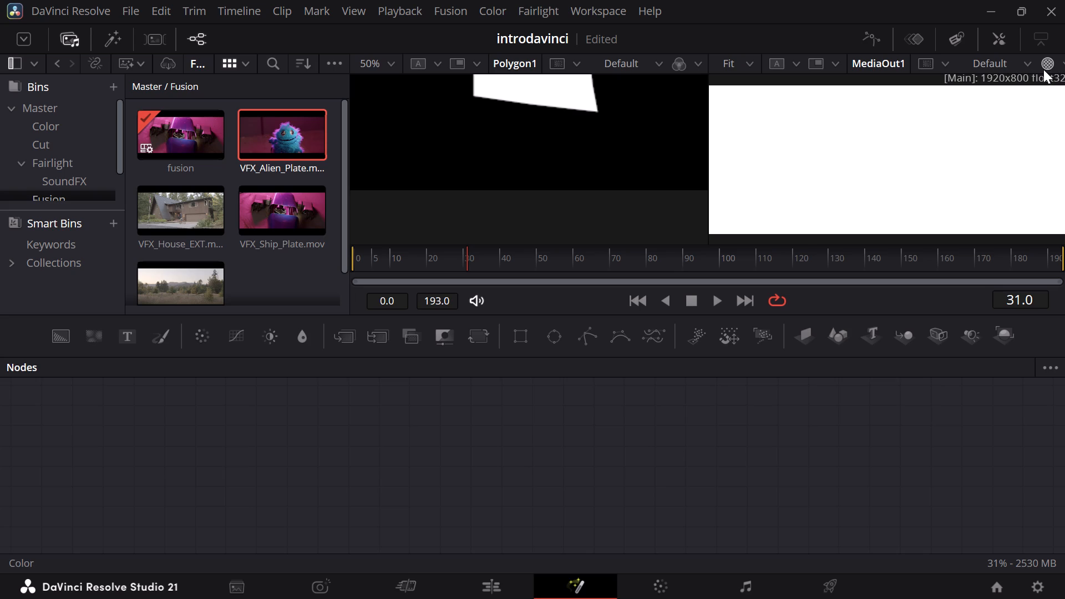
{"action": "left_click", "coordinate": [1043, 69]}
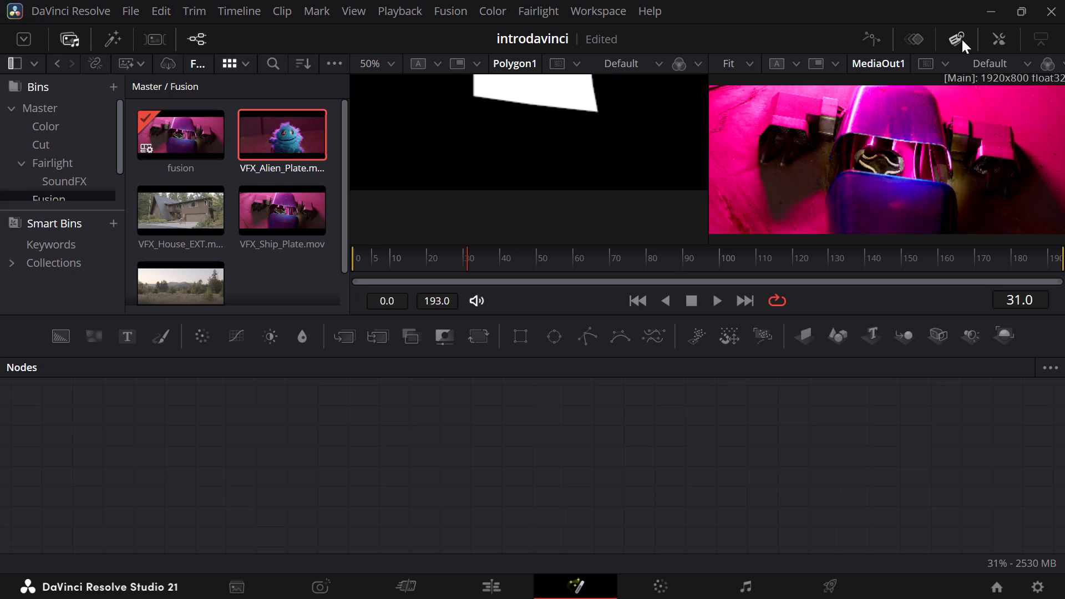
Look over the Polygon1 mask in its viewer and search the Nodes area again for the missing nodes.
{"action": "scroll", "coordinate": [797, 346], "scroll_direction": "up", "scroll_amount": 3}
{"action": "scroll", "coordinate": [641, 192], "scroll_direction": "up", "scroll_amount": 1}
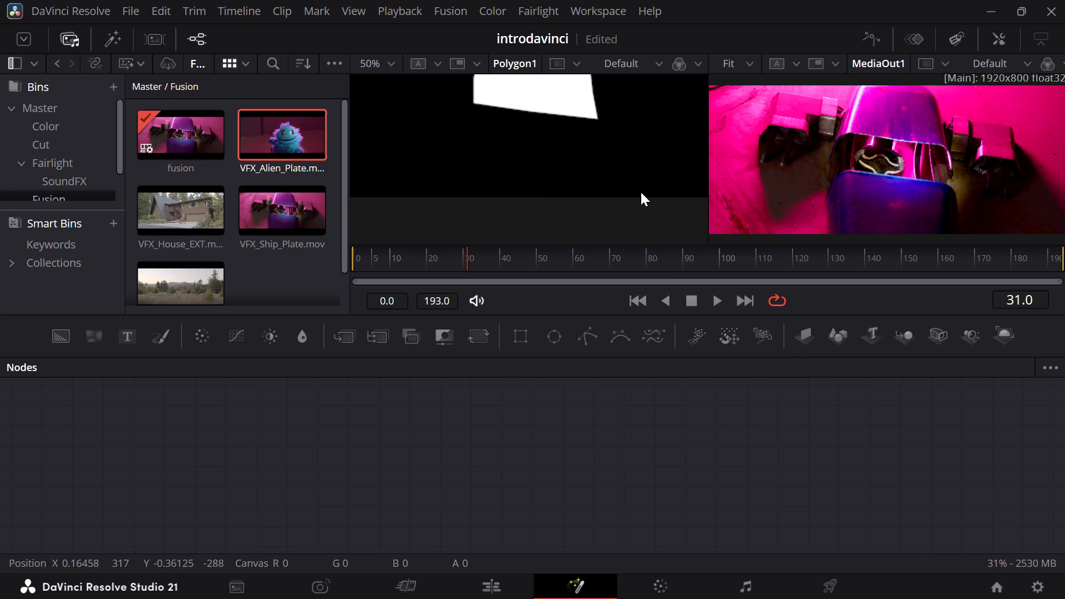
{"action": "scroll", "coordinate": [641, 192], "scroll_direction": "up", "scroll_amount": 1}
{"action": "left_click", "coordinate": [855, 148]}
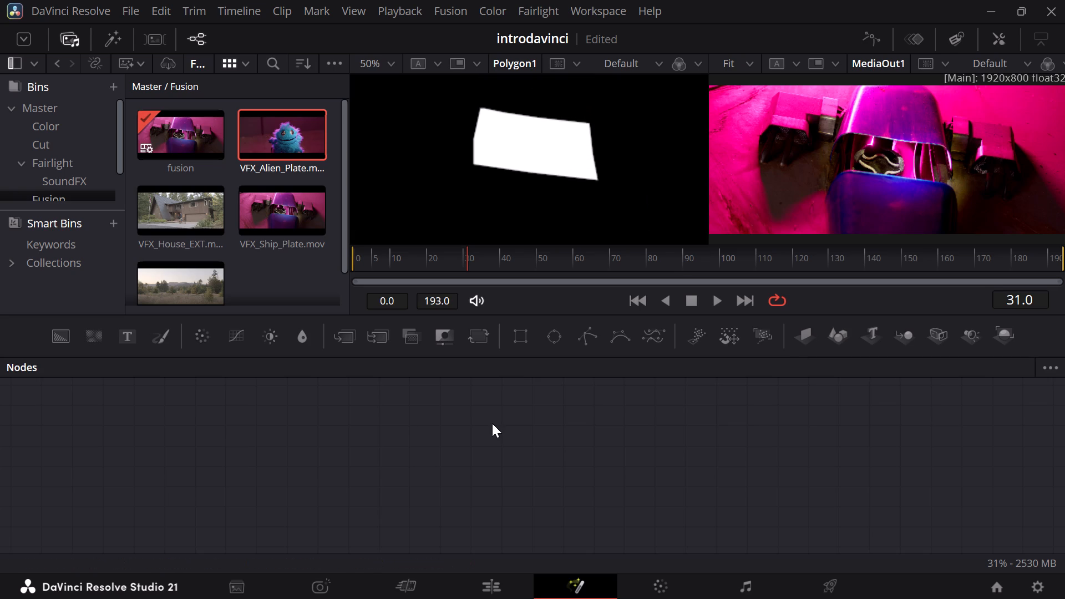
{"action": "scroll", "coordinate": [492, 423], "scroll_direction": "up", "scroll_amount": 3}
{"action": "scroll", "coordinate": [492, 423], "scroll_direction": "down", "scroll_amount": 2}
{"action": "scroll", "coordinate": [581, 432], "scroll_direction": "up", "scroll_amount": 1}
On the Edit page, delete all clips from the fusion timeline.
{"action": "left_click", "coordinate": [481, 586]}
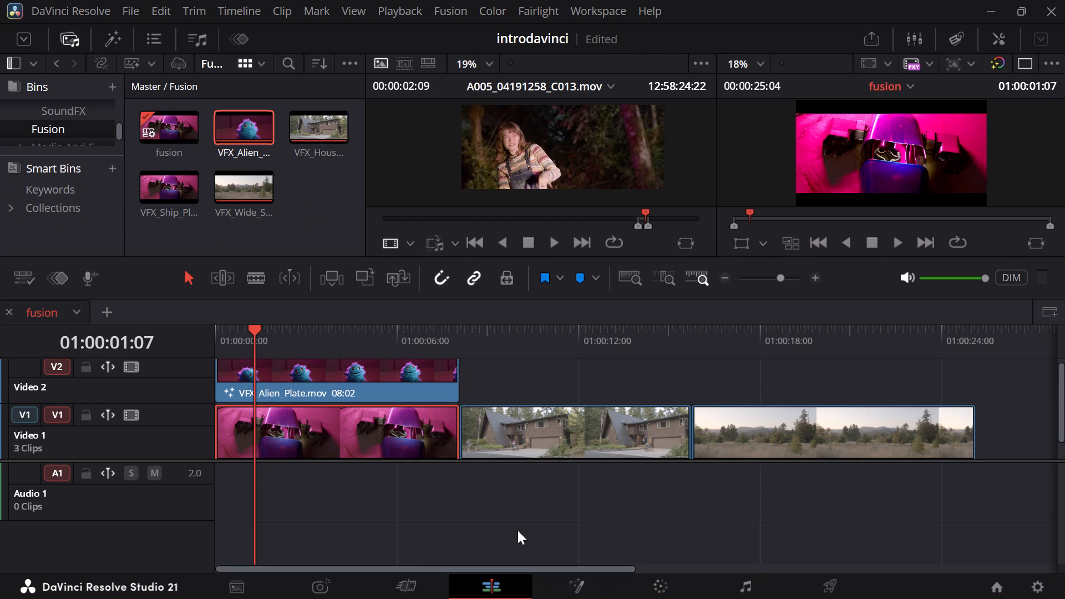
{"action": "scroll", "coordinate": [407, 521], "scroll_direction": "up", "scroll_amount": 1}
{"action": "left_click", "coordinate": [352, 431]}
{"action": "key", "text": "ctrl+a"}
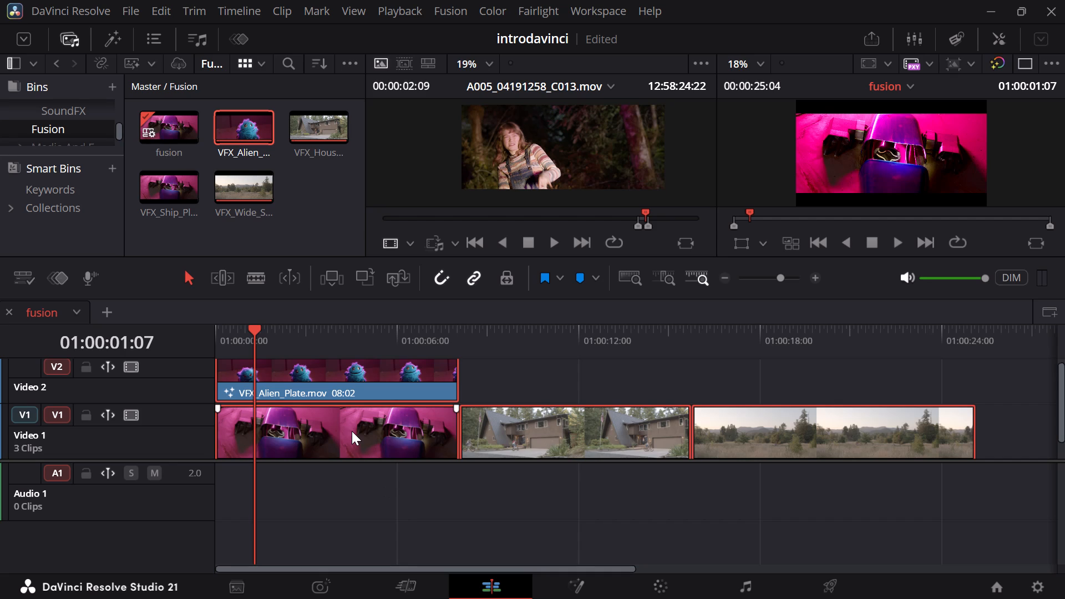
{"action": "key", "text": "Delete"}
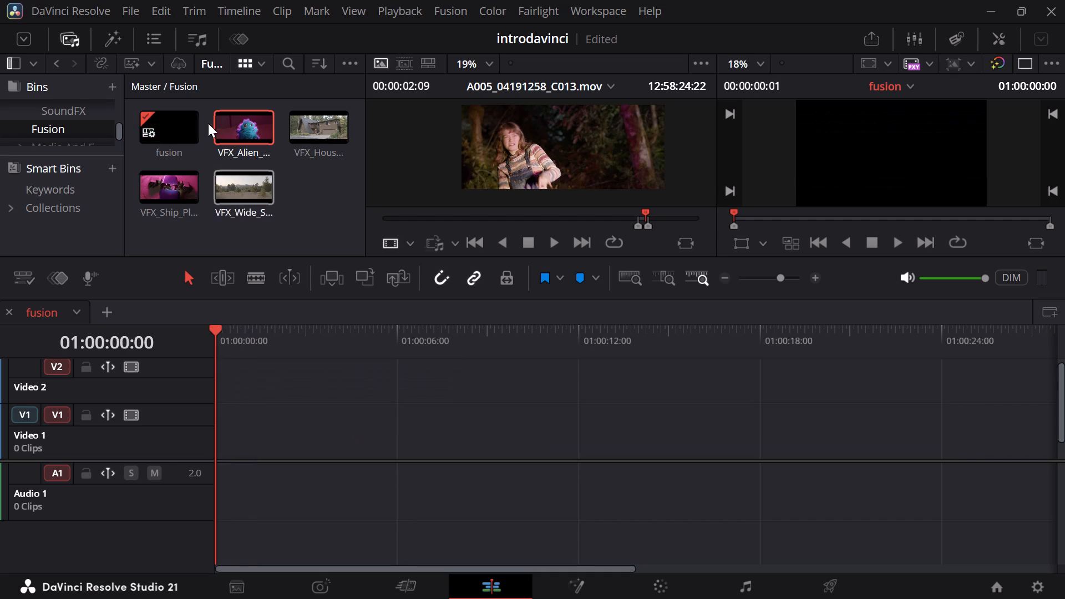
Place the alien, house, ship and wide shot VFX clips from the Fusion bin together on Video 1, starting at 01:00:00:00.
{"action": "left_click", "coordinate": [230, 123]}
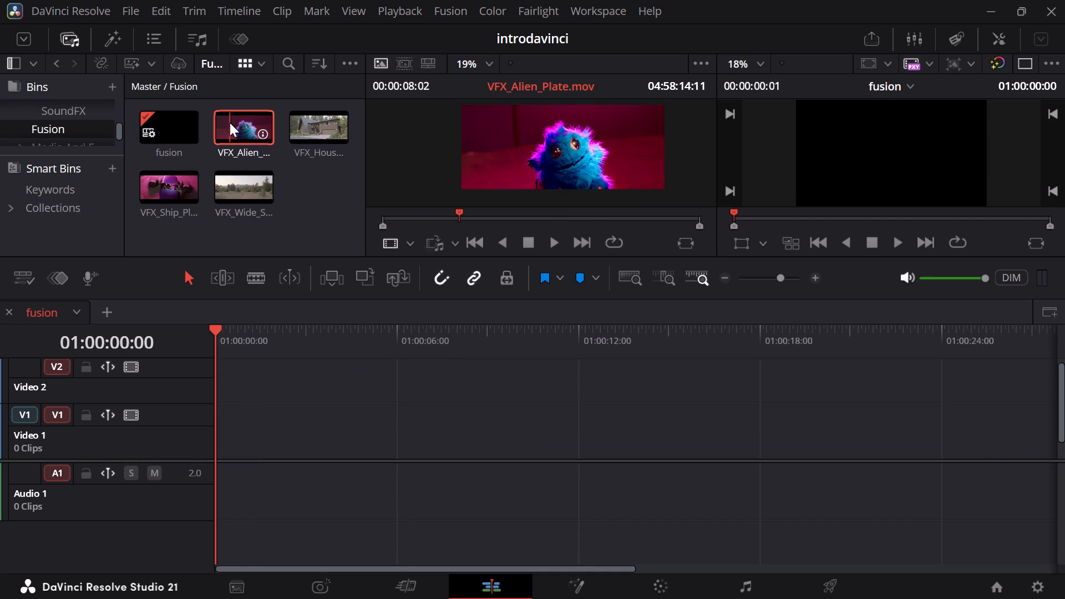
{"action": "key", "text": "ctrl+a"}
{"action": "left_click", "coordinate": [168, 130], "text": "ctrl"}
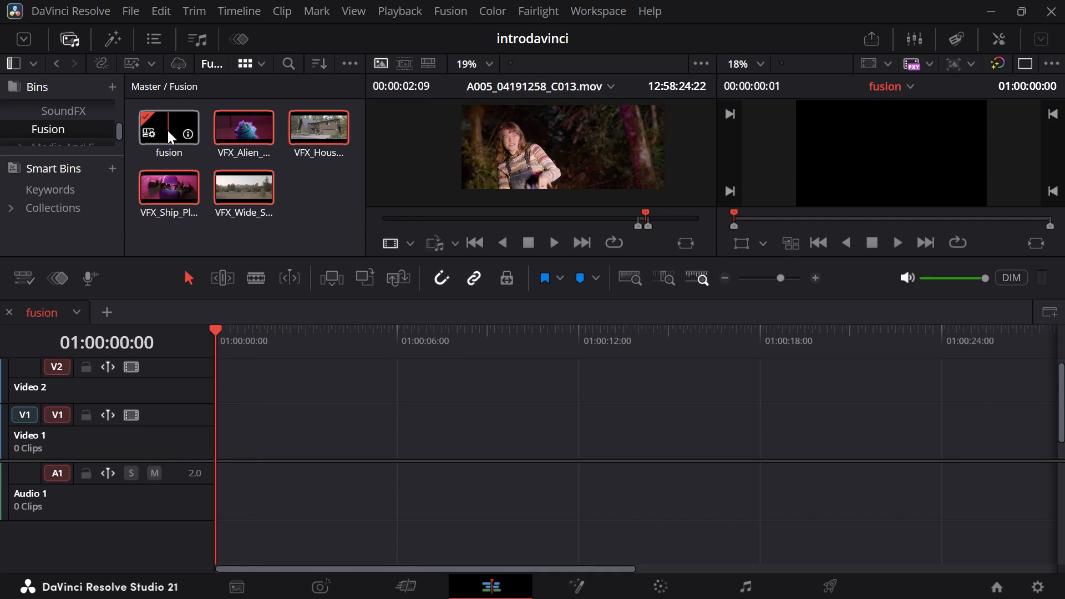
{"action": "left_click_drag", "start_coordinate": [221, 138], "coordinate": [315, 388]}
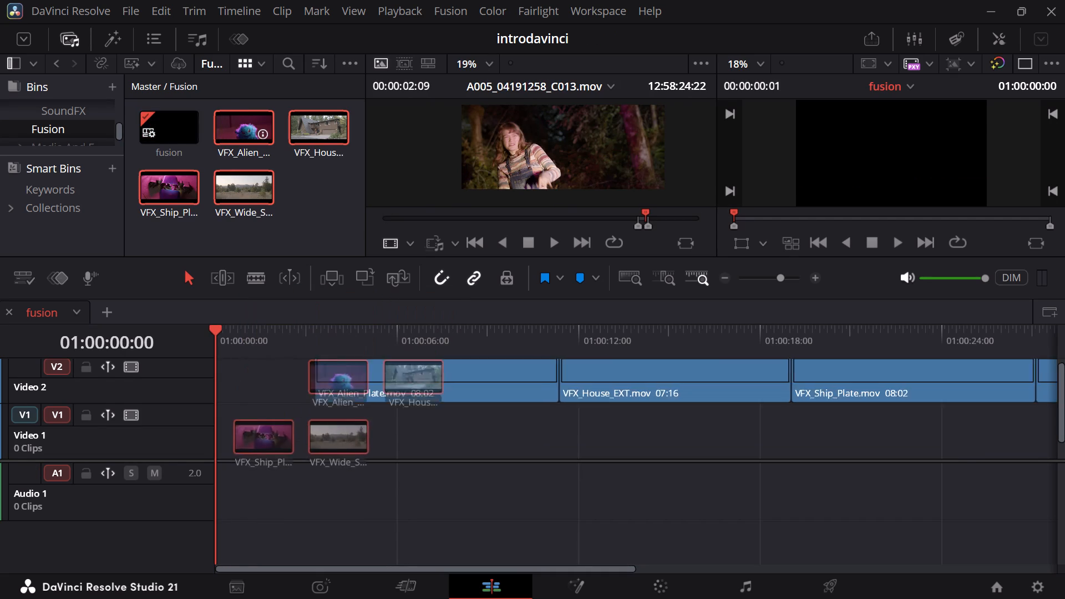
{"action": "left_click_drag", "start_coordinate": [315, 388], "coordinate": [241, 479]}
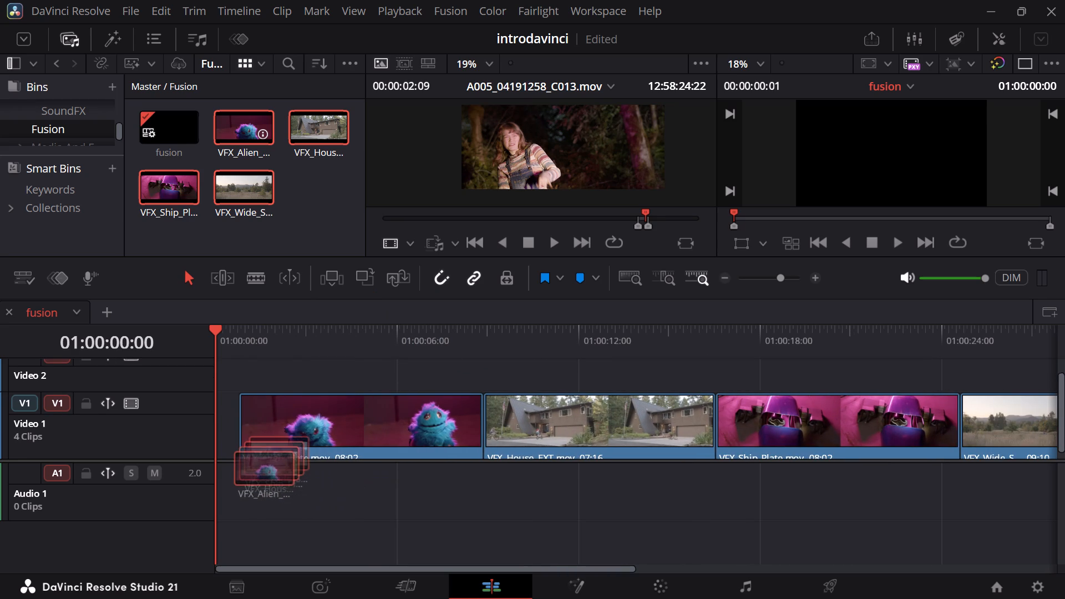
{"action": "left_click_drag", "start_coordinate": [241, 479], "coordinate": [203, 542]}
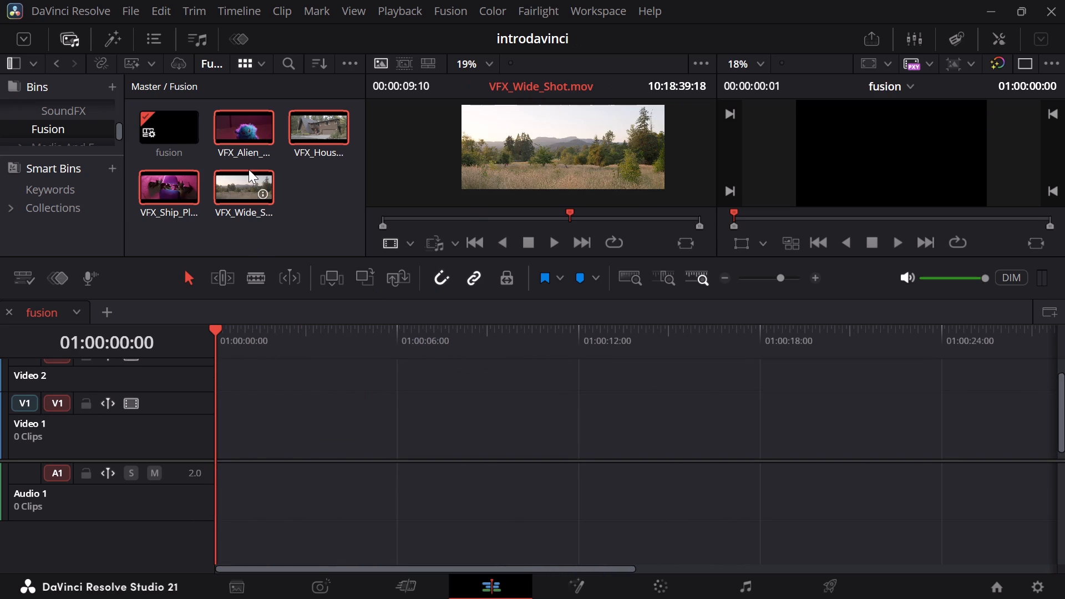
{"action": "left_click_drag", "start_coordinate": [236, 126], "coordinate": [295, 380]}
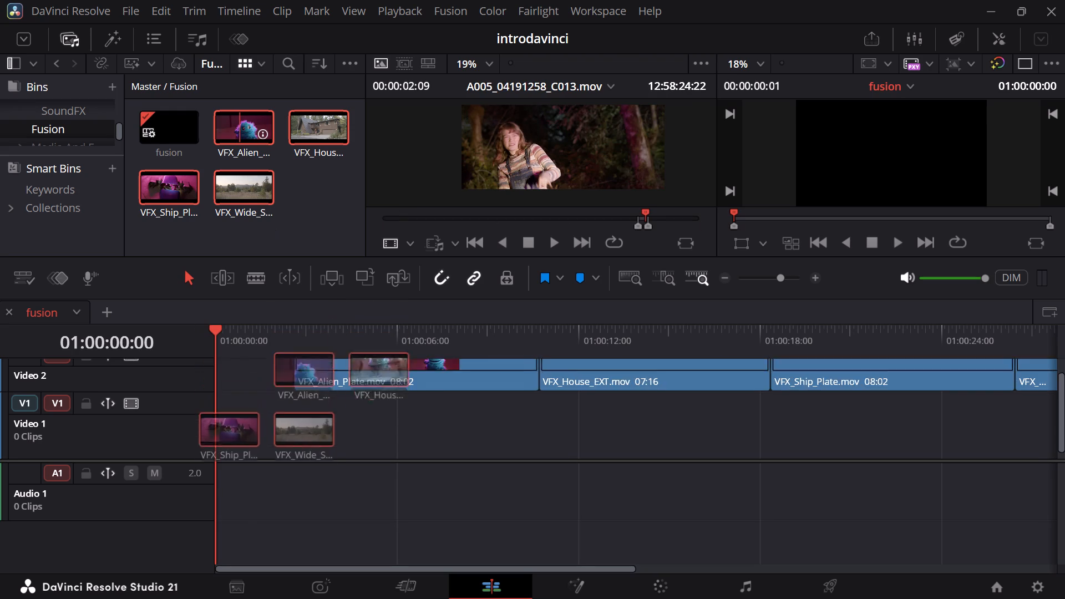
{"action": "left_click_drag", "start_coordinate": [295, 380], "coordinate": [296, 447]}
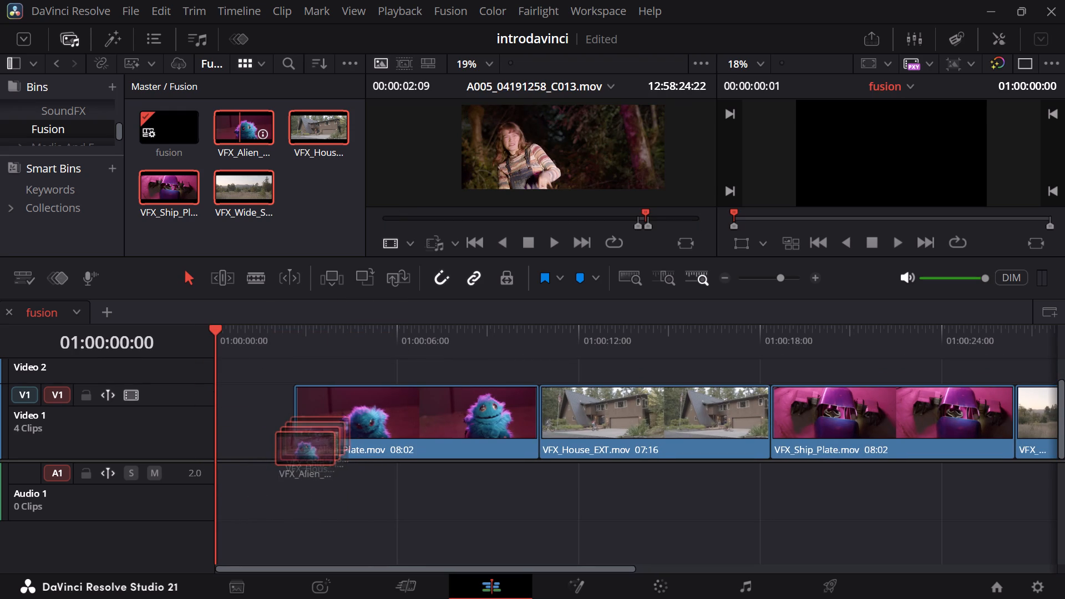
{"action": "left_click_drag", "start_coordinate": [296, 447], "coordinate": [266, 442]}
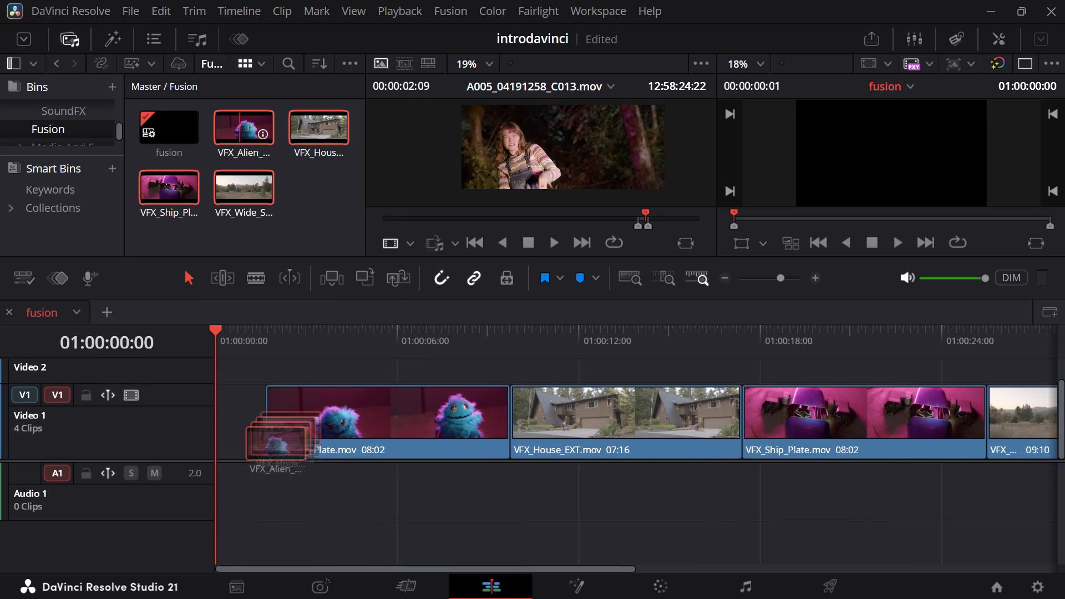
{"action": "left_click_drag", "start_coordinate": [266, 442], "coordinate": [216, 439]}
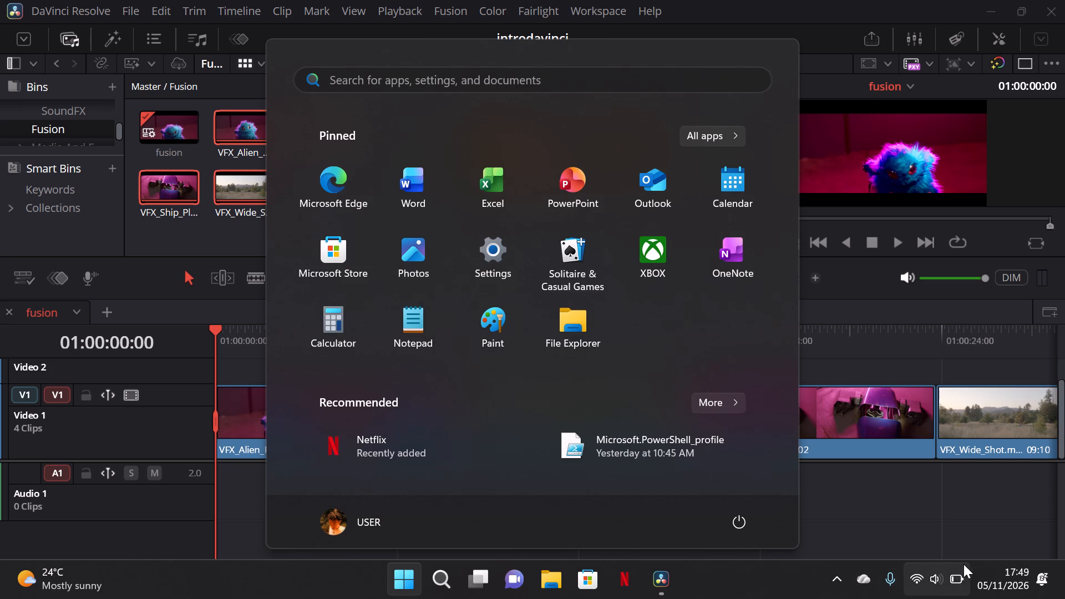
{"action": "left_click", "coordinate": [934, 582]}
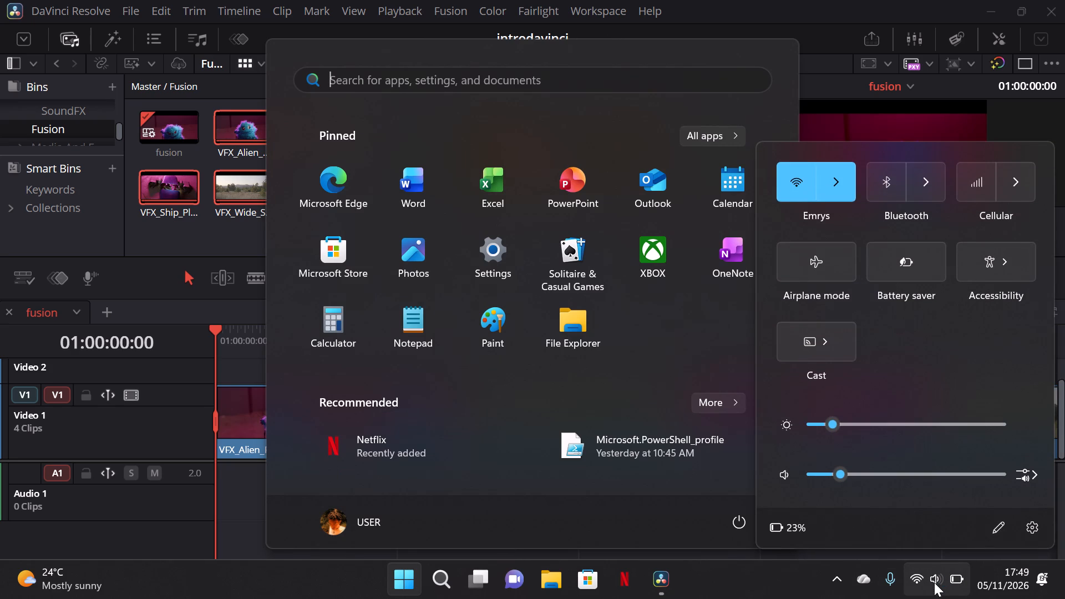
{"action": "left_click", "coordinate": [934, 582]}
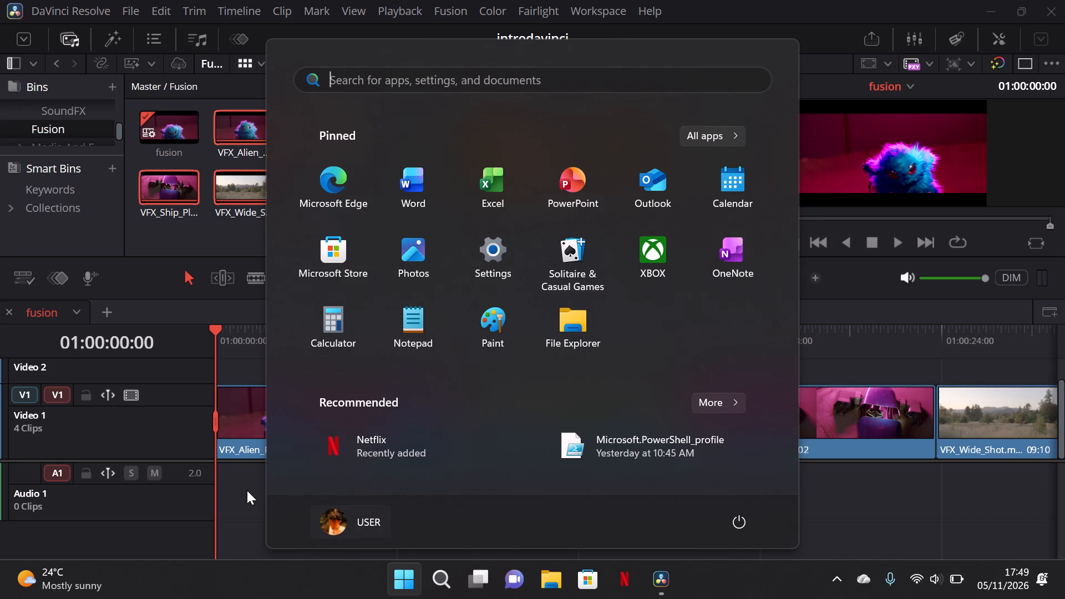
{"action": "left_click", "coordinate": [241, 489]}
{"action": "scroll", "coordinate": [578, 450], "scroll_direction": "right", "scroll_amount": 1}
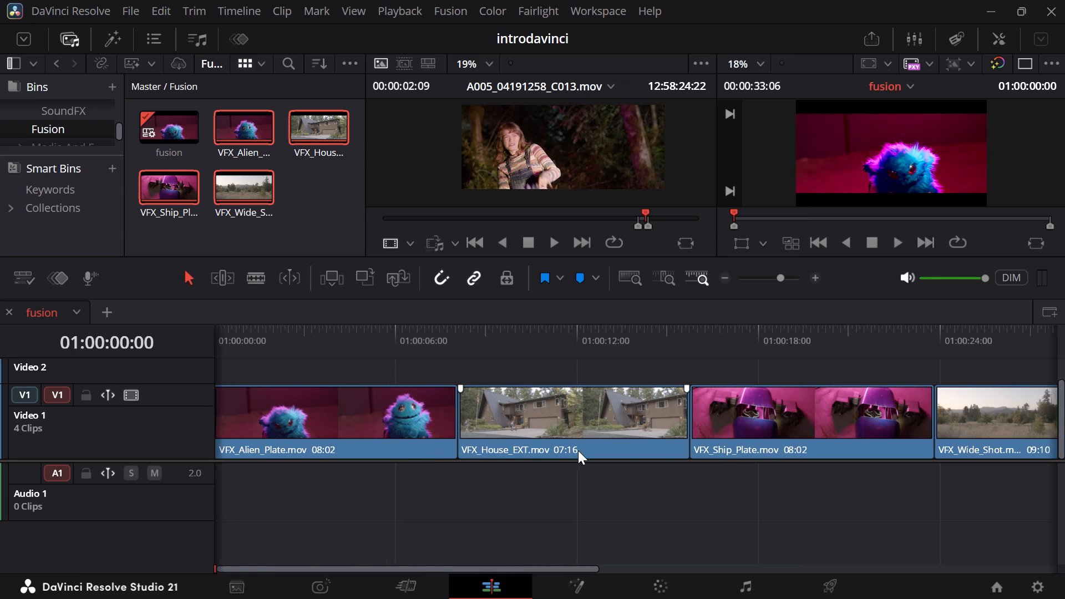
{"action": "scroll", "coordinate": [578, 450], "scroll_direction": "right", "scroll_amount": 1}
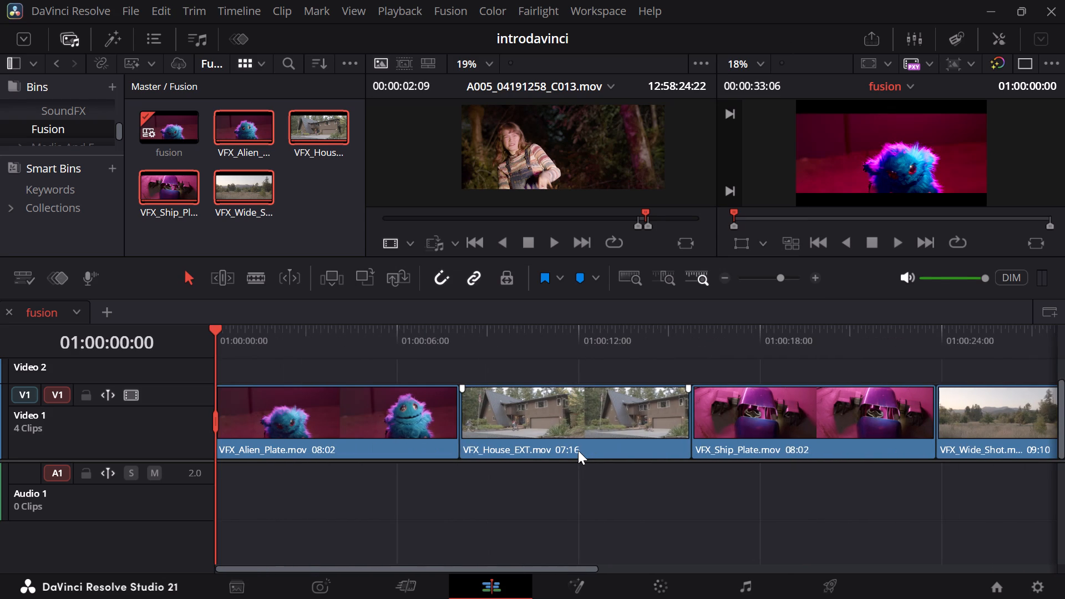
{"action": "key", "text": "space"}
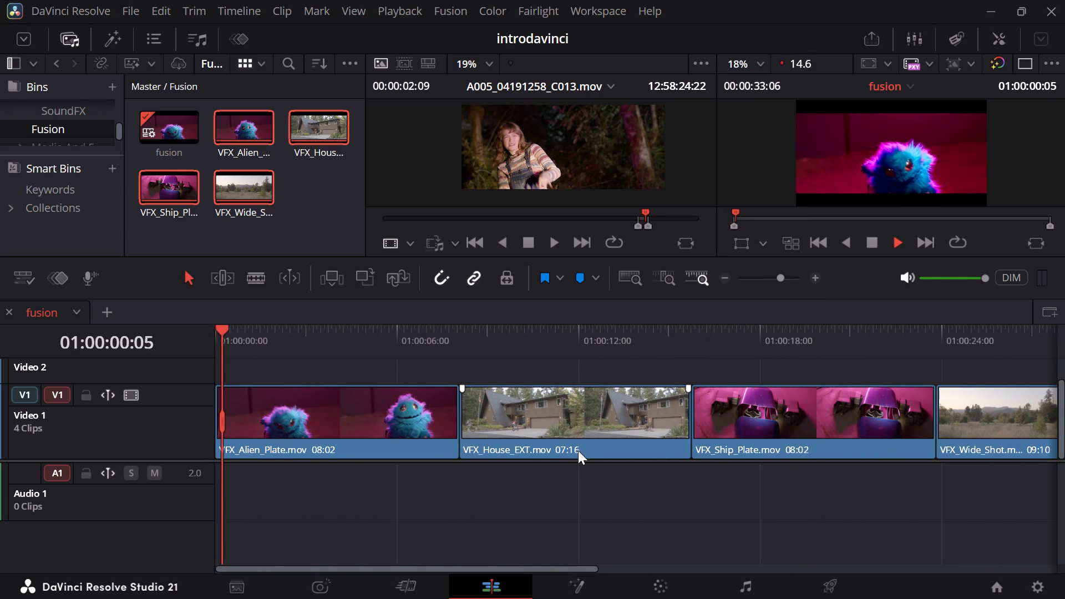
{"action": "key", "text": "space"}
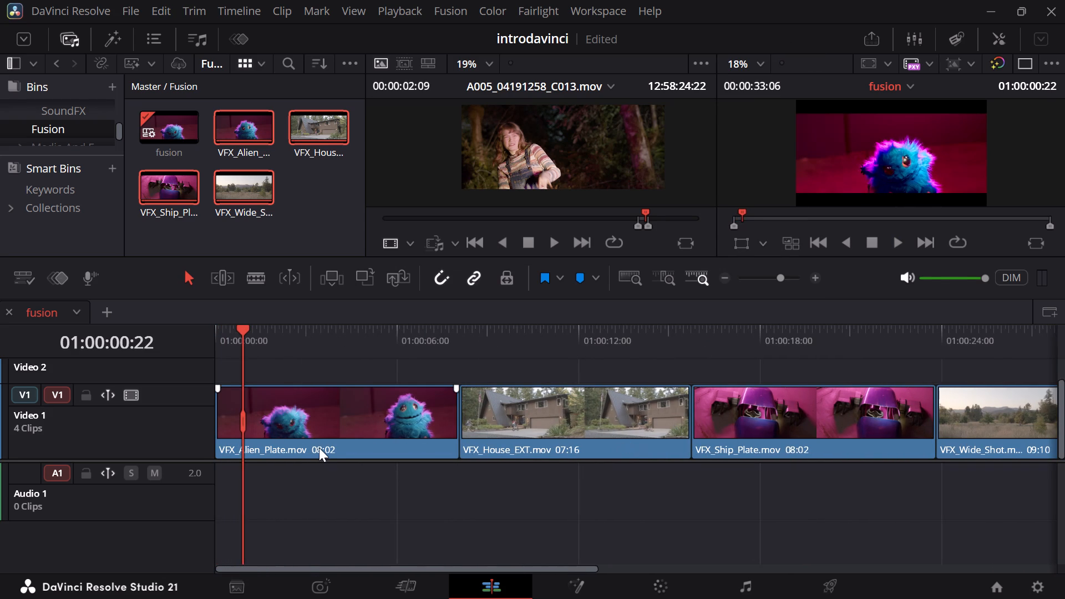
Move the VFX_Alien_Plate clip to Video 2, directly above VFX_Ship_Plate and aligned with its start.
{"action": "left_click_drag", "start_coordinate": [319, 448], "coordinate": [315, 436]}
{"action": "left_click_drag", "start_coordinate": [315, 436], "coordinate": [470, 349]}
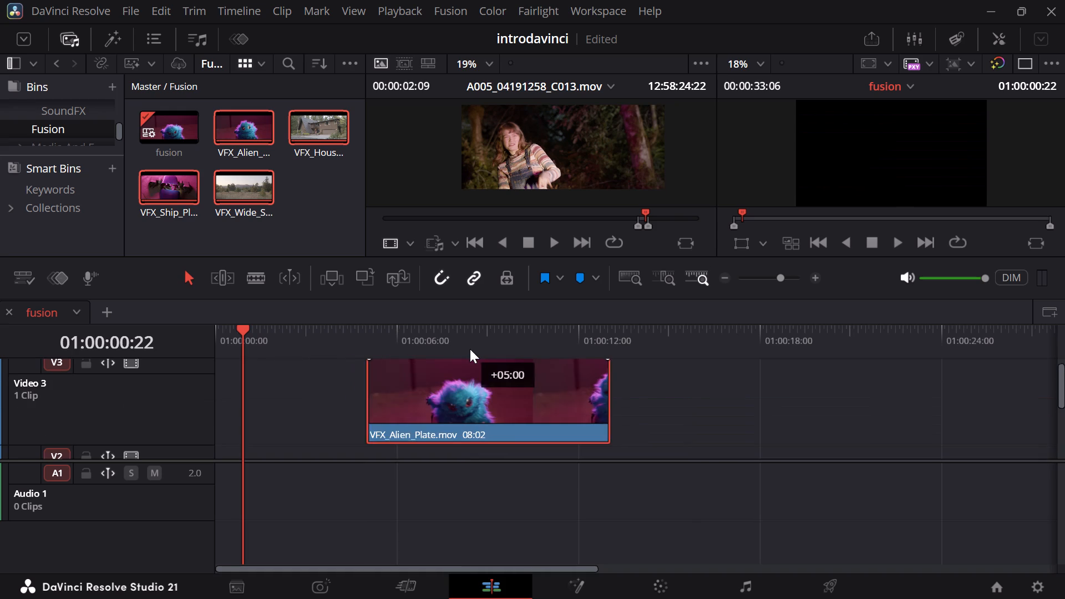
{"action": "left_click_drag", "start_coordinate": [470, 349], "coordinate": [597, 364]}
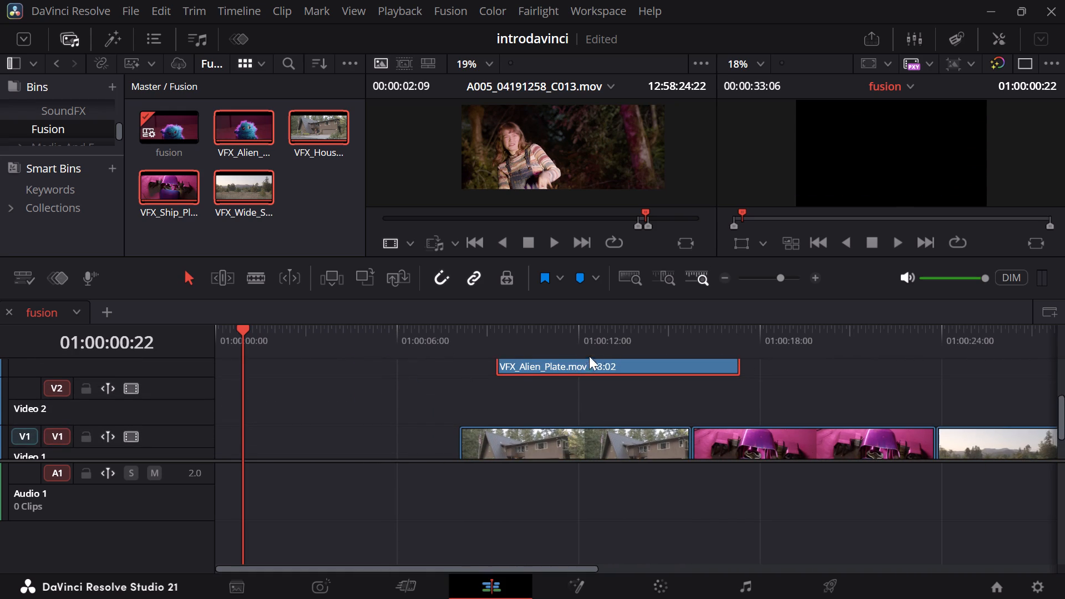
{"action": "left_click_drag", "start_coordinate": [600, 360], "coordinate": [739, 411]}
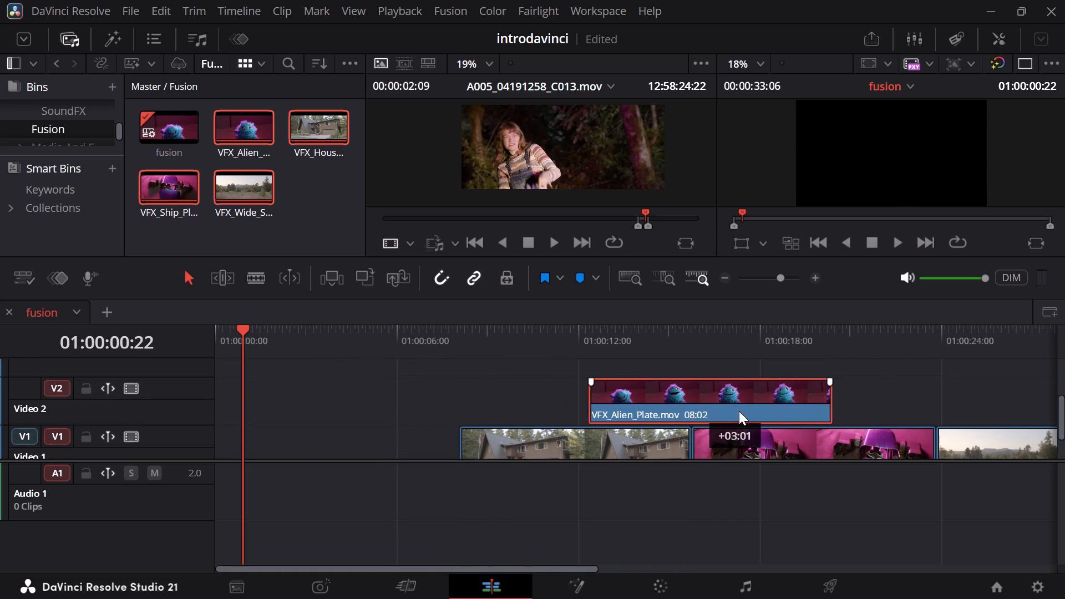
{"action": "left_click_drag", "start_coordinate": [739, 411], "coordinate": [789, 411]}
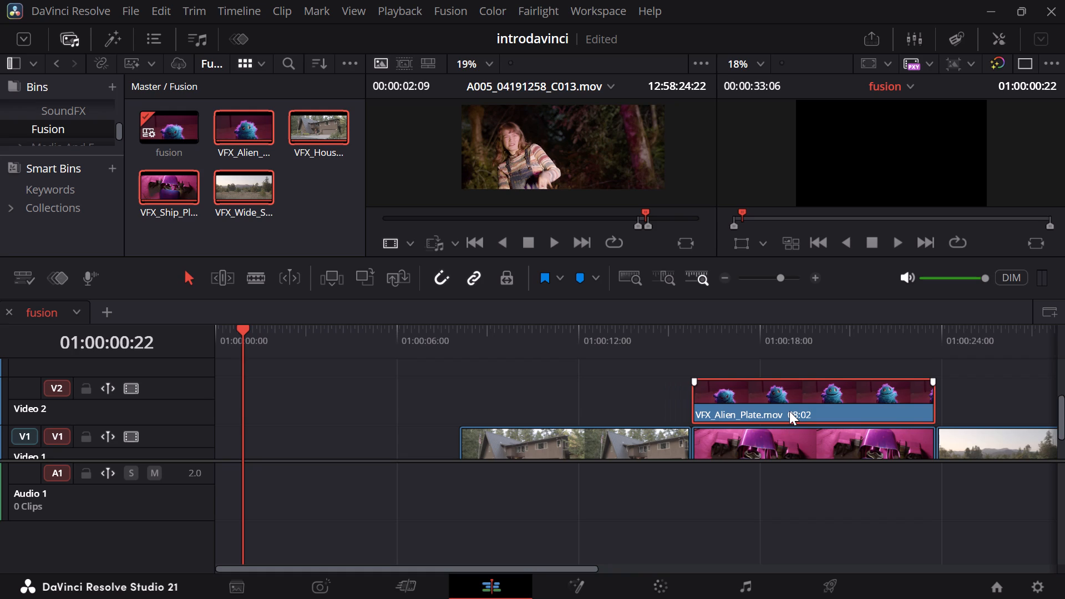
{"action": "scroll", "coordinate": [579, 357], "scroll_direction": "down", "scroll_amount": 3}
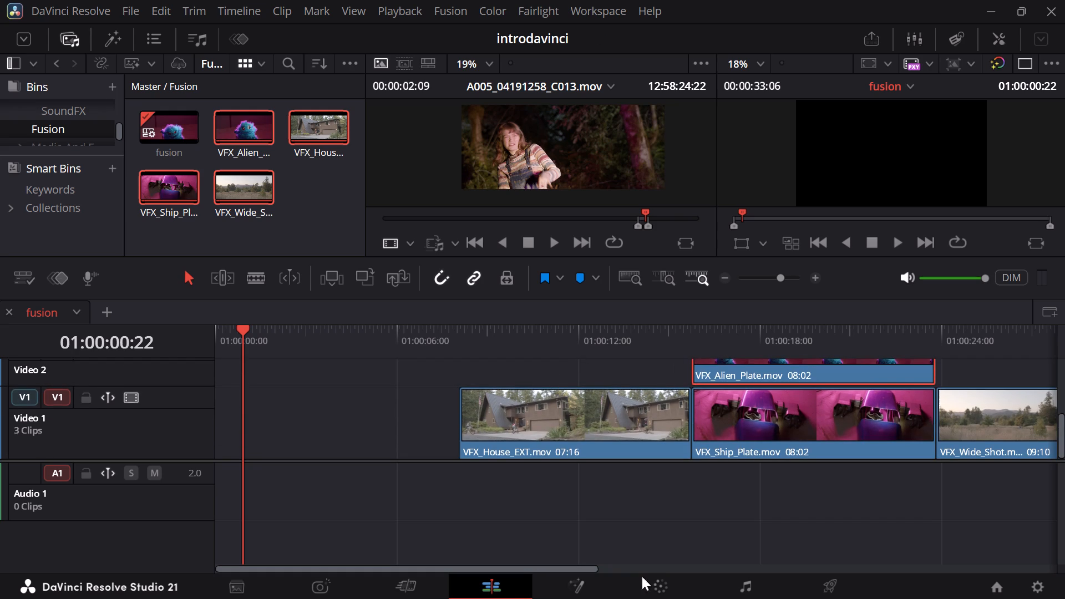
Park the playhead at 01:00:17:22 over the stacked alien and ship clips and open the alien clip on the Fusion page.
{"action": "left_click", "coordinate": [576, 588]}
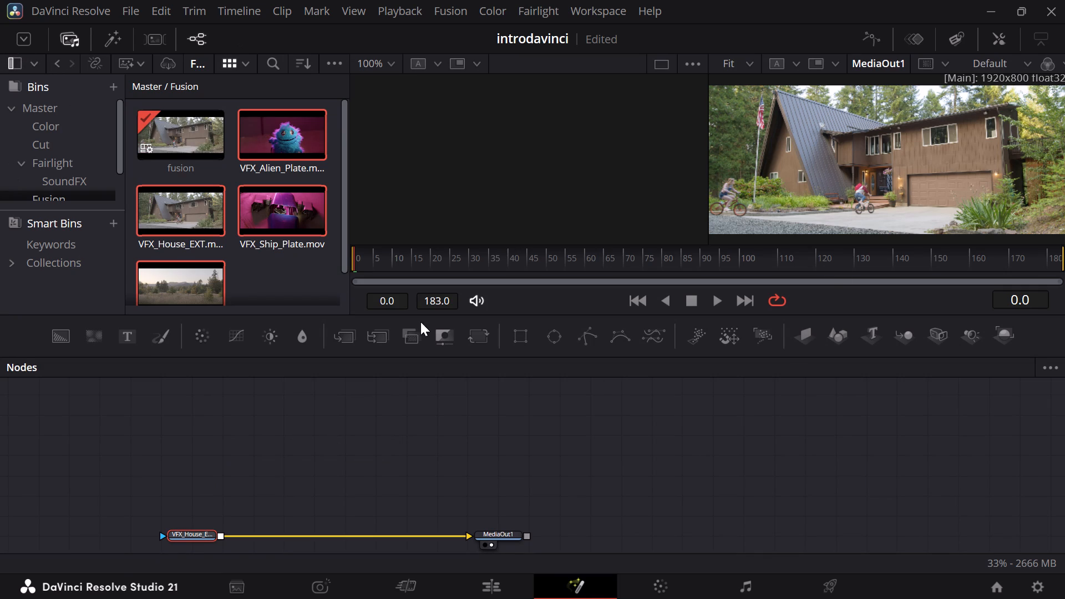
{"action": "left_click", "coordinate": [498, 581]}
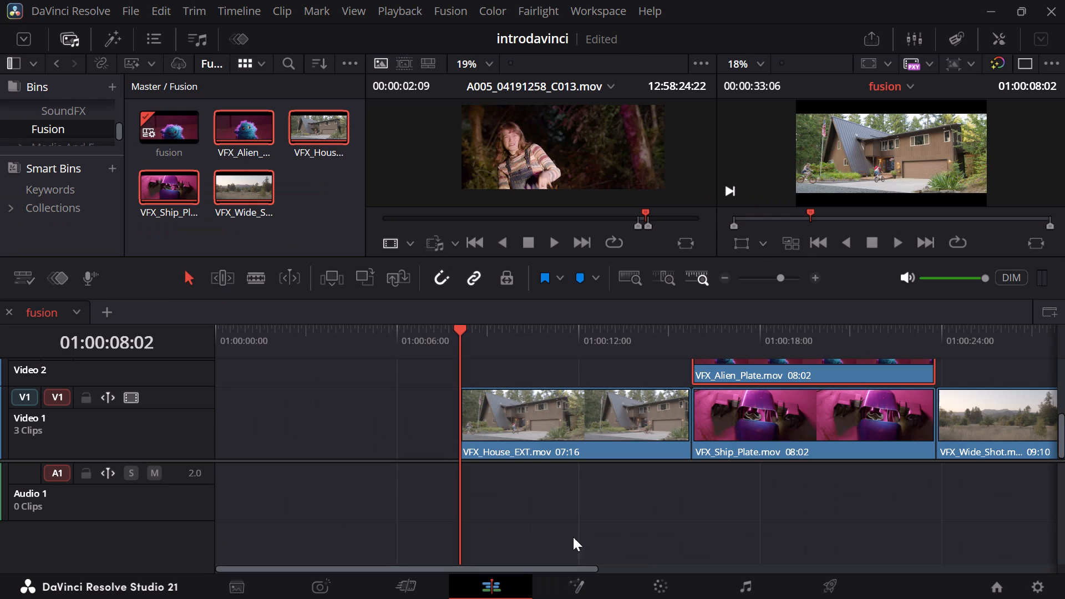
{"action": "left_click", "coordinate": [758, 337]}
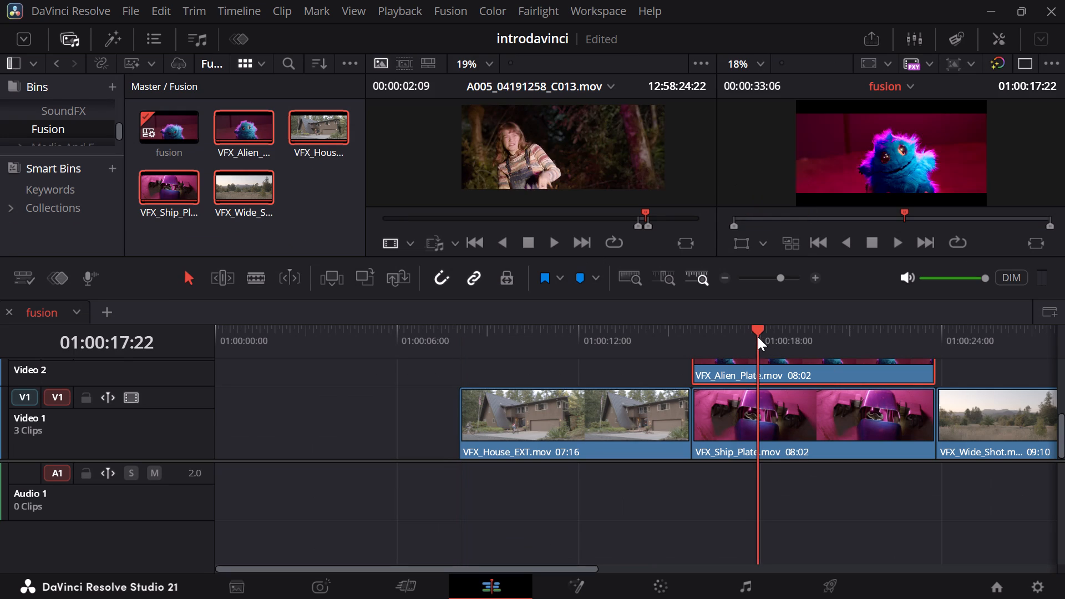
{"action": "left_click", "coordinate": [579, 583]}
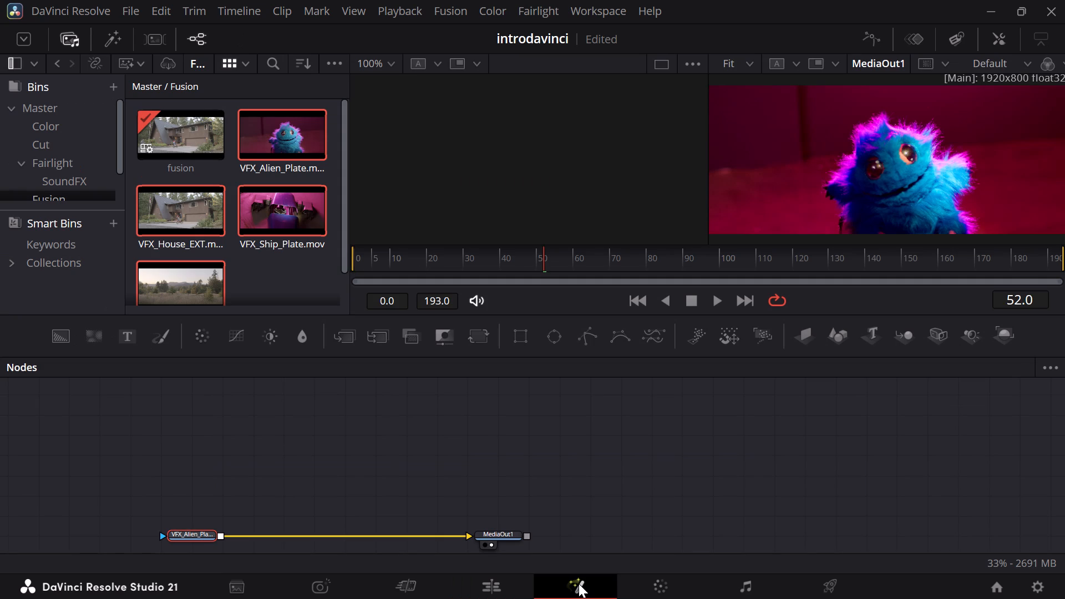
Add only VFX_Ship_Plate.mov from the Fusion bin to the node graph, above the VFX_Alien_Plate node.
{"action": "scroll", "coordinate": [473, 499], "scroll_direction": "down", "scroll_amount": 1}
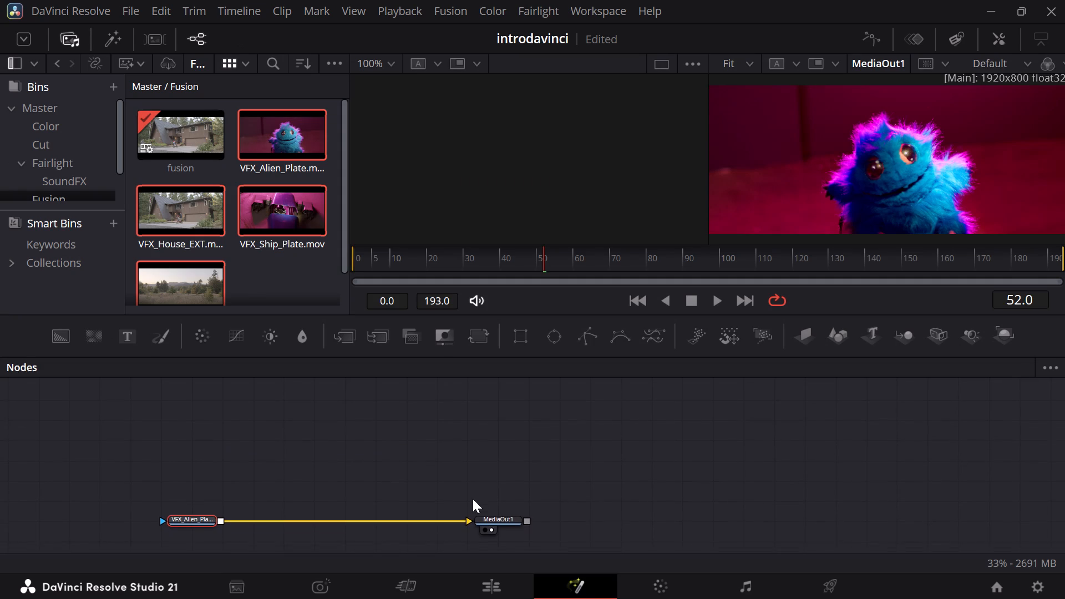
{"action": "scroll", "coordinate": [473, 499], "scroll_direction": "down", "scroll_amount": 1}
{"action": "scroll", "coordinate": [402, 493], "scroll_direction": "down", "scroll_amount": 1}
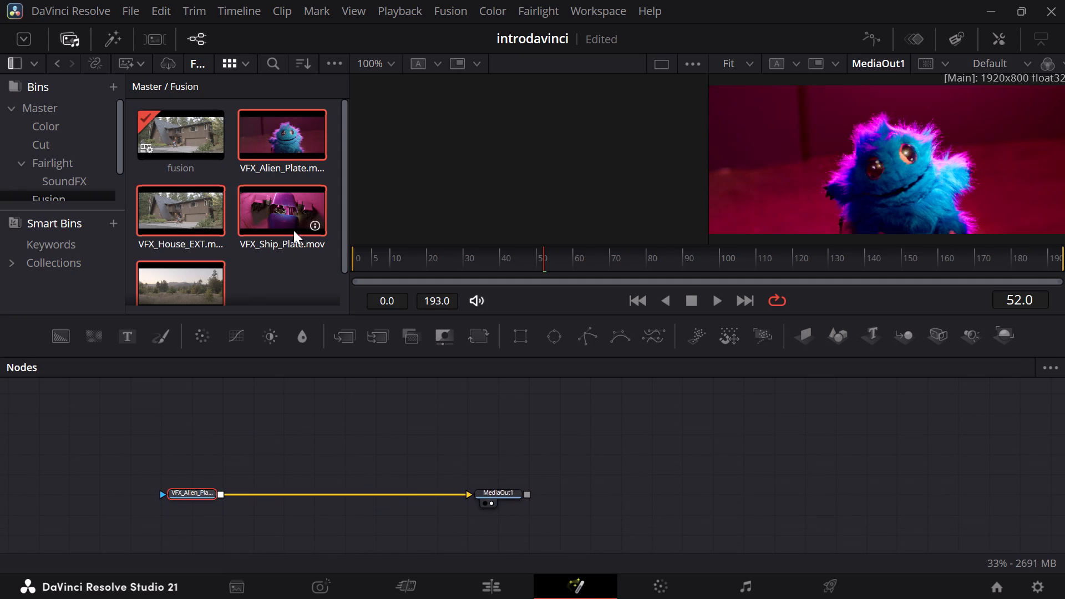
{"action": "left_click_drag", "start_coordinate": [291, 228], "coordinate": [297, 236]}
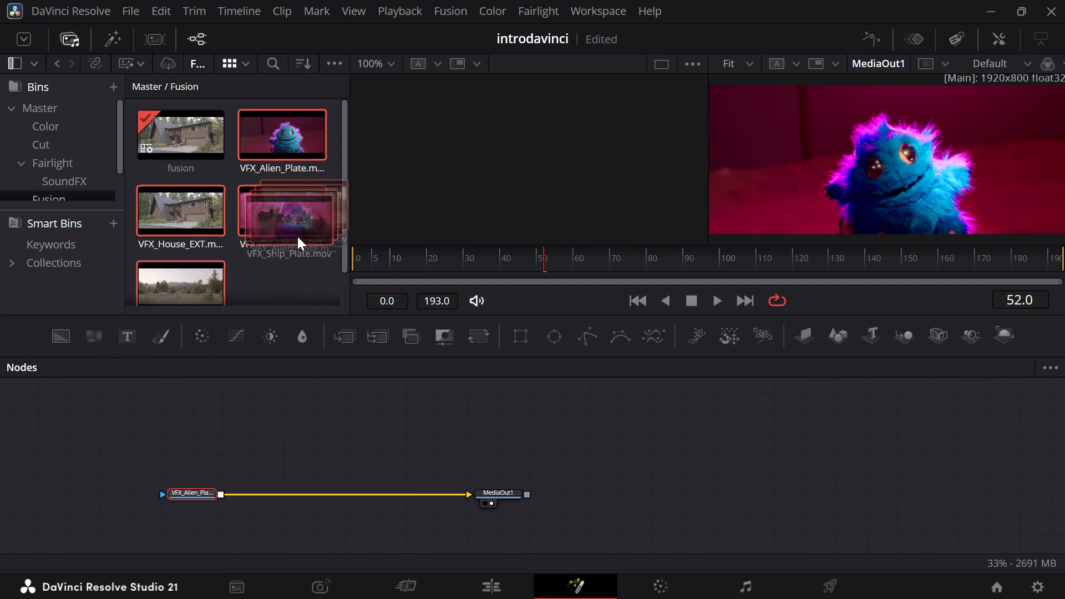
{"action": "left_click_drag", "start_coordinate": [297, 236], "coordinate": [297, 237]}
{"action": "left_click", "coordinate": [295, 228]}
{"action": "left_click_drag", "start_coordinate": [295, 228], "coordinate": [212, 443]}
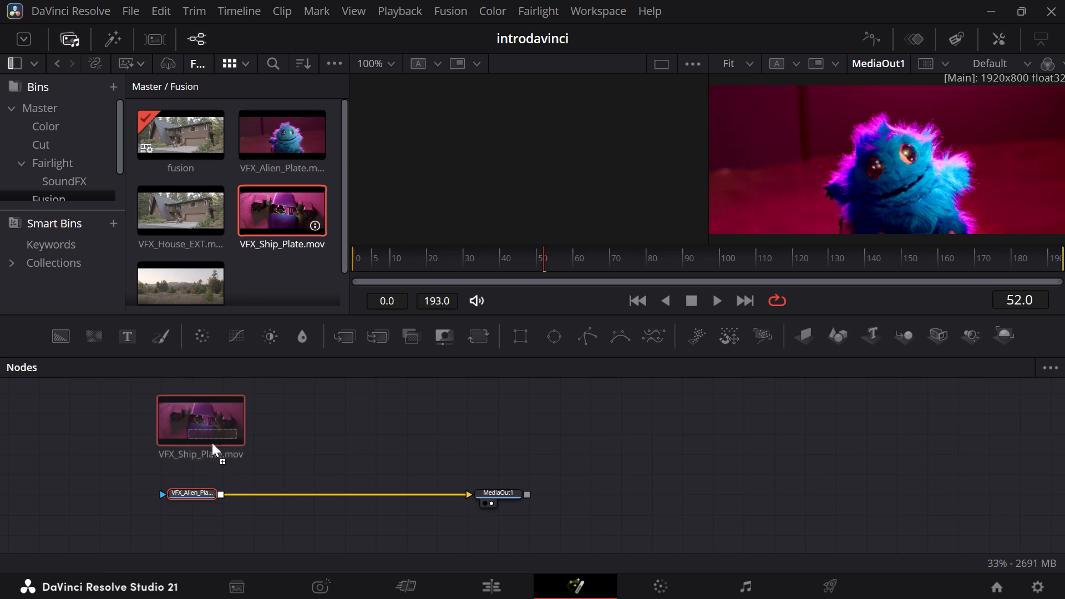
{"action": "left_click_drag", "start_coordinate": [212, 443], "coordinate": [214, 436]}
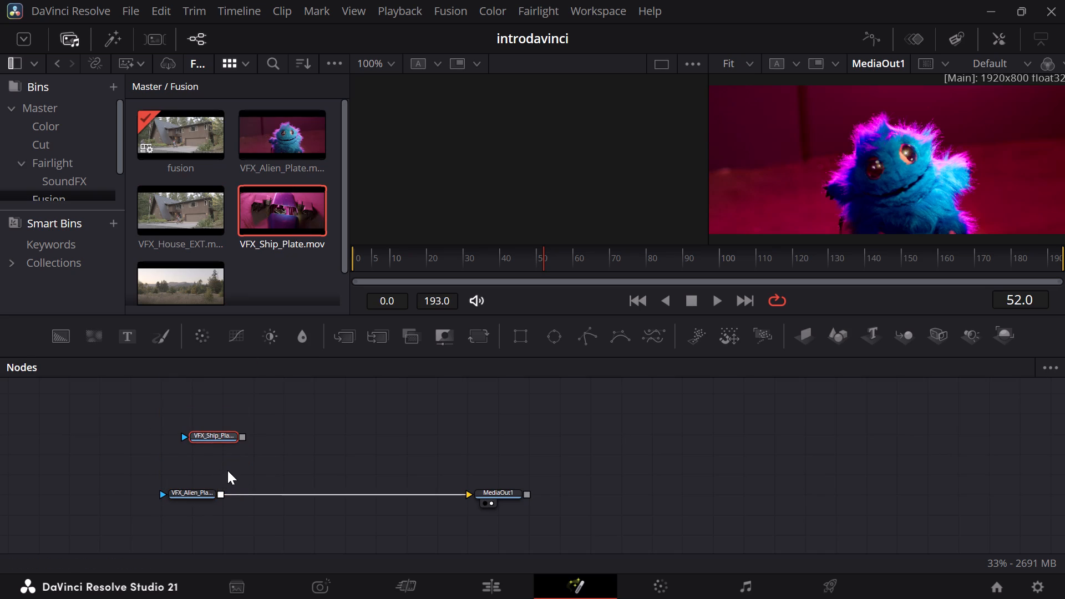
{"action": "left_click_drag", "start_coordinate": [217, 430], "coordinate": [202, 469]}
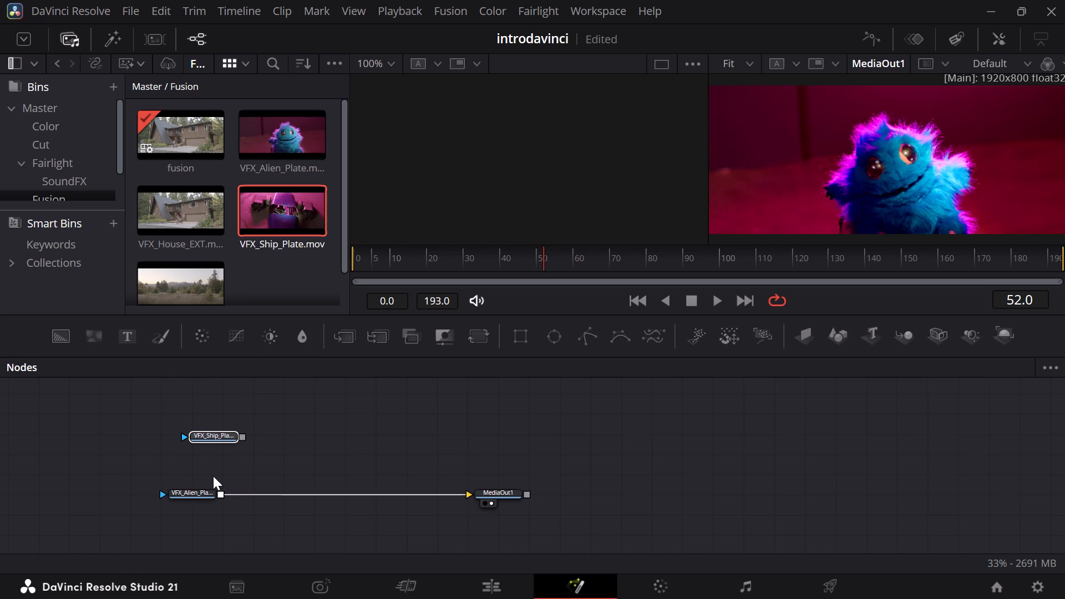
{"action": "left_click", "coordinate": [206, 494]}
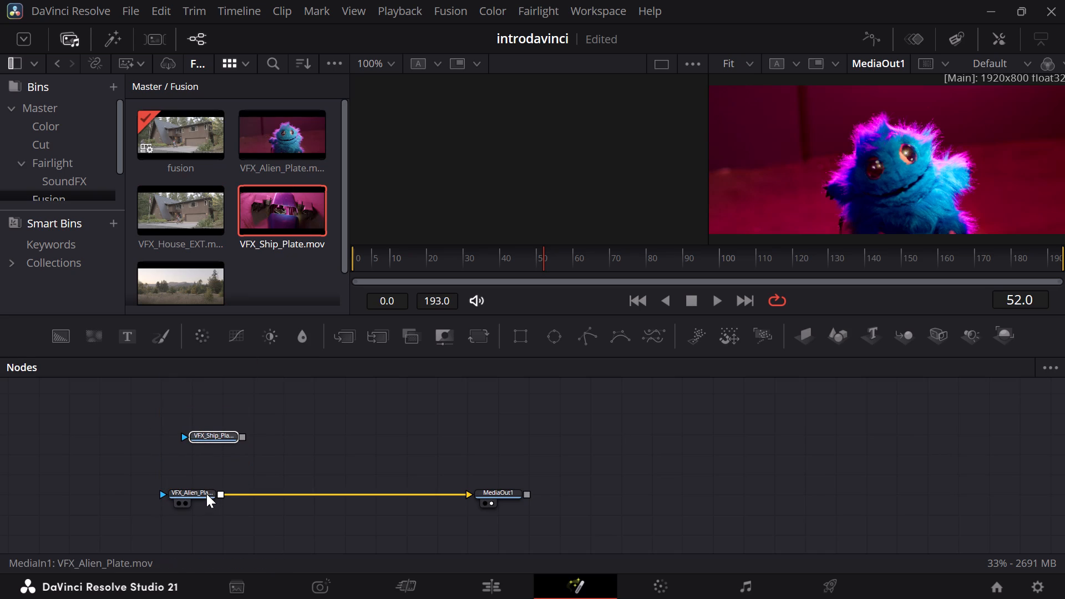
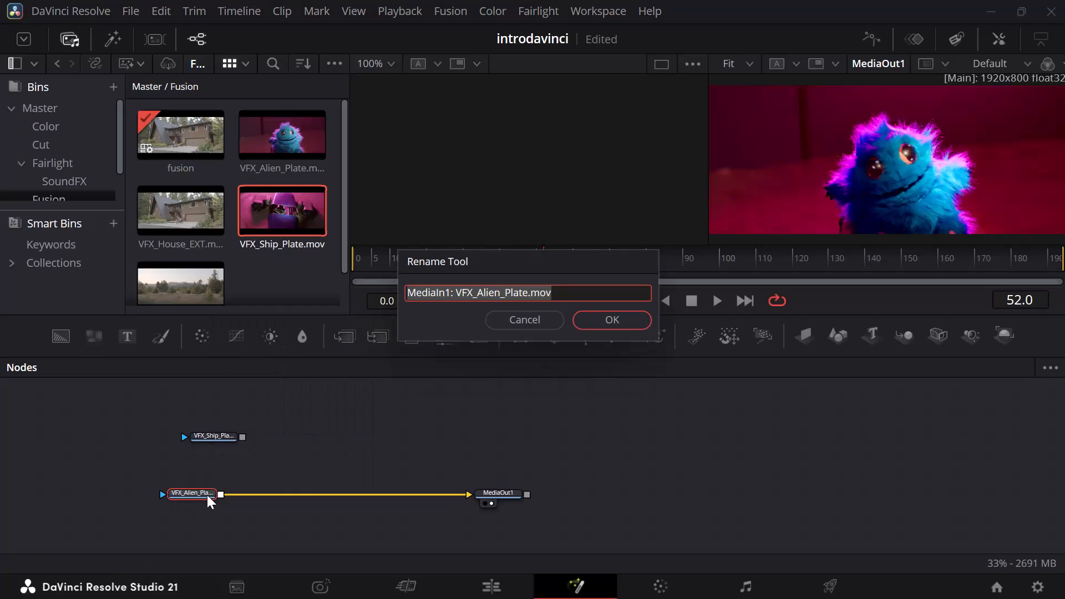
Rename the VFX_Alien_Plate node as alien.
{"action": "key", "text": "f"}
{"action": "key", "text": "BackSpace"}
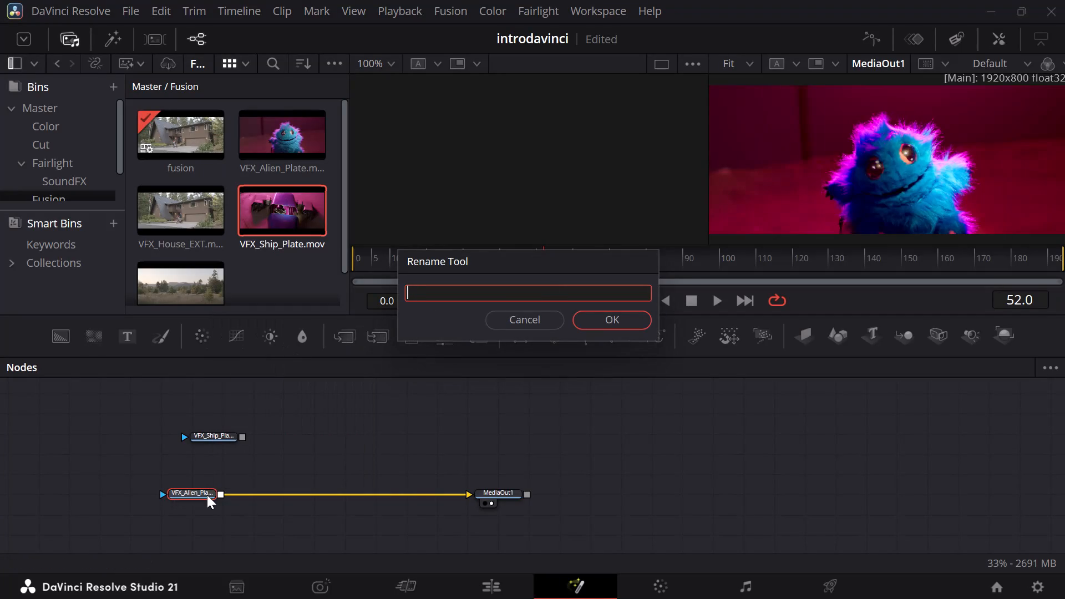
{"action": "type", "text": "alien"}
{"action": "key", "text": "Return"}
Rename the VFX_Ship_Plate node as shipsalien.
{"action": "left_click", "coordinate": [217, 434]}
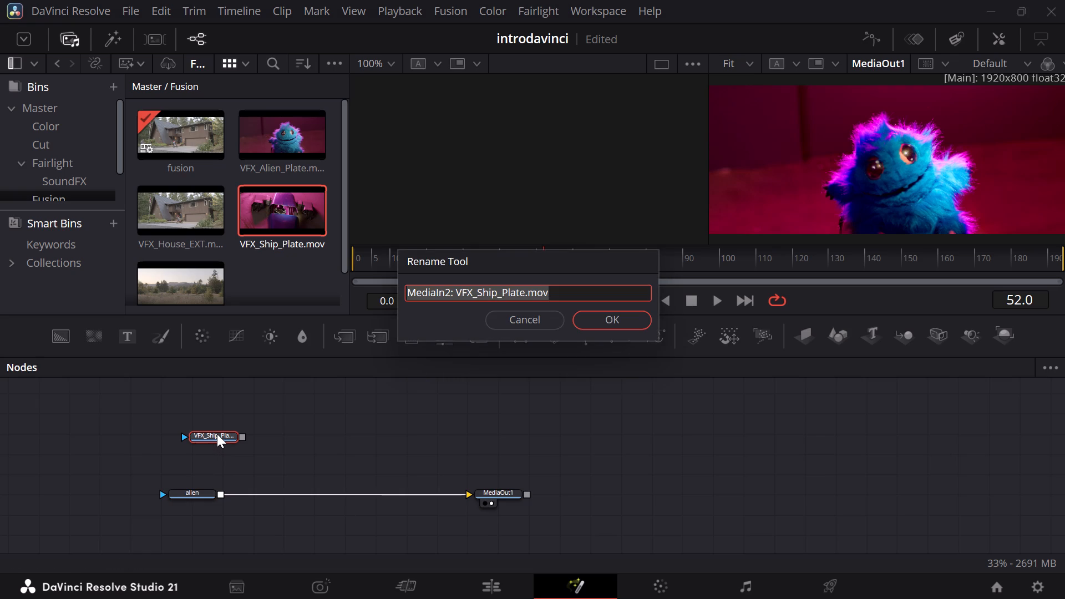
{"action": "type", "text": "ships"}
{"action": "type", "text": "al"}
{"action": "type", "text": "ien"}
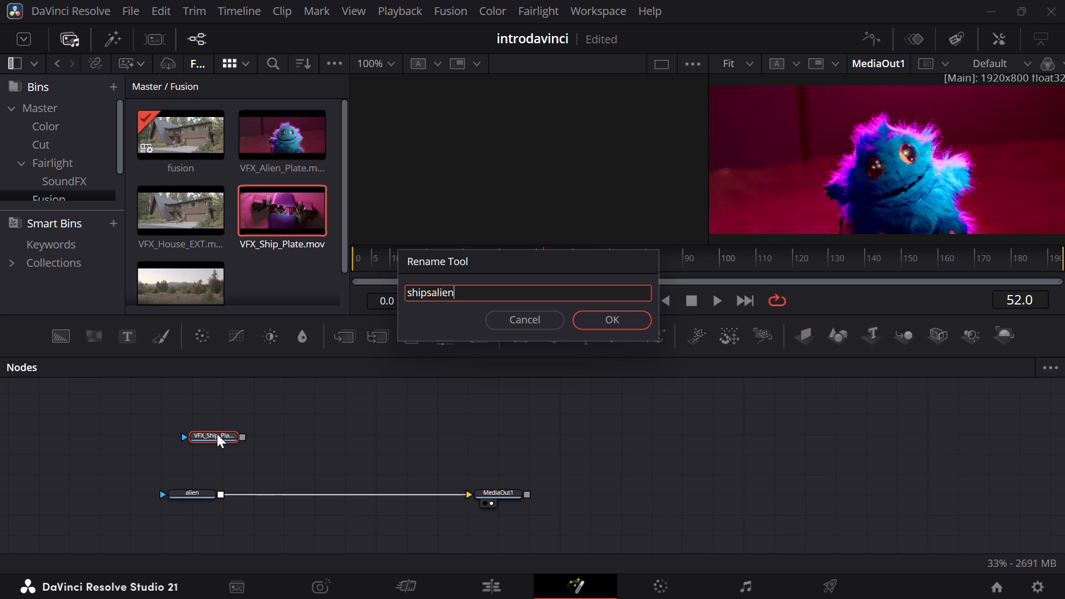
{"action": "key", "text": "Return"}
Place the shipsalien node over the alien node and connect its output to MediaOut1 in place of the alien's.
{"action": "left_click_drag", "start_coordinate": [216, 434], "coordinate": [190, 489]}
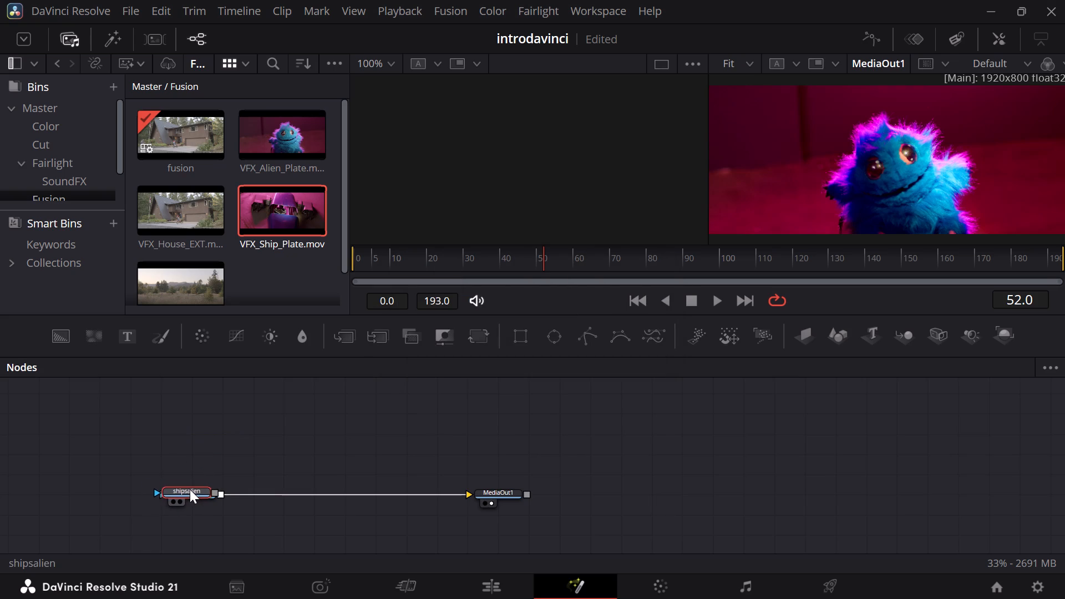
{"action": "left_click_drag", "start_coordinate": [190, 489], "coordinate": [197, 491]}
{"action": "left_click", "coordinate": [229, 493]}
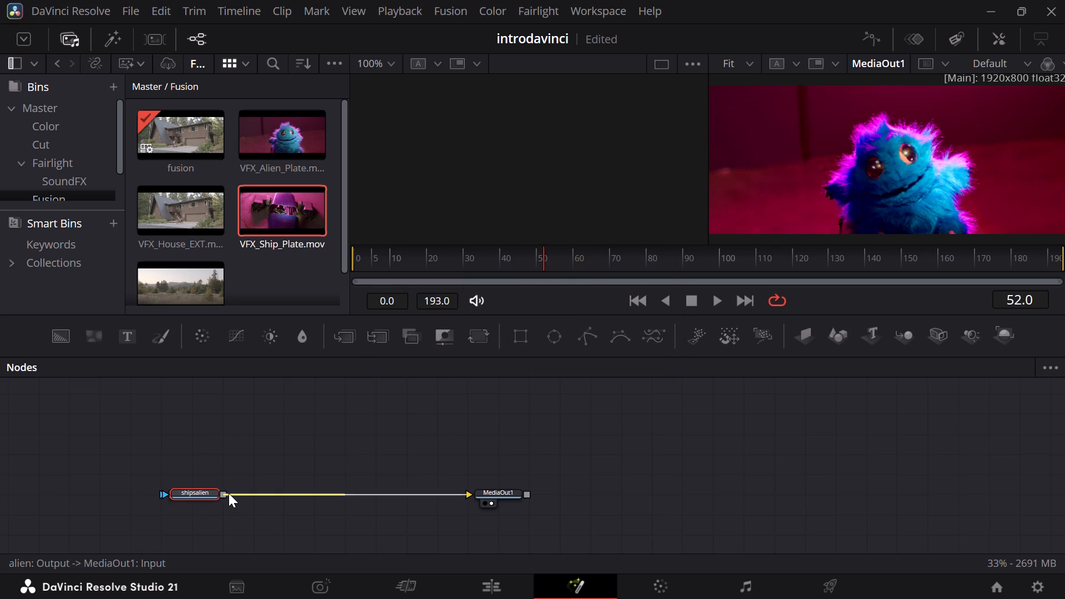
{"action": "left_click_drag", "start_coordinate": [222, 493], "coordinate": [470, 495]}
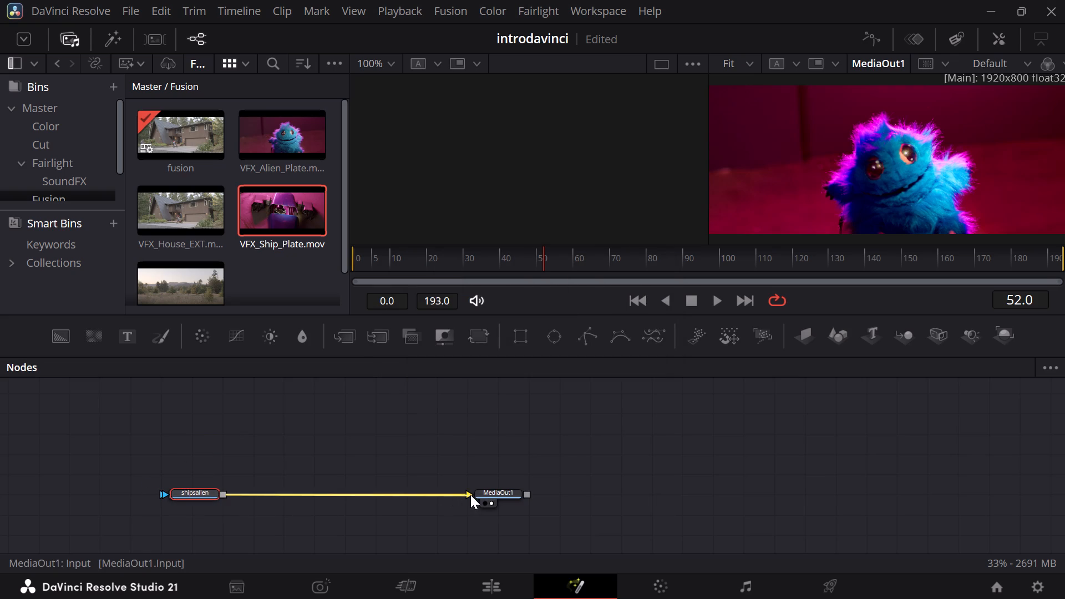
{"action": "left_click_drag", "start_coordinate": [470, 495], "coordinate": [470, 494]}
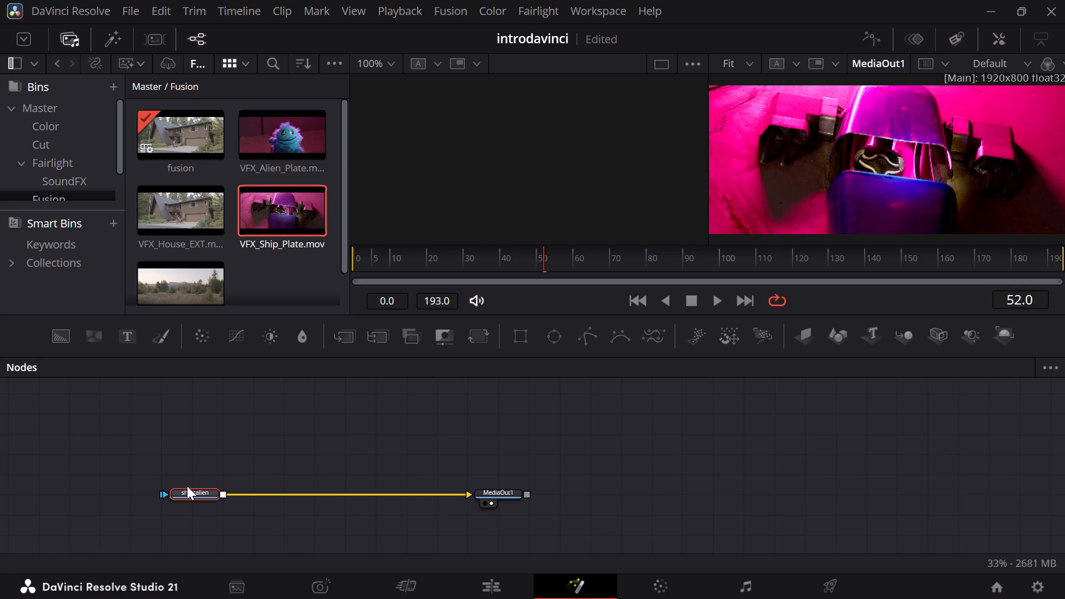
Separate the overlapping nodes, moving alien well above shipsalien and lining shipsalien up level with MediaOut1.
{"action": "left_click_drag", "start_coordinate": [187, 488], "coordinate": [186, 499]}
{"action": "left_click_drag", "start_coordinate": [199, 491], "coordinate": [199, 512]}
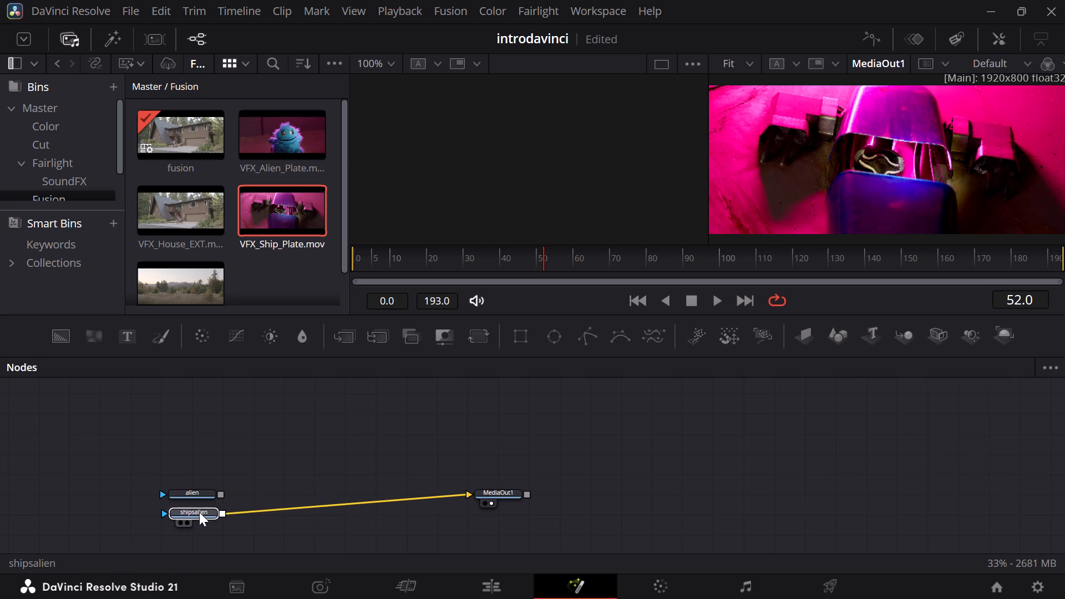
{"action": "left_click_drag", "start_coordinate": [199, 512], "coordinate": [199, 510]}
{"action": "right_click_drag", "start_coordinate": [201, 494], "coordinate": [214, 460]}
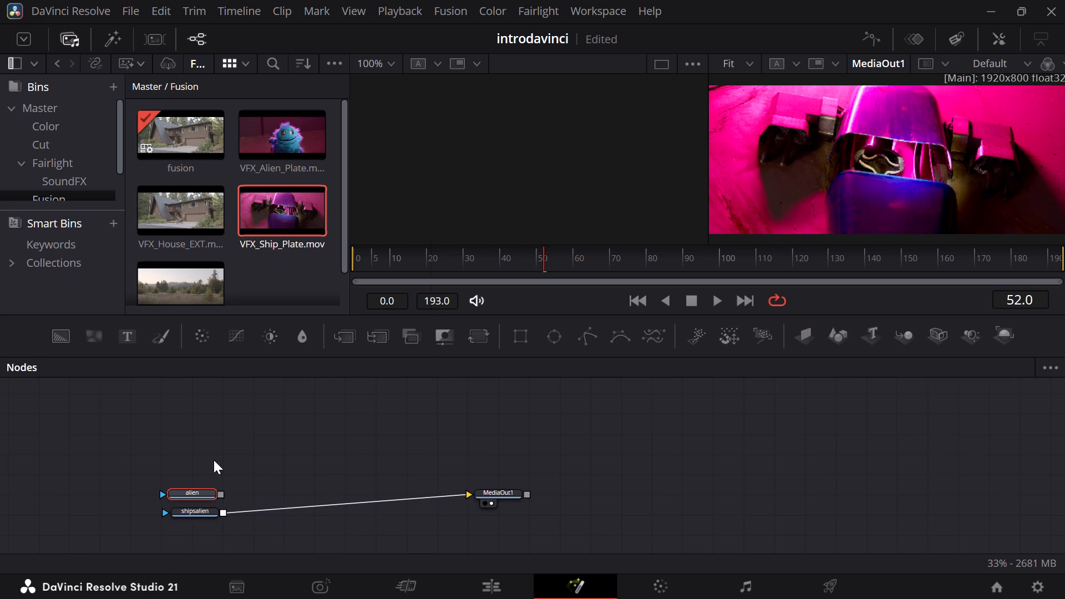
{"action": "left_click_drag", "start_coordinate": [194, 495], "coordinate": [221, 425]}
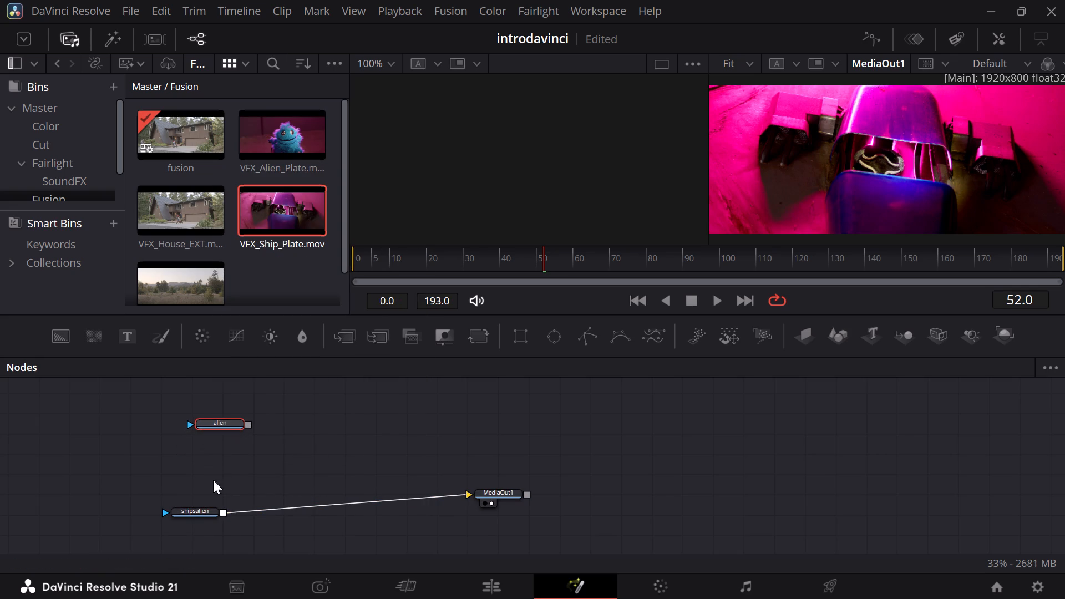
{"action": "left_click_drag", "start_coordinate": [199, 511], "coordinate": [199, 506]}
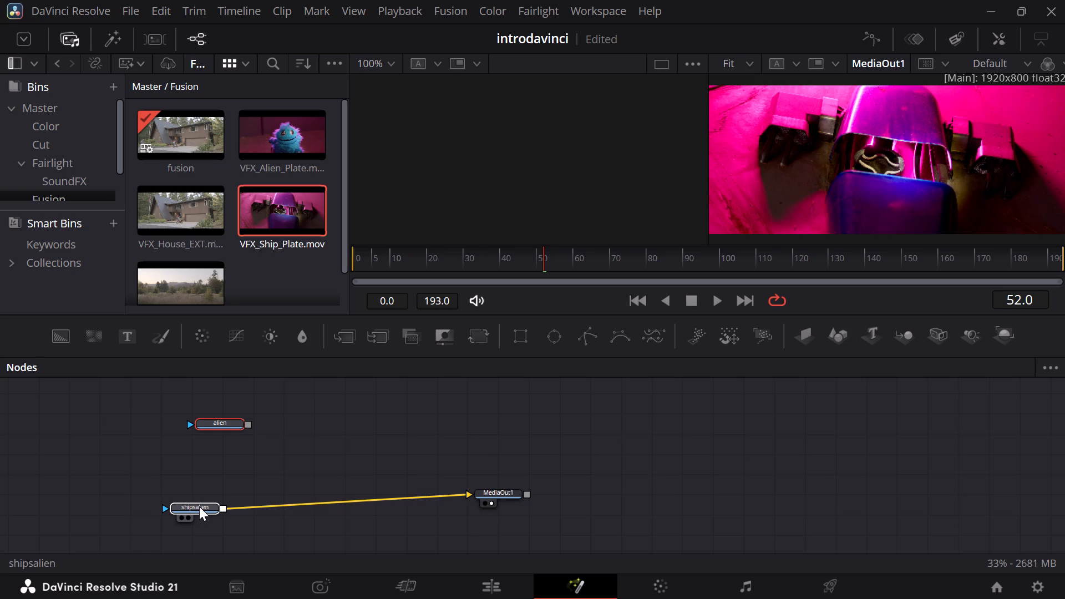
{"action": "left_click_drag", "start_coordinate": [199, 506], "coordinate": [202, 494]}
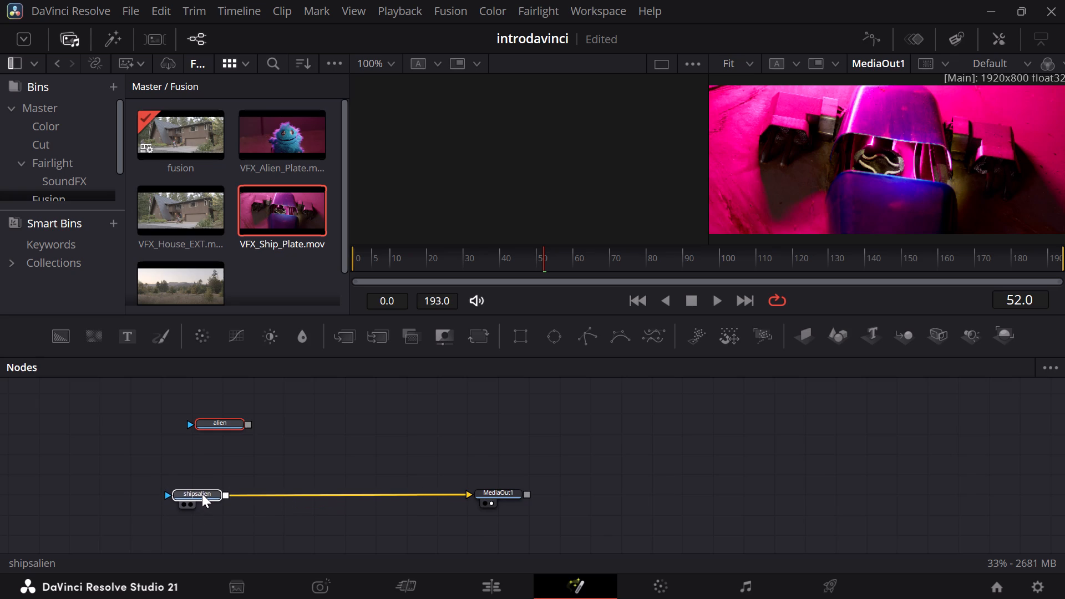
{"action": "left_click_drag", "start_coordinate": [202, 494], "coordinate": [202, 494]}
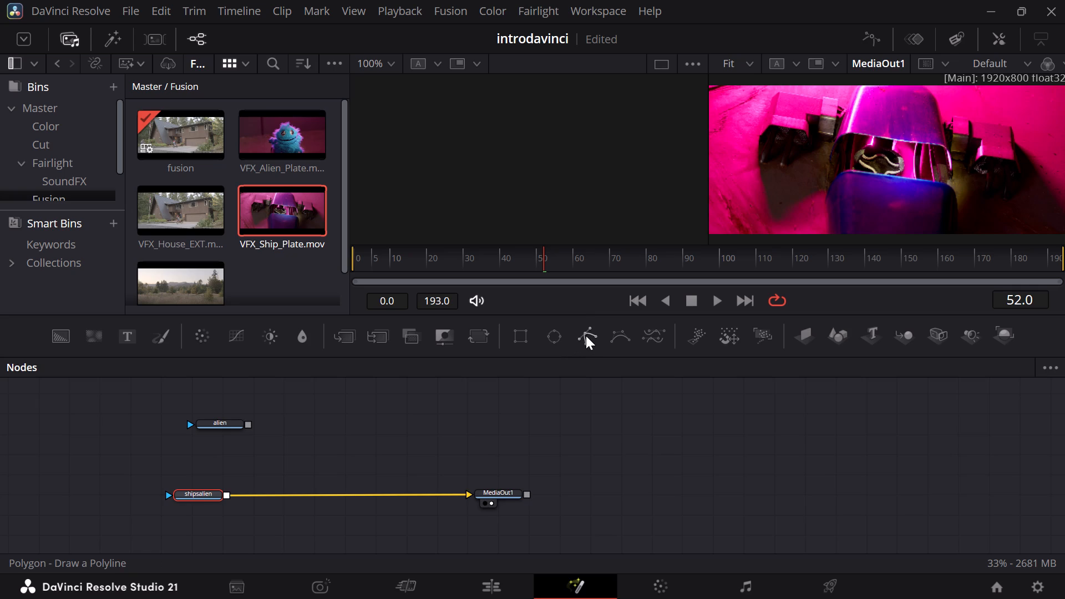
Add a Polygon mask node to the graph between the alien and shipsalien nodes.
{"action": "left_click_drag", "start_coordinate": [586, 336], "coordinate": [217, 434]}
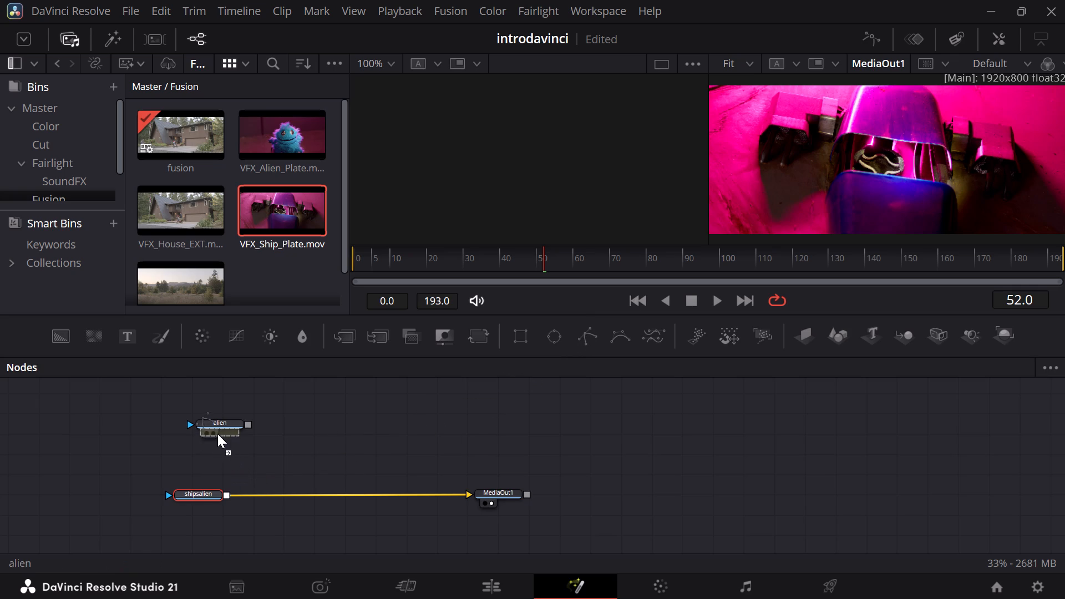
{"action": "left_click_drag", "start_coordinate": [217, 434], "coordinate": [210, 448]}
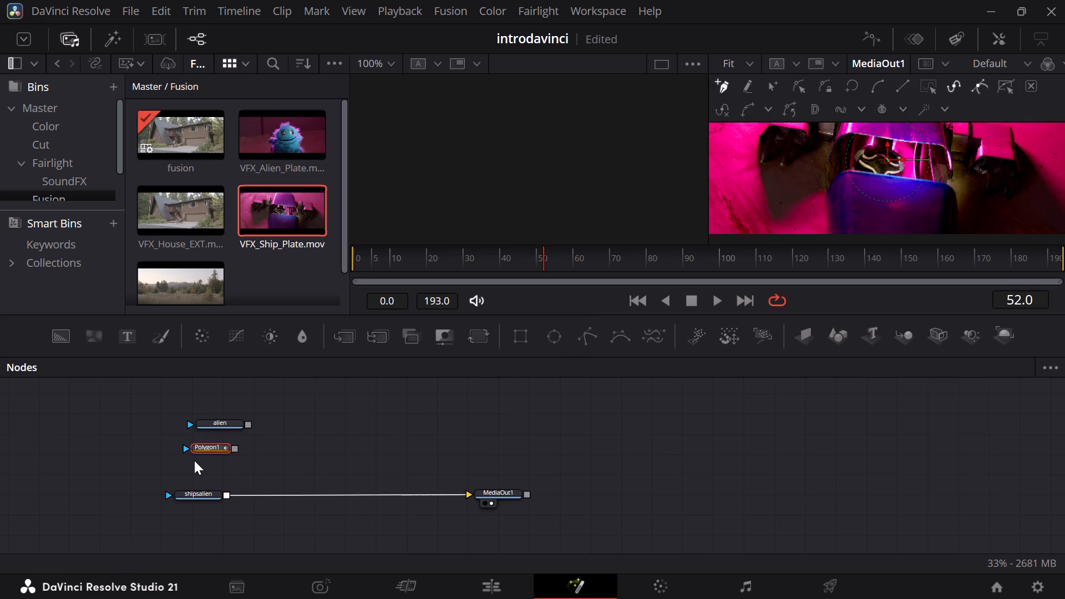
{"action": "left_click_drag", "start_coordinate": [215, 449], "coordinate": [206, 452]}
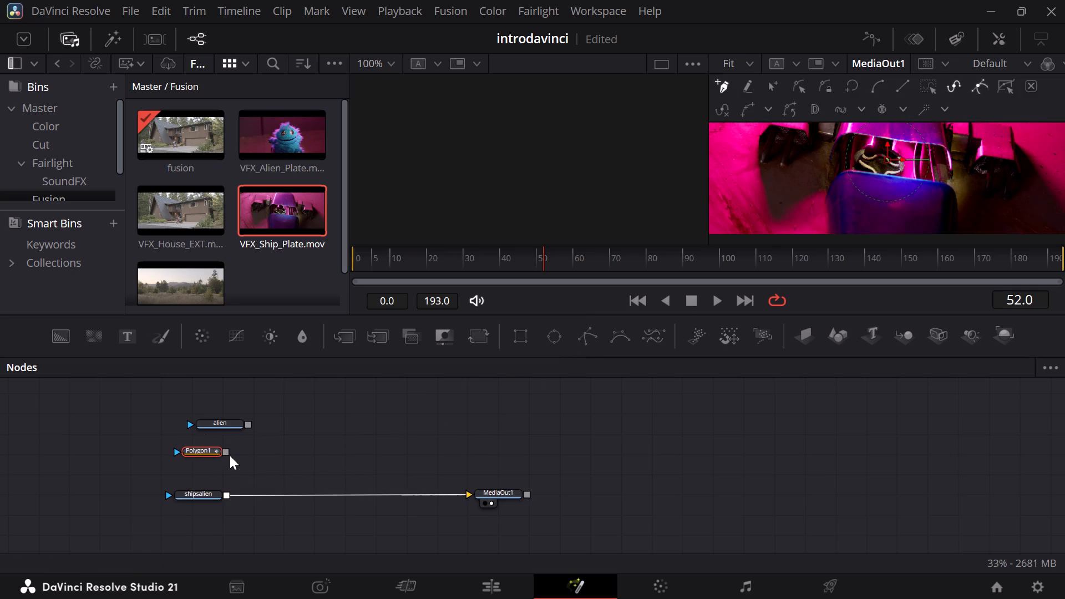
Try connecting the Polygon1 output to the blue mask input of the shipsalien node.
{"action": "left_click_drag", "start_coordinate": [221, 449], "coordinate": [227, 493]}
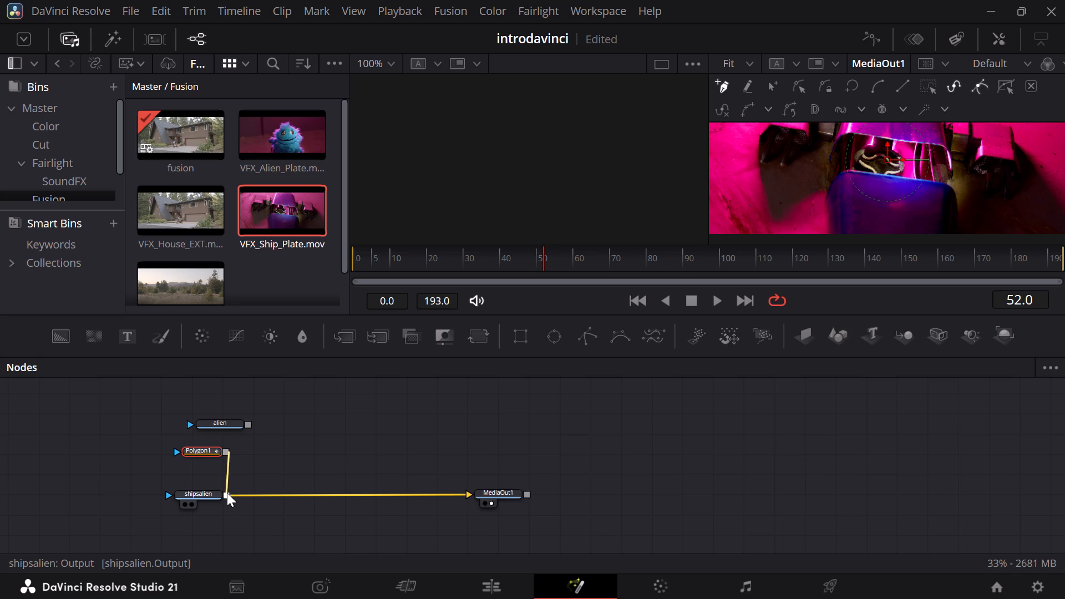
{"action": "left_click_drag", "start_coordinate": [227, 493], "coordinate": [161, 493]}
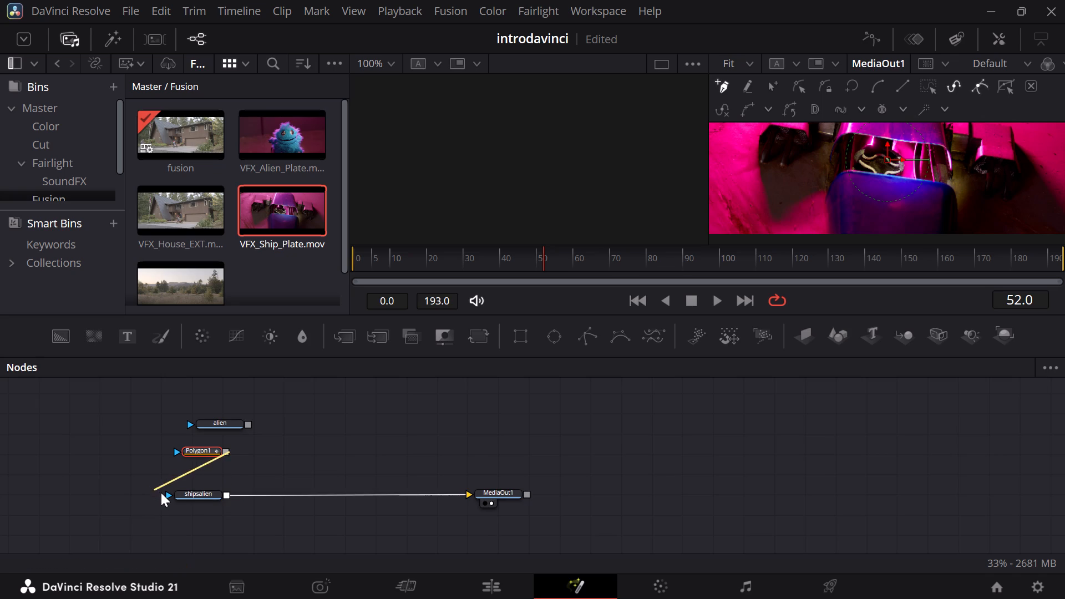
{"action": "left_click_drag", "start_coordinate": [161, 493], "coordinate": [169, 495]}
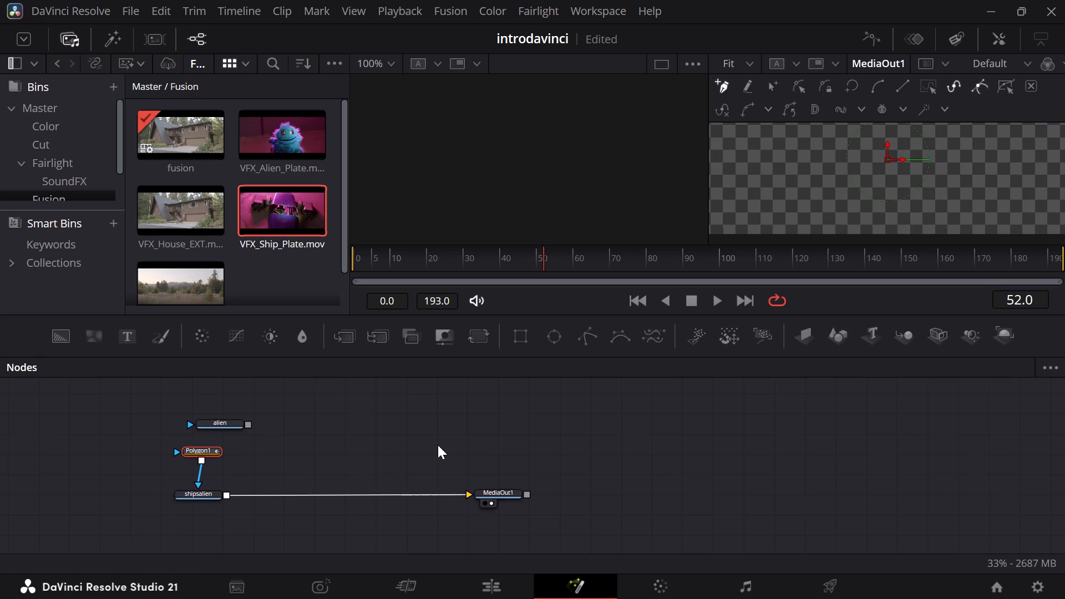
Show the shipsalien node in the second viewer and disconnect Polygon1 from it.
{"action": "left_click", "coordinate": [189, 501]}
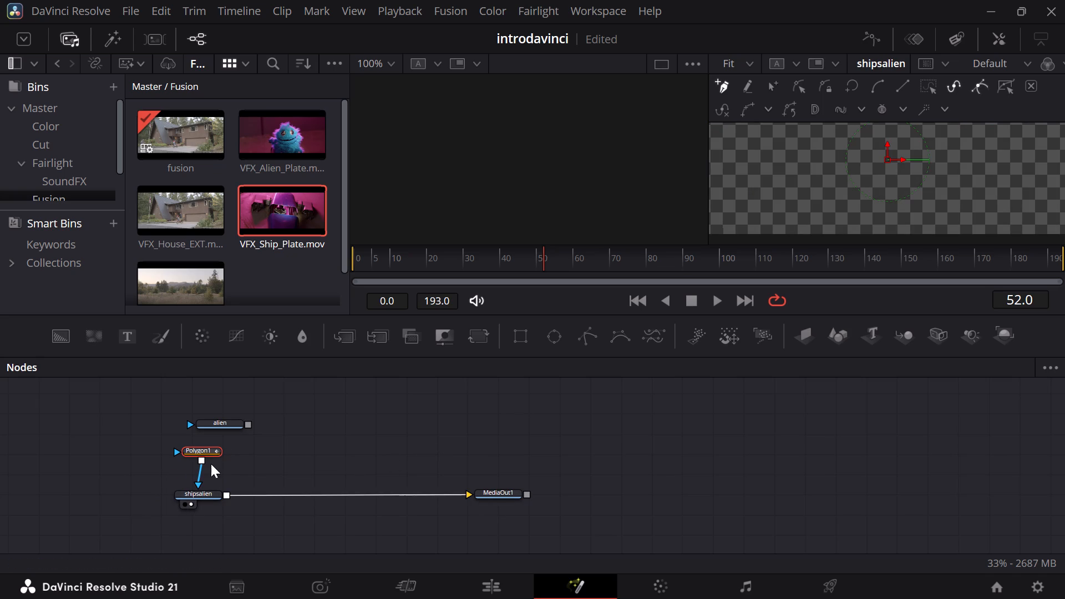
{"action": "left_click", "coordinate": [198, 477]}
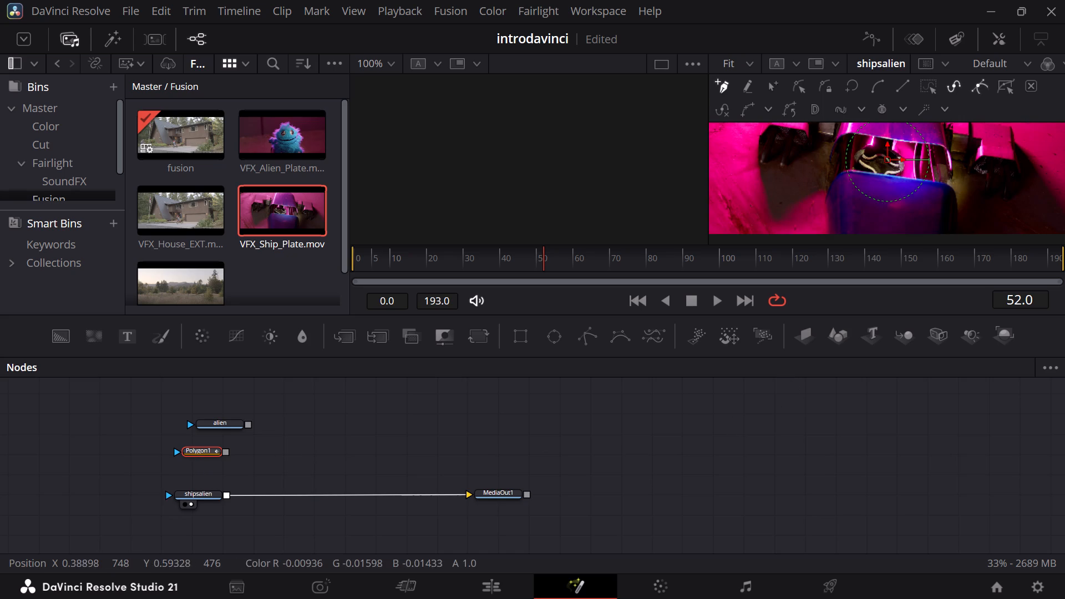
Show Polygon1 in the first viewer and try to start the mask outline at the ship's cockpit window in the second viewer.
{"action": "scroll", "coordinate": [848, 145], "scroll_direction": "up", "scroll_amount": 1}
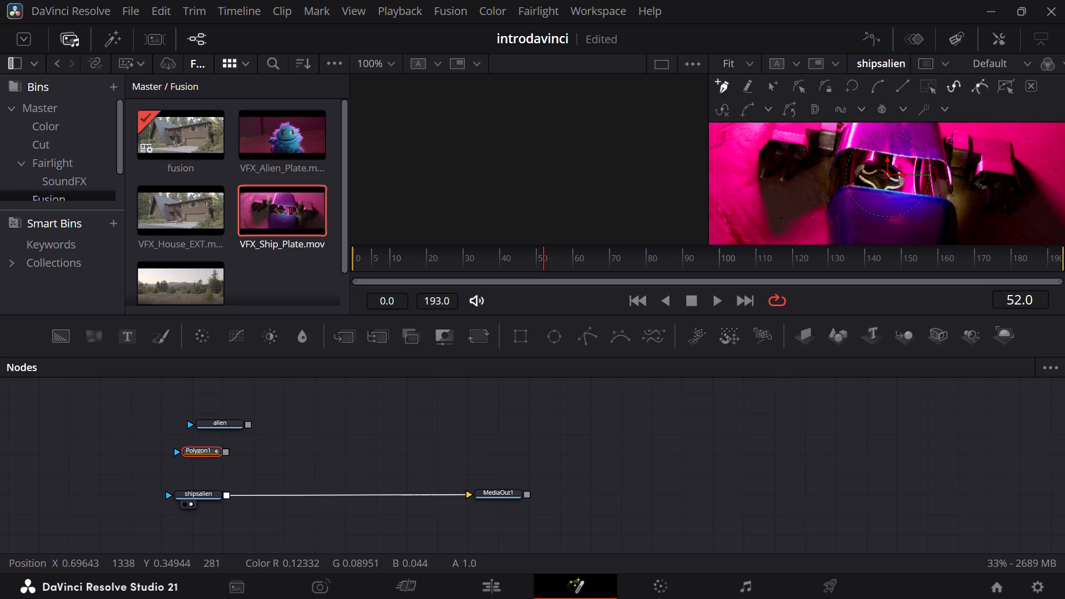
{"action": "left_click", "coordinate": [929, 158]}
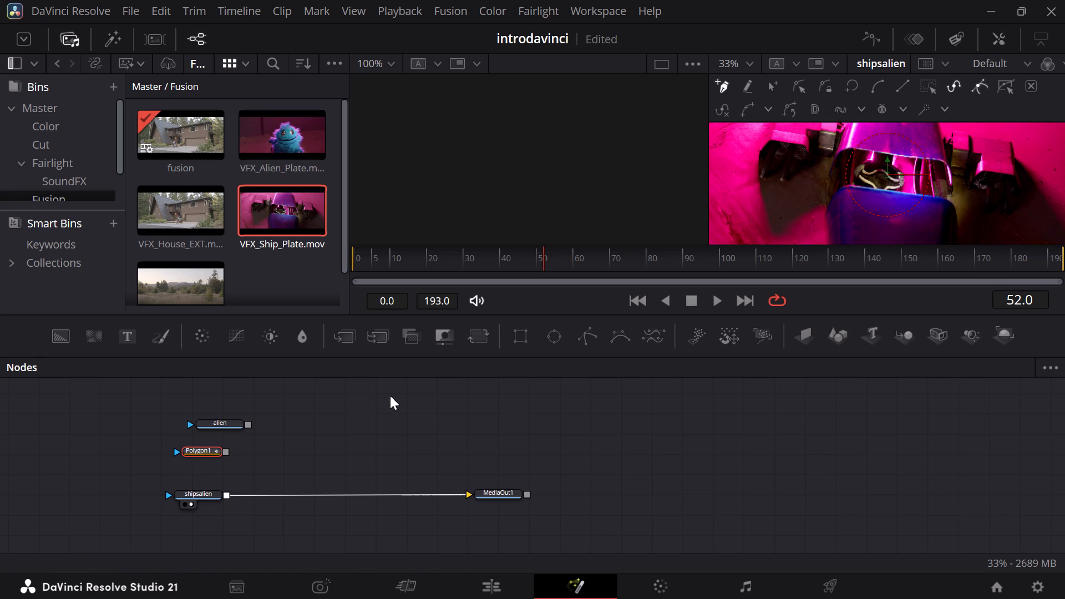
{"action": "left_click", "coordinate": [190, 458]}
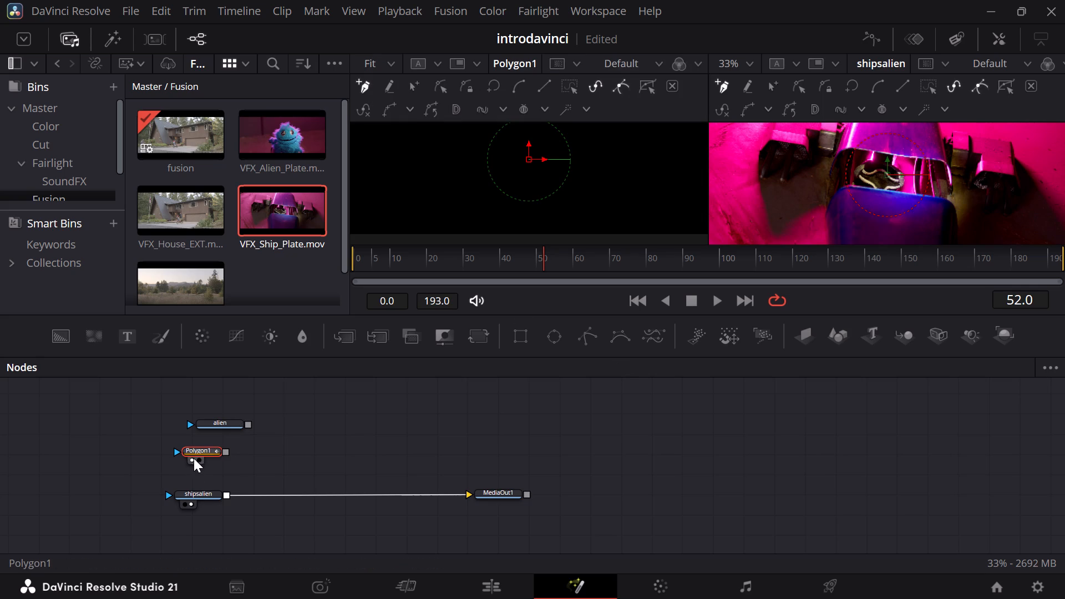
{"action": "left_click", "coordinate": [854, 148]}
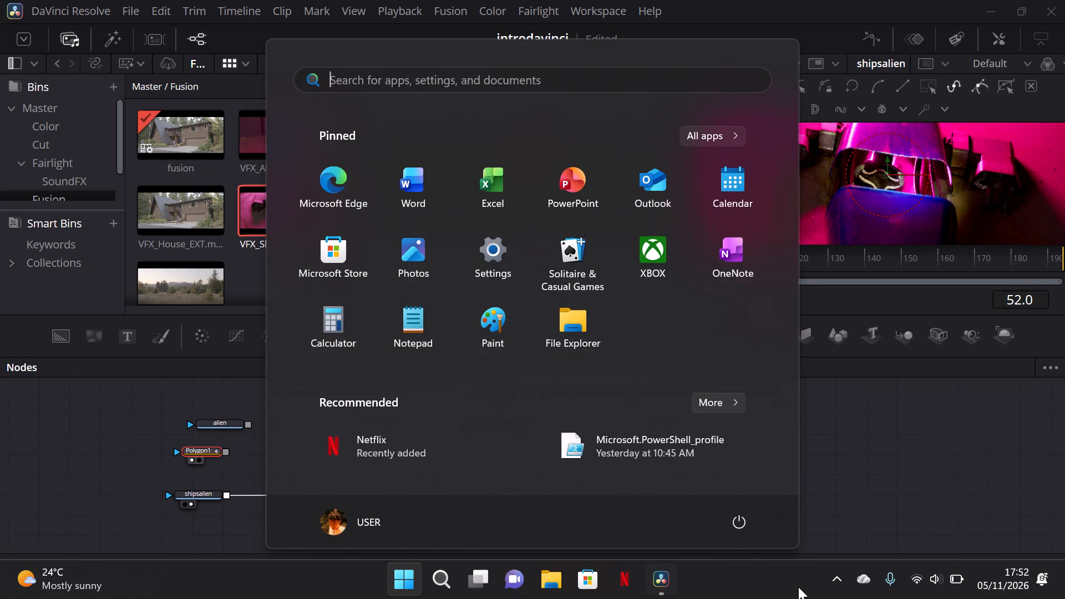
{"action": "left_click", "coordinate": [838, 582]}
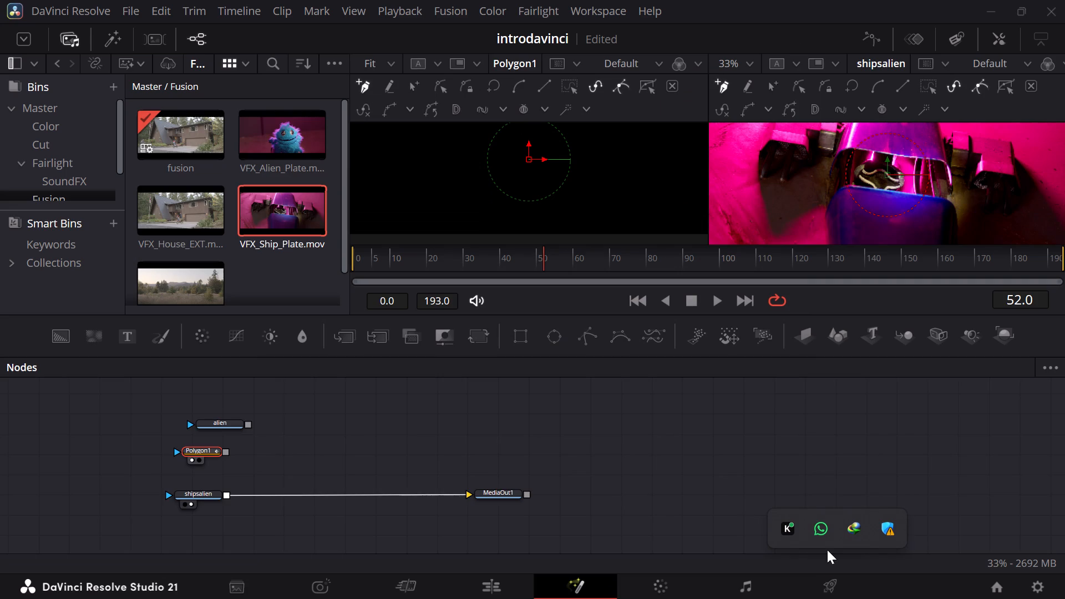
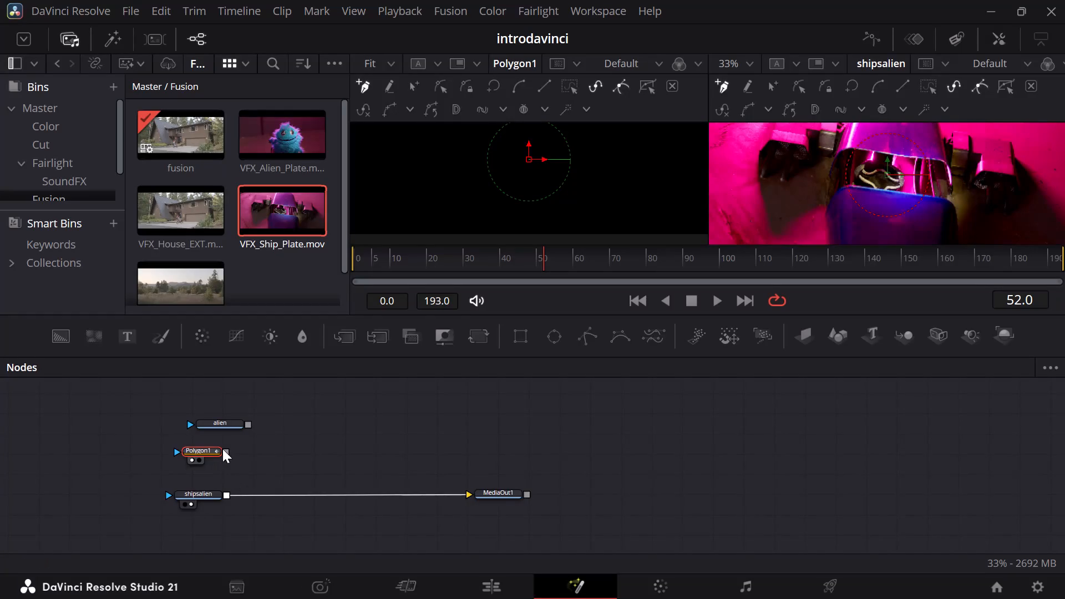
Trace mask points for Polygon1 along the top, right and bottom edges of the ship's cockpit window in the second viewer.
{"action": "left_click_drag", "start_coordinate": [226, 451], "coordinate": [262, 446]}
{"action": "left_click", "coordinate": [851, 148]}
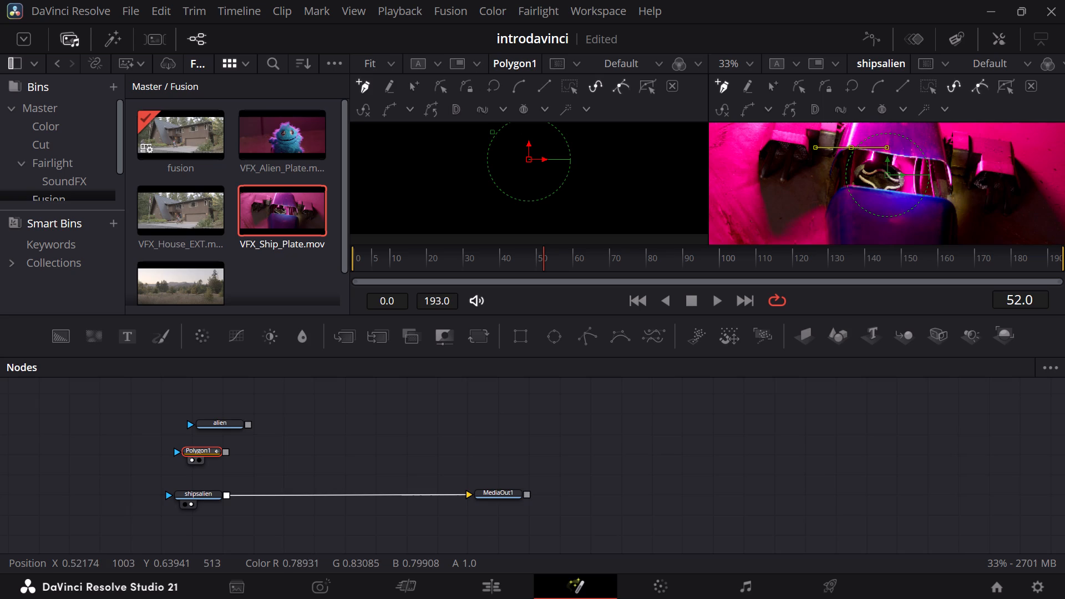
{"action": "left_click", "coordinate": [895, 154]}
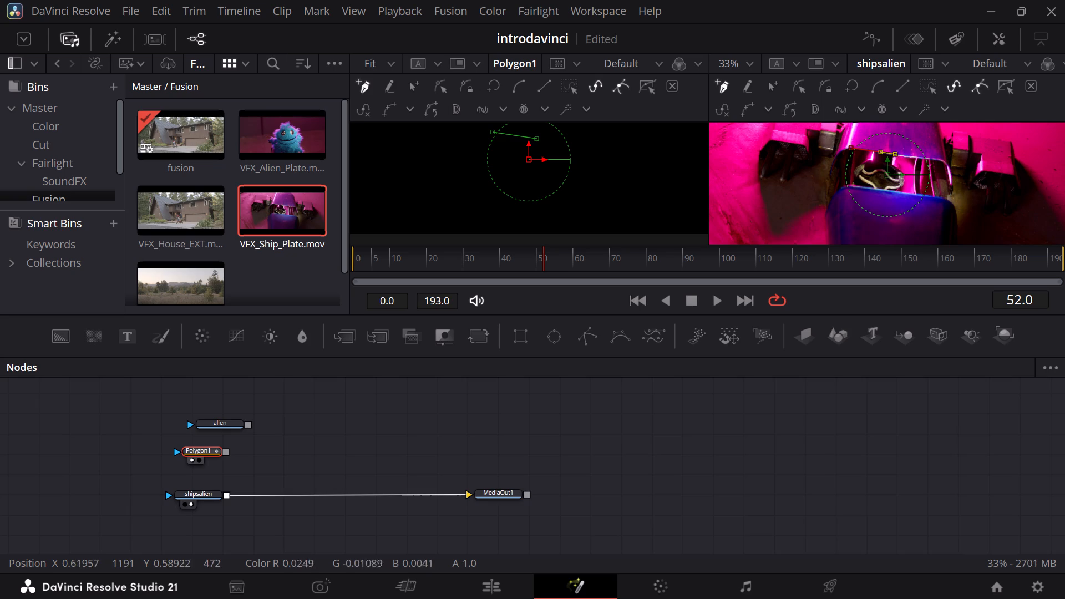
{"action": "left_click", "coordinate": [929, 159]}
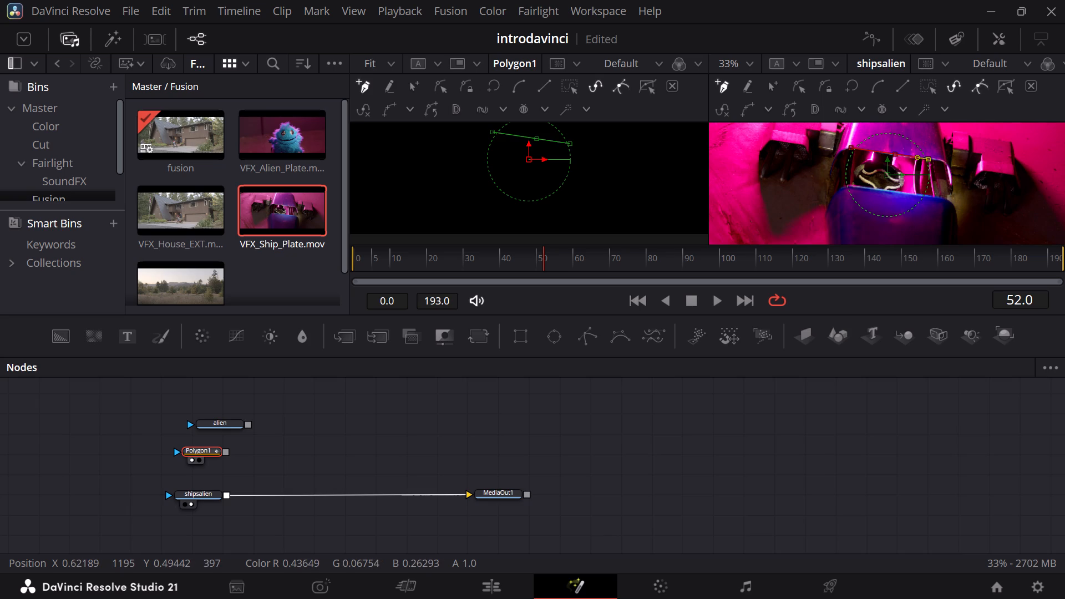
{"action": "left_click", "coordinate": [931, 176]}
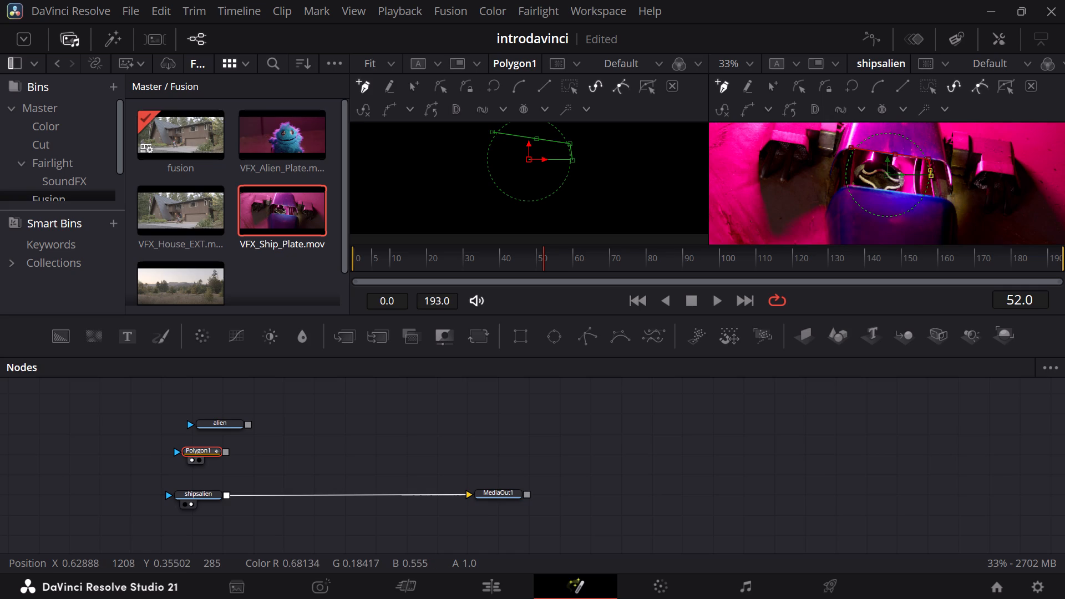
{"action": "left_click", "coordinate": [934, 196]}
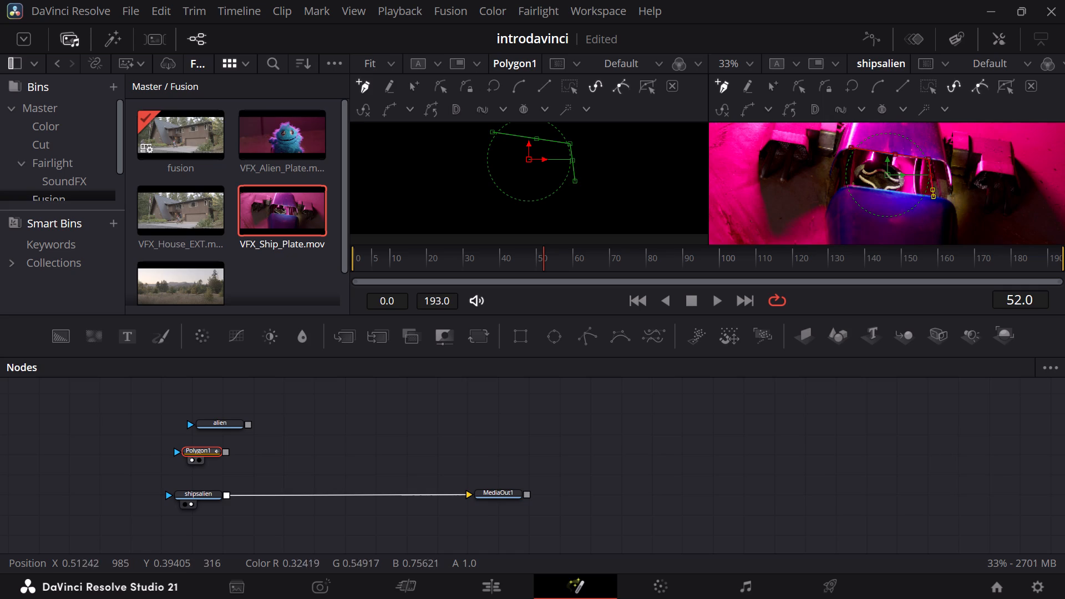
{"action": "left_click", "coordinate": [891, 190]}
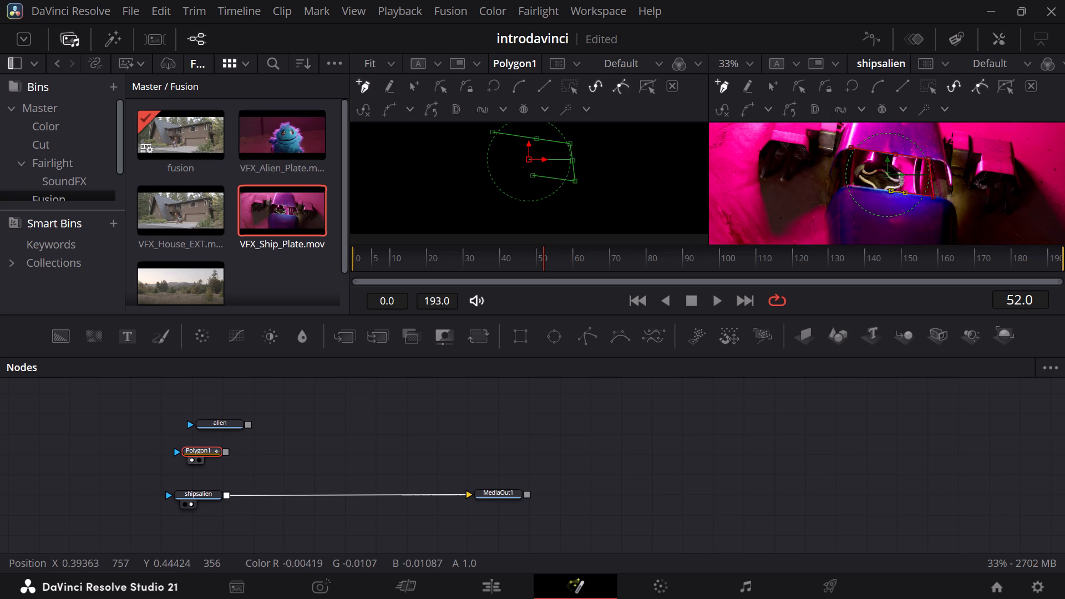
{"action": "left_click", "coordinate": [850, 185]}
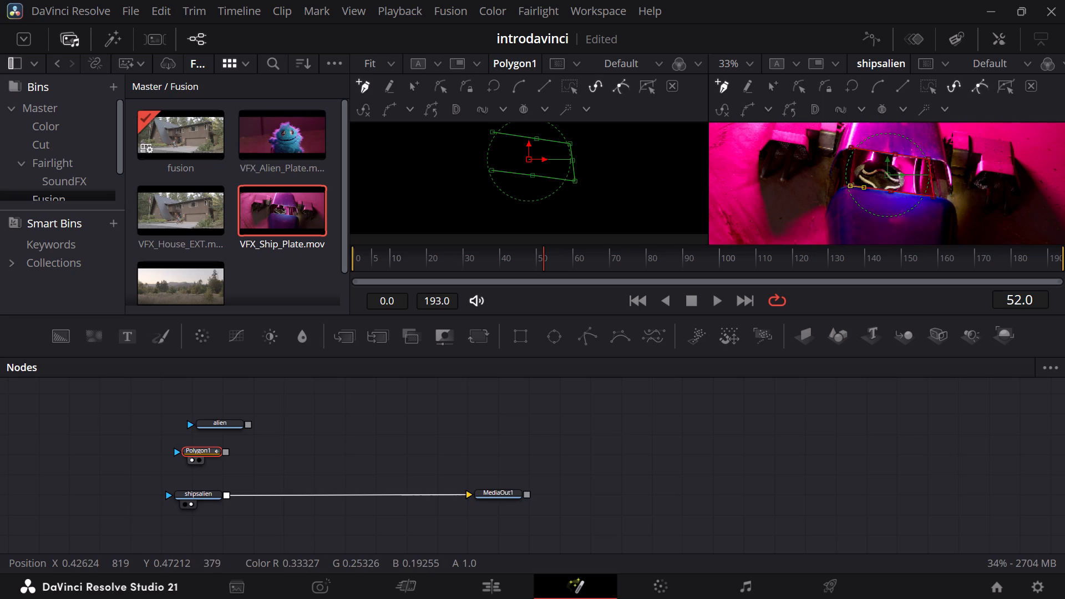
Add mask points up the left side of the cockpit window and close the polygon at its starting corner.
{"action": "scroll", "coordinate": [861, 179], "scroll_direction": "up", "scroll_amount": 3, "text": "ctrl"}
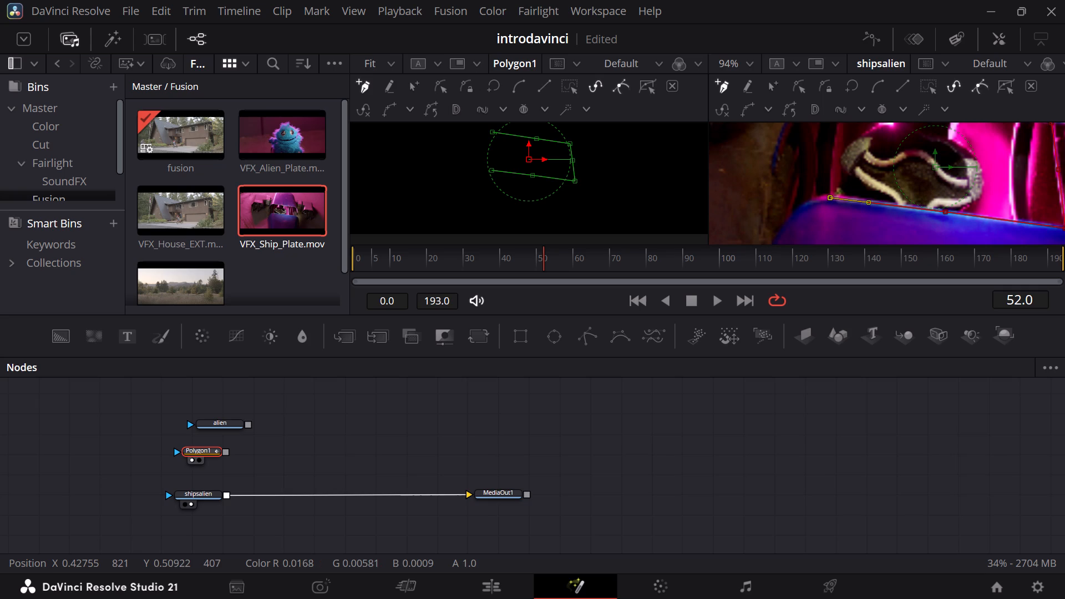
{"action": "scroll", "coordinate": [862, 162], "scroll_direction": "down", "scroll_amount": 1, "text": "ctrl"}
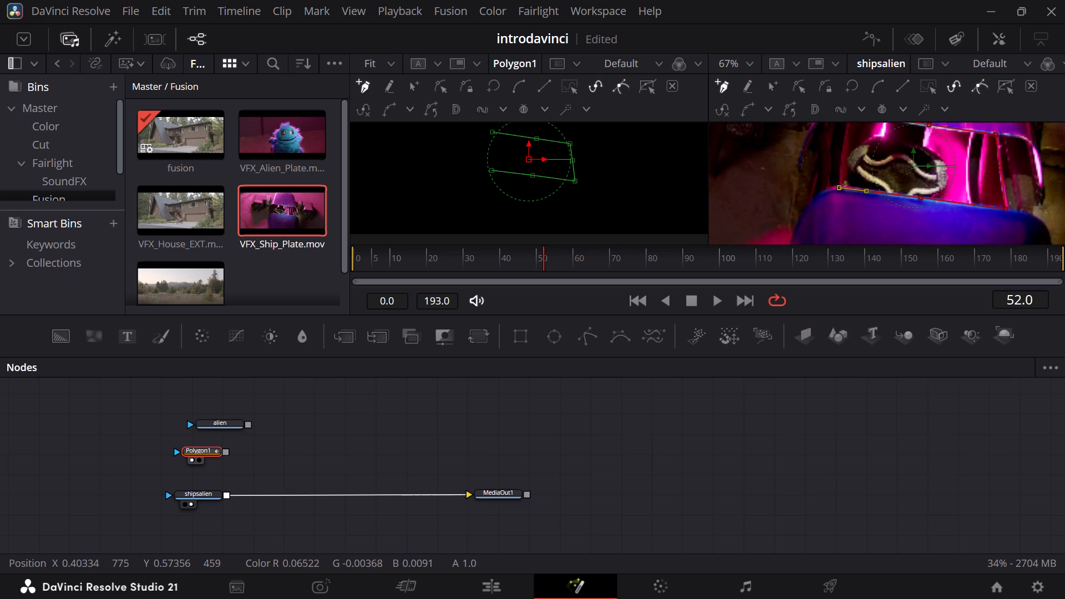
{"action": "scroll", "coordinate": [844, 144], "scroll_direction": "up", "scroll_amount": 1}
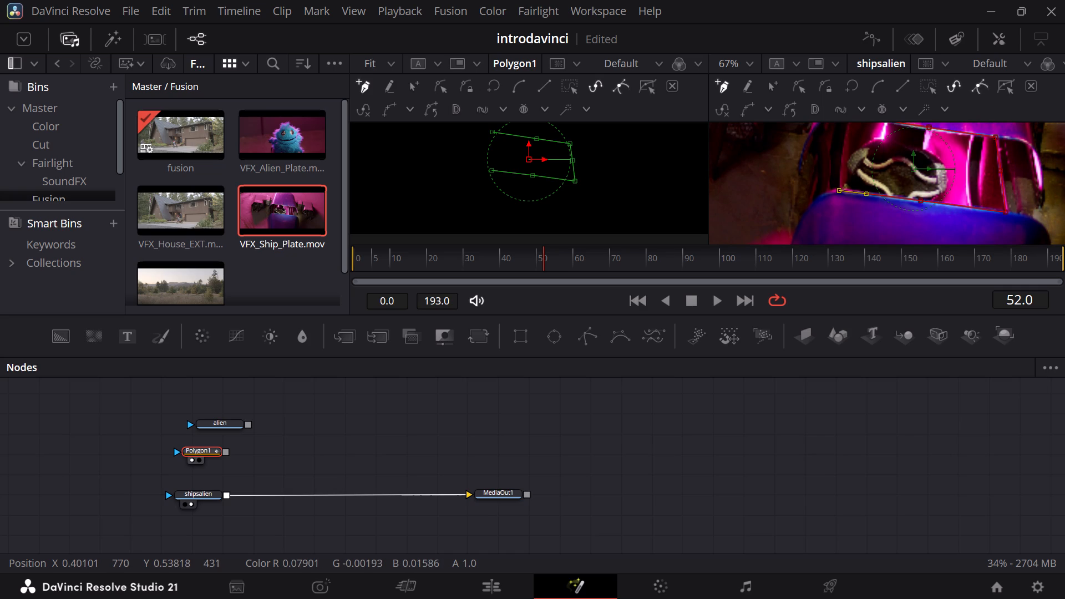
{"action": "left_click", "coordinate": [841, 151]}
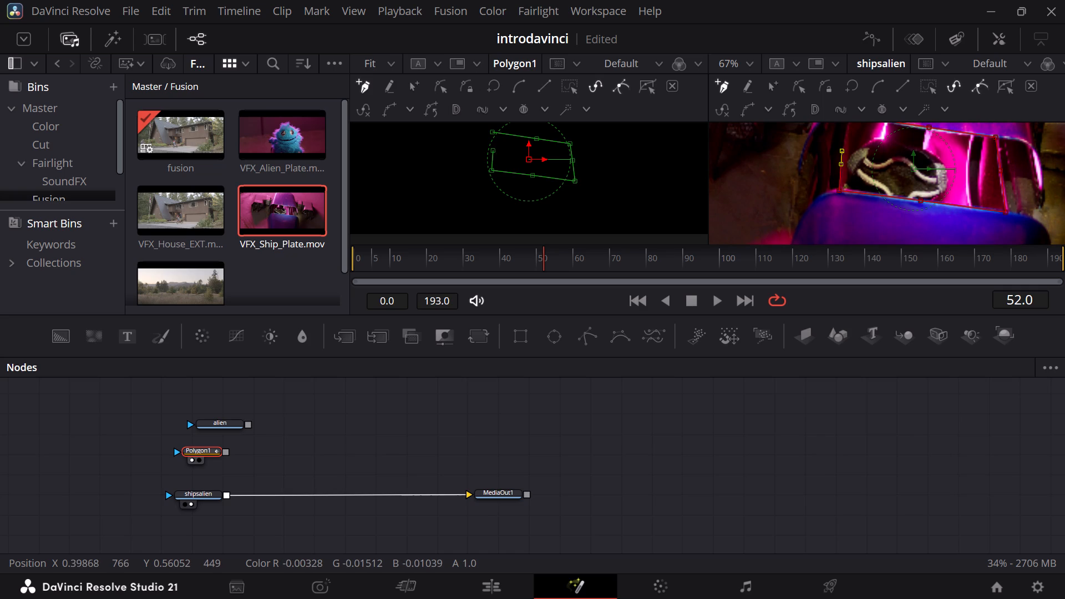
{"action": "scroll", "coordinate": [850, 131], "scroll_direction": "up", "scroll_amount": 1}
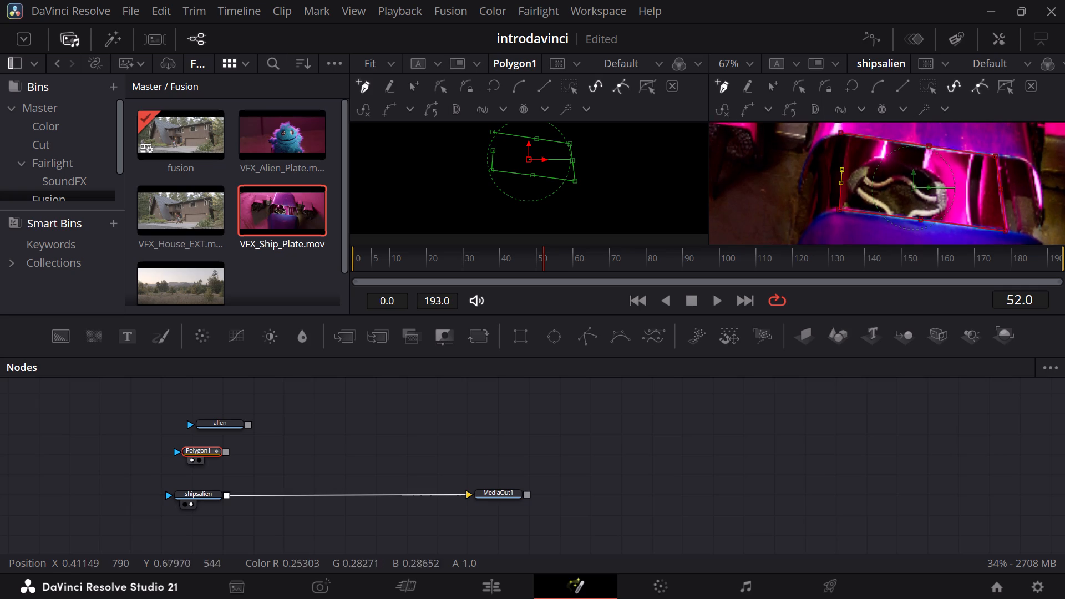
{"action": "scroll", "coordinate": [850, 131], "scroll_direction": "up", "scroll_amount": 1}
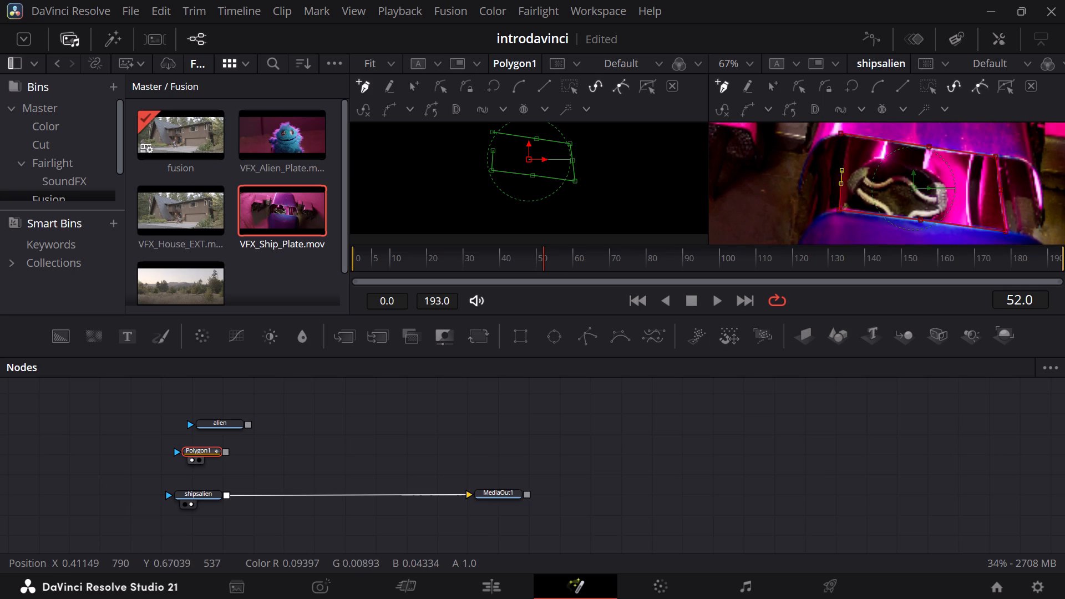
{"action": "left_click", "coordinate": [846, 134]}
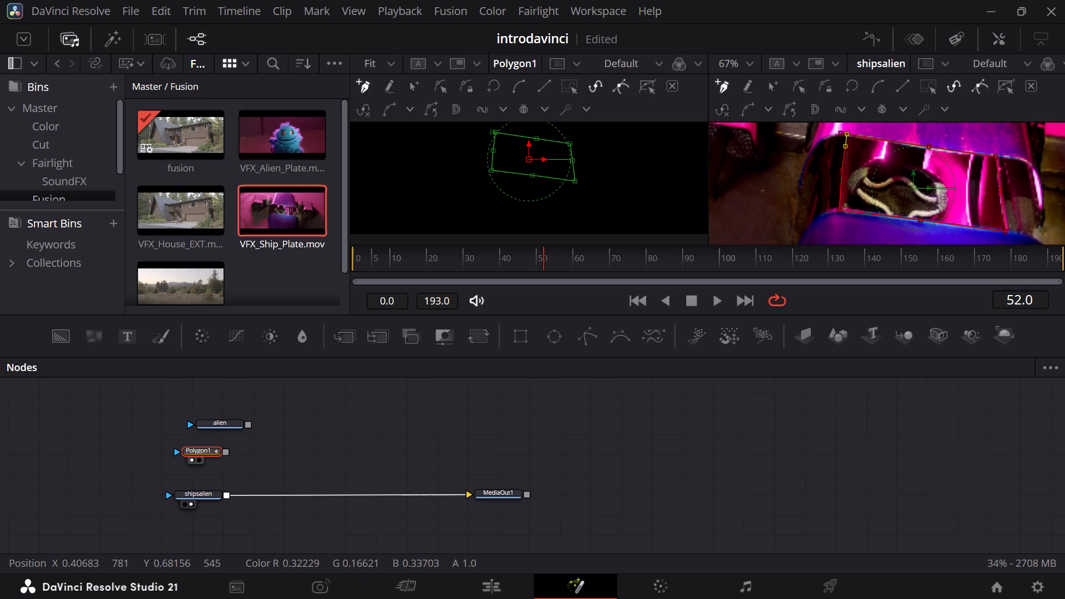
{"action": "left_click", "coordinate": [846, 134]}
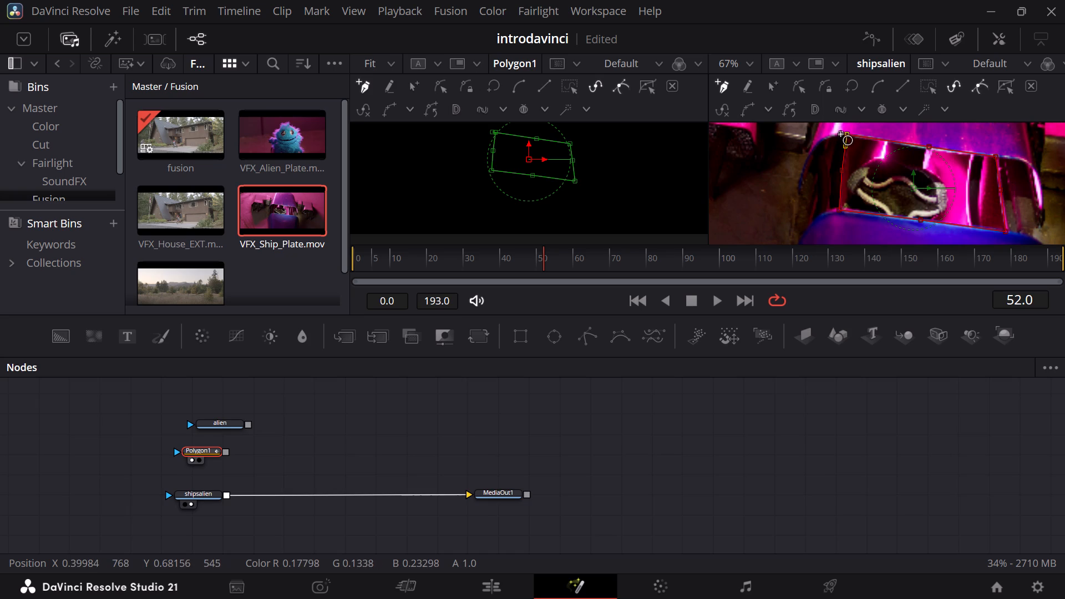
{"action": "left_click_drag", "start_coordinate": [839, 133], "coordinate": [844, 133]}
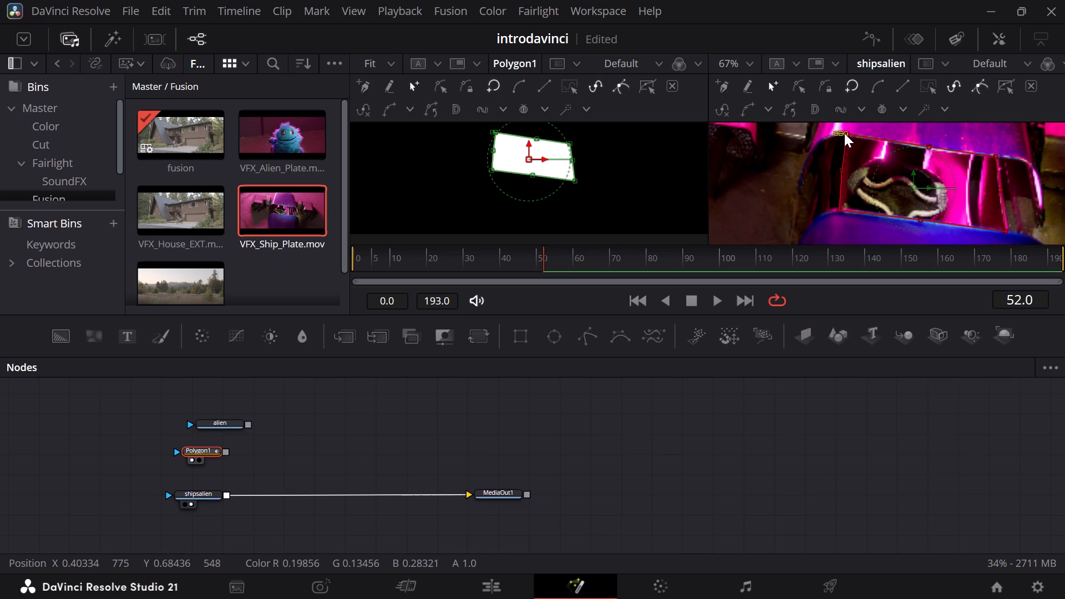
{"action": "left_click_drag", "start_coordinate": [844, 133], "coordinate": [845, 133]}
{"action": "left_click", "coordinate": [697, 170]}
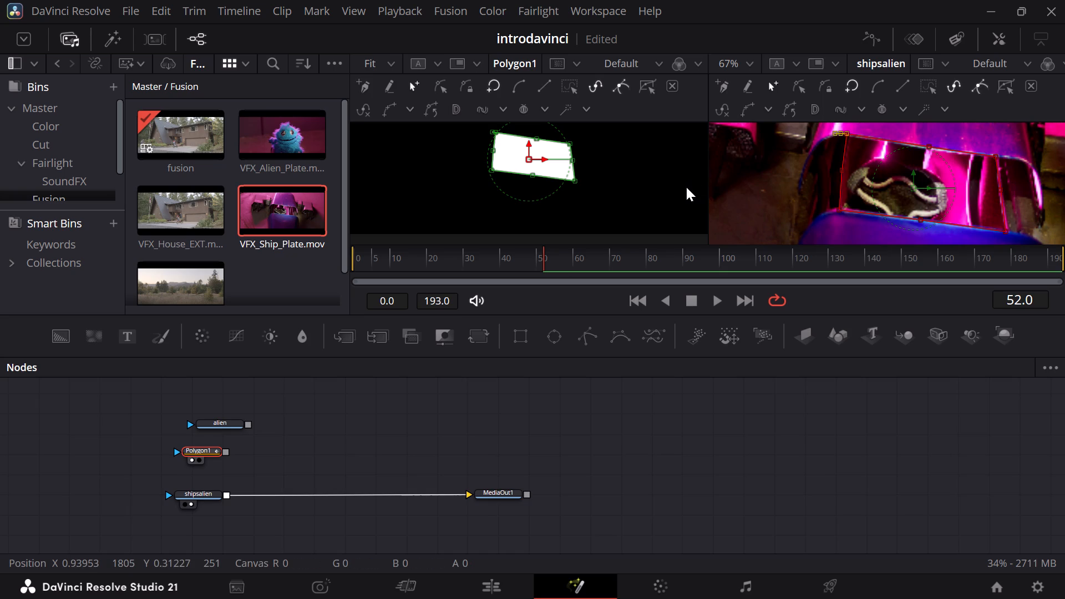
Connect the Polygon1 output to the blue mask input of the shipsalien node.
{"action": "left_click_drag", "start_coordinate": [223, 451], "coordinate": [168, 495]}
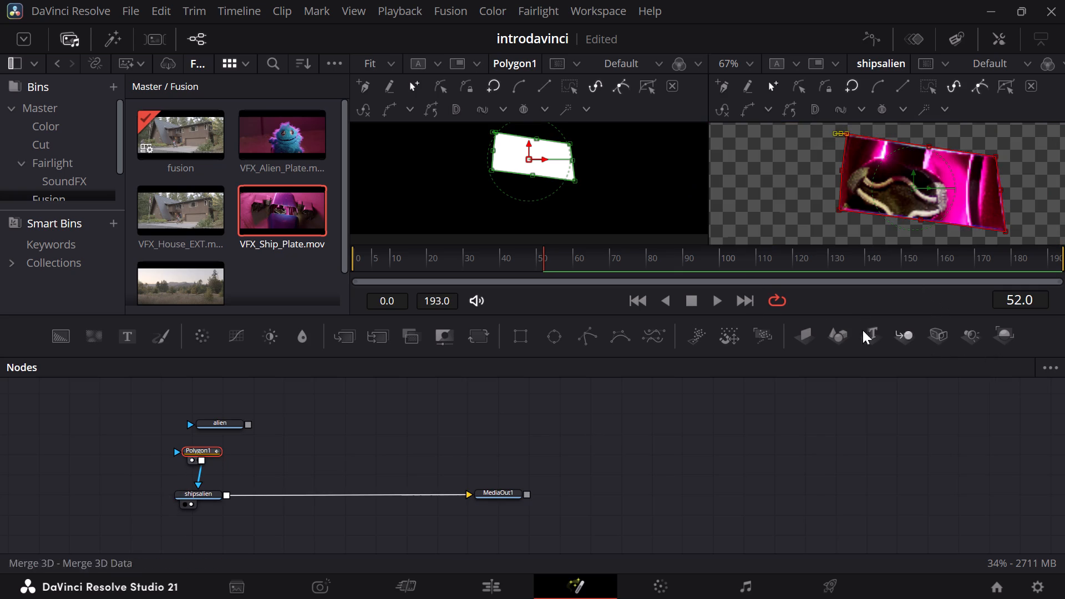
Invert the Polygon1 mask so it cuts out the cockpit window.
{"action": "left_click", "coordinate": [990, 41]}
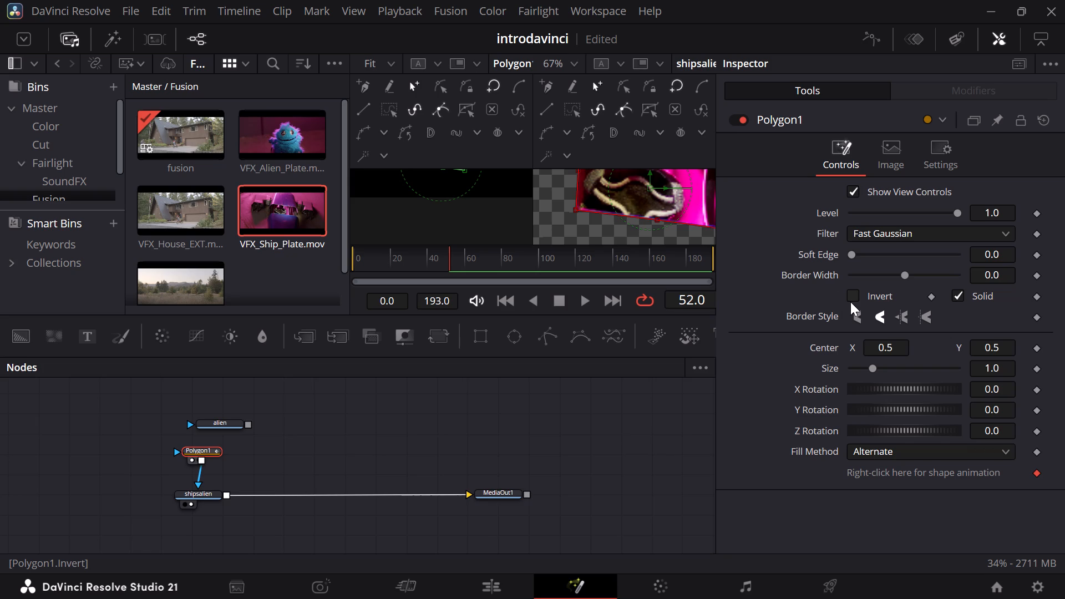
{"action": "left_click", "coordinate": [850, 302]}
Set the Polygon1 mask's Soft Edge to about 0.0142.
{"action": "left_click", "coordinate": [856, 251]}
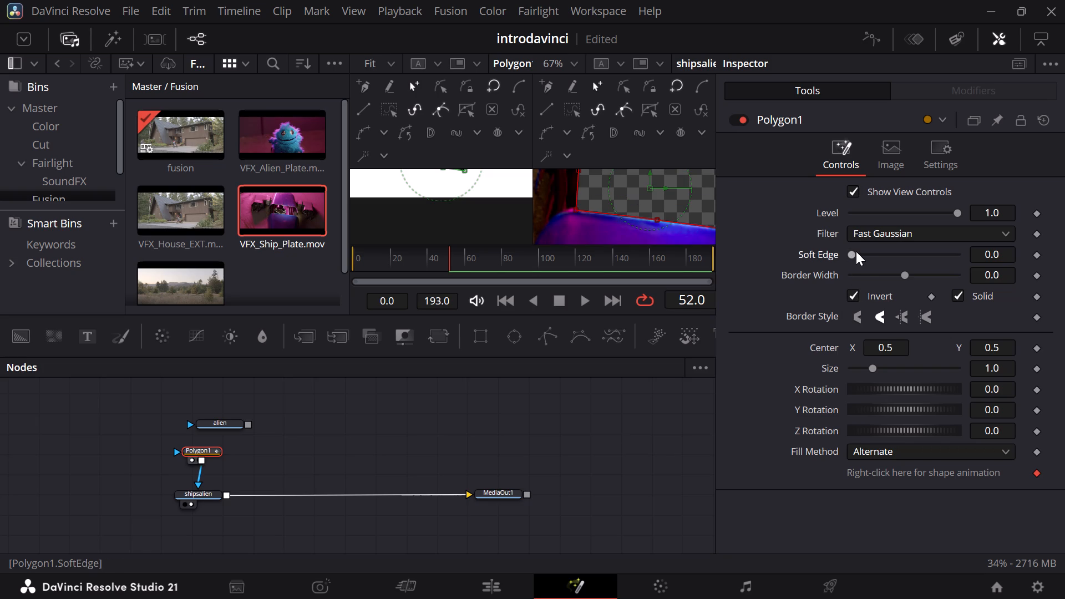
{"action": "left_click", "coordinate": [856, 257]}
{"action": "left_click", "coordinate": [856, 252]}
{"action": "left_click_drag", "start_coordinate": [856, 252], "coordinate": [866, 254]}
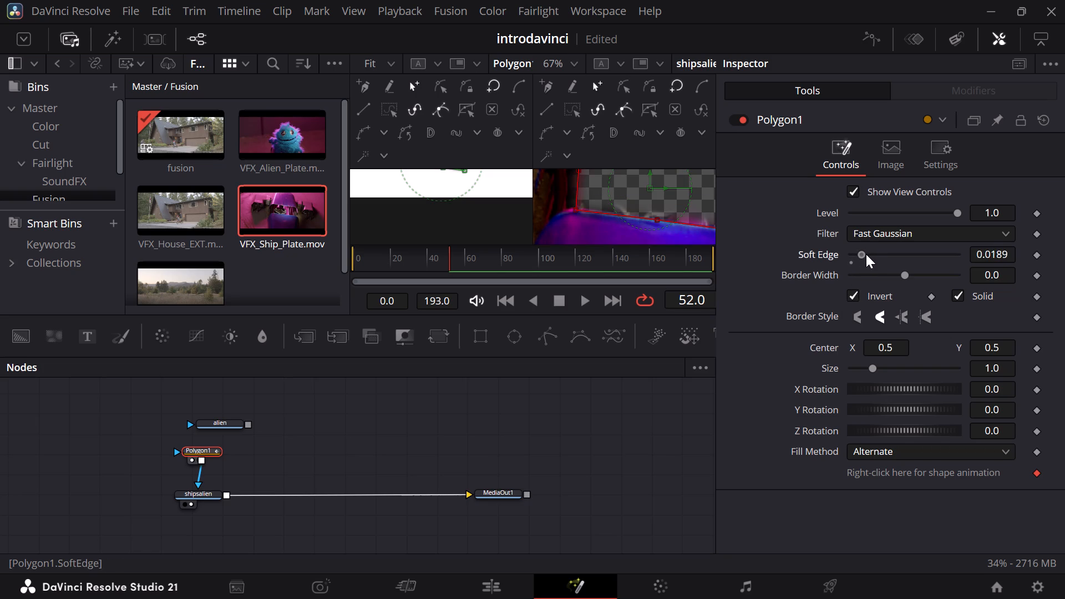
{"action": "left_click_drag", "start_coordinate": [866, 254], "coordinate": [864, 254]}
{"action": "left_click", "coordinate": [637, 434]}
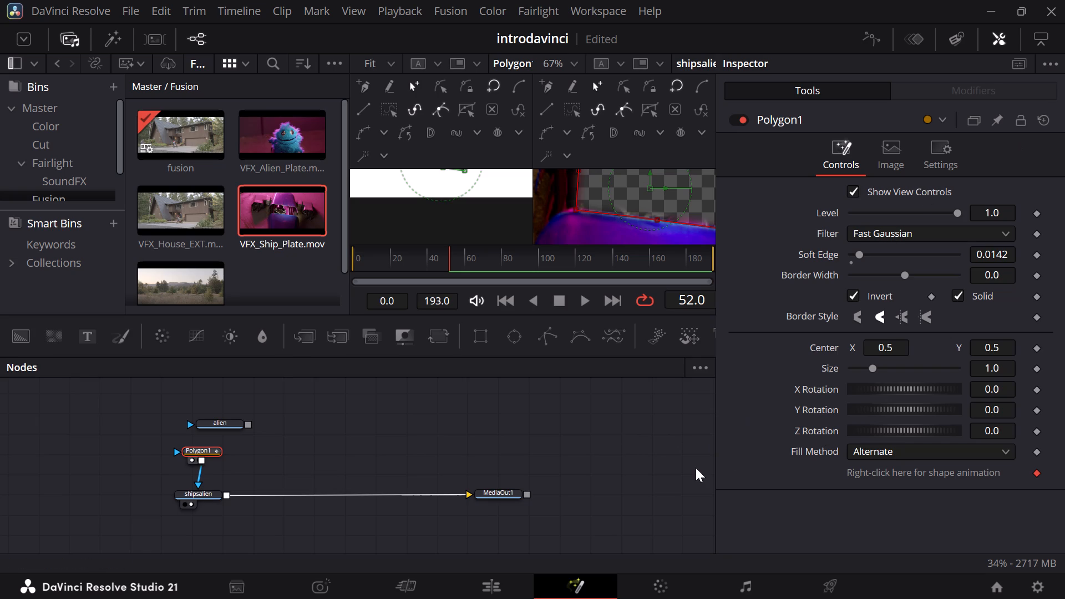
{"action": "left_click", "coordinate": [686, 442]}
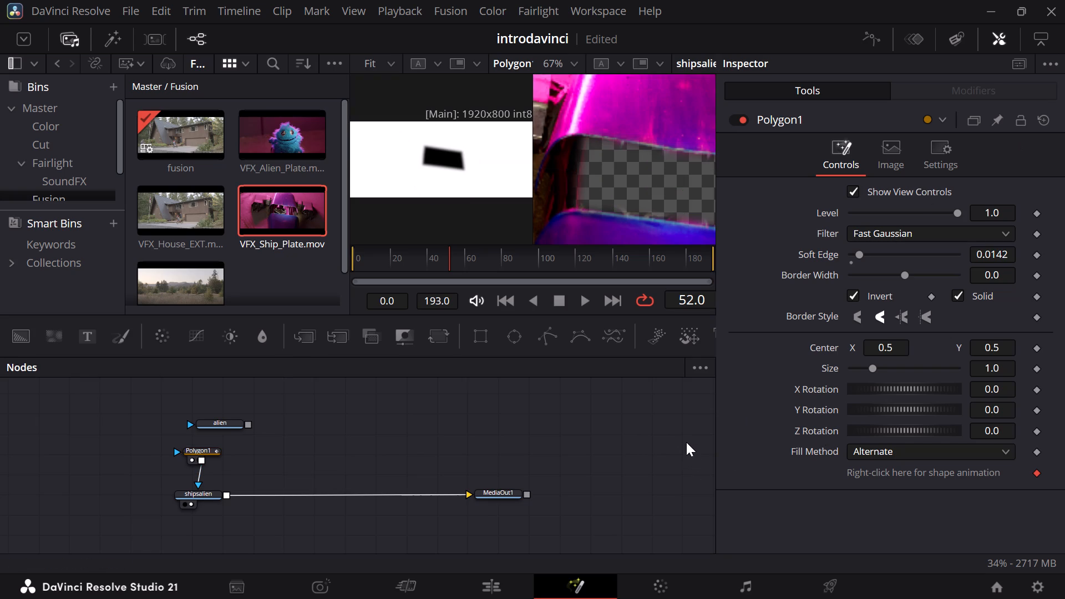
{"action": "scroll", "coordinate": [686, 442], "scroll_direction": "left", "scroll_amount": 1}
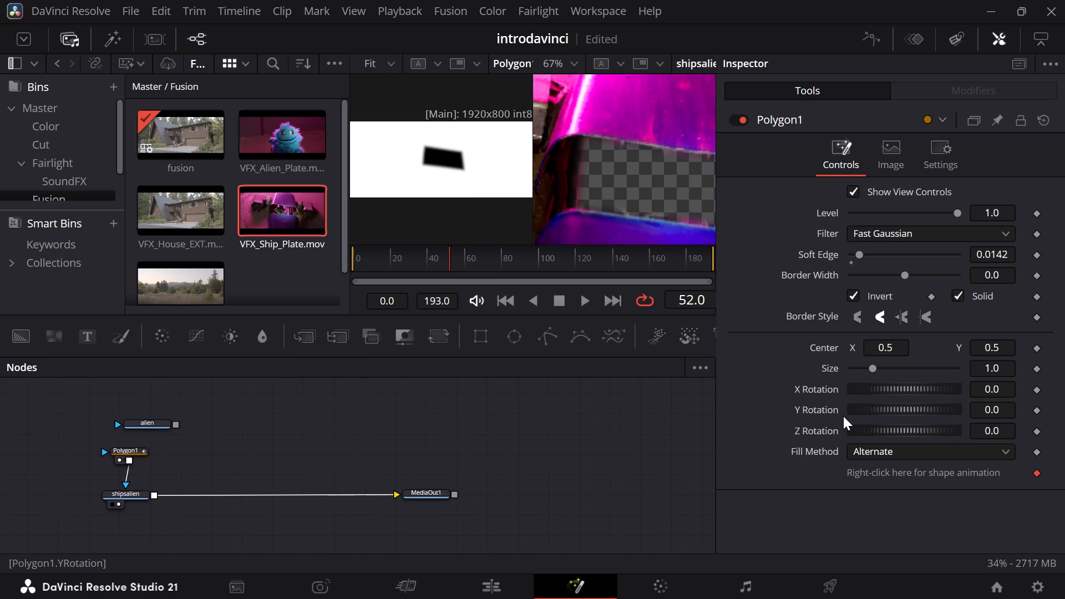
{"action": "left_click", "coordinate": [1000, 42]}
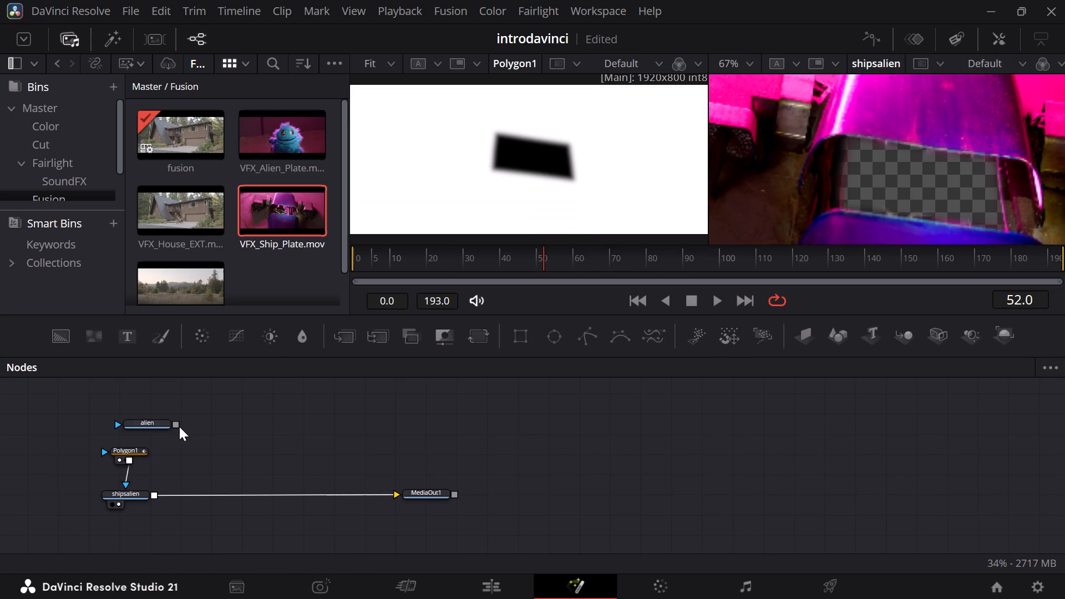
Connect the alien output to the shipsalien output to merge the alien over the ship ahead of MediaOut1.
{"action": "left_click_drag", "start_coordinate": [176, 424], "coordinate": [172, 441]}
{"action": "left_click_drag", "start_coordinate": [172, 441], "coordinate": [155, 495]}
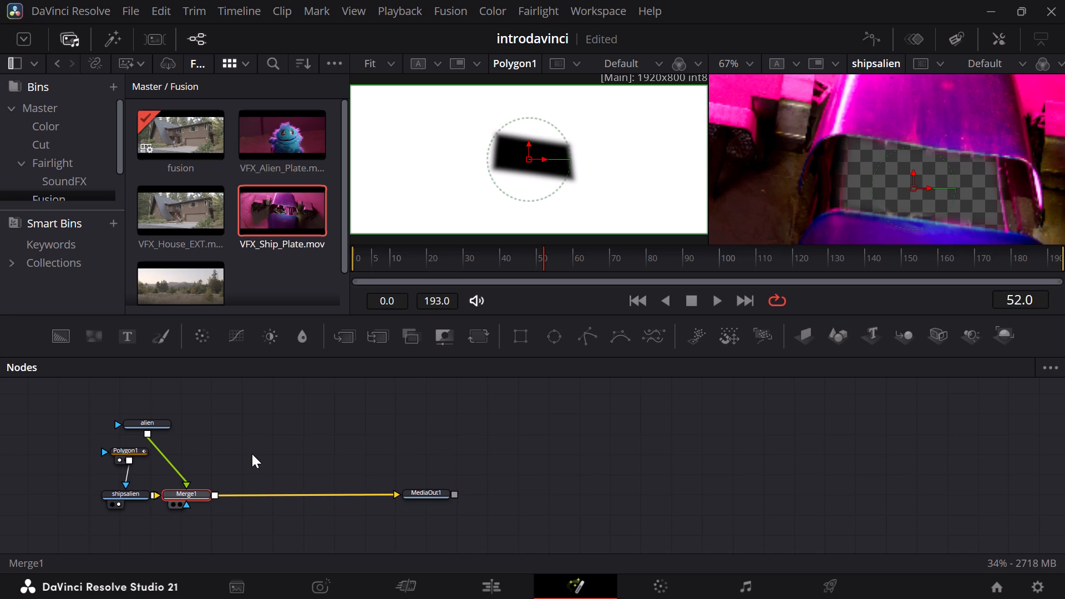
Move the alien connection on Merge1 from the green foreground input to the blue effect mask input.
{"action": "left_click", "coordinate": [188, 505]}
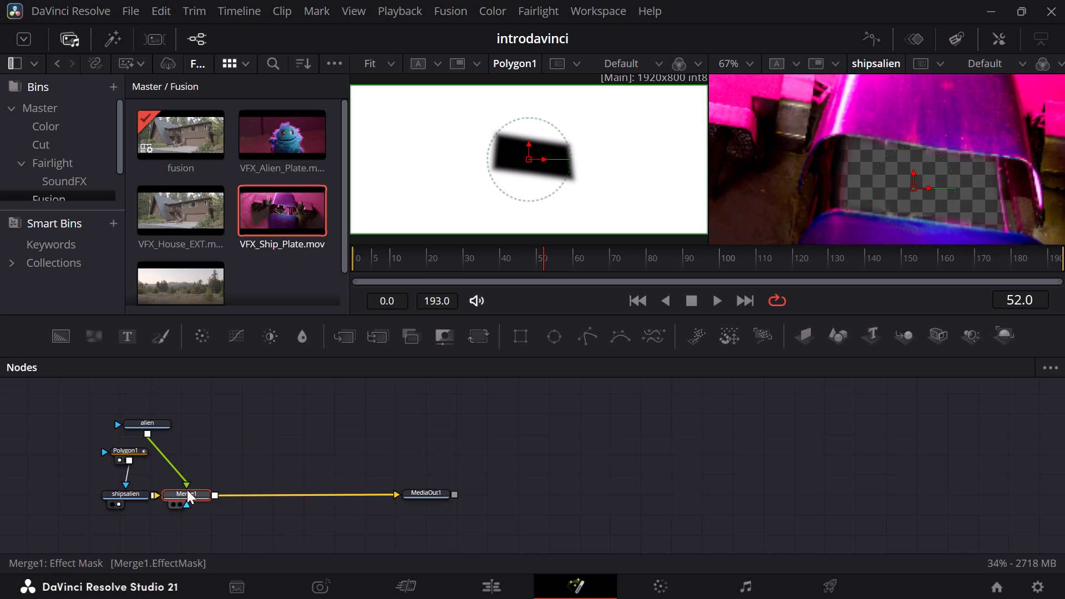
{"action": "left_click_drag", "start_coordinate": [181, 481], "coordinate": [186, 505]}
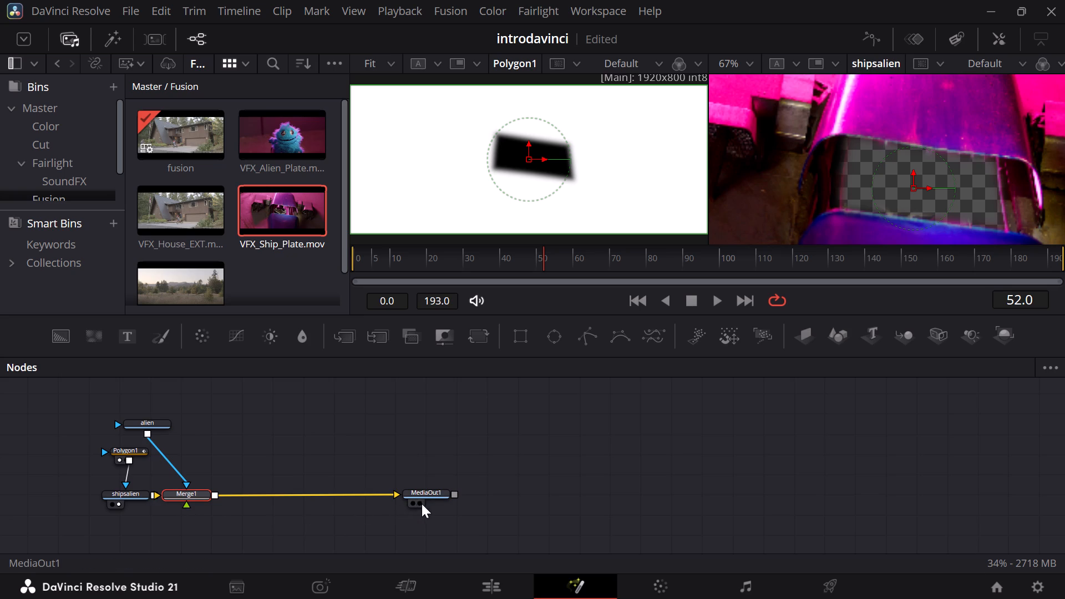
Show MediaOut1 in the second viewer and the alien node in the first viewer to compare them.
{"action": "left_click", "coordinate": [418, 503]}
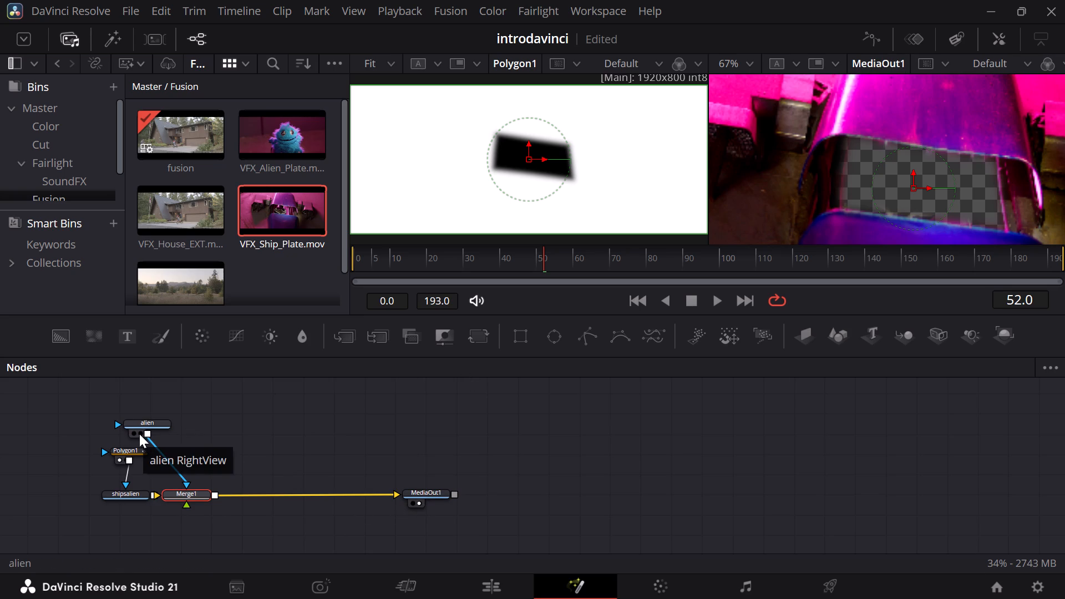
{"action": "left_click", "coordinate": [131, 432]}
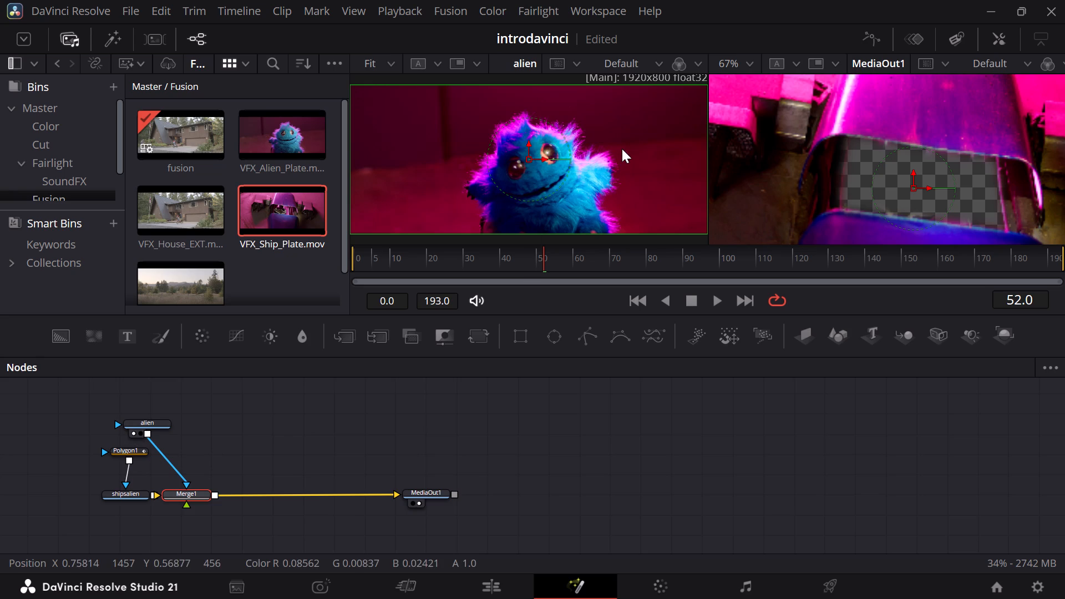
{"action": "left_click_drag", "start_coordinate": [623, 144], "coordinate": [577, 170]}
{"action": "scroll", "coordinate": [621, 129], "scroll_direction": "down", "scroll_amount": 2, "text": "ctrl"}
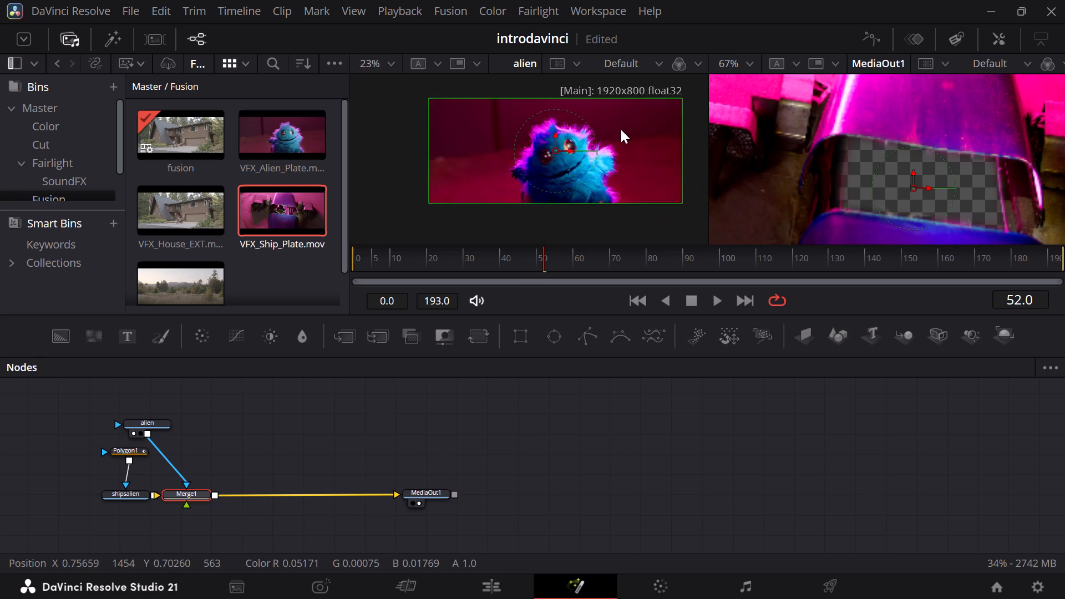
{"action": "scroll", "coordinate": [621, 129], "scroll_direction": "down", "scroll_amount": 1, "text": "ctrl"}
{"action": "scroll", "coordinate": [621, 129], "scroll_direction": "up", "scroll_amount": 3, "text": "ctrl"}
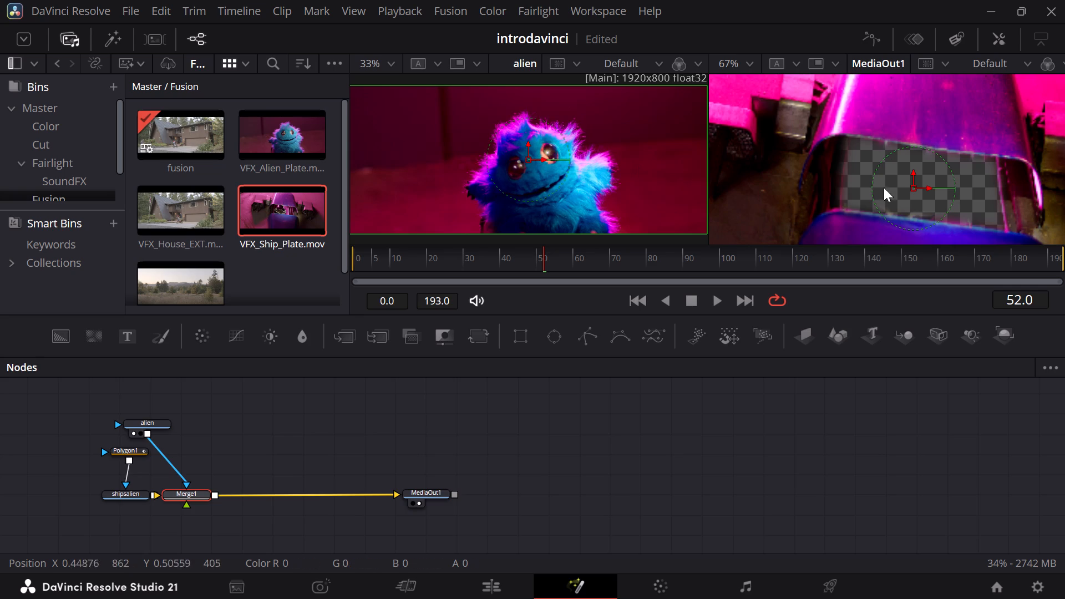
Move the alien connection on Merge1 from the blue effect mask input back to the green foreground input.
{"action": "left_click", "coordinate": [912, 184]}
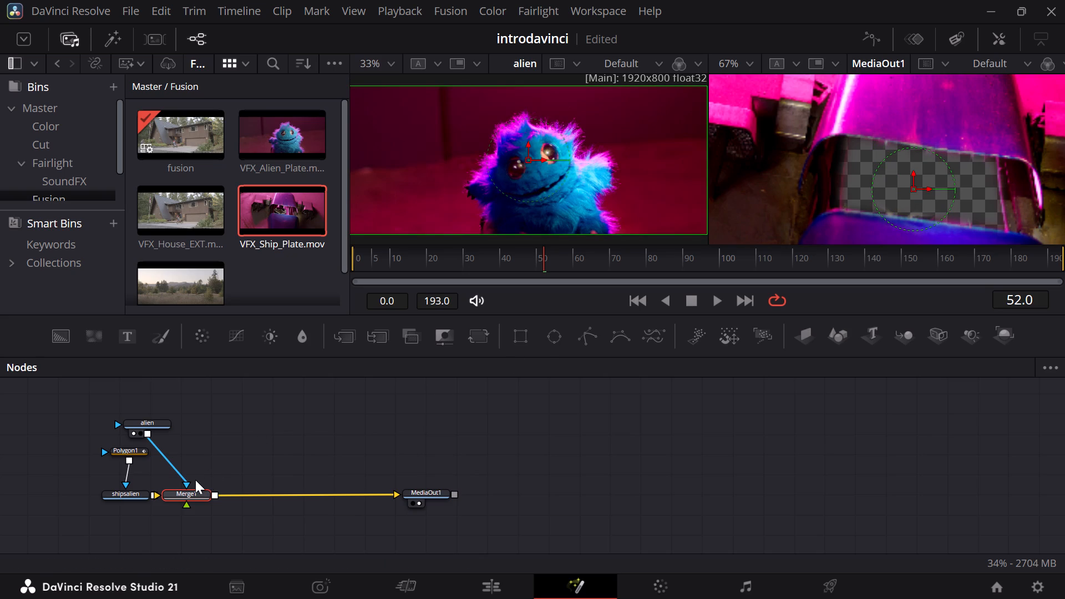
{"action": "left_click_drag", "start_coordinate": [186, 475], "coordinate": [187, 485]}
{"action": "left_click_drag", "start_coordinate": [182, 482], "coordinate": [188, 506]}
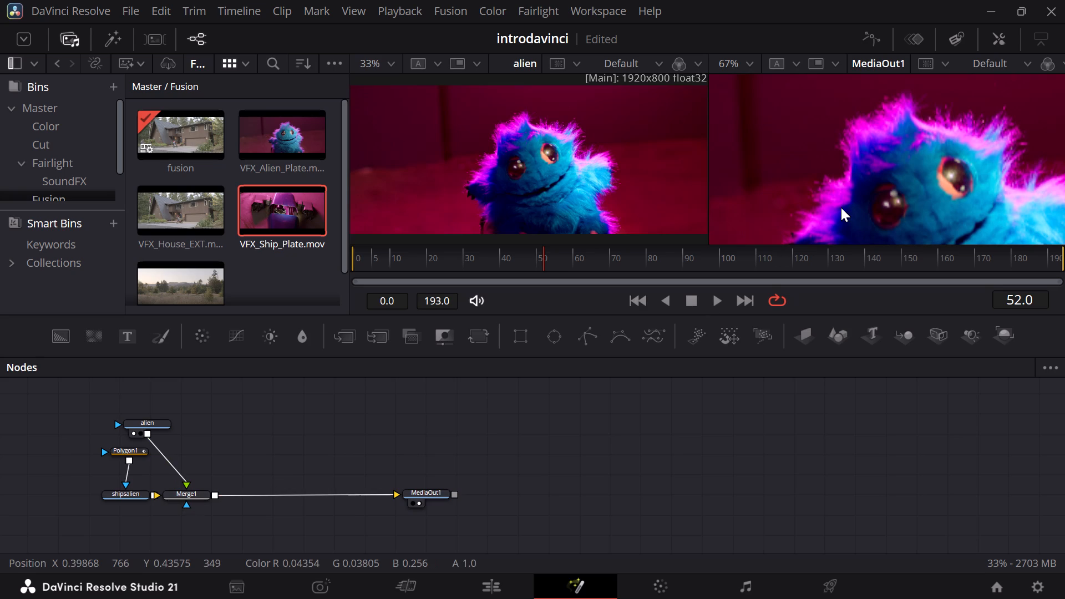
Examine the whole merged MediaOut1 frame at a smaller viewing scale.
{"action": "scroll", "coordinate": [841, 207], "scroll_direction": "down", "scroll_amount": 5, "text": "ctrl"}
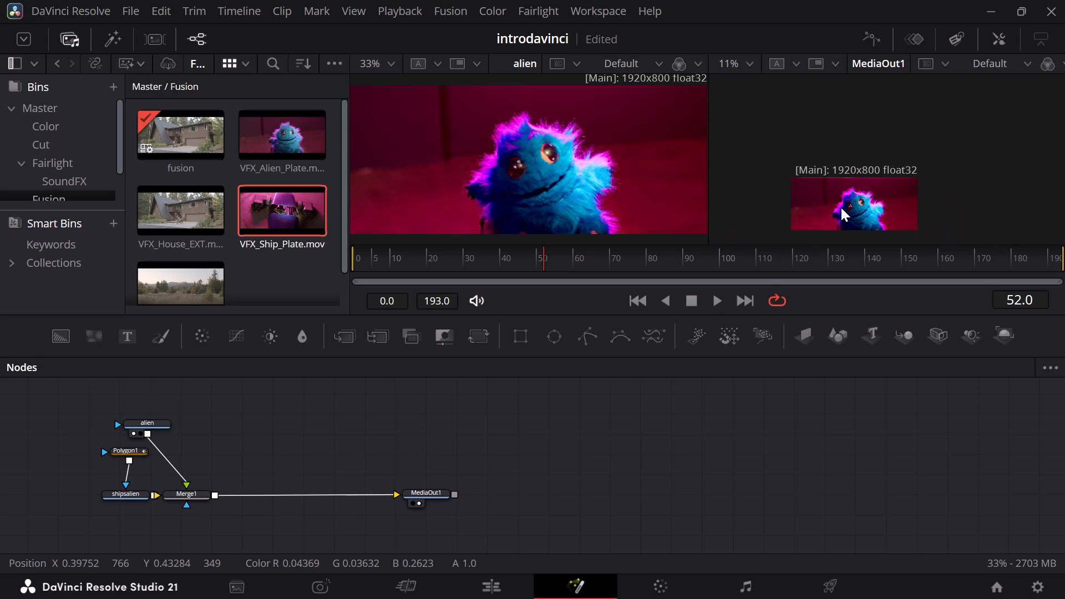
{"action": "scroll", "coordinate": [841, 207], "scroll_direction": "down", "scroll_amount": 5, "text": "ctrl"}
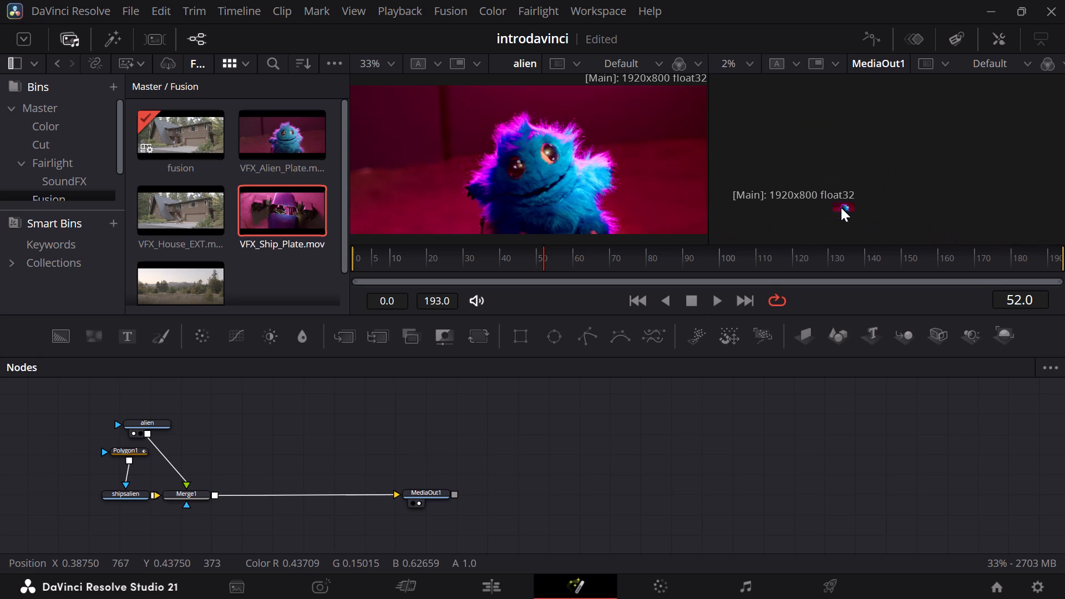
{"action": "scroll", "coordinate": [841, 207], "scroll_direction": "up", "scroll_amount": 6, "text": "ctrl"}
{"action": "scroll", "coordinate": [841, 207], "scroll_direction": "down", "scroll_amount": 2, "text": "ctrl"}
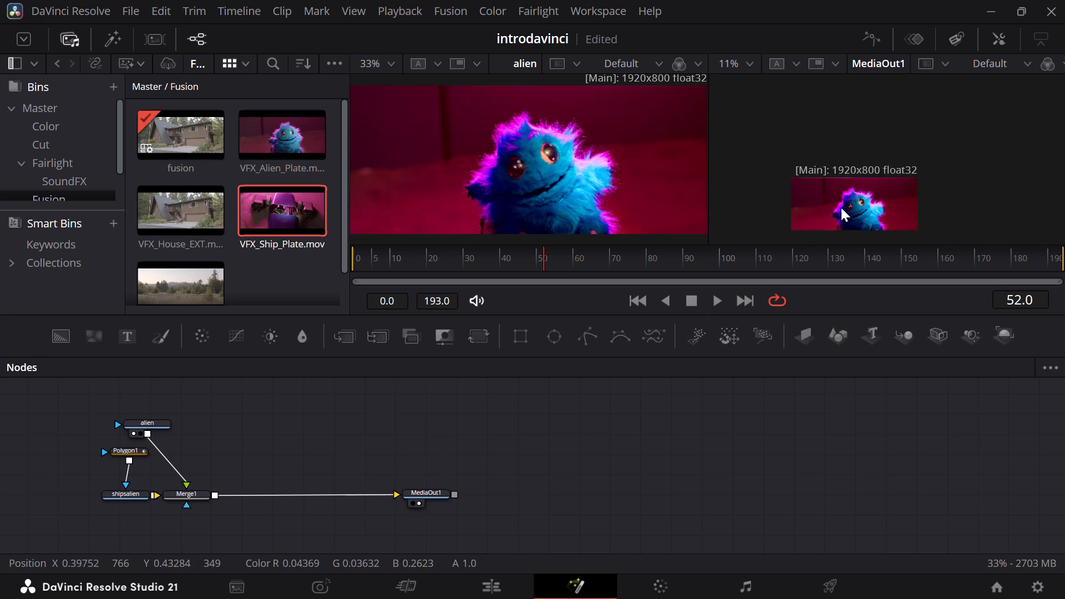
{"action": "scroll", "coordinate": [841, 207], "scroll_direction": "down", "scroll_amount": 2, "text": "ctrl"}
{"action": "scroll", "coordinate": [841, 207], "scroll_direction": "up", "scroll_amount": 5, "text": "ctrl"}
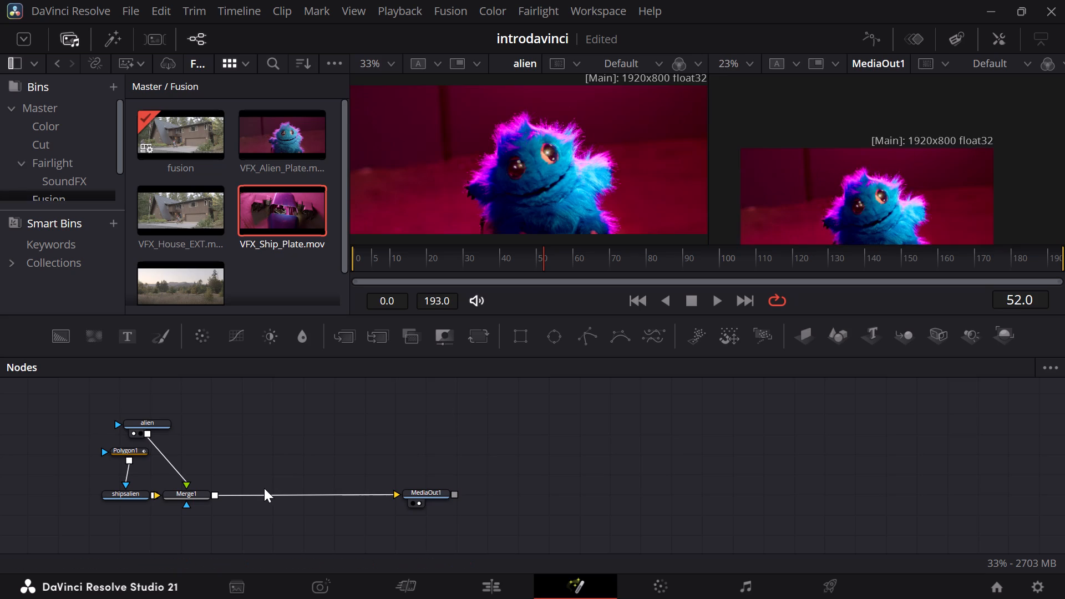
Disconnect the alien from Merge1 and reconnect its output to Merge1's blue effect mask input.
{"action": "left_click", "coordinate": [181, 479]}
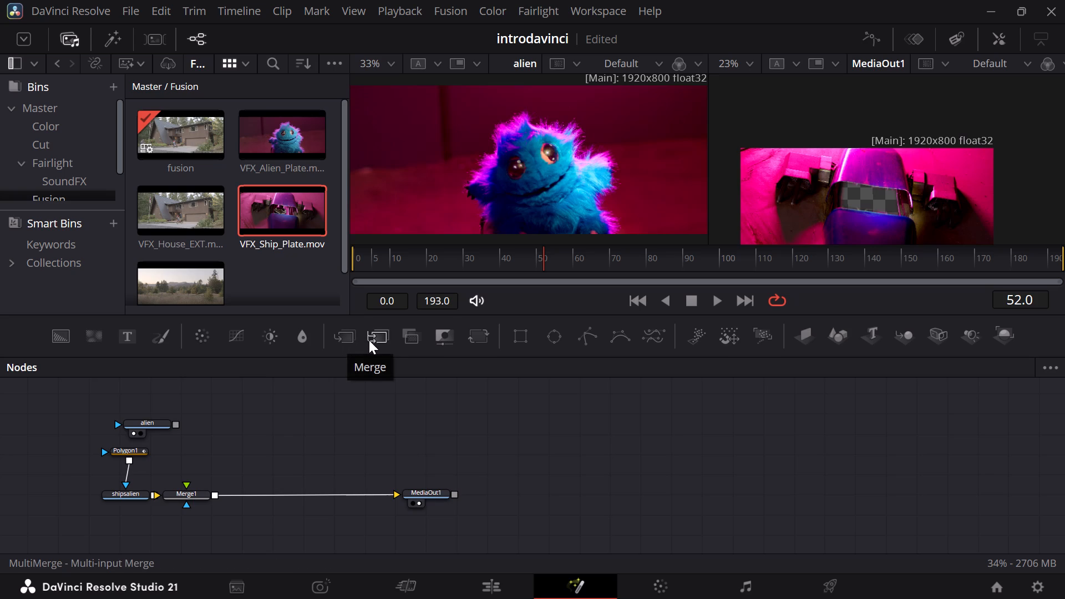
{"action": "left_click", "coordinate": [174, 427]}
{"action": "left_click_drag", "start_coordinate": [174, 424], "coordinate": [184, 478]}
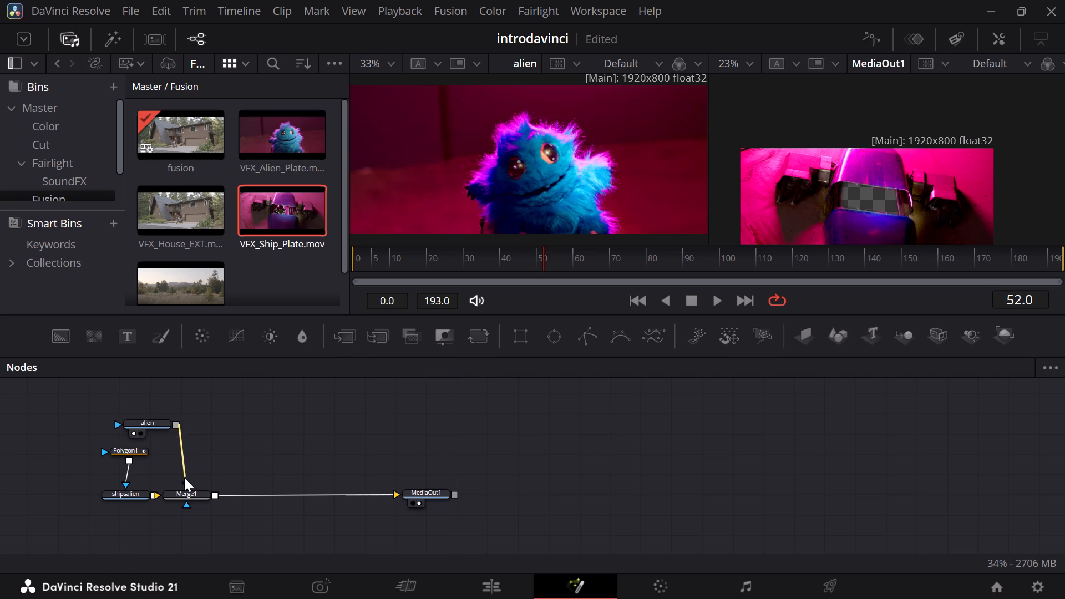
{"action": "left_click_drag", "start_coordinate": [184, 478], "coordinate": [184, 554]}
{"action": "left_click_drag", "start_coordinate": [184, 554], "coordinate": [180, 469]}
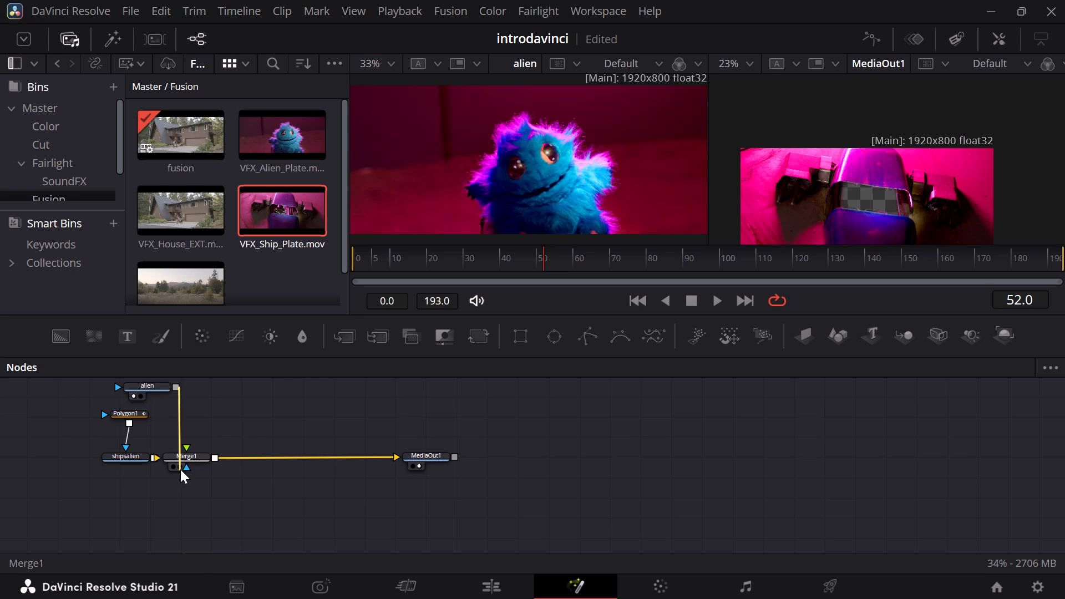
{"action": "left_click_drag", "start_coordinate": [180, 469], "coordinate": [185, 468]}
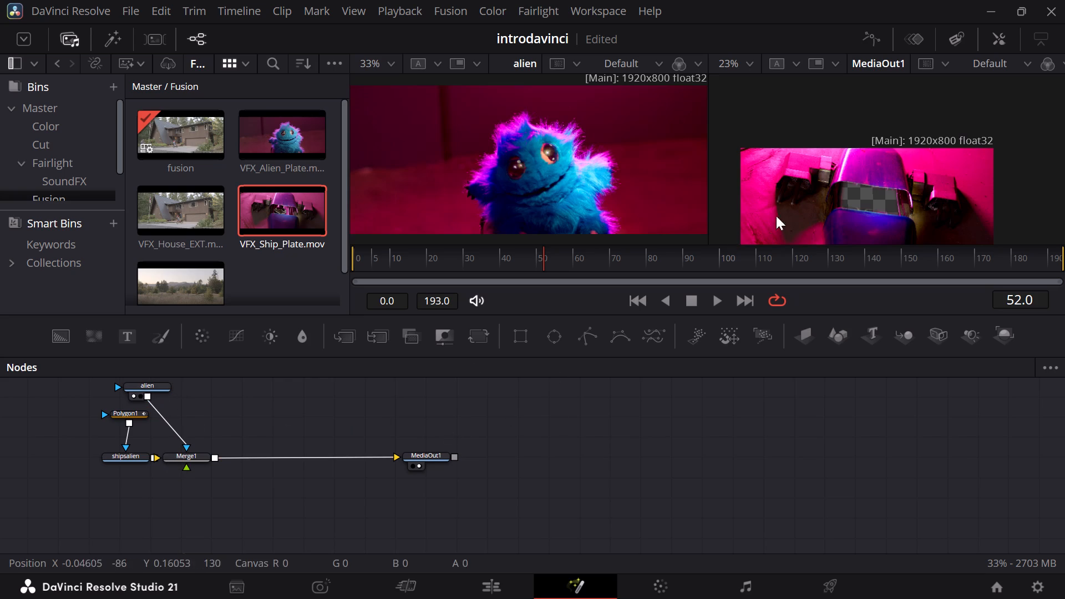
Examine the cockpit window cutout and the Polygon1 mask outline over the alien and MediaOut1 images.
{"action": "left_click_drag", "start_coordinate": [830, 195], "coordinate": [809, 165]}
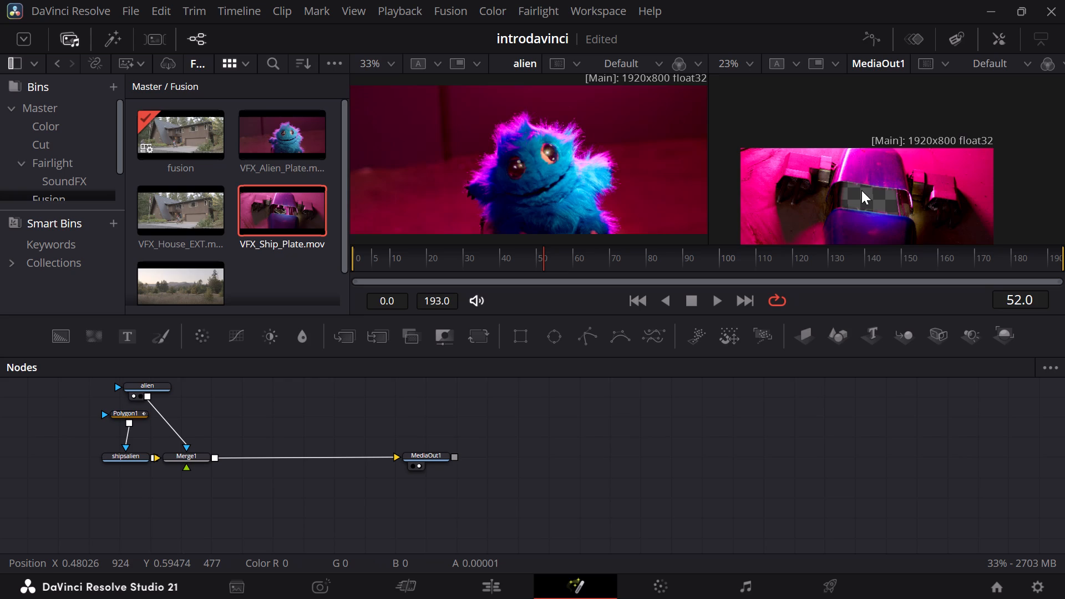
{"action": "left_click", "coordinate": [151, 384]}
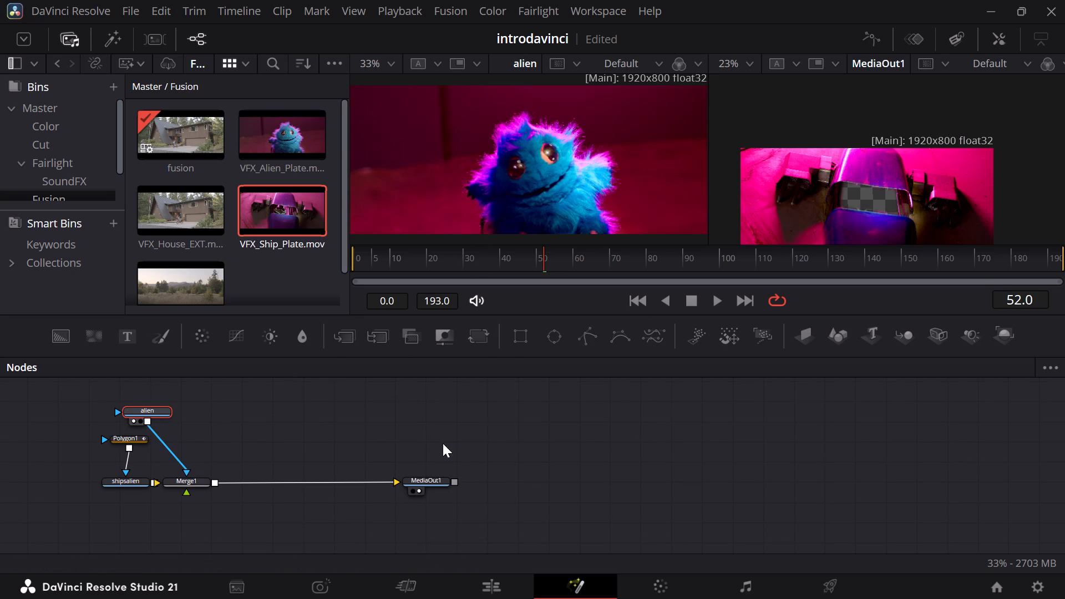
{"action": "left_click_drag", "start_coordinate": [455, 184], "coordinate": [531, 182]}
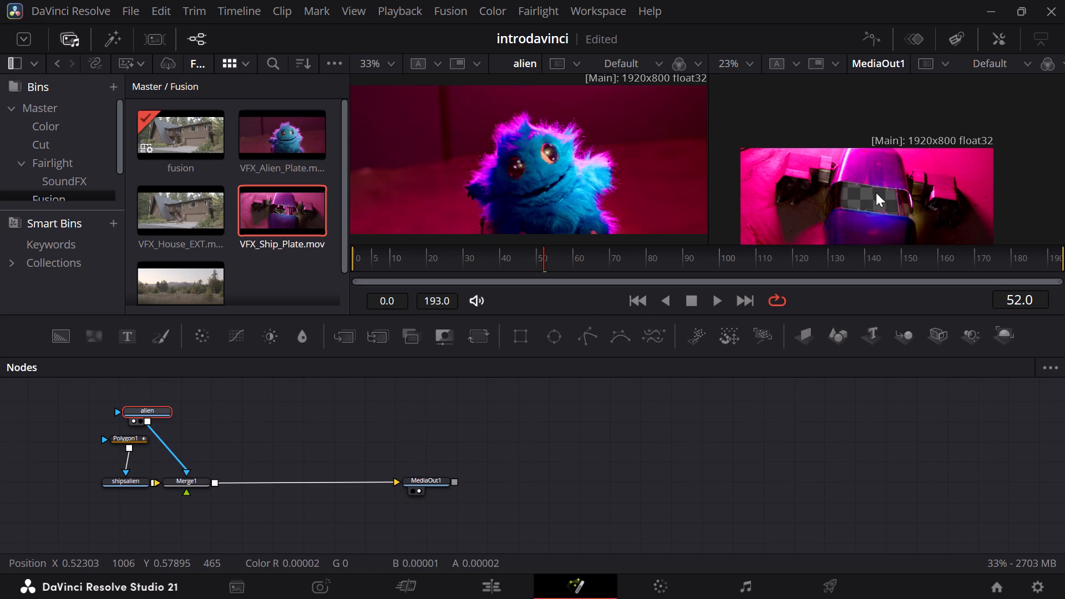
{"action": "left_click", "coordinate": [874, 191]}
{"action": "left_click", "coordinate": [874, 209]}
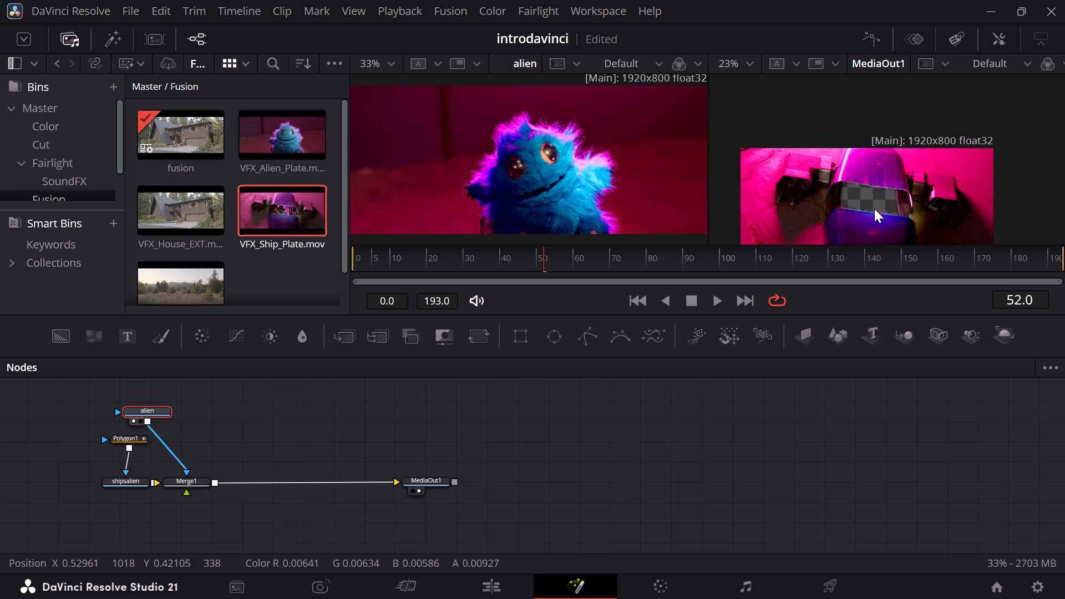
{"action": "left_click", "coordinate": [129, 438]}
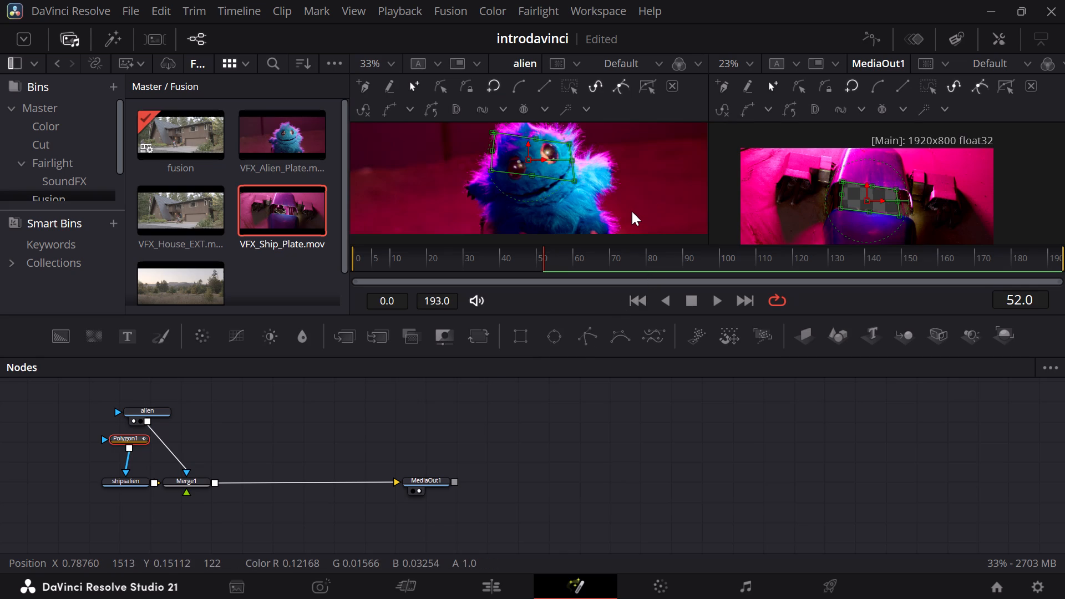
{"action": "scroll", "coordinate": [632, 211], "scroll_direction": "down", "scroll_amount": 3, "text": "ctrl"}
{"action": "scroll", "coordinate": [632, 211], "scroll_direction": "up", "scroll_amount": 4, "text": "ctrl"}
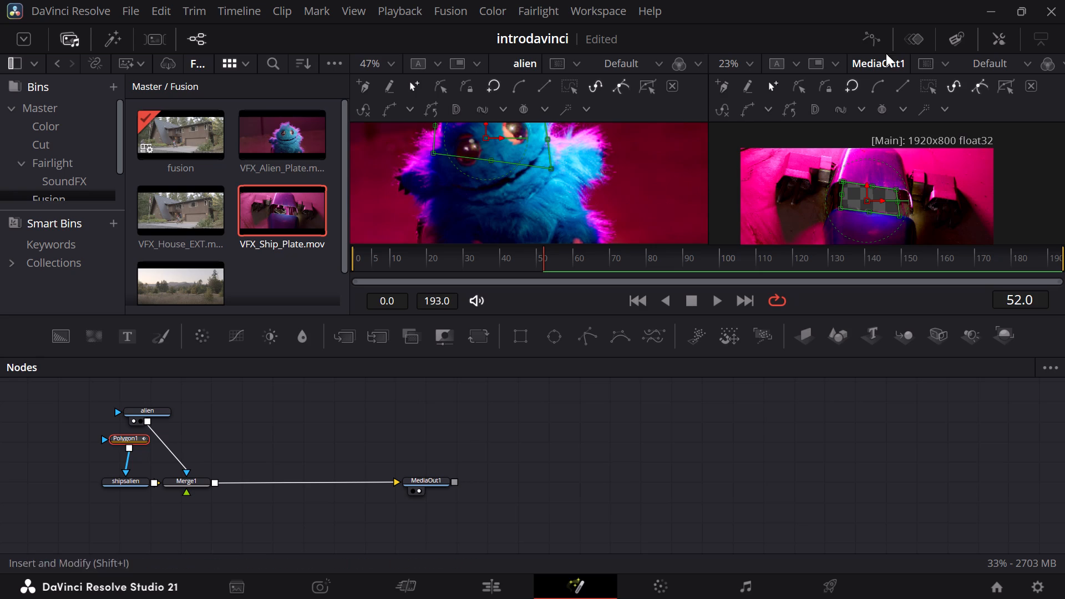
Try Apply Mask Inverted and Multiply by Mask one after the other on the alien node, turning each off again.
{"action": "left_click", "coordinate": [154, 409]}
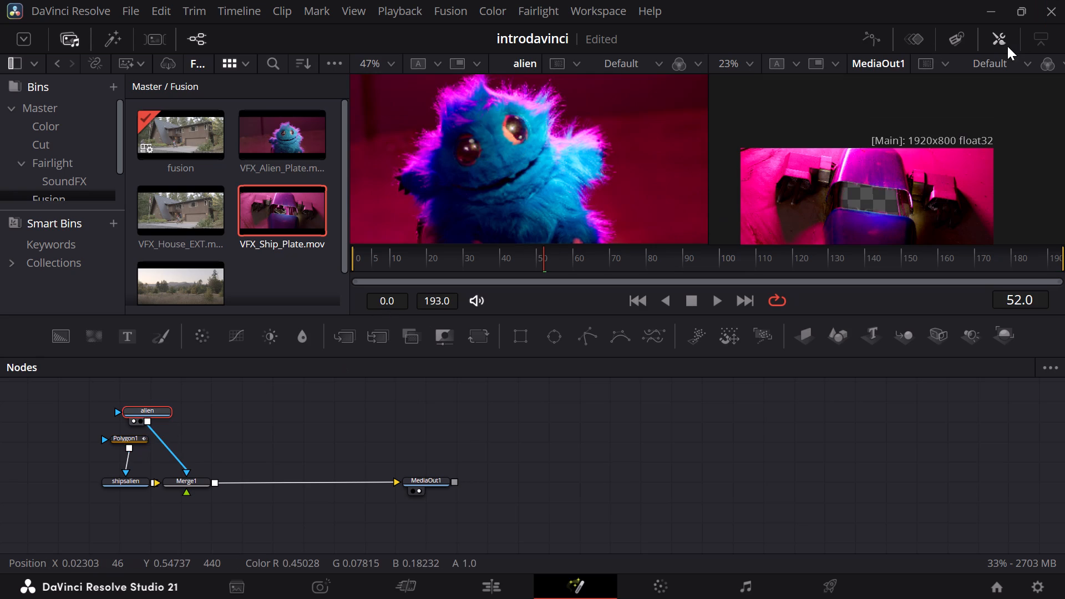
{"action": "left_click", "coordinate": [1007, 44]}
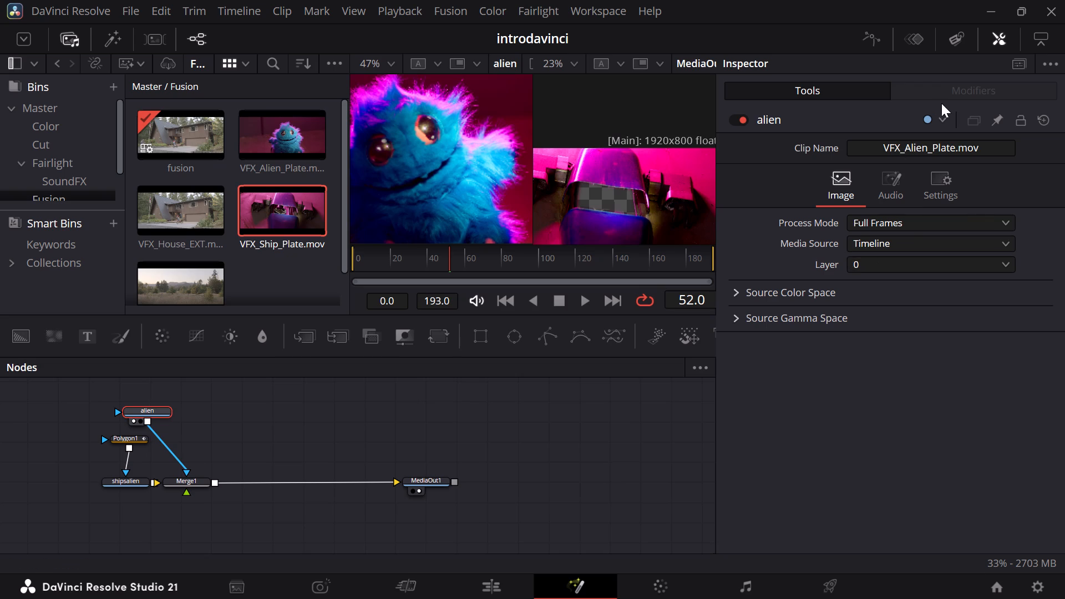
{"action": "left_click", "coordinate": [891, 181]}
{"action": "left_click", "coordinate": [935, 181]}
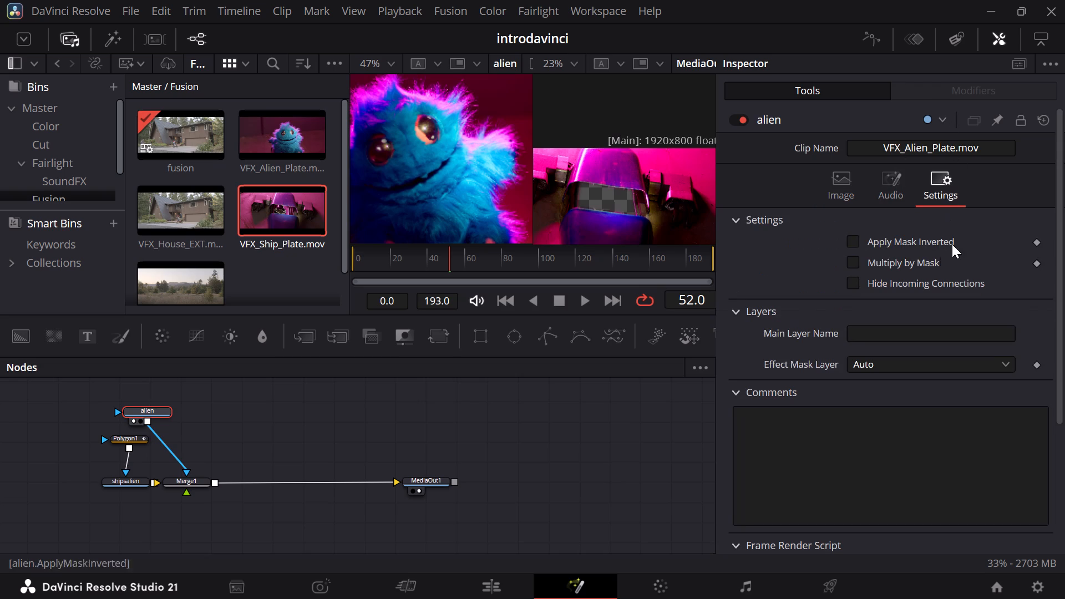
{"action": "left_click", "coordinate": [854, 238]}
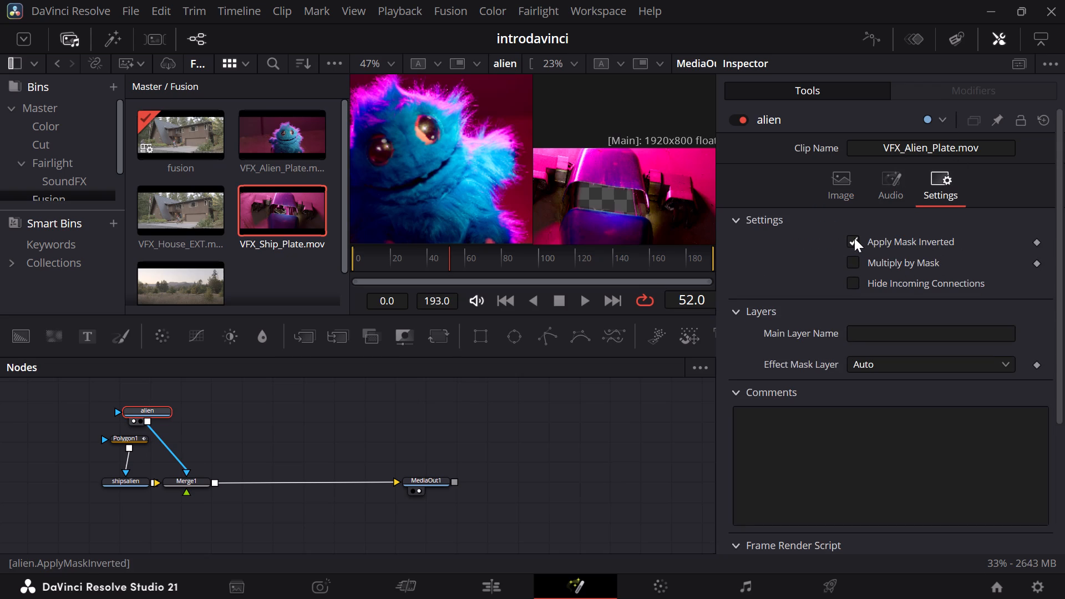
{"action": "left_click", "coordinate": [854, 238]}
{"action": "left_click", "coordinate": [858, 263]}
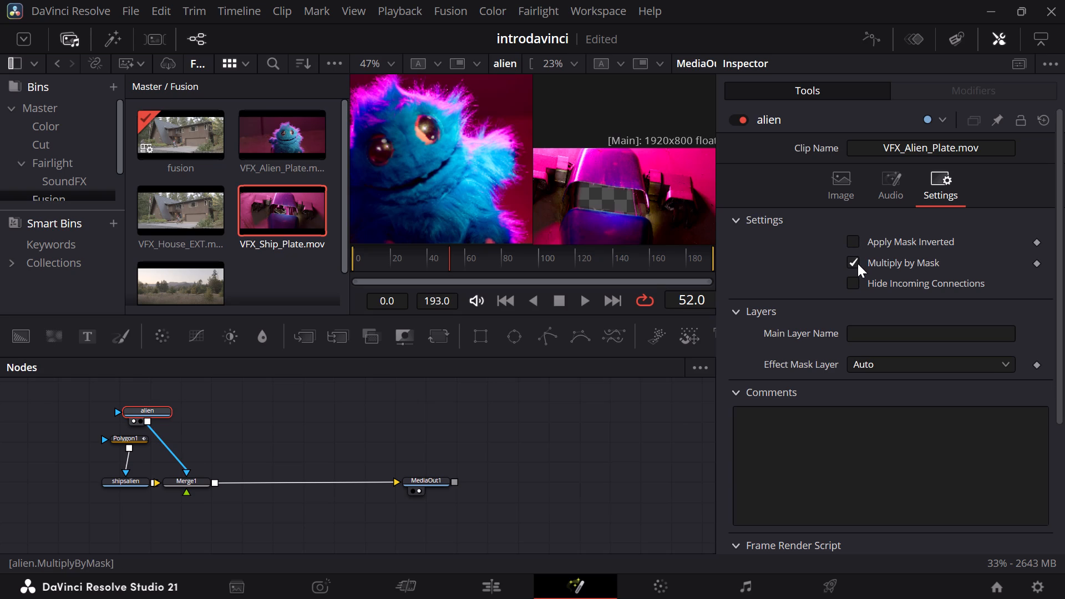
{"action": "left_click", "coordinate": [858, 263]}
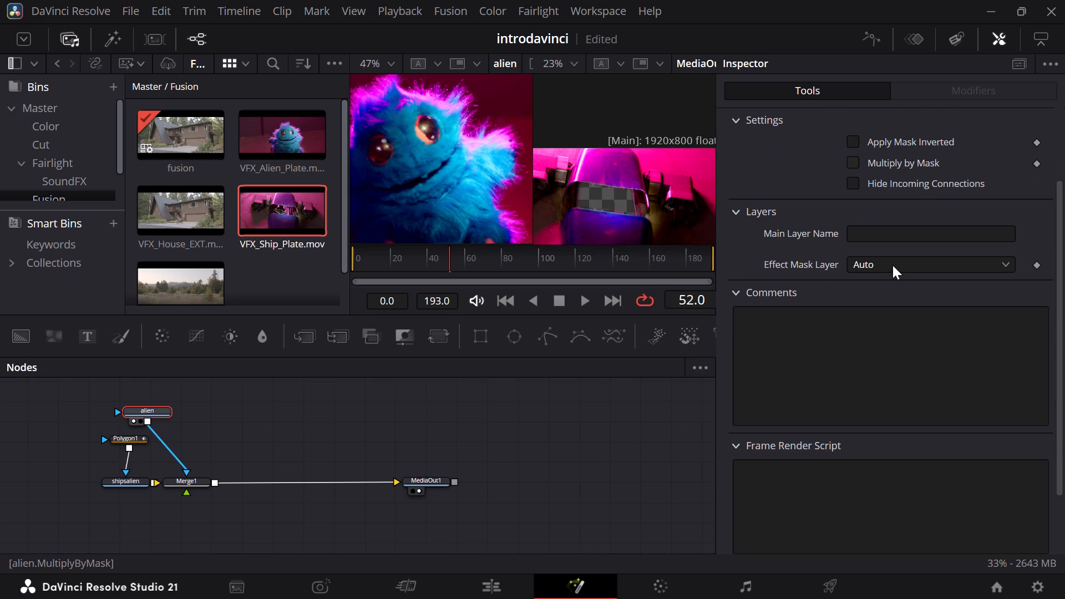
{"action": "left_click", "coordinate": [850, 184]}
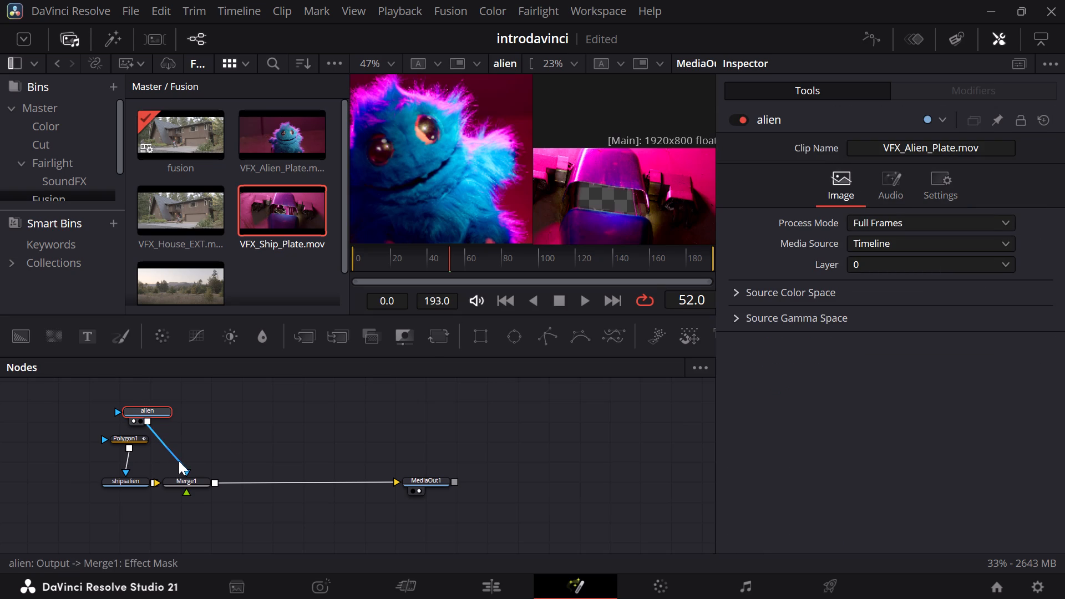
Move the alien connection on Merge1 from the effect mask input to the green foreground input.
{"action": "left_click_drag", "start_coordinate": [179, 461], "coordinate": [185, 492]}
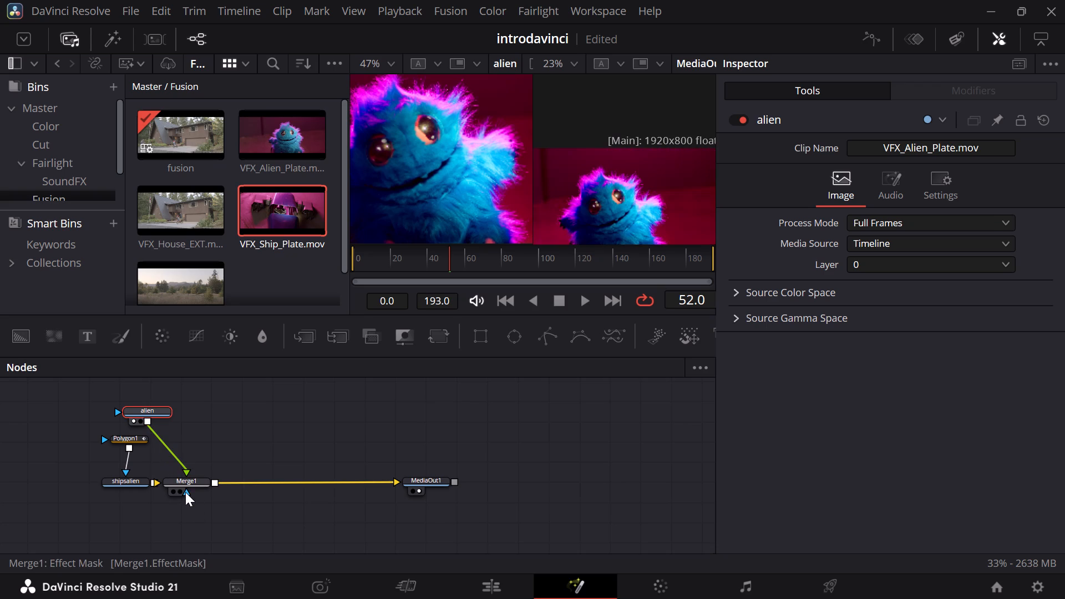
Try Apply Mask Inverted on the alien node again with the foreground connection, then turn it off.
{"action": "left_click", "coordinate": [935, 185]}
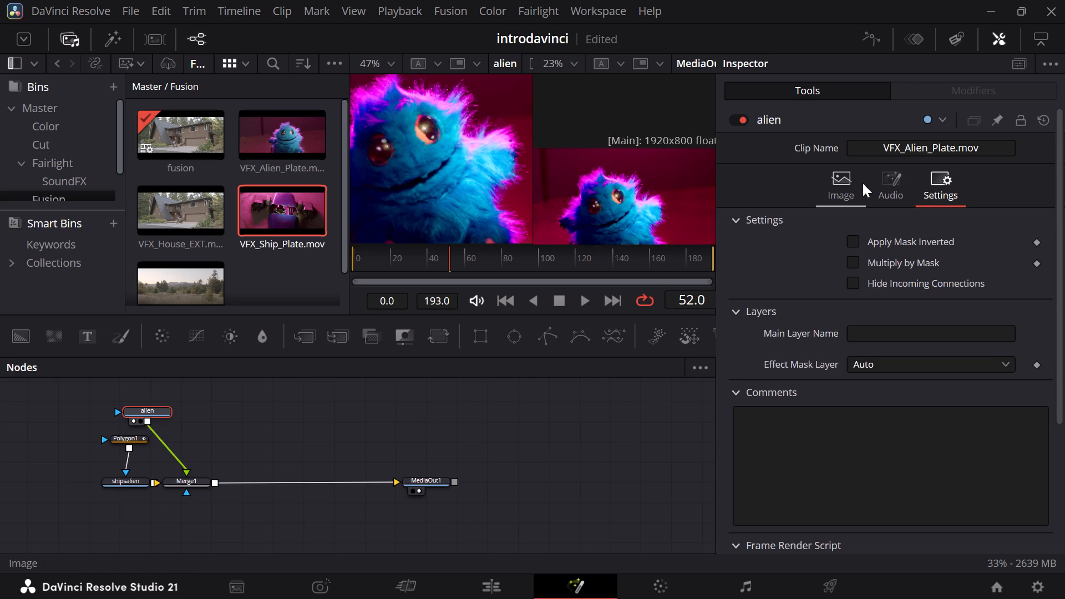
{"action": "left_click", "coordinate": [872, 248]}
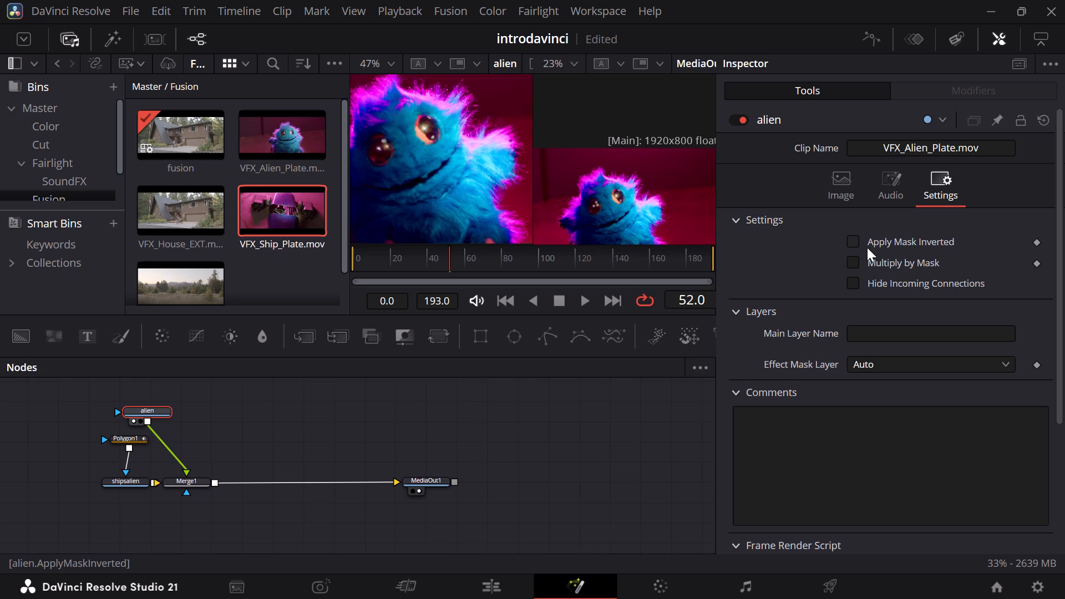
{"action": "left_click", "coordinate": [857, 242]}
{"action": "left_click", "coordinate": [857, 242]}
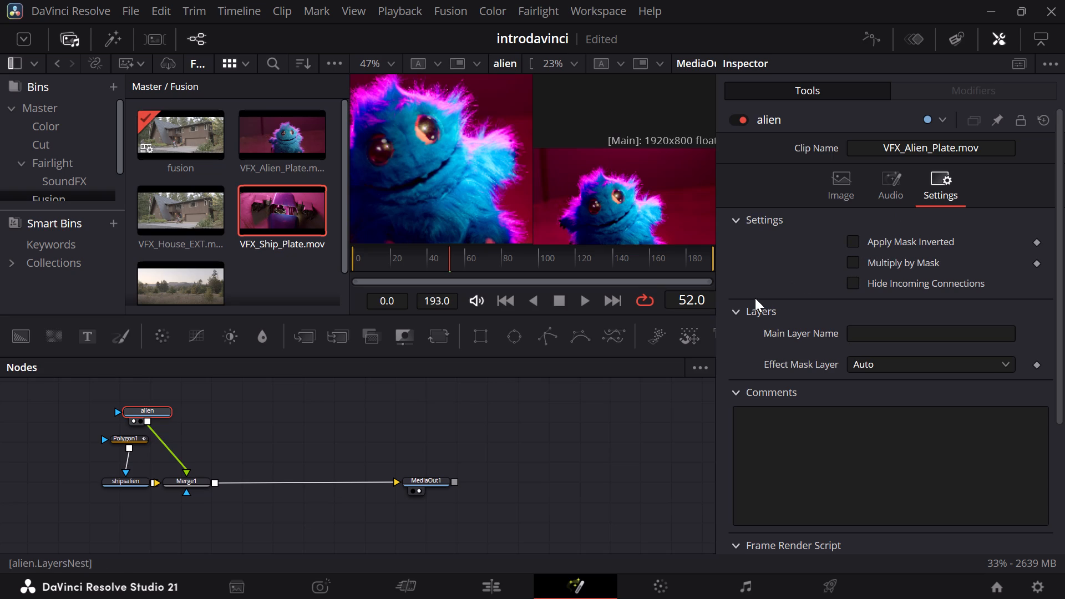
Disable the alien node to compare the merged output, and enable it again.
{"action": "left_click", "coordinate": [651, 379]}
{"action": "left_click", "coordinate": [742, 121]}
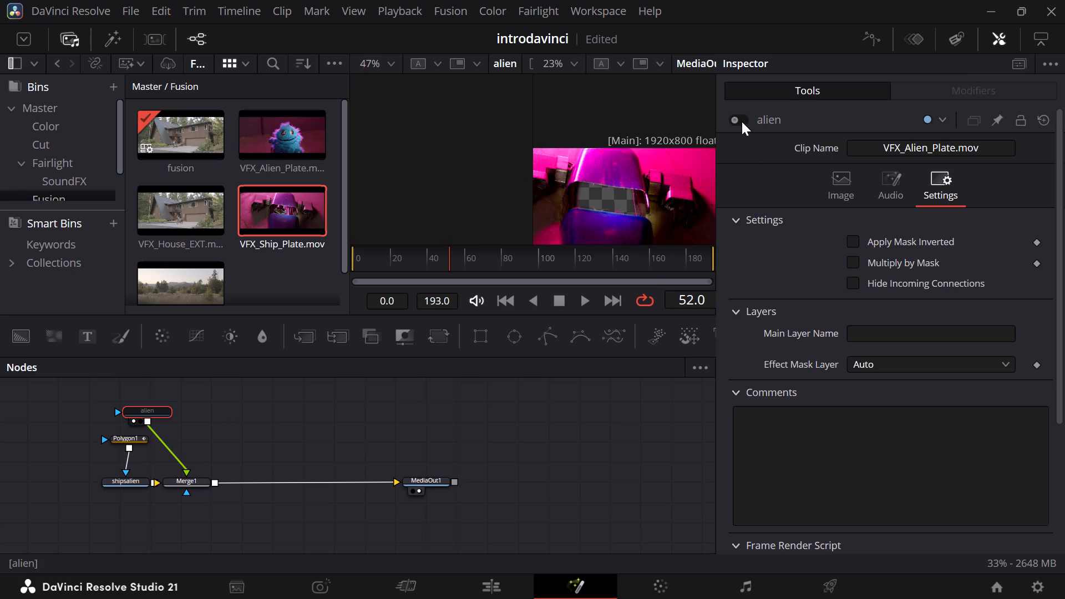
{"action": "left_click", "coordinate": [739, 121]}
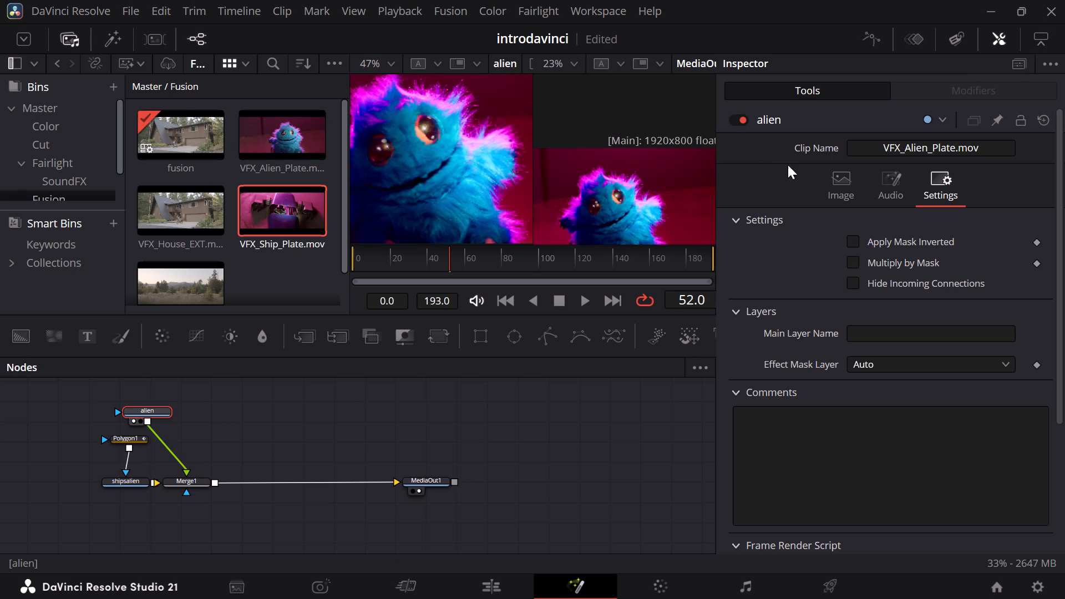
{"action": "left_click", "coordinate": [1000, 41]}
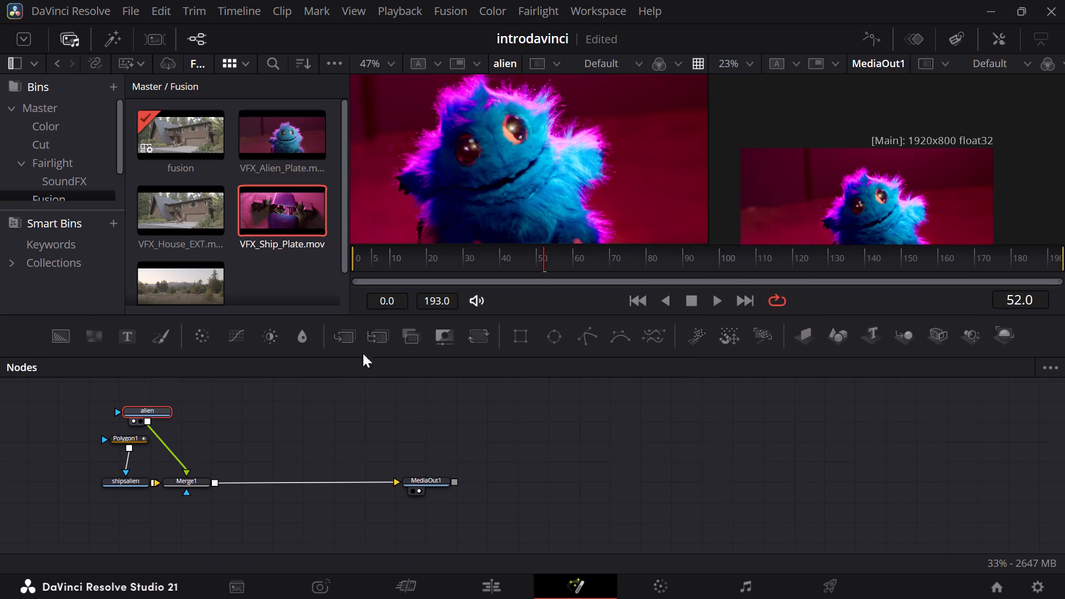
Disconnect the alien from Merge1 and move the Merge1 node farther from shipsalien, towards MediaOut1.
{"action": "left_click_drag", "start_coordinate": [176, 459], "coordinate": [214, 440]}
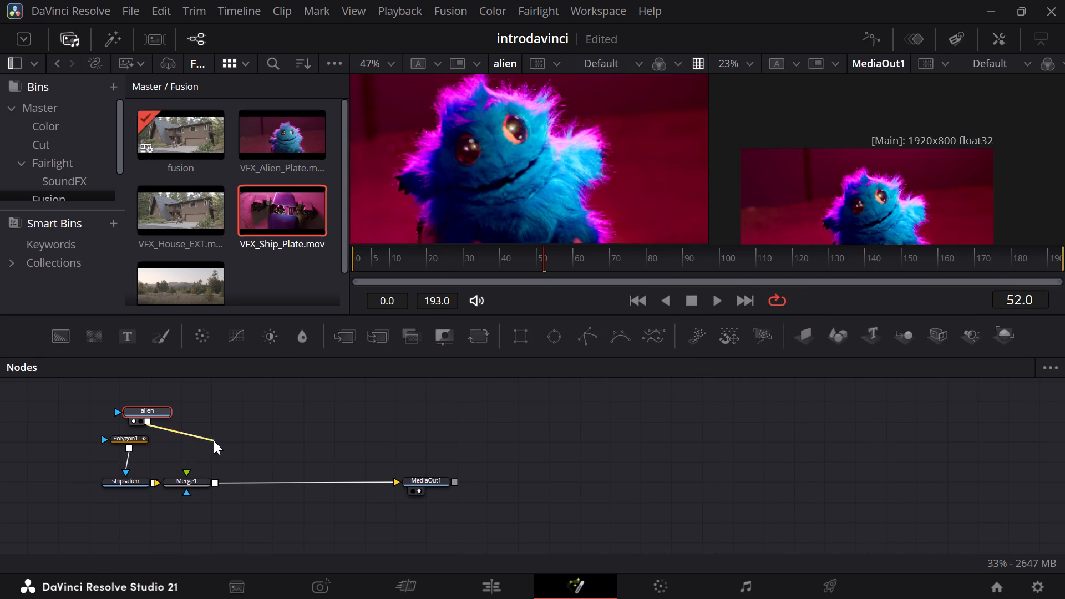
{"action": "left_click_drag", "start_coordinate": [214, 440], "coordinate": [214, 512]}
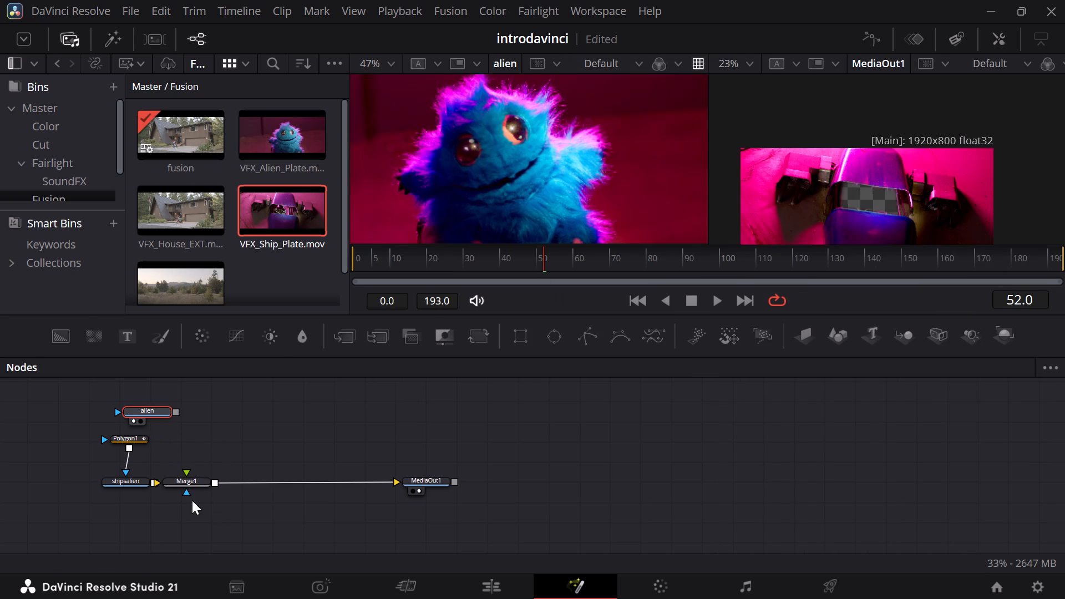
{"action": "left_click_drag", "start_coordinate": [193, 486], "coordinate": [245, 486]}
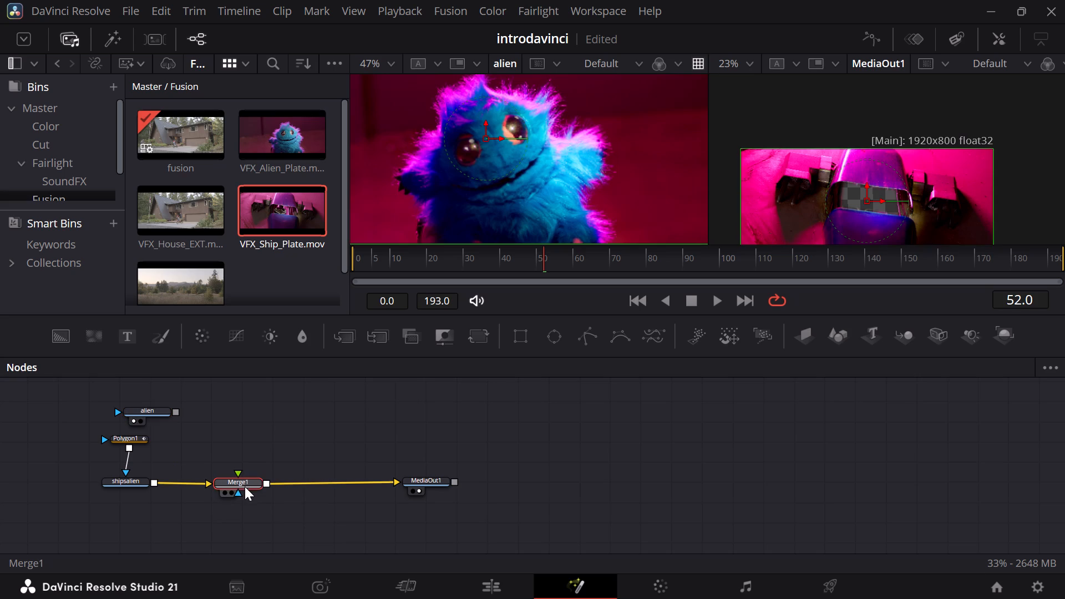
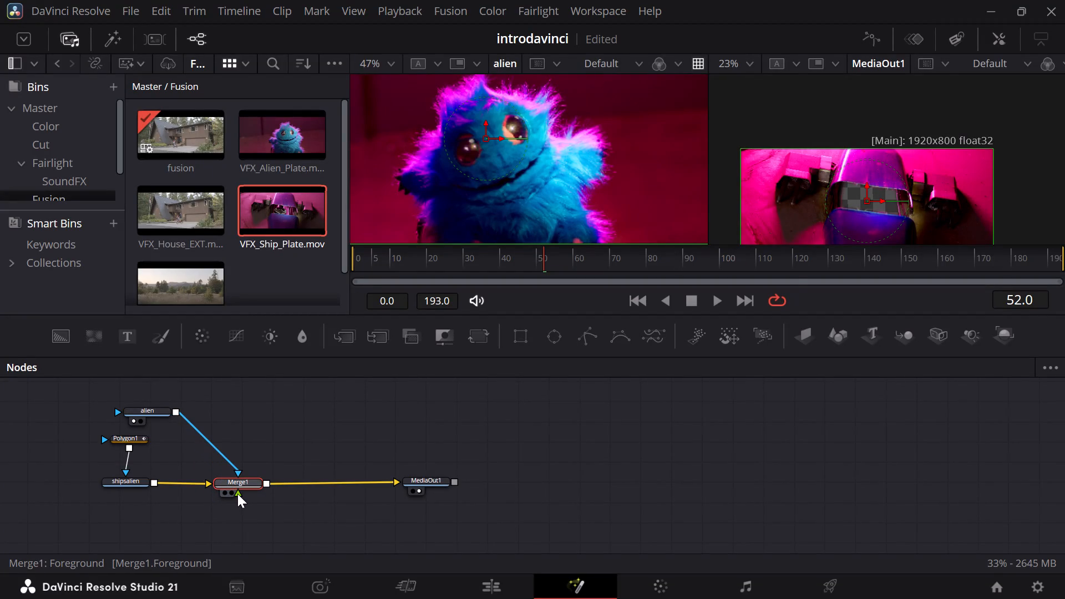
Switch to Media Player and open the recording of the Introduction to DaVinci Resolve full course.
{"action": "type", "text": "me"}
{"action": "type", "text": "dia"}
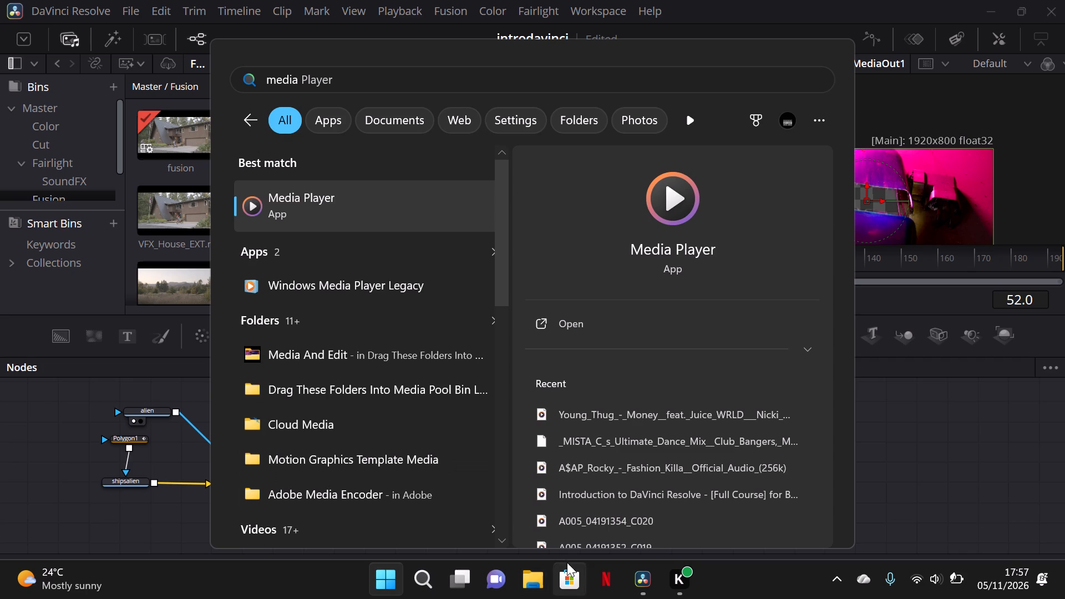
{"action": "left_click", "coordinate": [579, 328]}
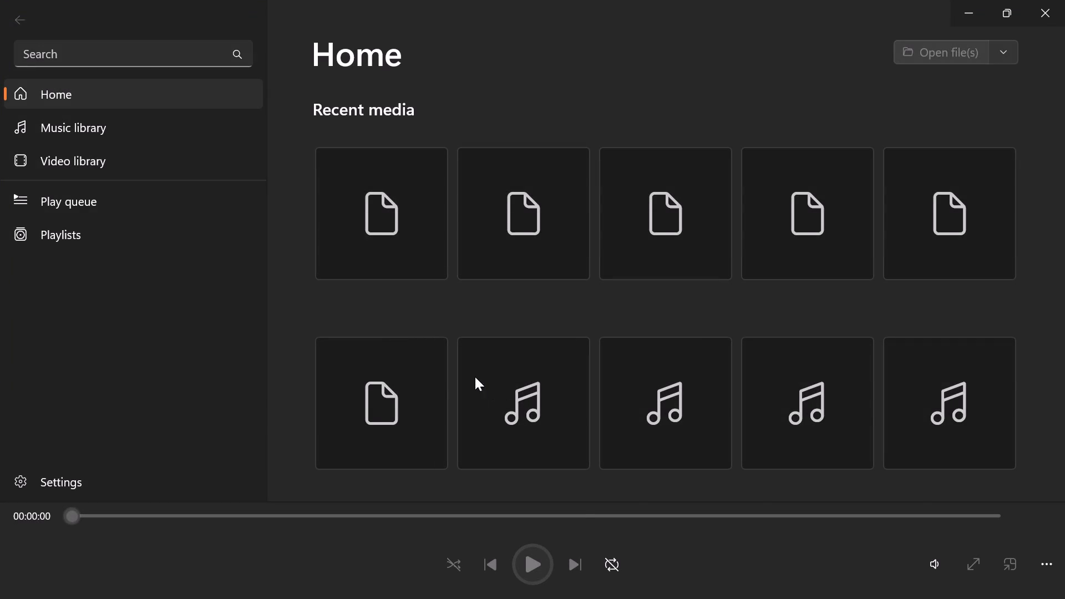
{"action": "left_click", "coordinate": [287, 566]}
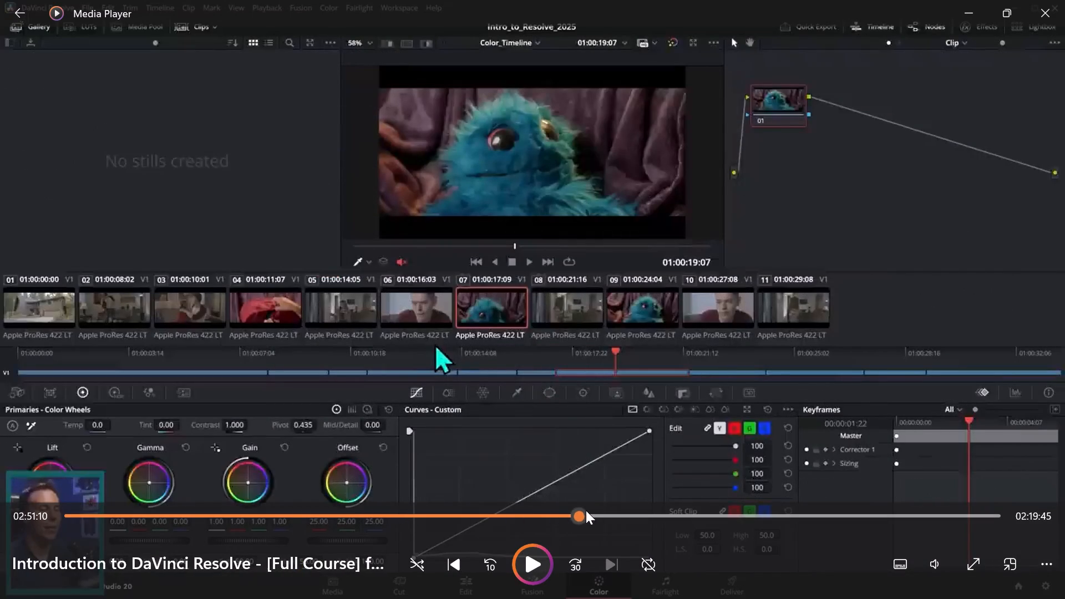
Seek through the course video to the Fusion section where the alien and the masked ship are composited.
{"action": "left_click", "coordinate": [539, 515]}
{"action": "left_click", "coordinate": [503, 515]}
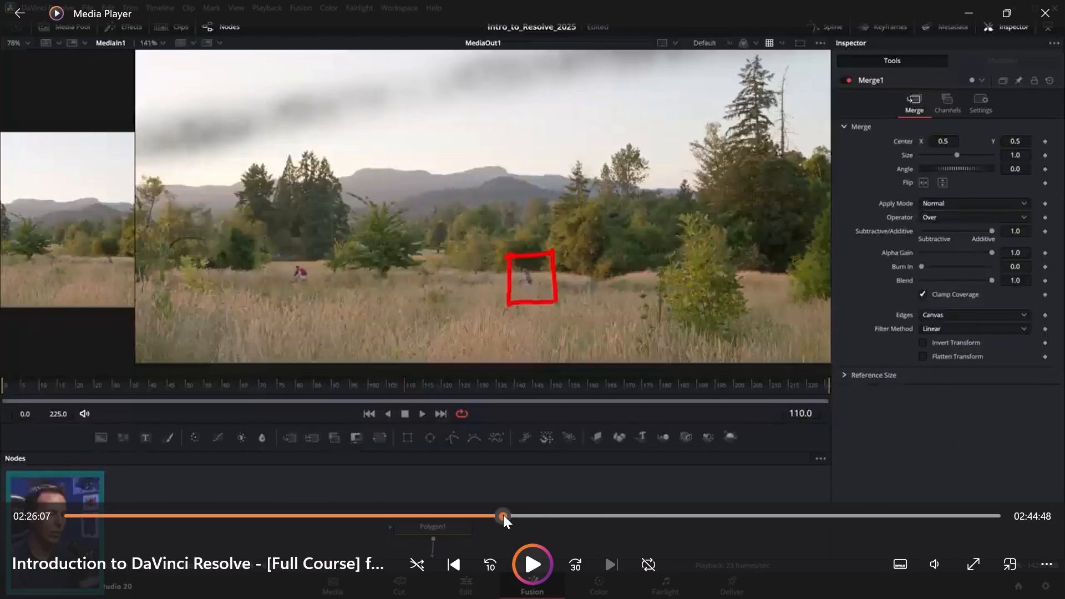
{"action": "left_click", "coordinate": [474, 513]}
{"action": "left_click", "coordinate": [455, 513]}
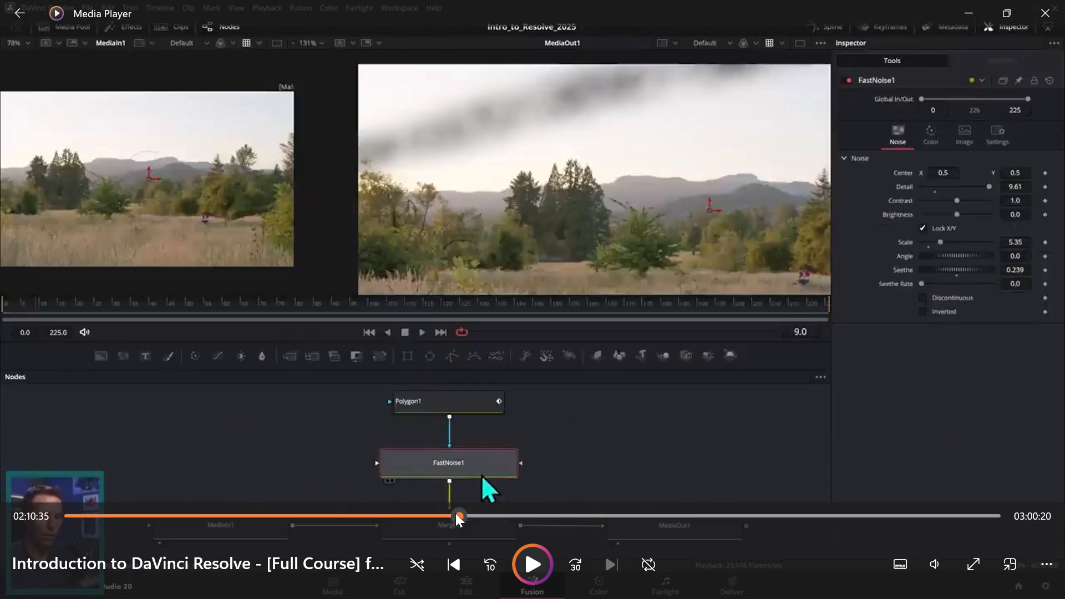
{"action": "left_click", "coordinate": [445, 513]}
{"action": "left_click", "coordinate": [413, 513]}
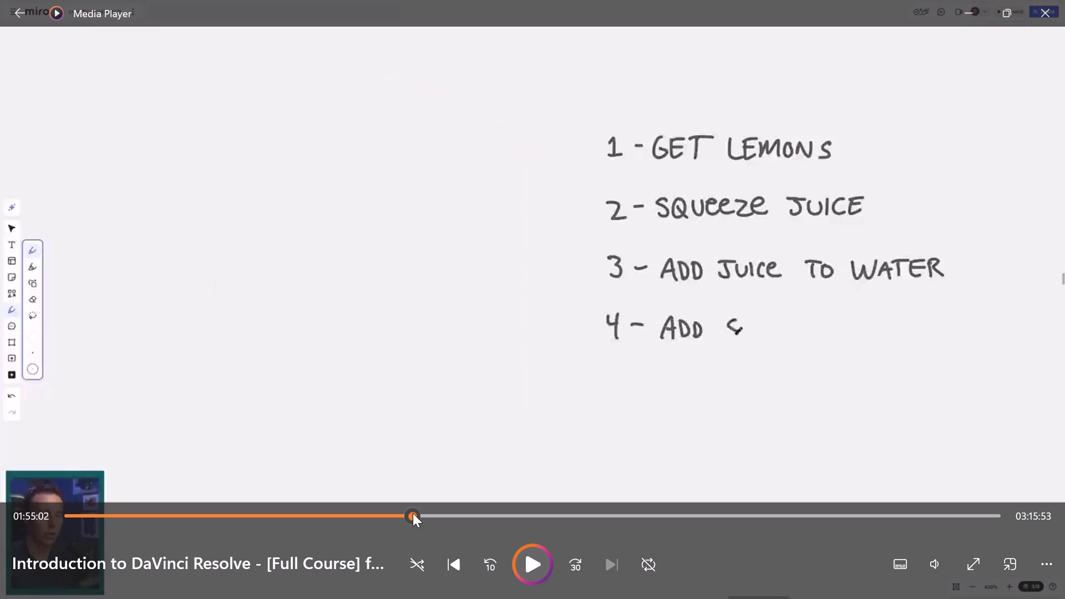
{"action": "key", "text": "Right"}
{"action": "key", "text": "Right"}
{"action": "key", "text": "Right"}
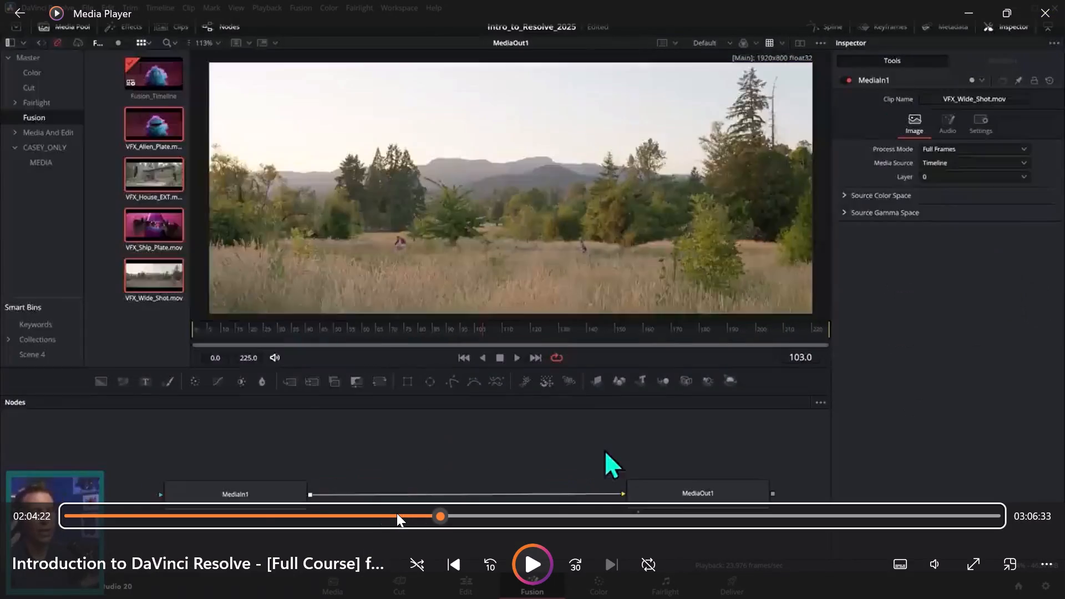
{"action": "key", "text": "Right"}
{"action": "key", "text": "Right"}
{"action": "key", "text": "Right"}
{"action": "key", "text": "Right"}
{"action": "key", "text": "Right"}
{"action": "key", "text": "Right"}
{"action": "key", "text": "Right"}
{"action": "key", "text": "Right"}
{"action": "key", "text": "Right"}
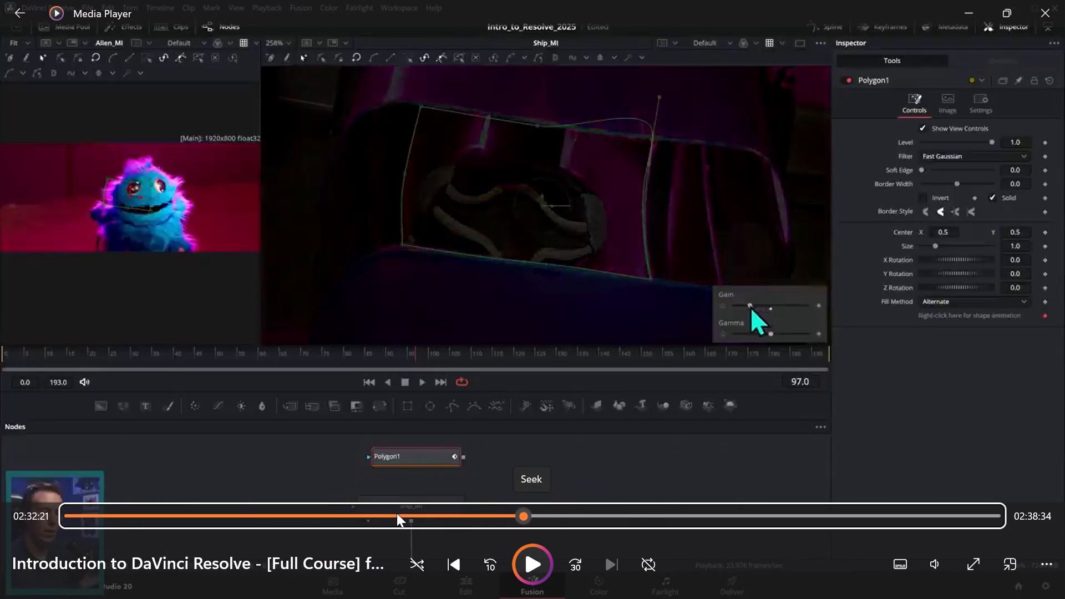
{"action": "key", "text": "Left"}
{"action": "key", "text": "Right"}
{"action": "key", "text": "Right"}
{"action": "key", "text": "Left"}
{"action": "key", "text": "space"}
{"action": "key", "text": "Right"}
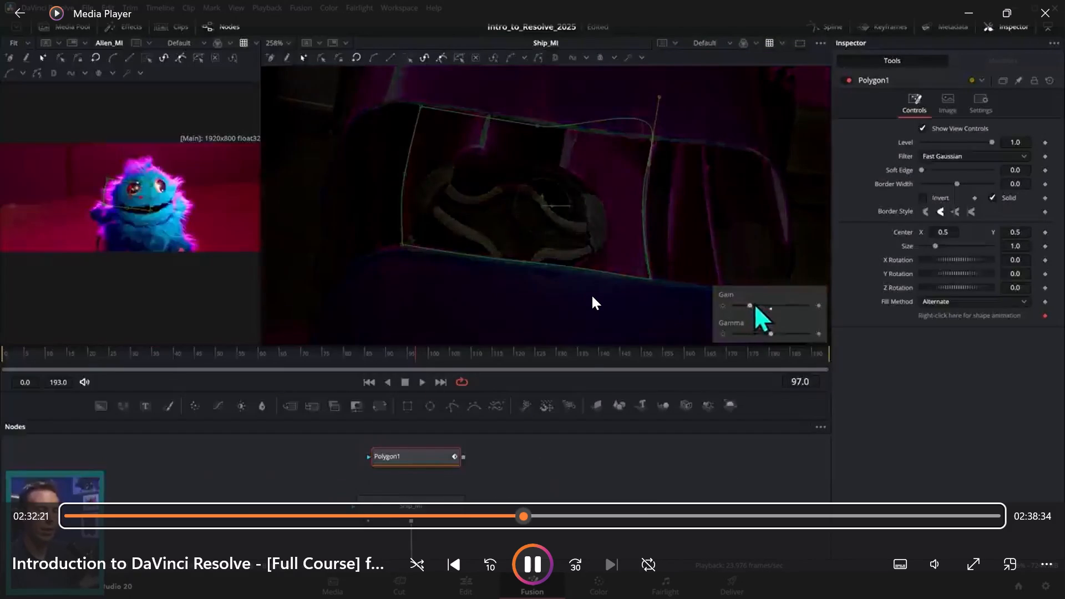
{"action": "key", "text": "Right"}
{"action": "key", "text": "Left"}
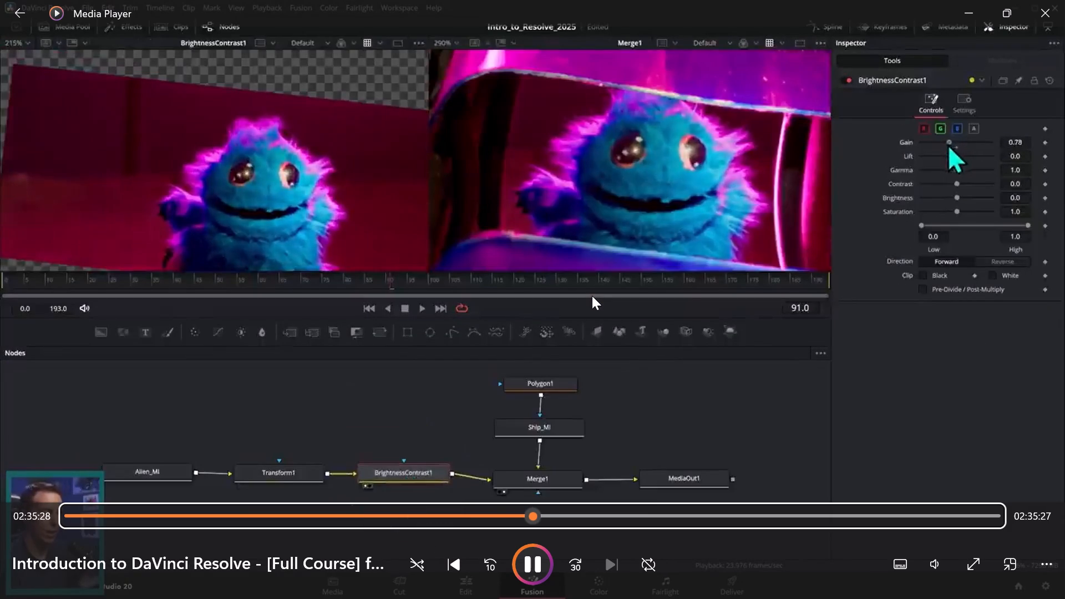
Examine how the tutorial's alien, masked ship, Merge1 and MediaOut1 nodes are connected, and close the video.
{"action": "key", "text": "space"}
{"action": "scroll", "coordinate": [382, 422], "scroll_direction": "right", "scroll_amount": 1}
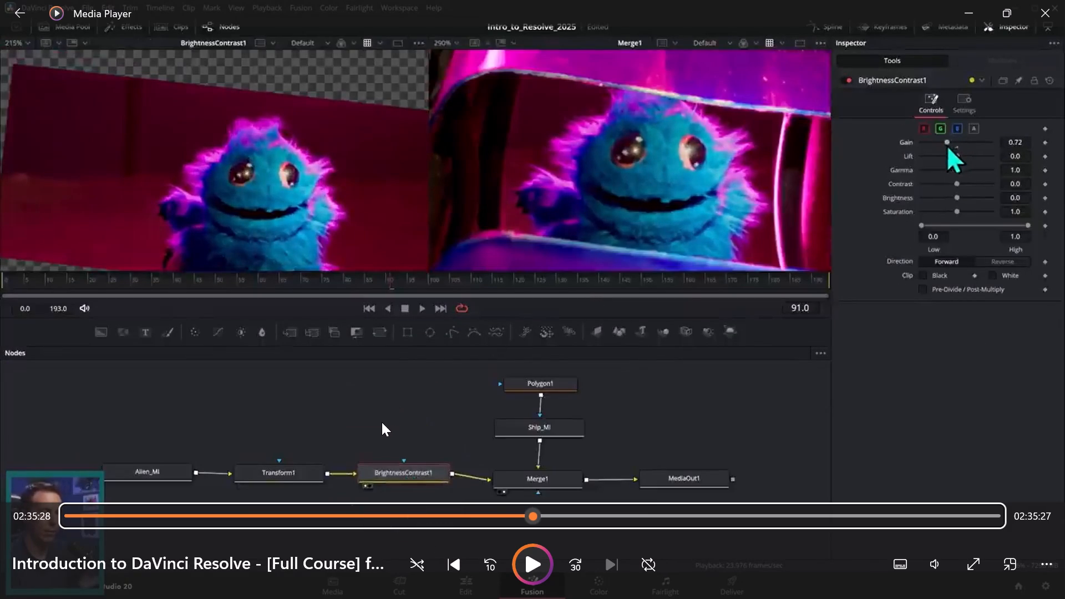
{"action": "scroll", "coordinate": [382, 422], "scroll_direction": "right", "scroll_amount": 1}
{"action": "key", "text": "space"}
{"action": "key", "text": "space"}
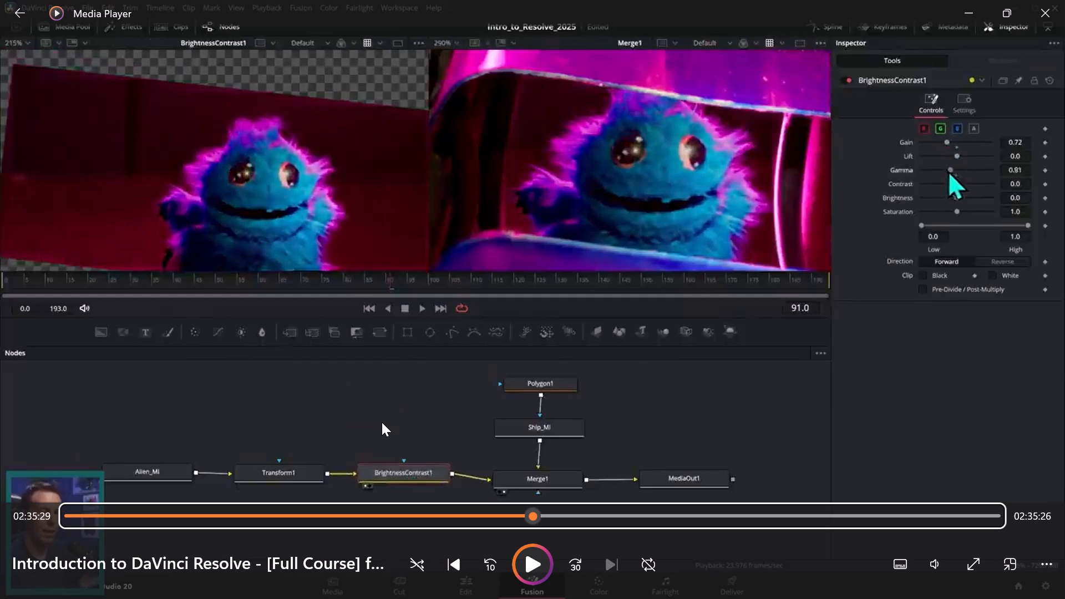
{"action": "scroll", "coordinate": [382, 422], "scroll_direction": "right", "scroll_amount": 1}
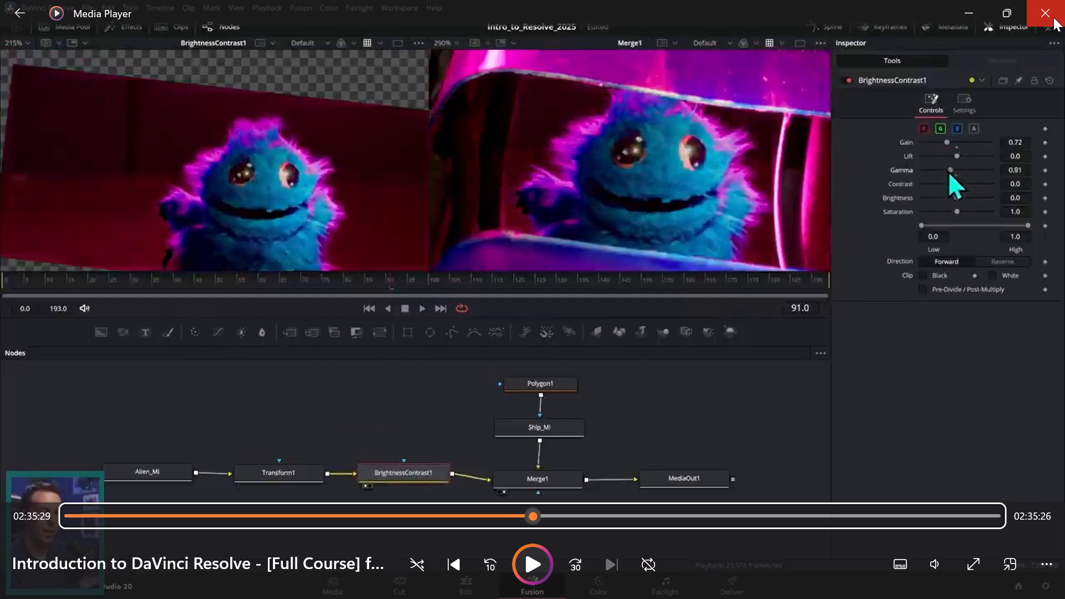
{"action": "left_click", "coordinate": [1053, 17]}
Play the Fusion composition briefly and stop it at frame 58.
{"action": "key", "text": "space"}
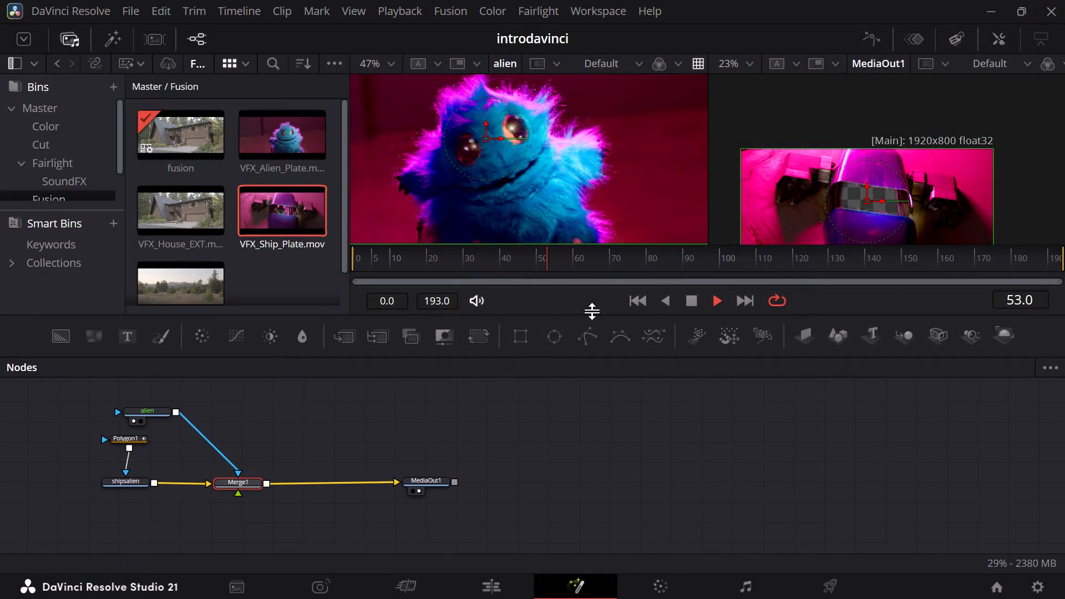
{"action": "key", "text": "space"}
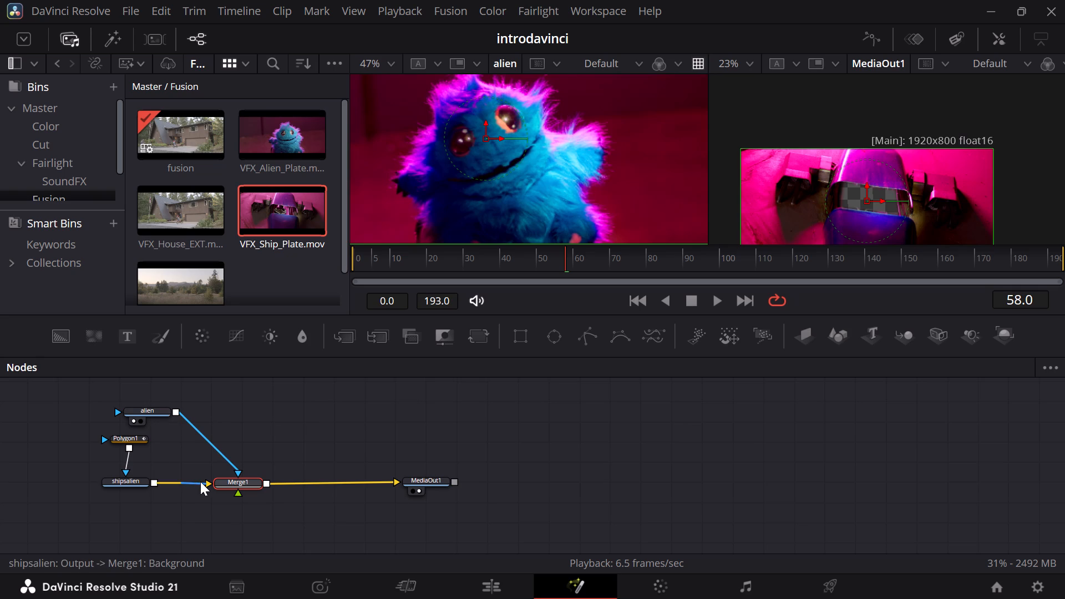
Disconnect shipsalien from Merge1 and reroute the alien connection directly into MediaOut1, leaving Merge1 unconnected.
{"action": "left_click", "coordinate": [181, 481]}
{"action": "double_click", "coordinate": [181, 481]}
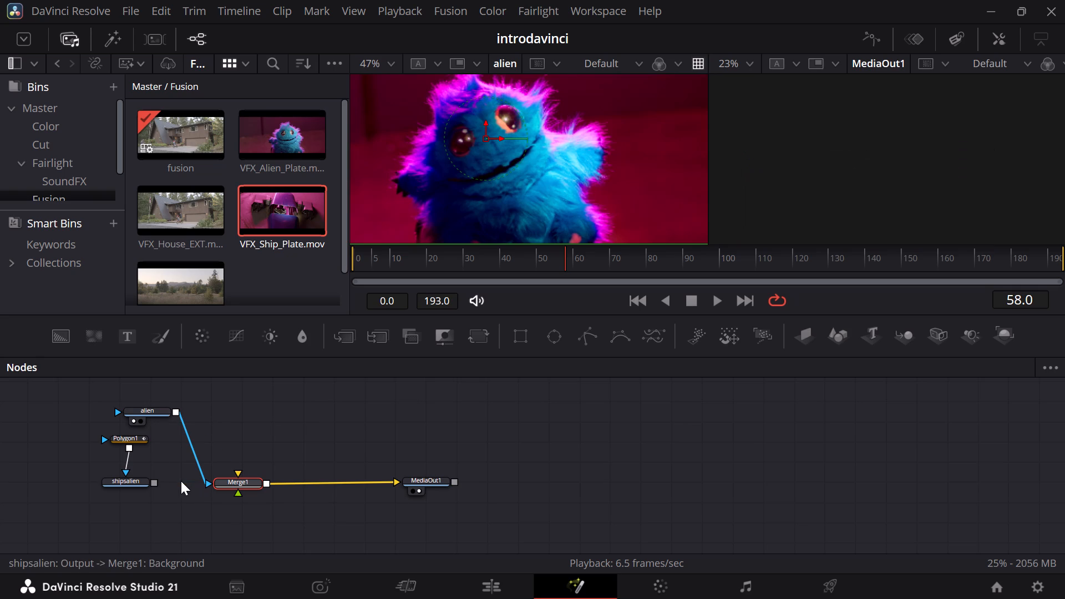
{"action": "left_click_drag", "start_coordinate": [202, 479], "coordinate": [402, 483]}
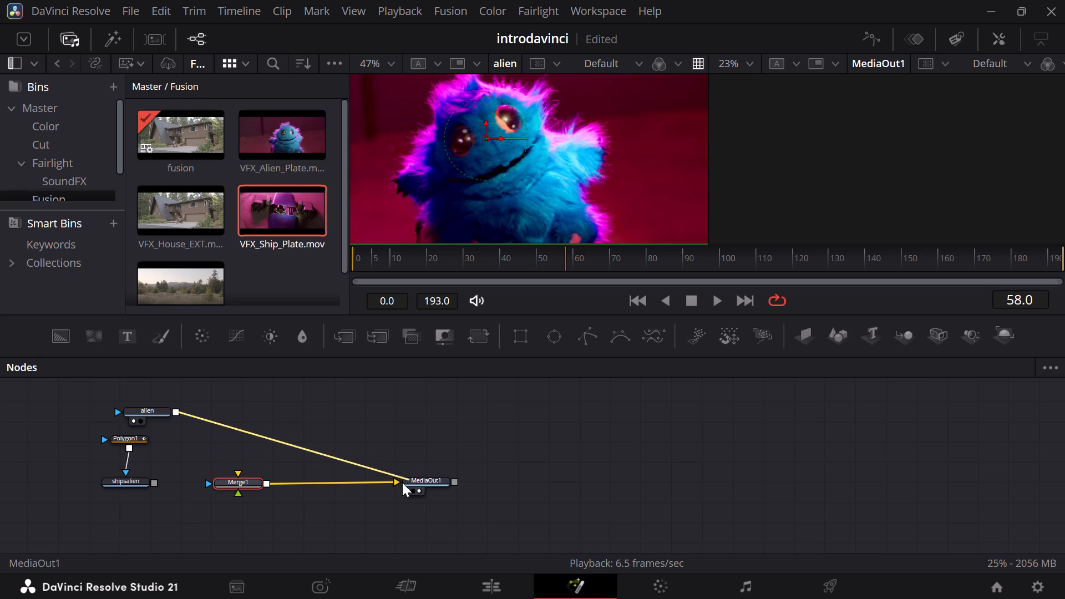
{"action": "left_click_drag", "start_coordinate": [402, 483], "coordinate": [398, 483]}
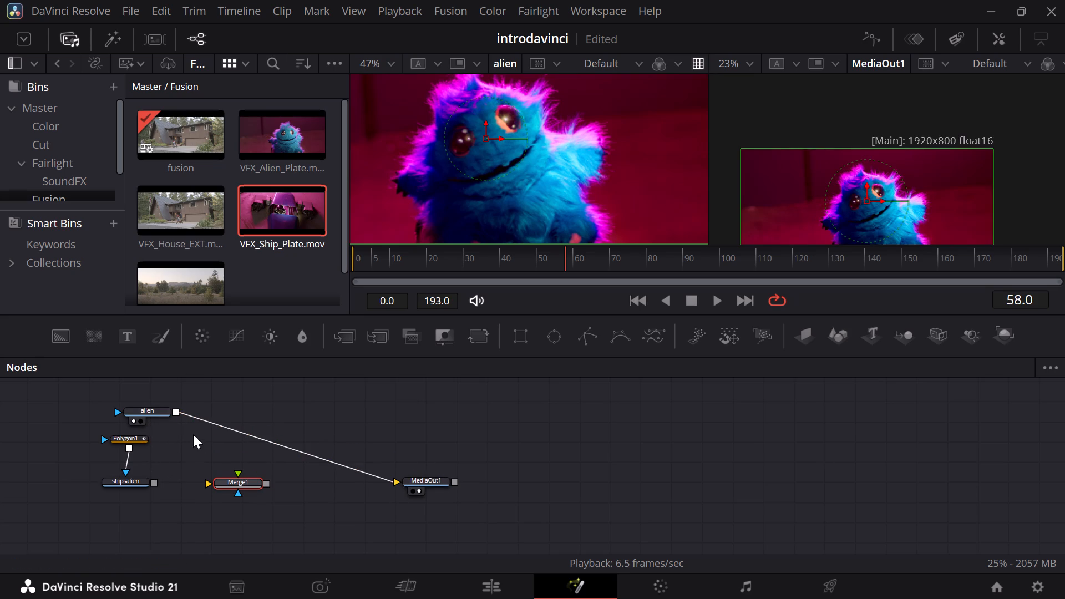
Move Polygon1 and shipsalien together to a spot above the connection between alien and MediaOut1.
{"action": "left_click_drag", "start_coordinate": [88, 493], "coordinate": [101, 478]}
{"action": "left_click_drag", "start_coordinate": [104, 505], "coordinate": [158, 429]}
{"action": "left_click_drag", "start_coordinate": [141, 481], "coordinate": [346, 426]}
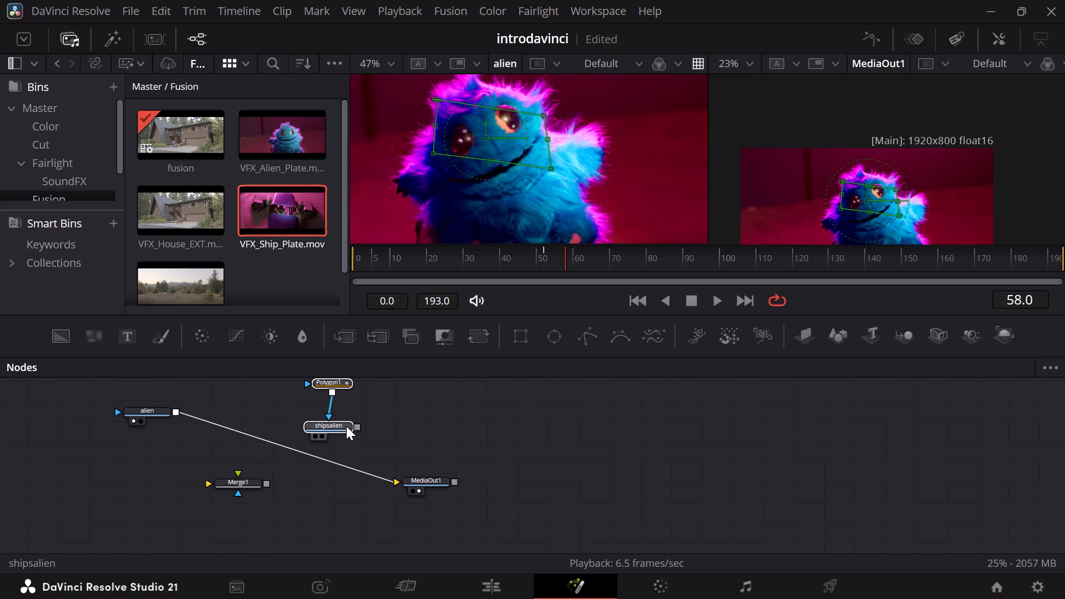
{"action": "left_click_drag", "start_coordinate": [346, 426], "coordinate": [347, 427]}
Rearrange alien and Merge1 so that Merge1 sits below shipsalien, between alien and MediaOut1 in one row.
{"action": "left_click_drag", "start_coordinate": [245, 487], "coordinate": [289, 387]}
{"action": "left_click_drag", "start_coordinate": [152, 405], "coordinate": [141, 510]}
{"action": "left_click_drag", "start_coordinate": [149, 410], "coordinate": [134, 484]}
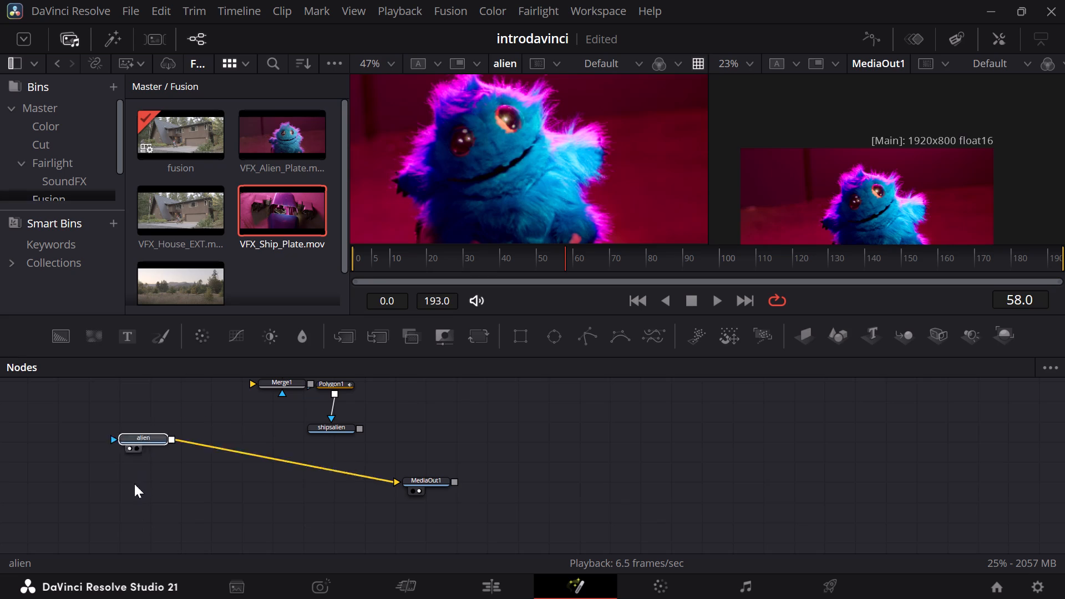
{"action": "left_click_drag", "start_coordinate": [134, 484], "coordinate": [124, 493]}
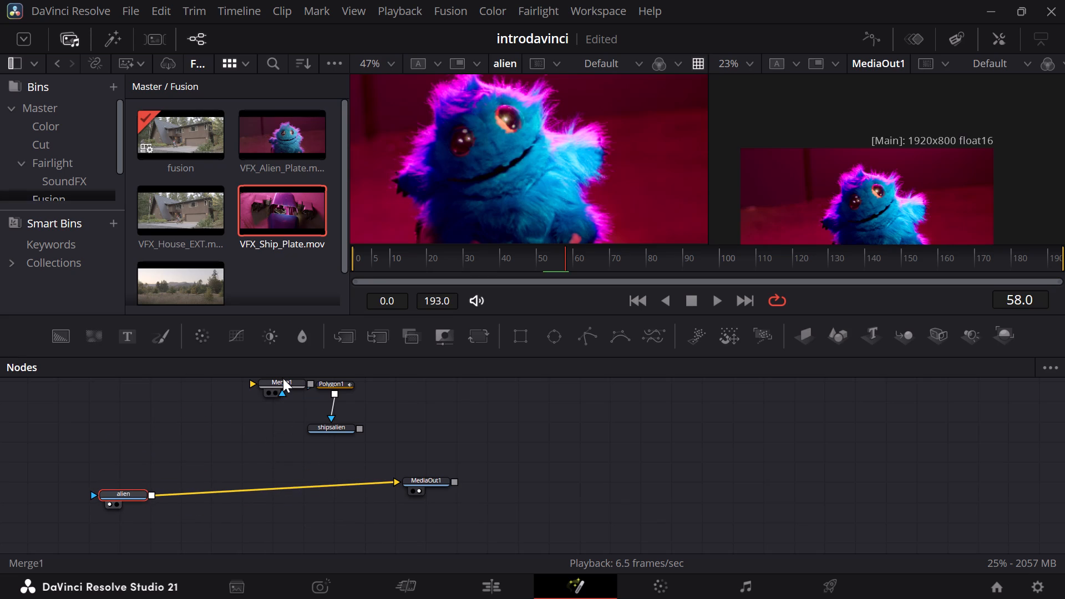
{"action": "left_click_drag", "start_coordinate": [282, 378], "coordinate": [316, 483]}
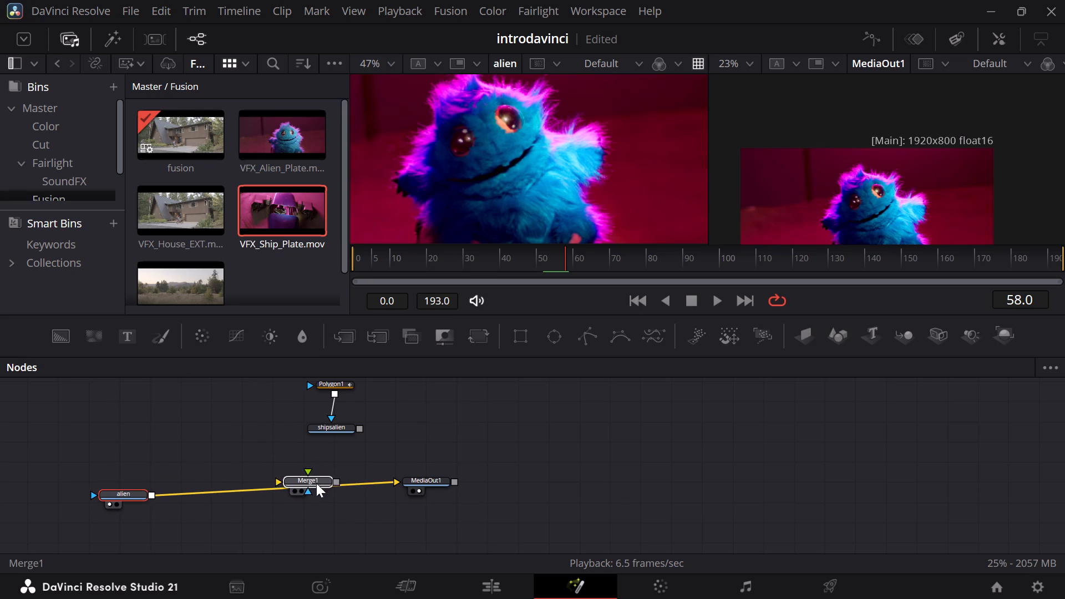
{"action": "left_click_drag", "start_coordinate": [316, 483], "coordinate": [321, 474]}
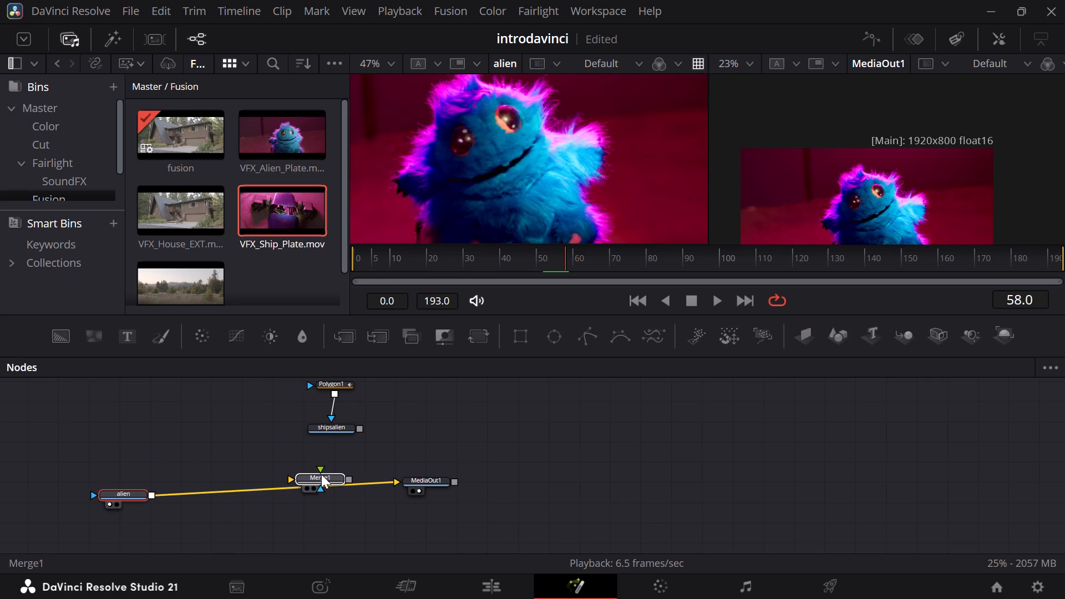
{"action": "left_click_drag", "start_coordinate": [127, 491], "coordinate": [131, 484]}
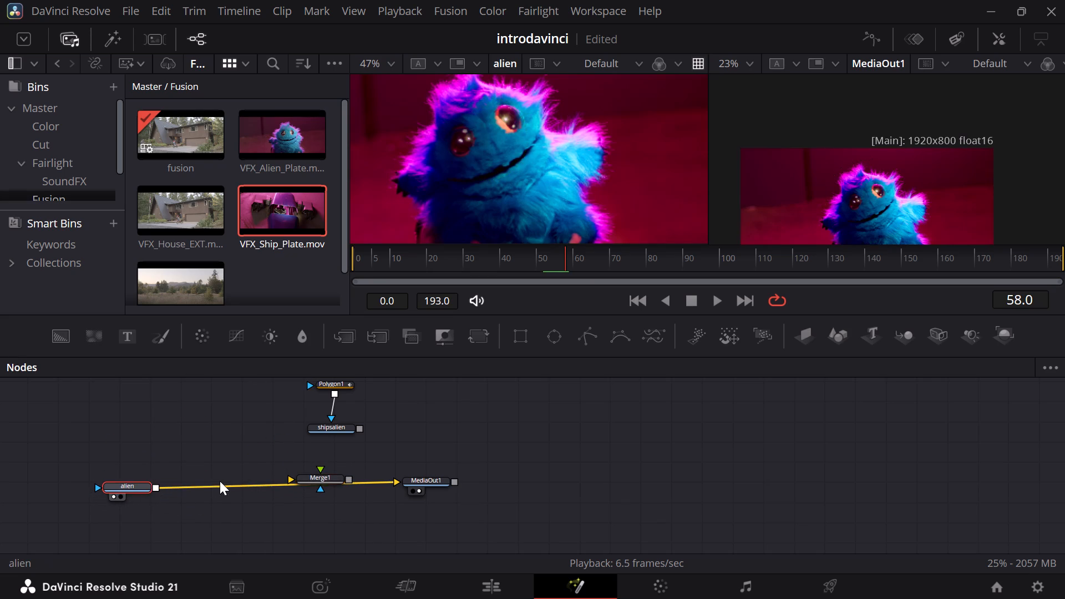
Connect Merge1's output to MediaOut1 and the alien's output to Merge1's yellow background input.
{"action": "left_click_drag", "start_coordinate": [240, 487], "coordinate": [286, 479]}
{"action": "left_click_drag", "start_coordinate": [307, 476], "coordinate": [312, 481]}
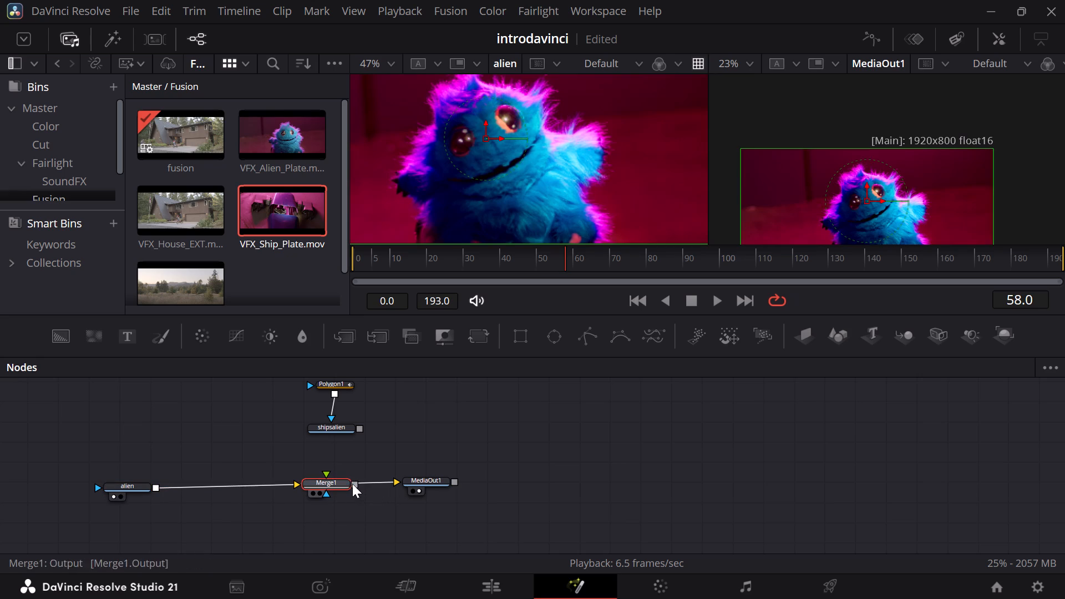
{"action": "left_click_drag", "start_coordinate": [350, 481], "coordinate": [395, 480]}
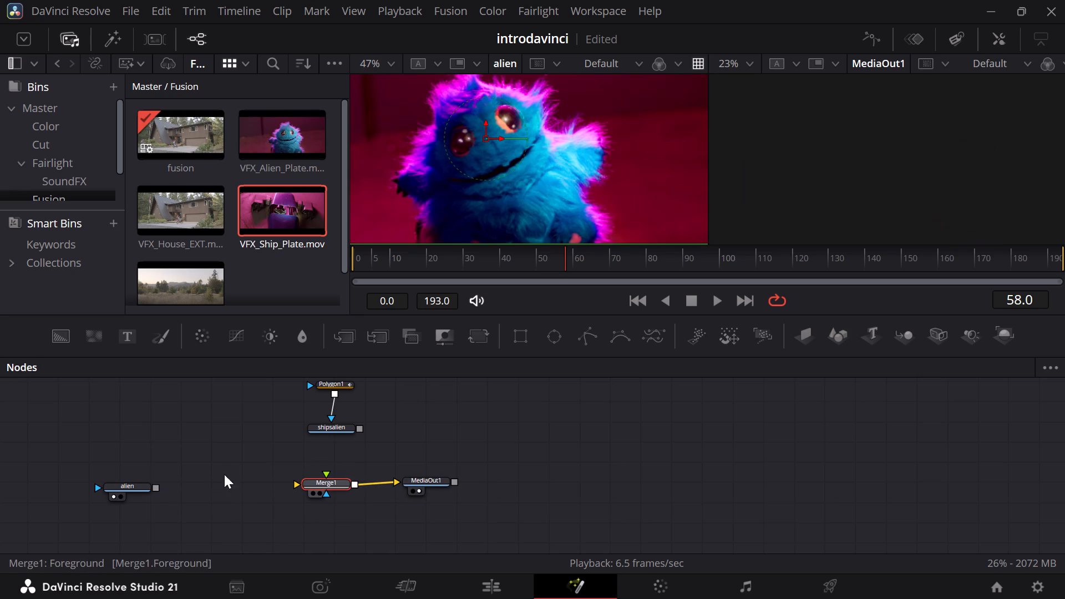
{"action": "left_click_drag", "start_coordinate": [157, 486], "coordinate": [293, 485]}
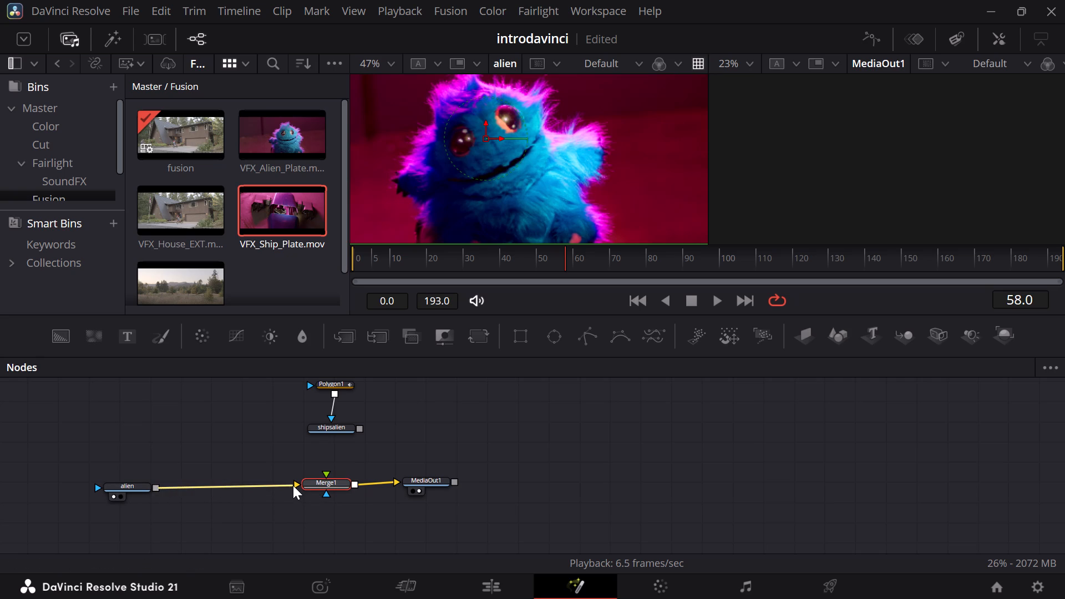
{"action": "left_click_drag", "start_coordinate": [293, 485], "coordinate": [297, 485]}
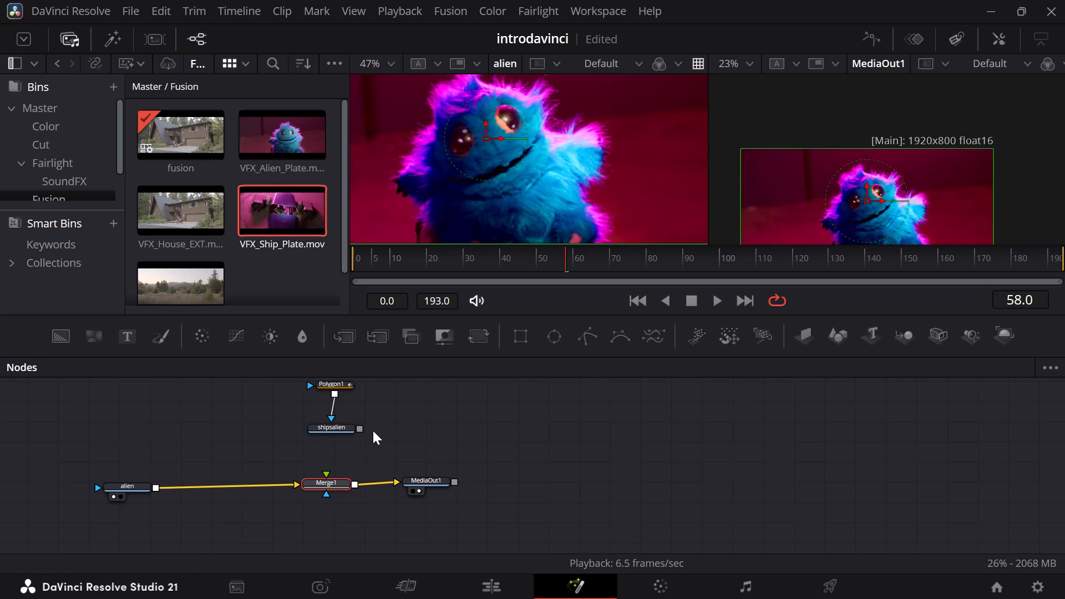
Connect shipsalien's output to Merge1's green foreground input.
{"action": "left_click_drag", "start_coordinate": [361, 427], "coordinate": [334, 468]}
{"action": "left_click_drag", "start_coordinate": [334, 468], "coordinate": [327, 474]}
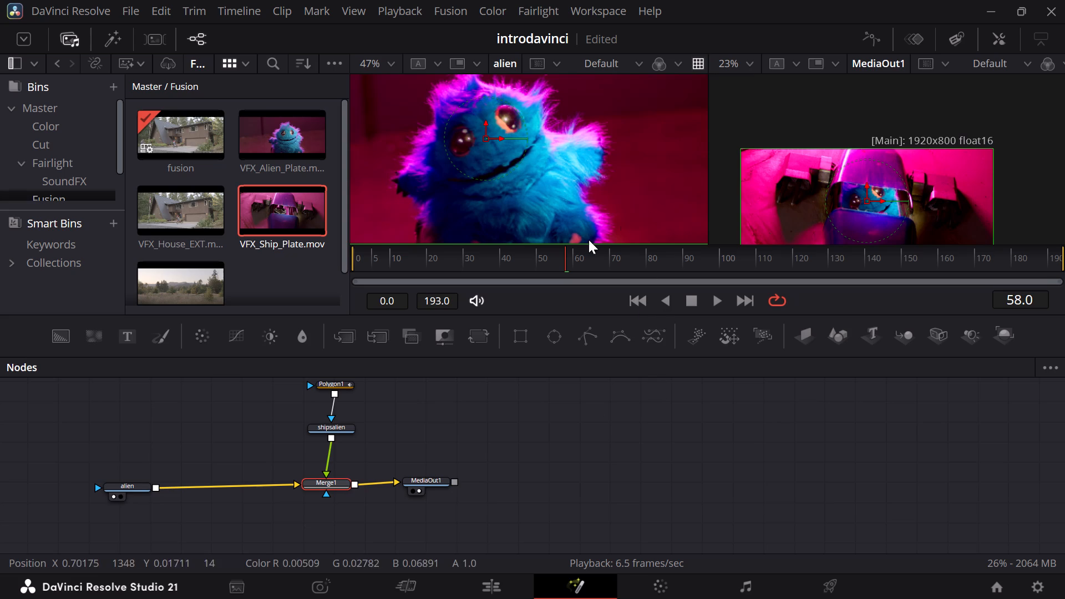
{"action": "scroll", "coordinate": [594, 74], "scroll_direction": "up", "scroll_amount": 1}
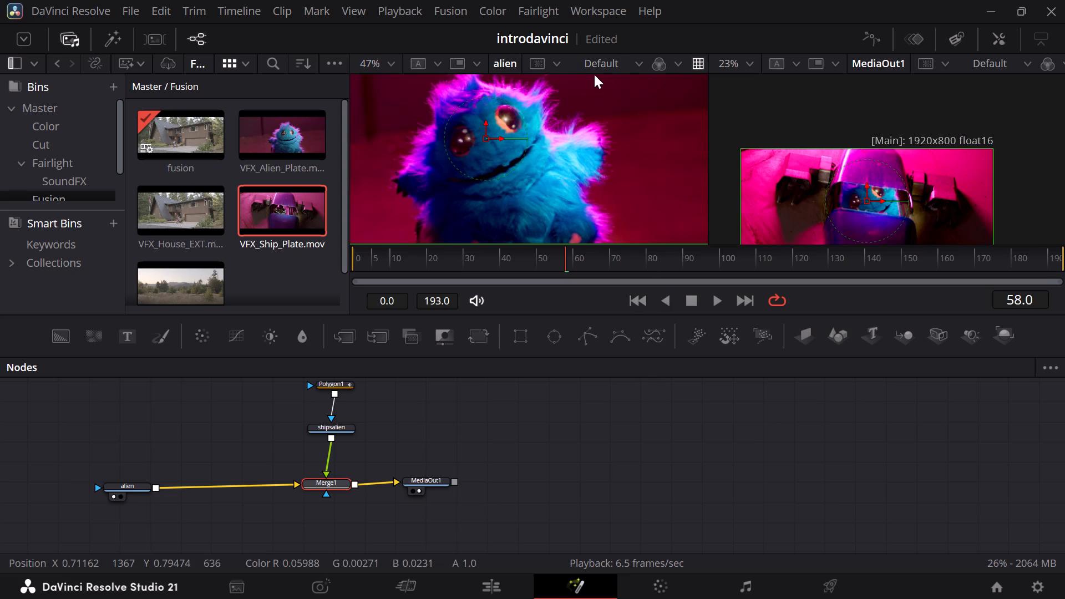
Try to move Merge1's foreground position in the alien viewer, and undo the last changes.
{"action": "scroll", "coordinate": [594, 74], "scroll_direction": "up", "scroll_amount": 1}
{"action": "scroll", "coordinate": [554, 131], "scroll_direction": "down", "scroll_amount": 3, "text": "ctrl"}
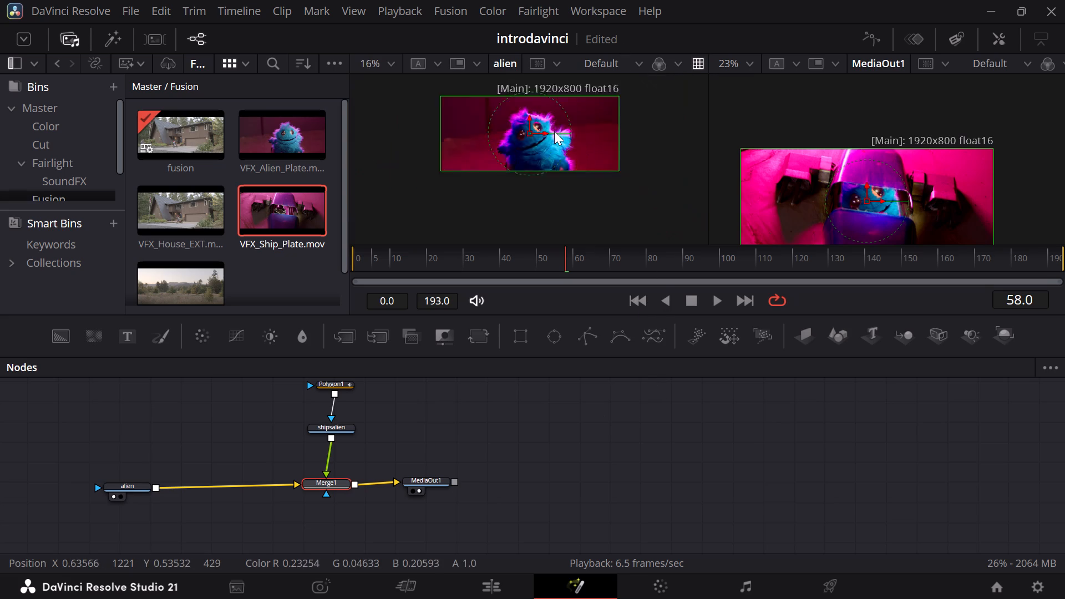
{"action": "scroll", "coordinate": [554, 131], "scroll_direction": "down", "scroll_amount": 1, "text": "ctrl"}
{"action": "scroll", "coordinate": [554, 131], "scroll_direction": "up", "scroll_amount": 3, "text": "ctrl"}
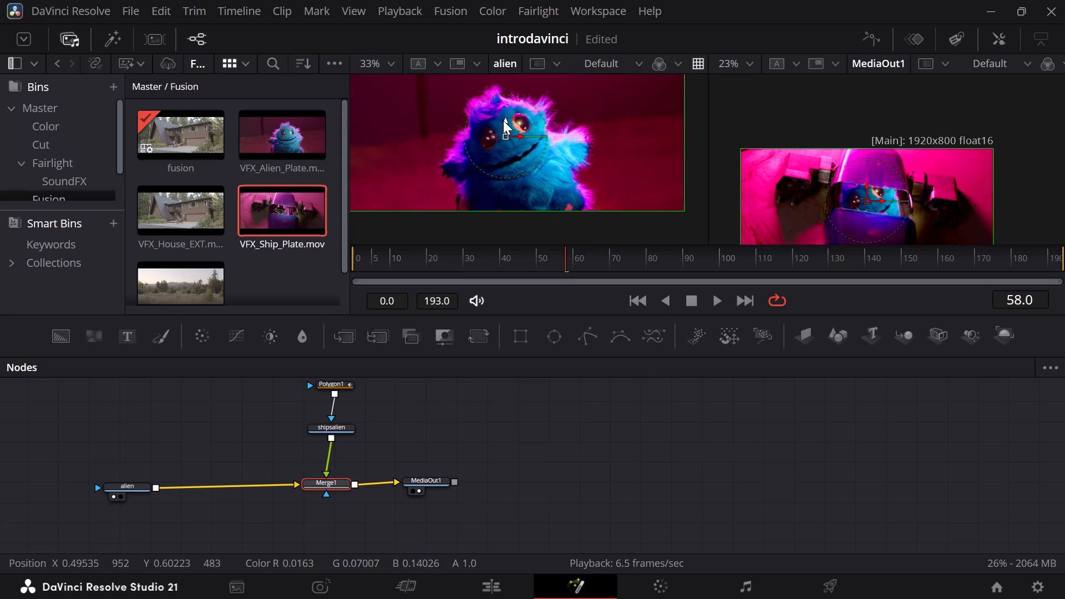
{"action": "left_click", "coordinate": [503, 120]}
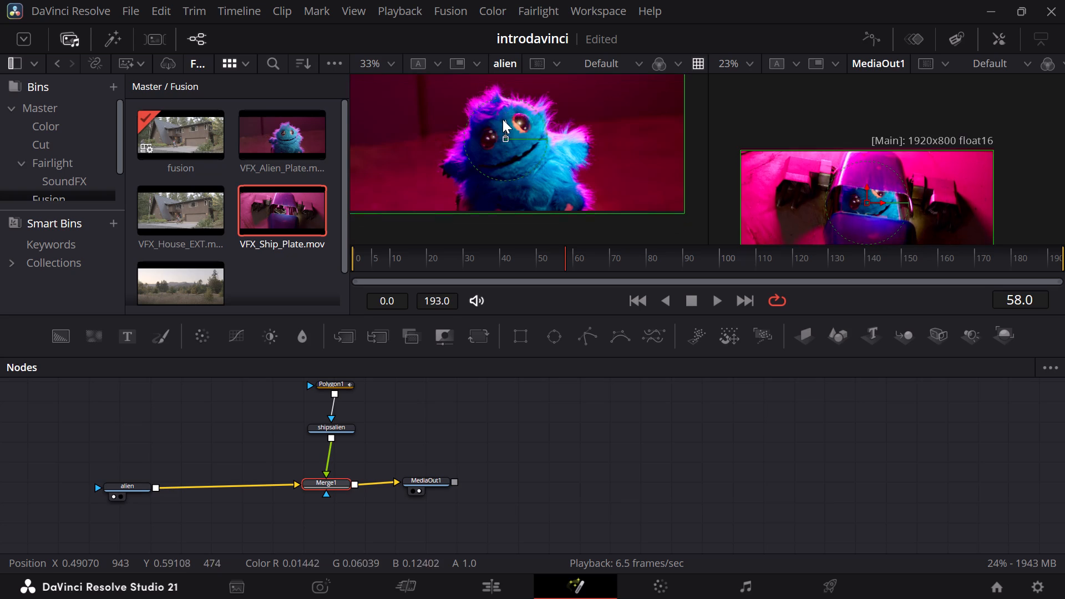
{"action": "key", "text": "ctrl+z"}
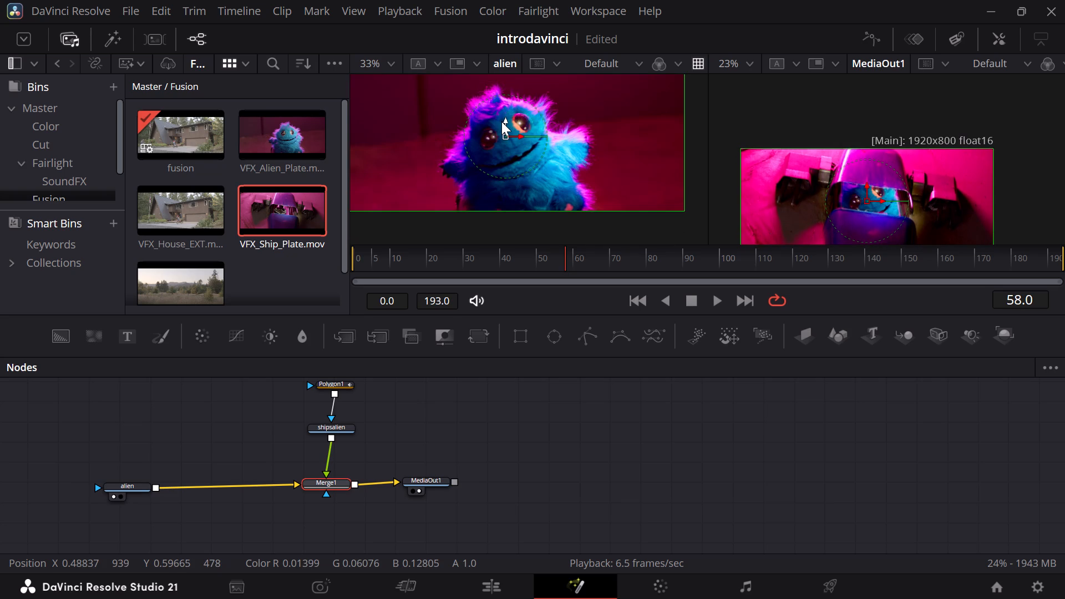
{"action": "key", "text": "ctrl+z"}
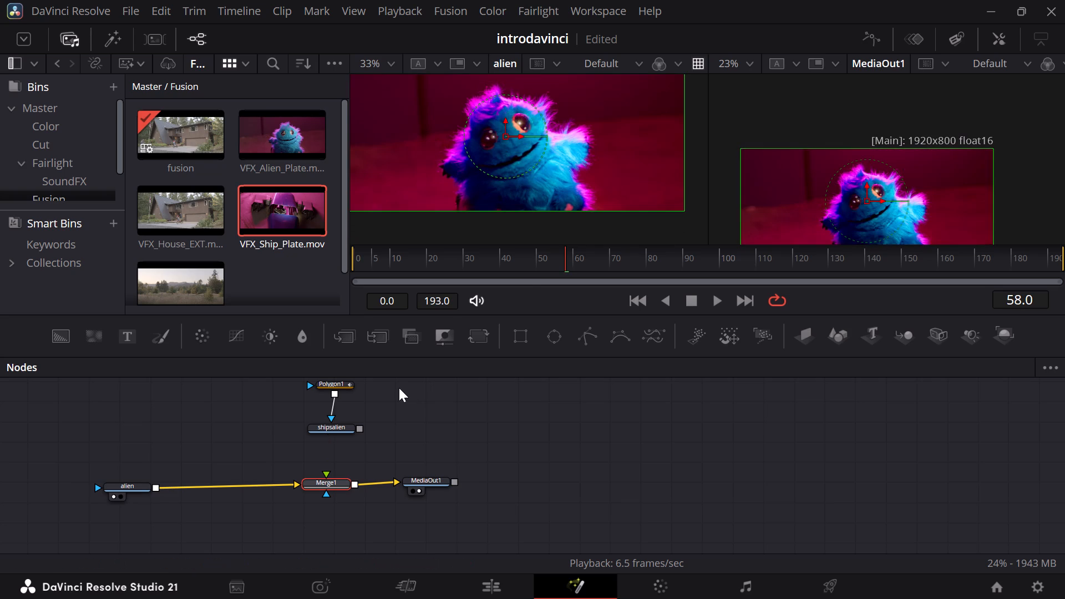
Reconnect shipsalien's output to Merge1's green foreground input.
{"action": "left_click_drag", "start_coordinate": [361, 427], "coordinate": [330, 488]}
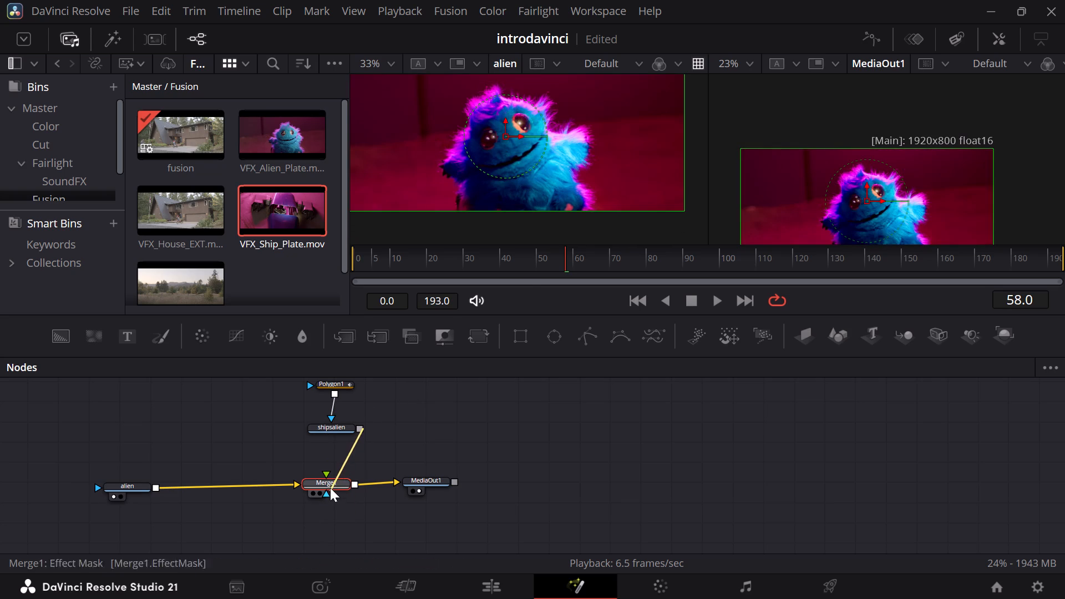
{"action": "left_click_drag", "start_coordinate": [330, 488], "coordinate": [327, 475]}
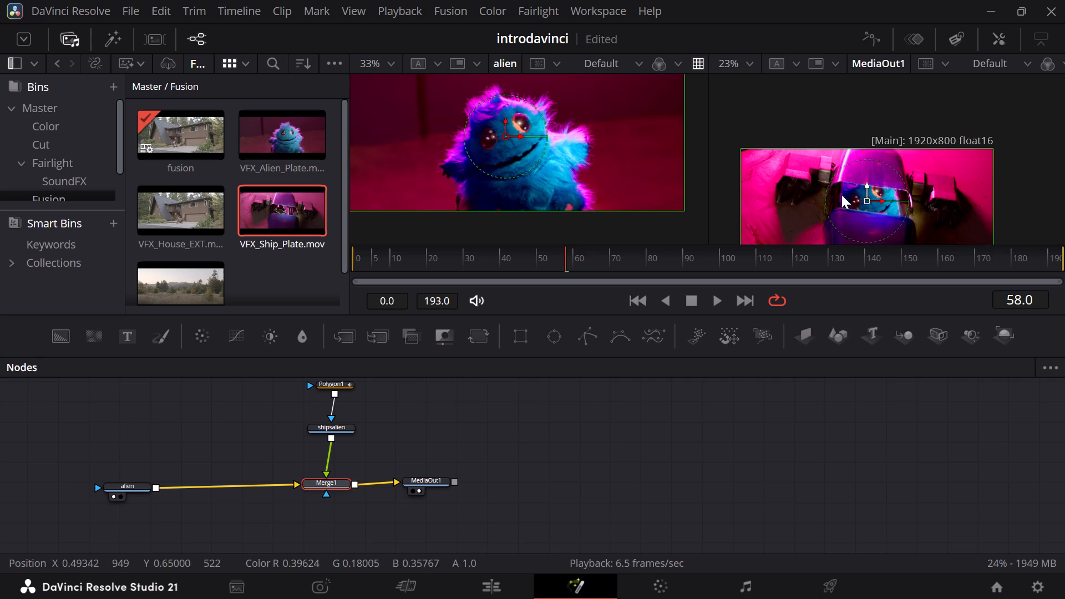
Examine the alien node's Image and Settings properties in the Inspector, and close the Inspector again.
{"action": "left_click", "coordinate": [336, 428]}
{"action": "left_click", "coordinate": [336, 428]}
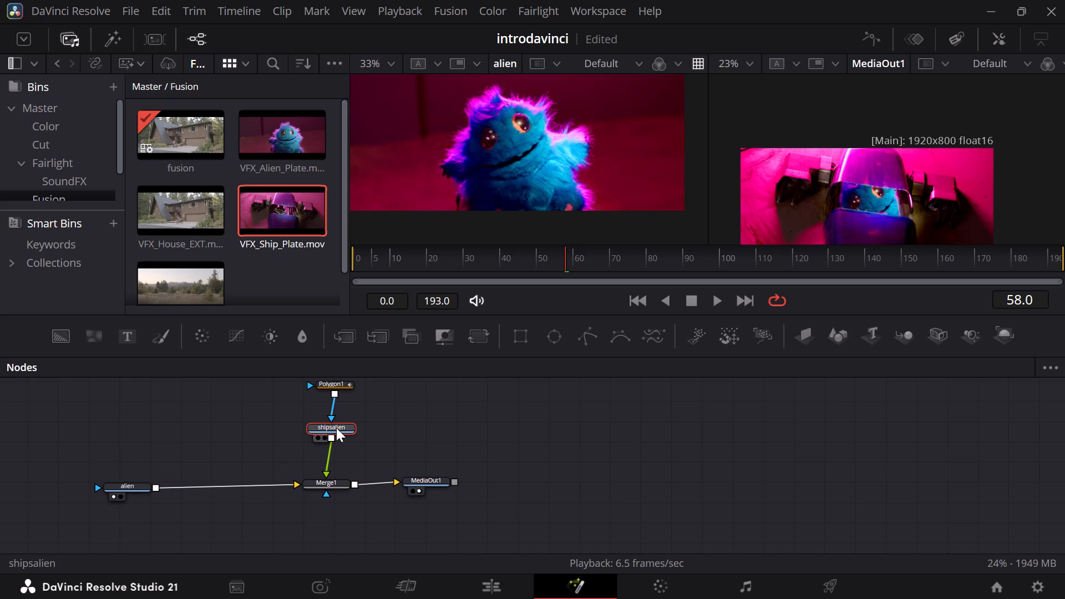
{"action": "left_click", "coordinate": [135, 490]}
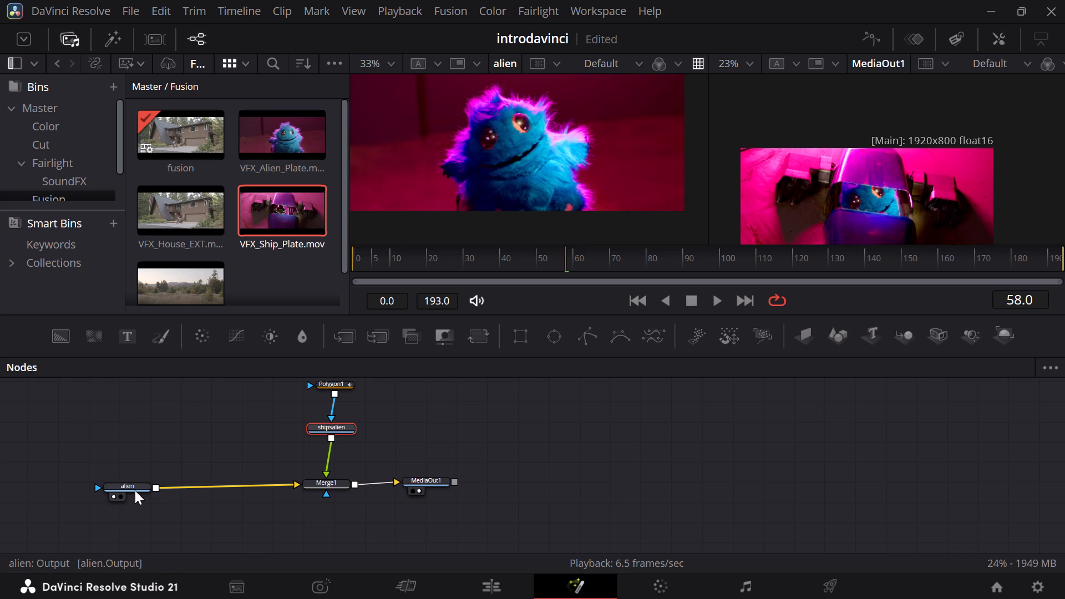
{"action": "left_click", "coordinate": [134, 491]}
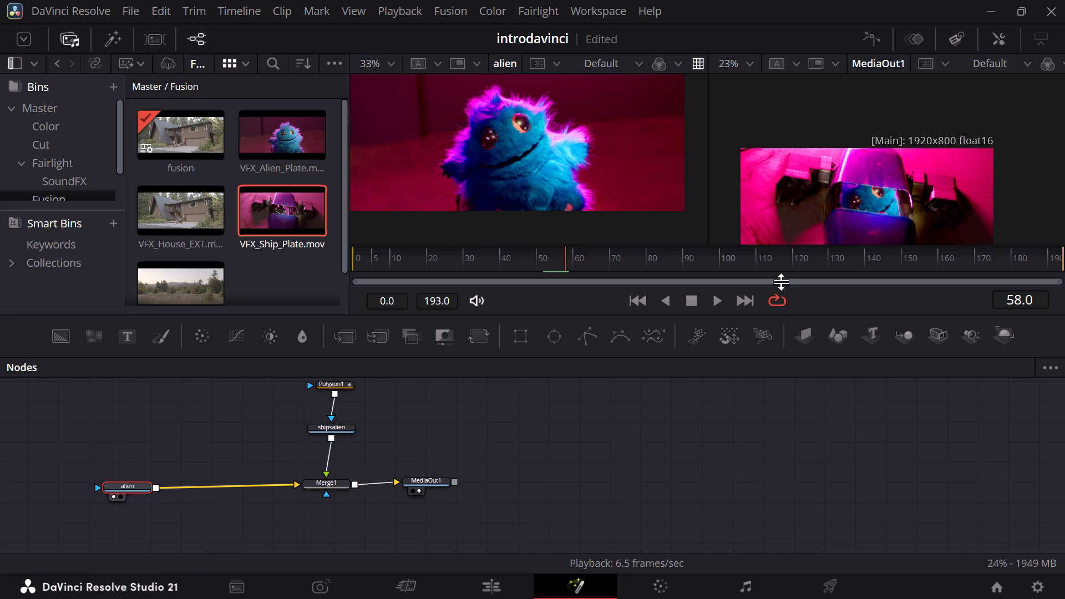
{"action": "left_click", "coordinate": [518, 136]}
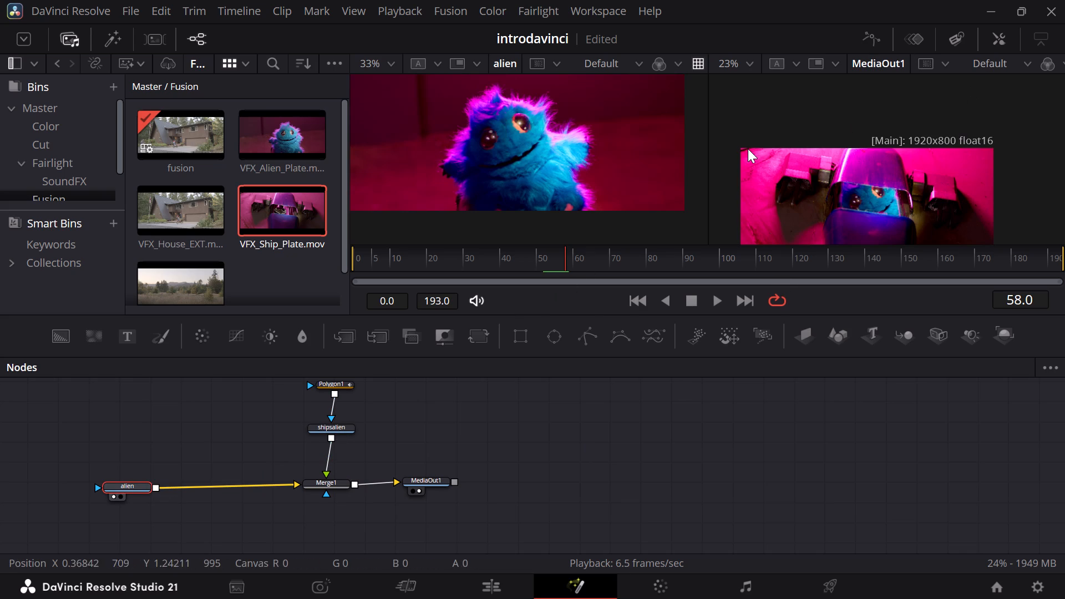
{"action": "left_click", "coordinate": [996, 32]}
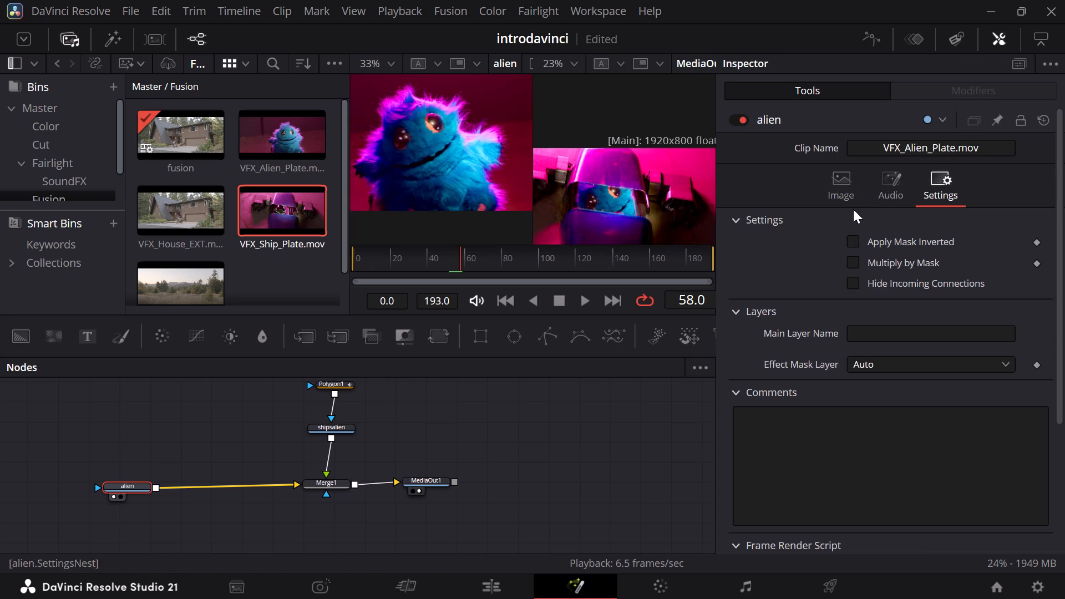
{"action": "left_click", "coordinate": [847, 190]}
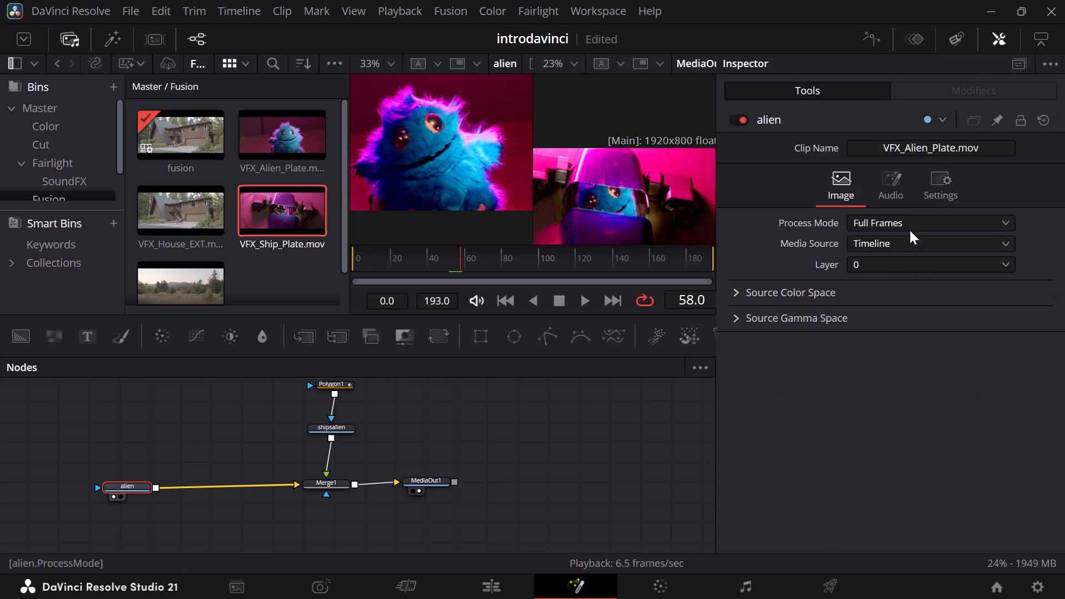
{"action": "left_click", "coordinate": [530, 443]}
{"action": "left_click", "coordinate": [932, 191]}
{"action": "scroll", "coordinate": [814, 458], "scroll_direction": "down", "scroll_amount": 8}
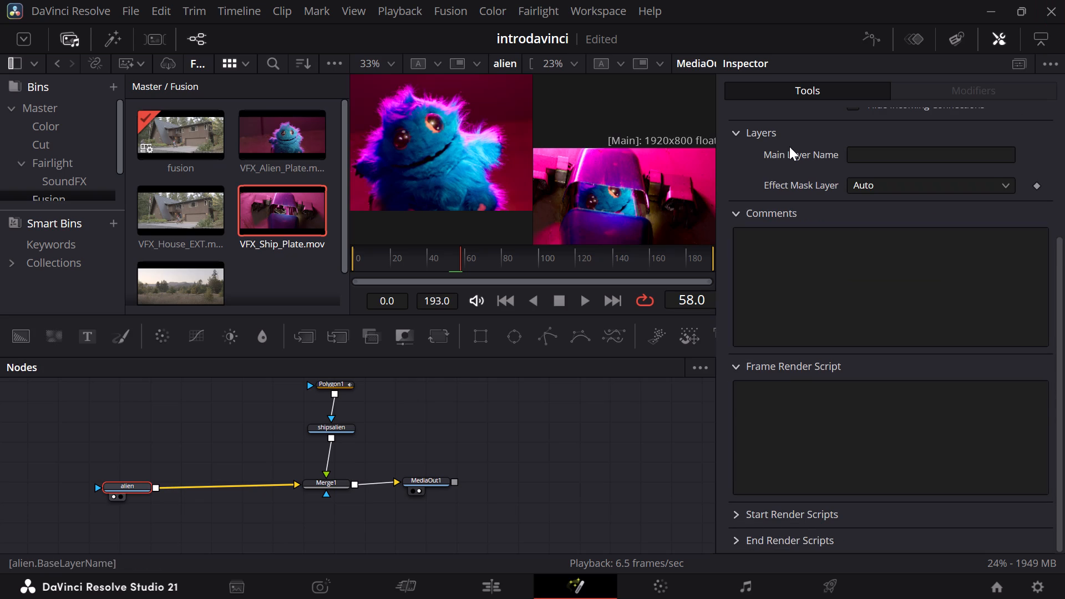
{"action": "left_click", "coordinate": [688, 115]}
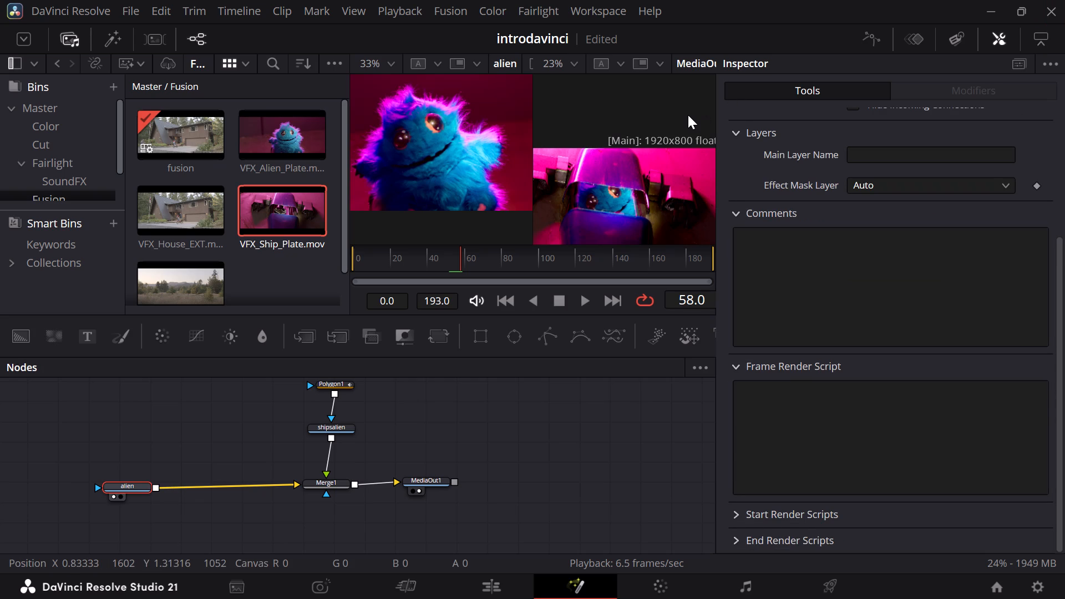
{"action": "key", "text": "Escape"}
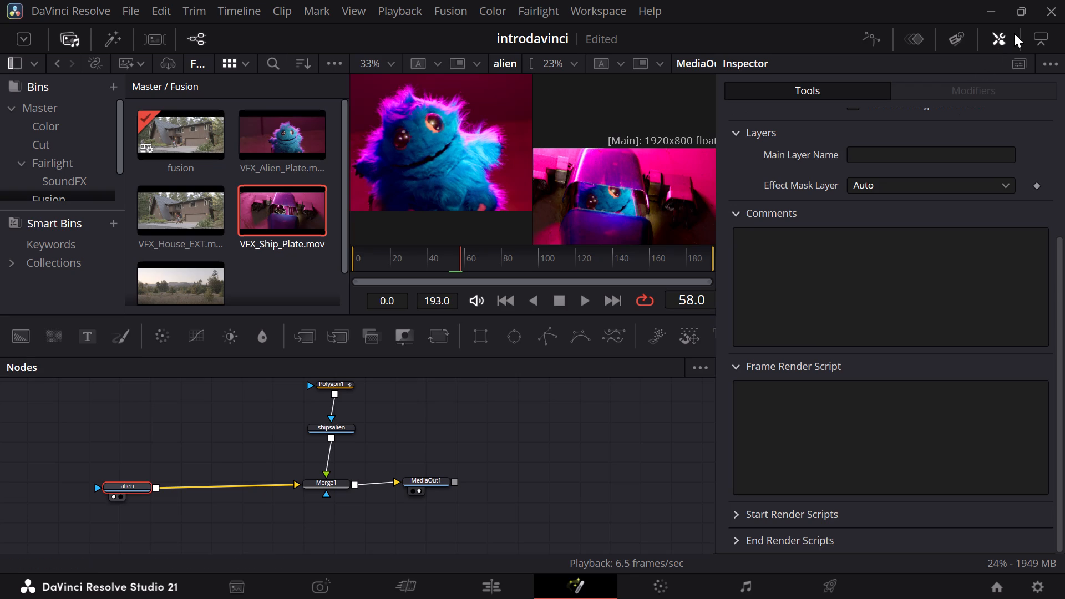
{"action": "left_click", "coordinate": [992, 32]}
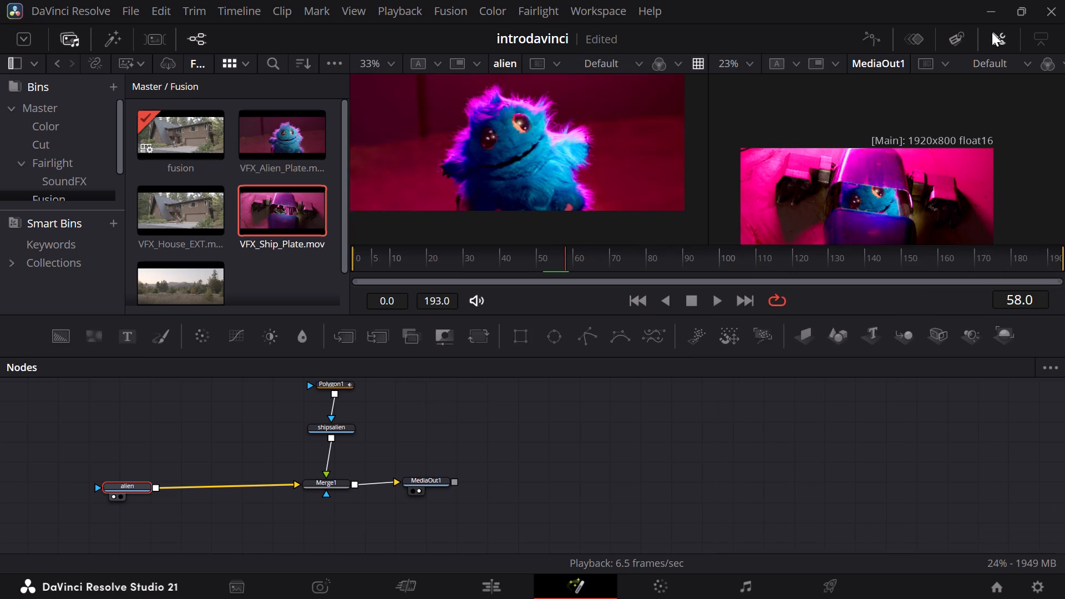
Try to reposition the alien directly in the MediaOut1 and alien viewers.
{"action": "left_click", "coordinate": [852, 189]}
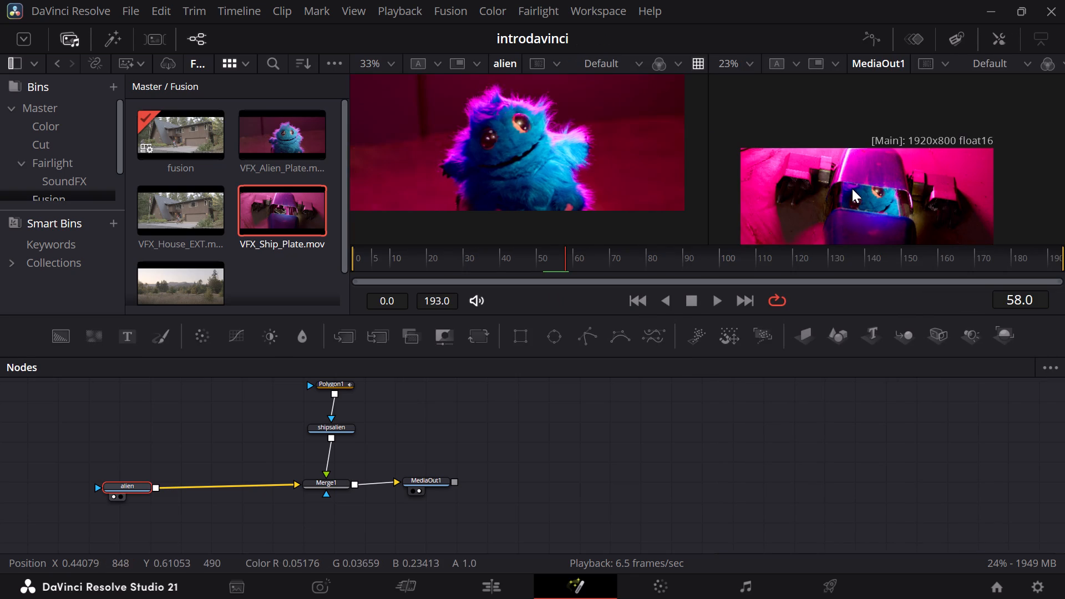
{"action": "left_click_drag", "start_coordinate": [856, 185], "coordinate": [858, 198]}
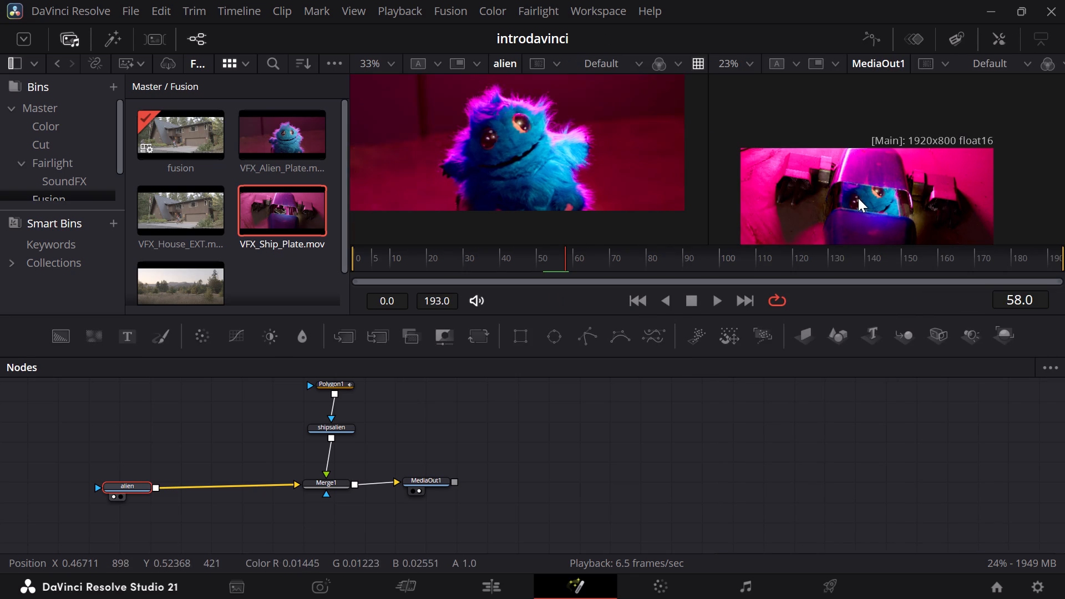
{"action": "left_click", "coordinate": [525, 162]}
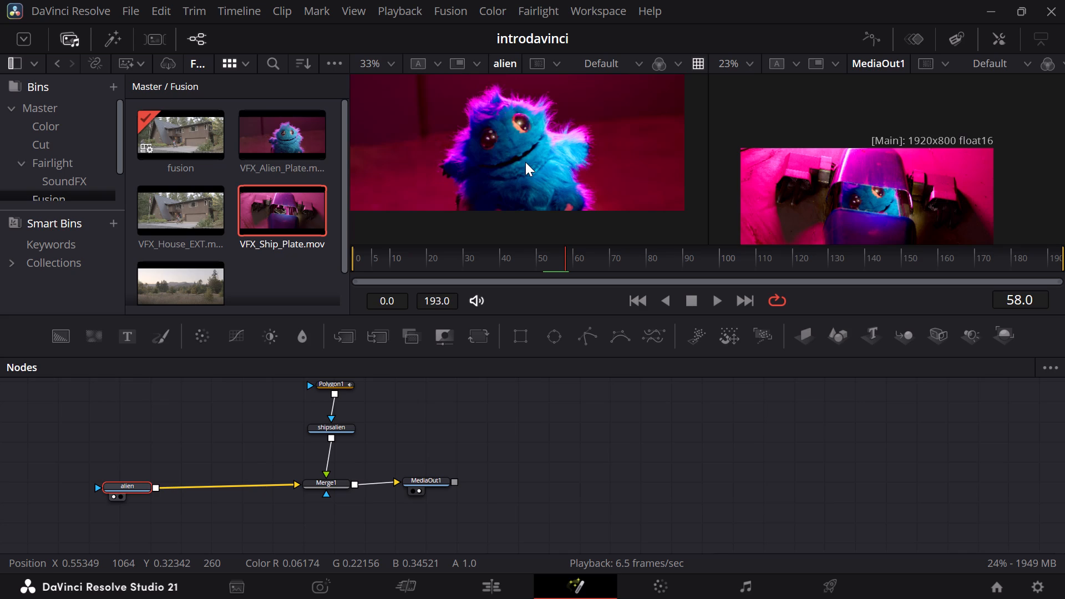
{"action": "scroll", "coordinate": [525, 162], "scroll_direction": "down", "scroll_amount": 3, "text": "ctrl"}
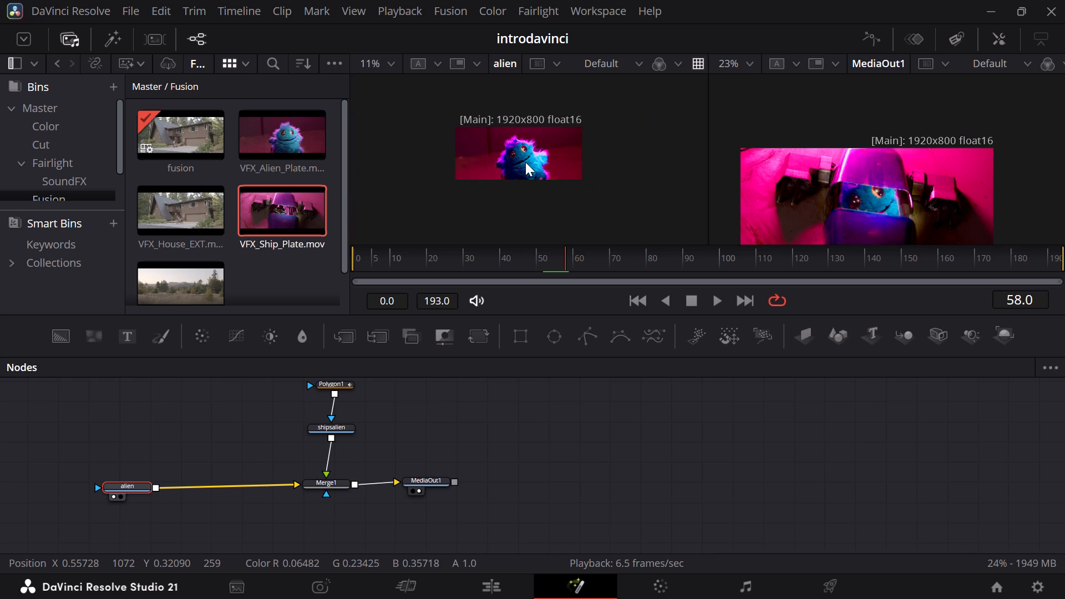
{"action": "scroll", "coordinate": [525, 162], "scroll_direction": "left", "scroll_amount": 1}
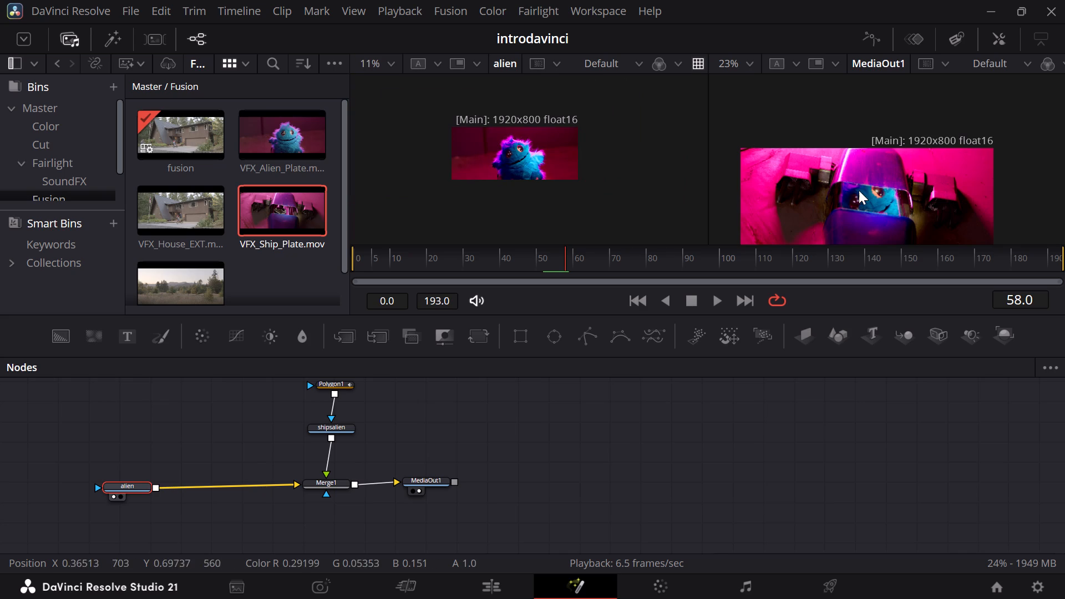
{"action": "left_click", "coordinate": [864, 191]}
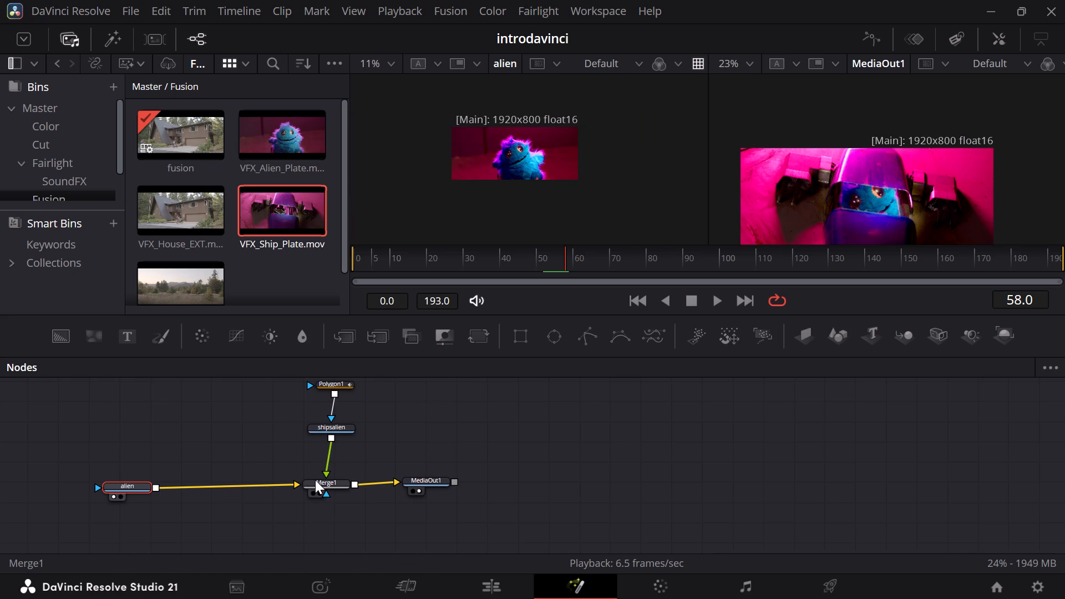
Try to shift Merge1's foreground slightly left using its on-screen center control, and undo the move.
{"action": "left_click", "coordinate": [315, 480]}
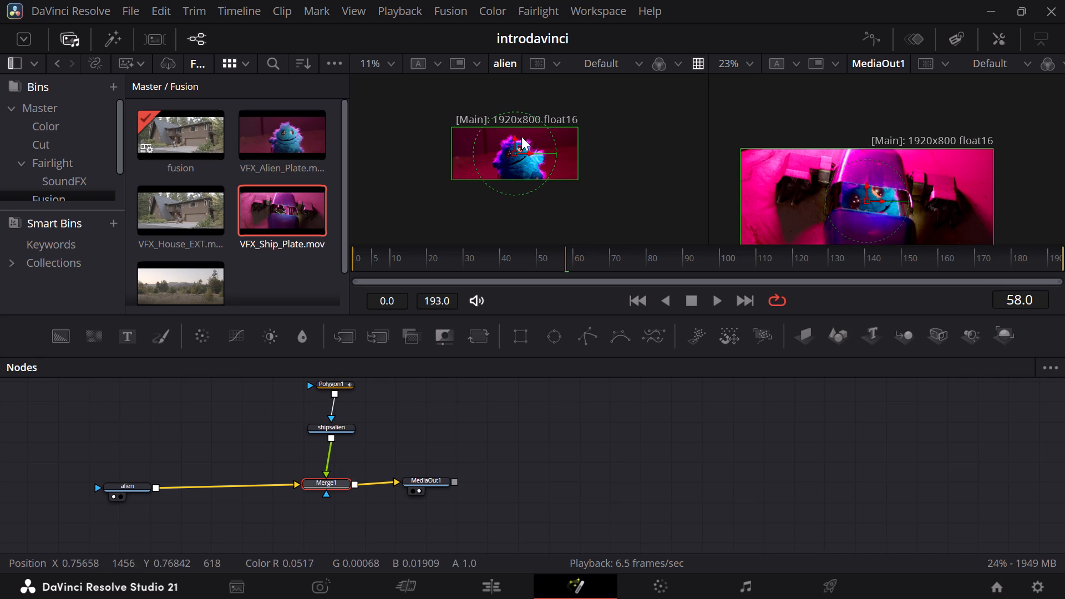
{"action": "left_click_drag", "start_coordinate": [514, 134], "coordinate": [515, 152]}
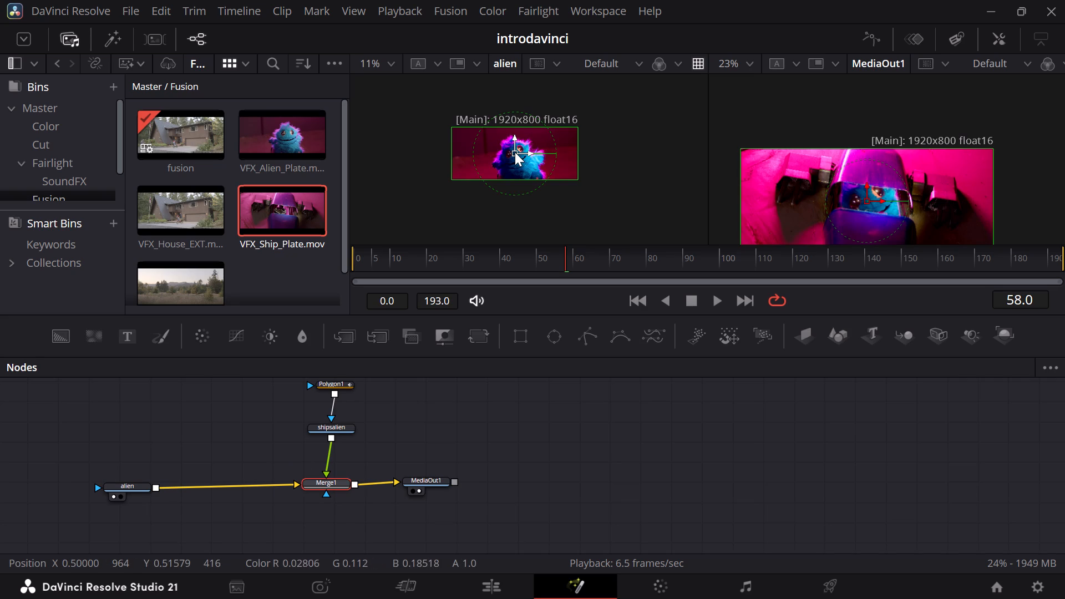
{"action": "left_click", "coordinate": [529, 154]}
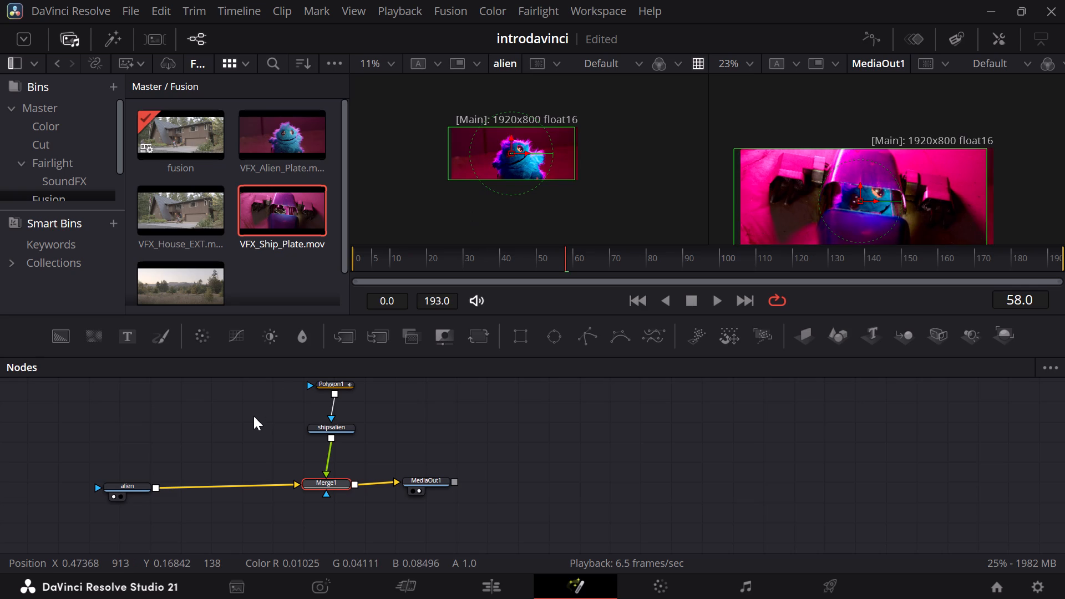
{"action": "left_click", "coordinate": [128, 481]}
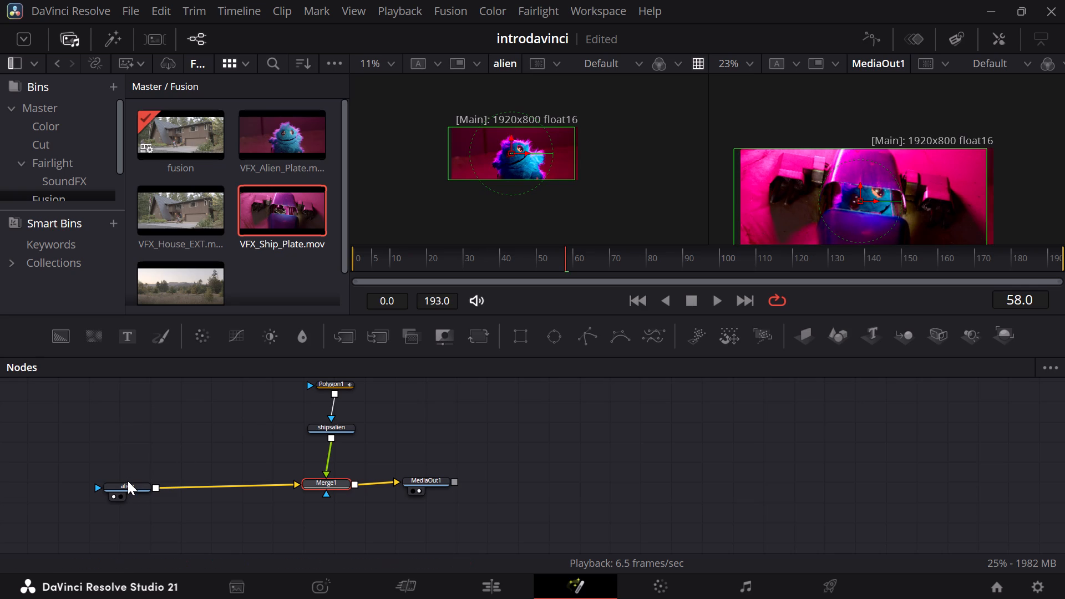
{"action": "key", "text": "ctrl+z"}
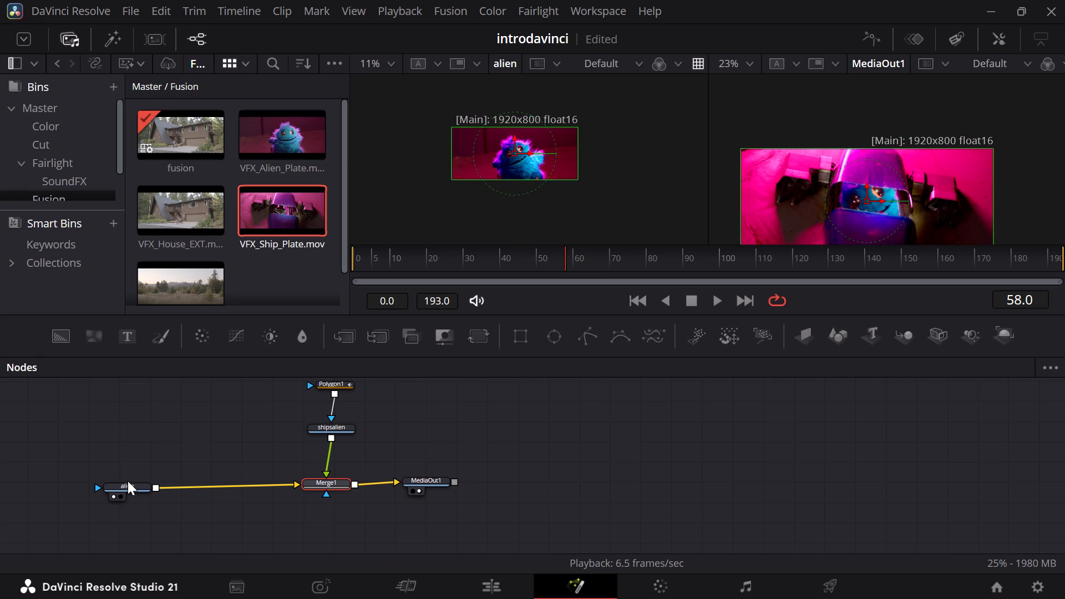
Move the alien node closer to Merge1, level with Merge1 and MediaOut1, and leave no node selected.
{"action": "left_click_drag", "start_coordinate": [136, 485], "coordinate": [166, 468]}
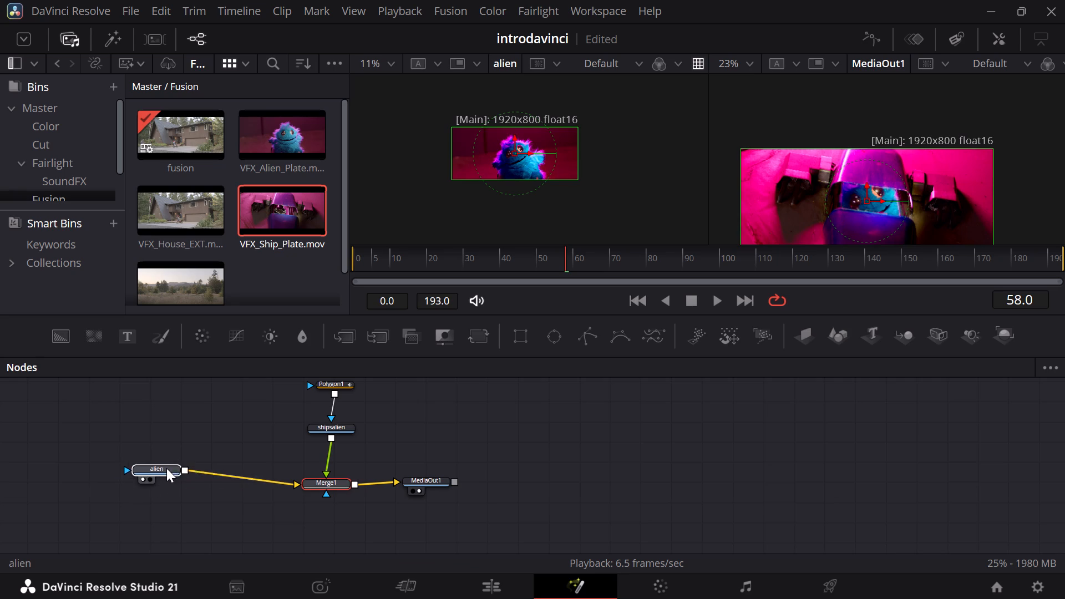
{"action": "left_click_drag", "start_coordinate": [166, 468], "coordinate": [169, 479]}
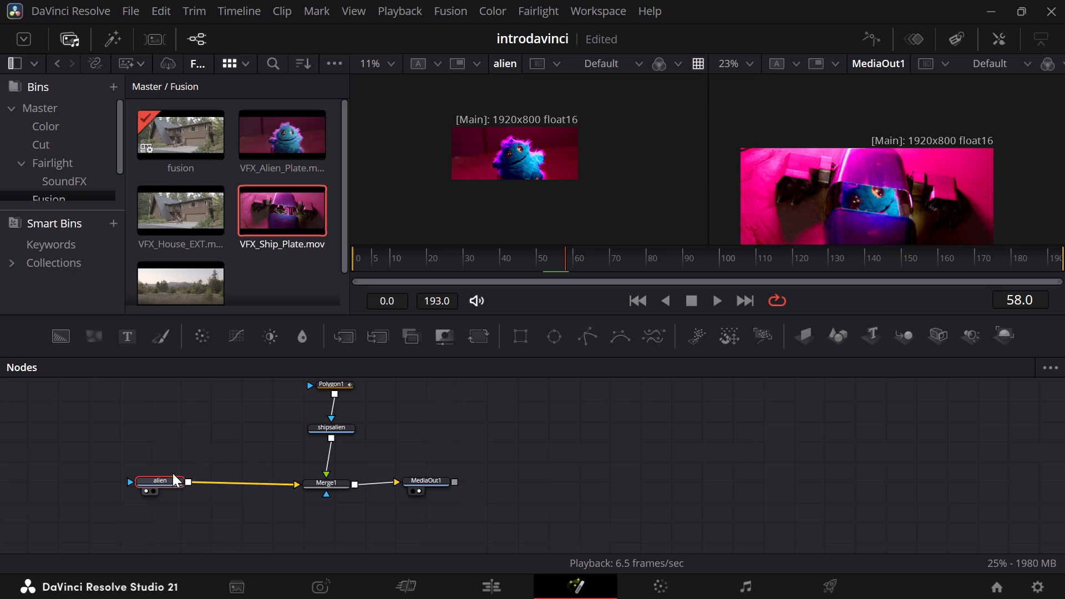
{"action": "left_click", "coordinate": [173, 473]}
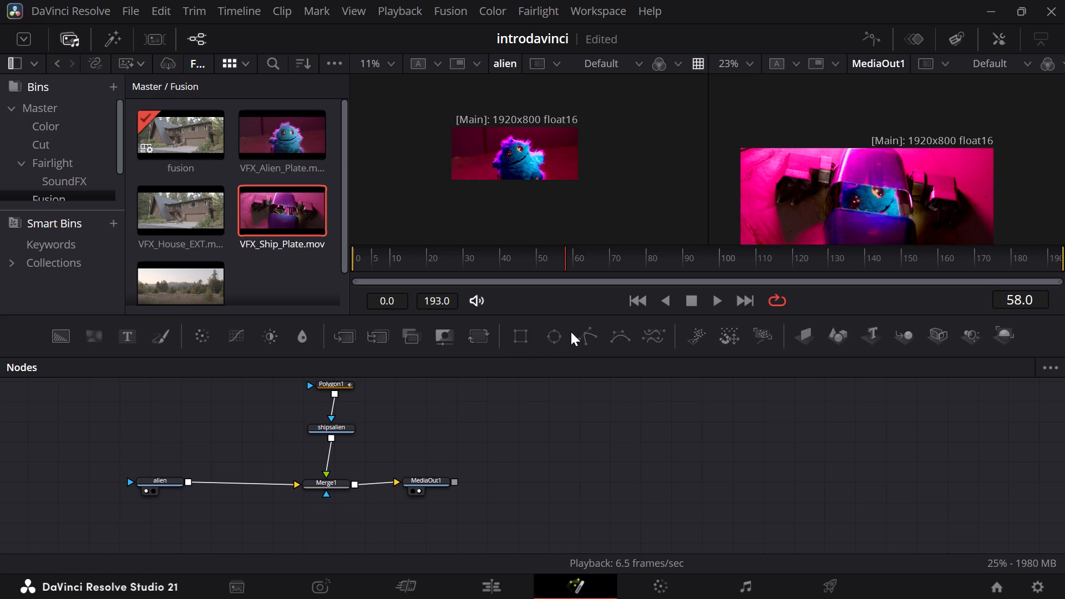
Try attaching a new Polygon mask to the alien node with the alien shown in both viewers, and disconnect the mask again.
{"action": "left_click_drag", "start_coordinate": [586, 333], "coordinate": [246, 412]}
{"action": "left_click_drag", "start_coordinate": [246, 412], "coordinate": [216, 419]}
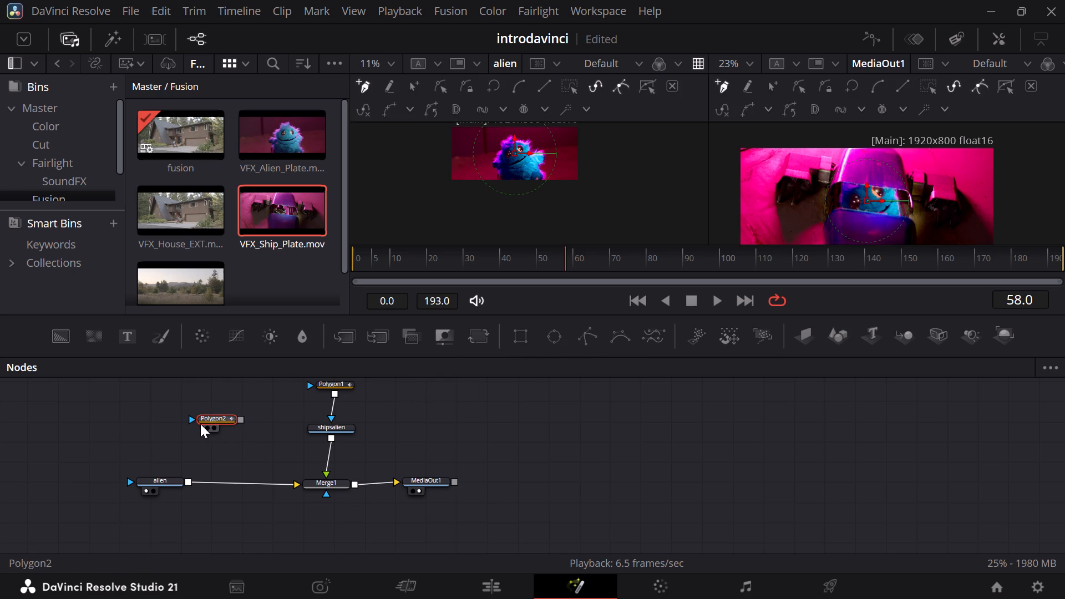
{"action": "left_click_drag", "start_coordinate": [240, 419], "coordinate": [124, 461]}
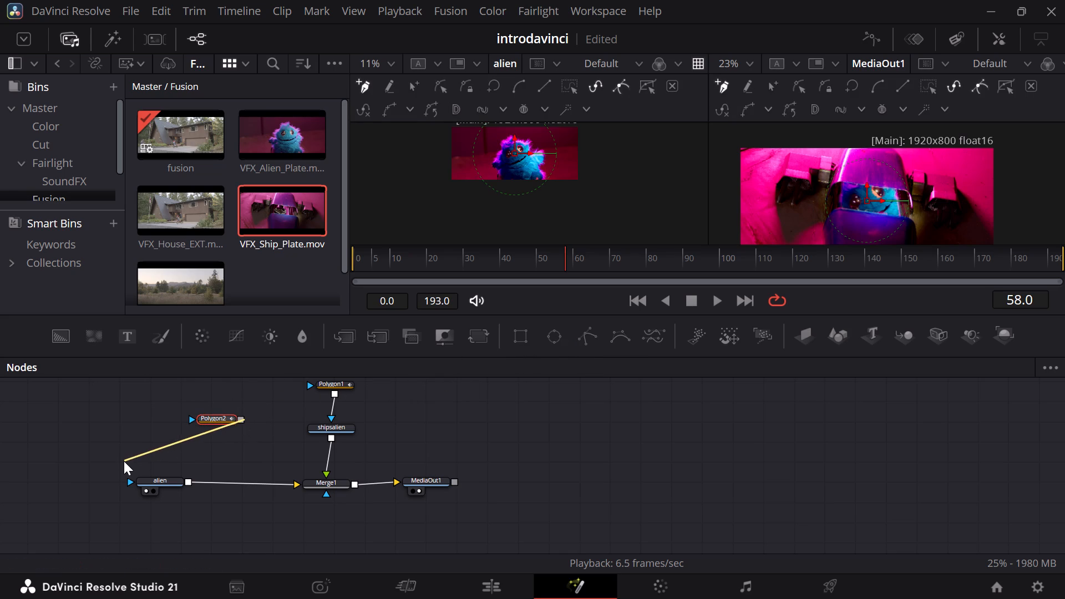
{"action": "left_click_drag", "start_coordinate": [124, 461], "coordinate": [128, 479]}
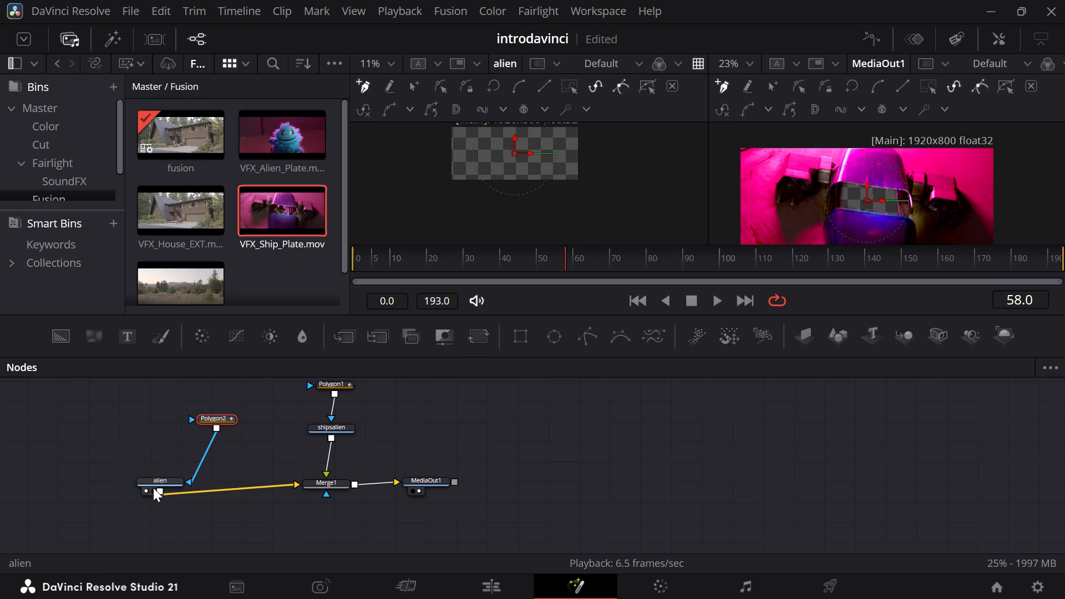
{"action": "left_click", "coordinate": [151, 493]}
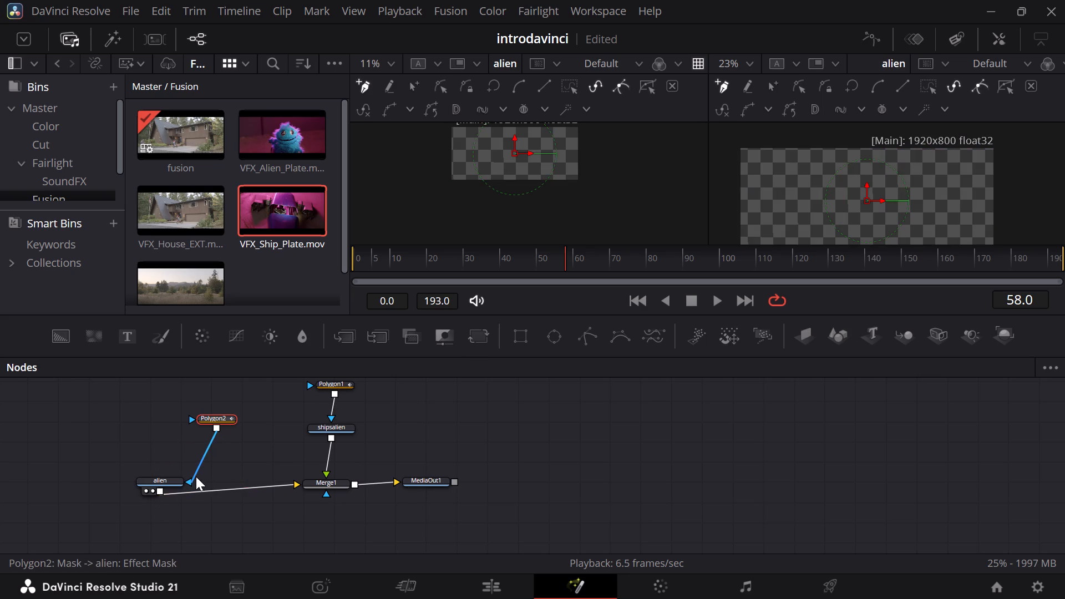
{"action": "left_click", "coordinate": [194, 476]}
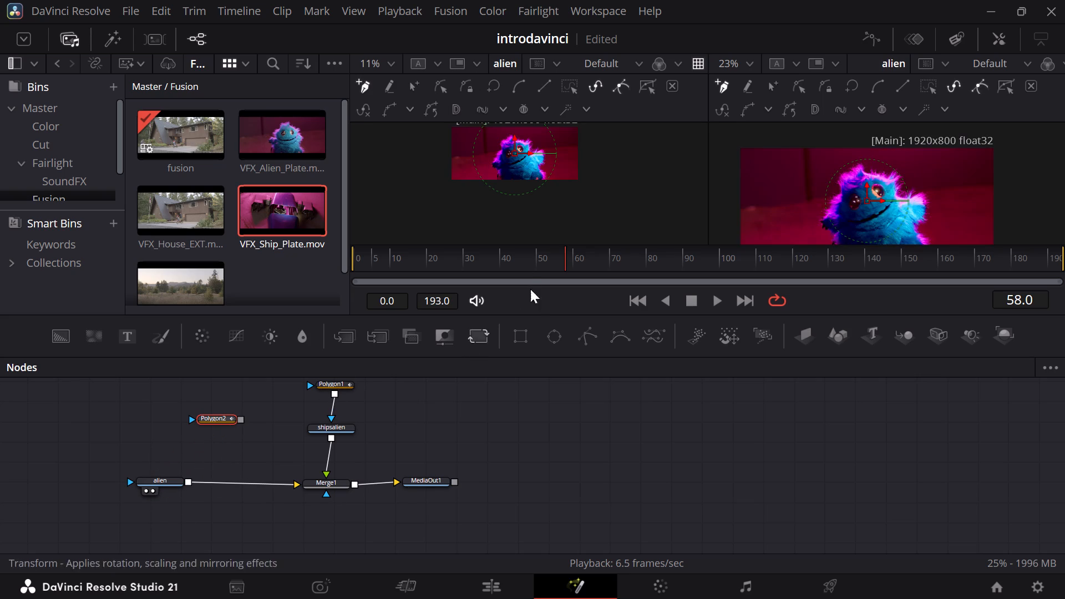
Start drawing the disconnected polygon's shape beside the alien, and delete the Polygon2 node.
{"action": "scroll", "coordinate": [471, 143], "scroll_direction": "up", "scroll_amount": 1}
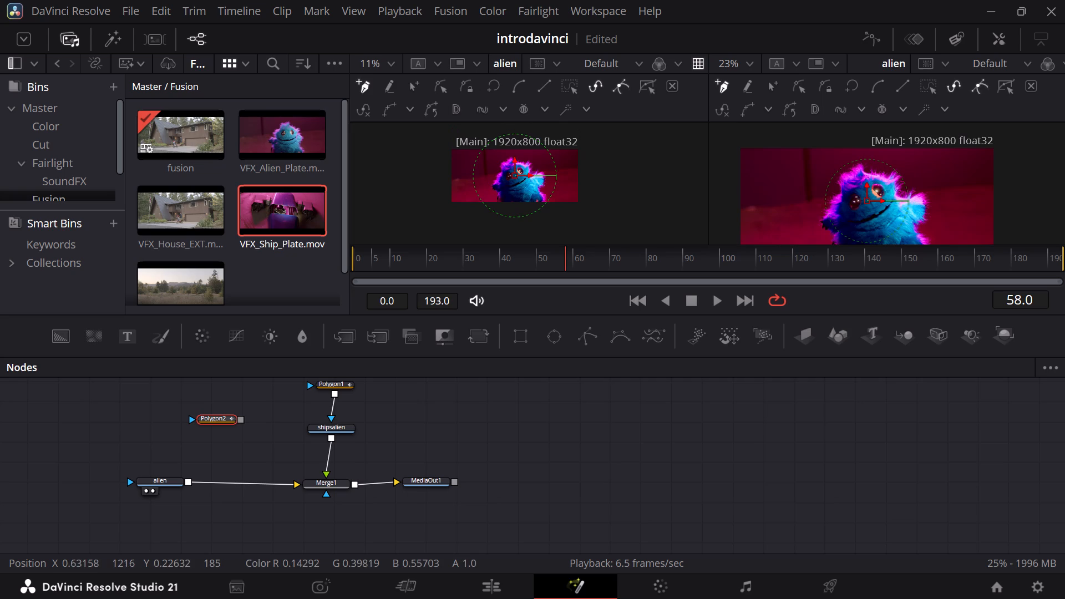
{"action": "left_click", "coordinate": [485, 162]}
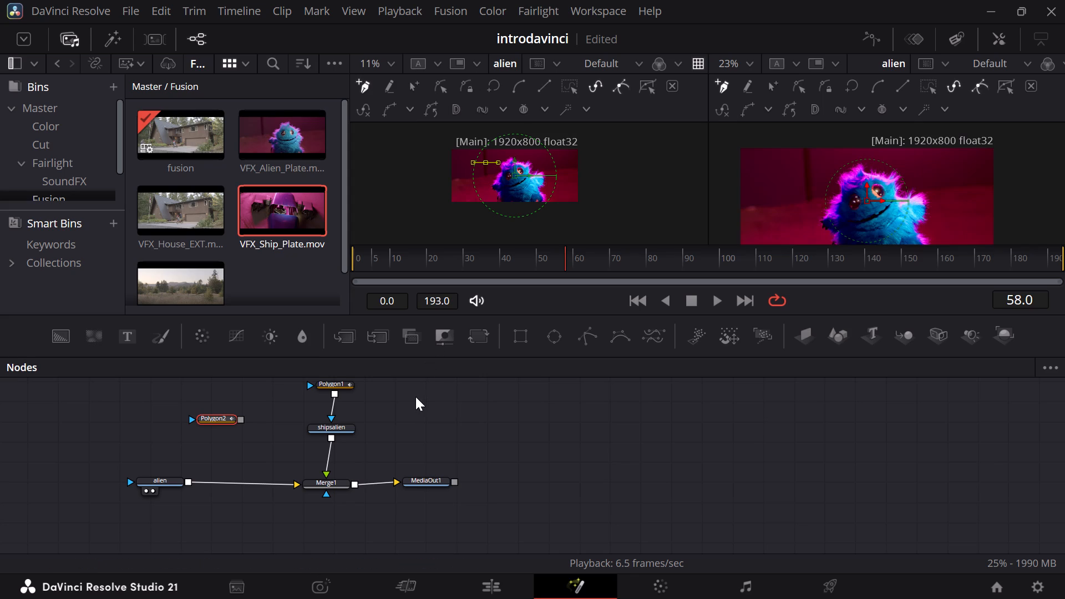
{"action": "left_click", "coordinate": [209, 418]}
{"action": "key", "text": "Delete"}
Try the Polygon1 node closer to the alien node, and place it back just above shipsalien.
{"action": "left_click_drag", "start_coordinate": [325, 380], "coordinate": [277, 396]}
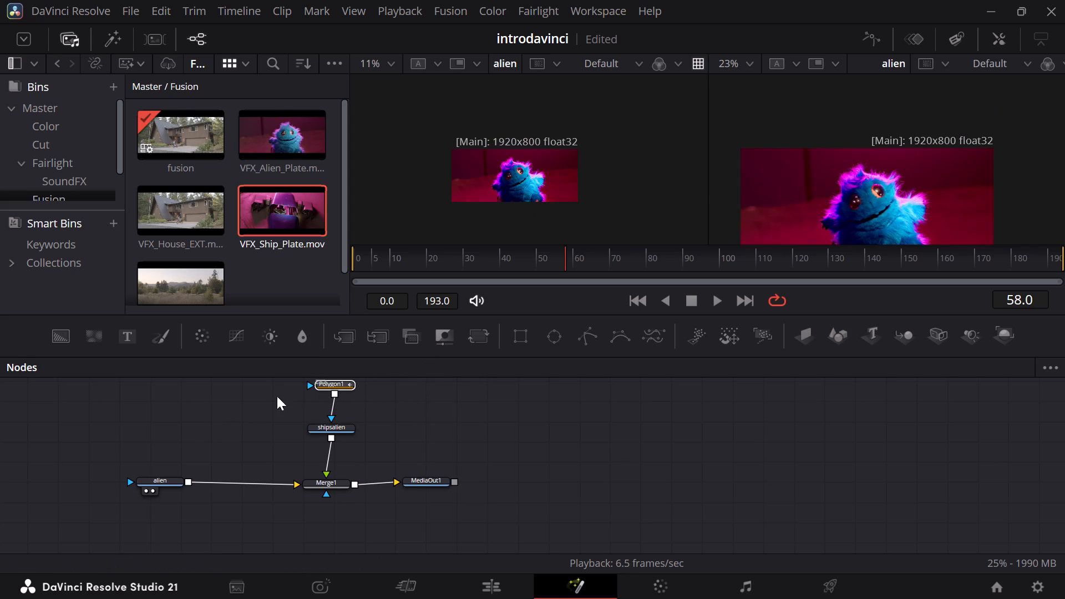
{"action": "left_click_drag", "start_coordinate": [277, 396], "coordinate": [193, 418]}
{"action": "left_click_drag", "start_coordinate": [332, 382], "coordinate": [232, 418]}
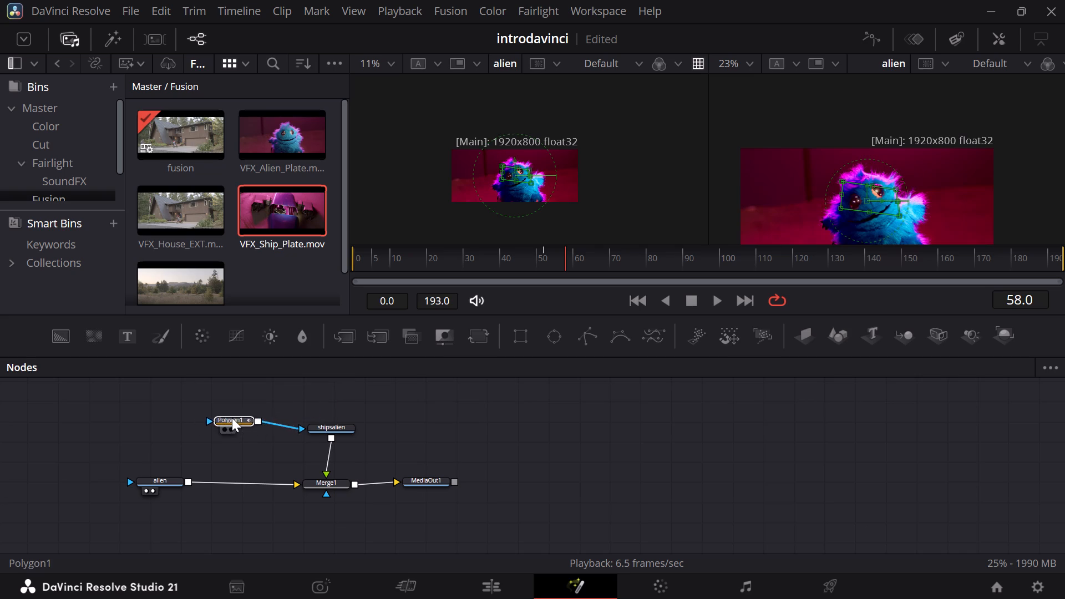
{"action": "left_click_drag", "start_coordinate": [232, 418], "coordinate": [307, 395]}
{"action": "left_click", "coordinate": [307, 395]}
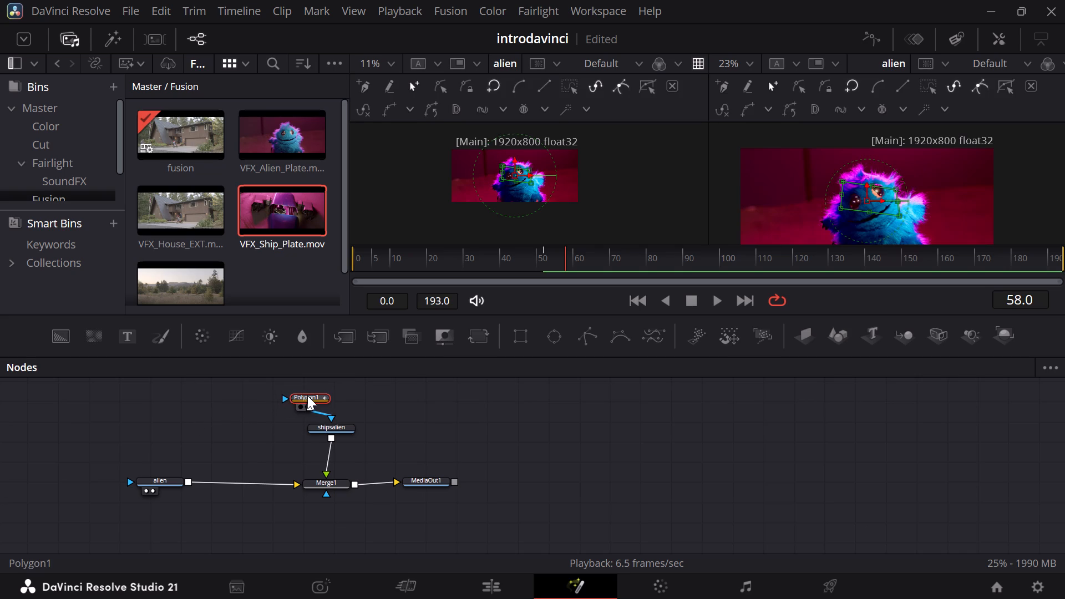
Copy the Polygon1 mask node and paste two duplicates of it into the node graph.
{"action": "left_click", "coordinate": [307, 395]}
{"action": "key", "text": "ctrl+c"}
{"action": "left_click", "coordinate": [151, 445]}
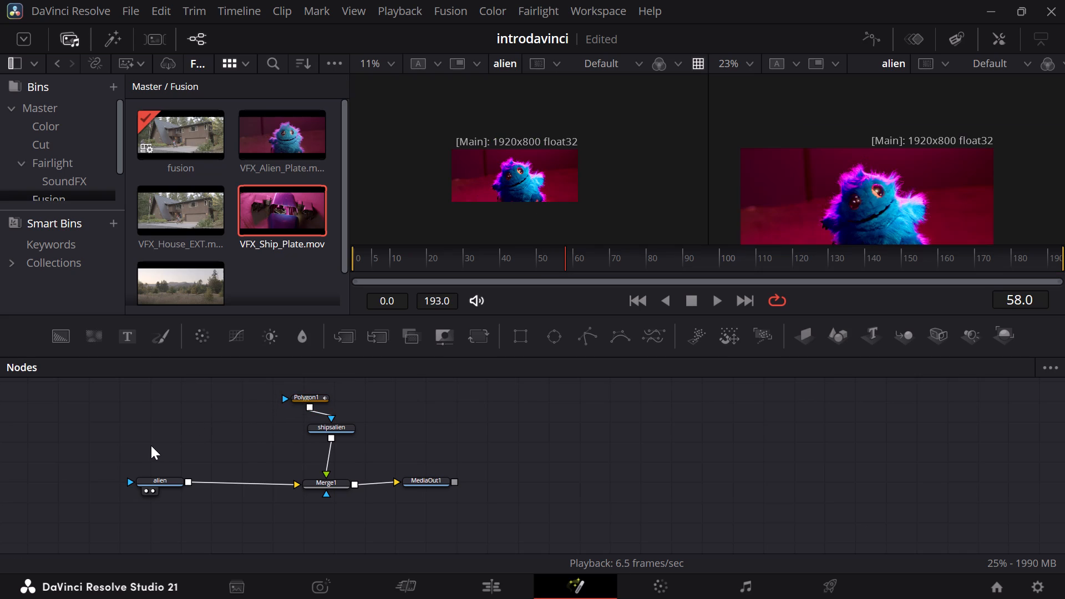
{"action": "double_click", "coordinate": [151, 445], "text": "ctrl"}
{"action": "left_click", "coordinate": [302, 395]}
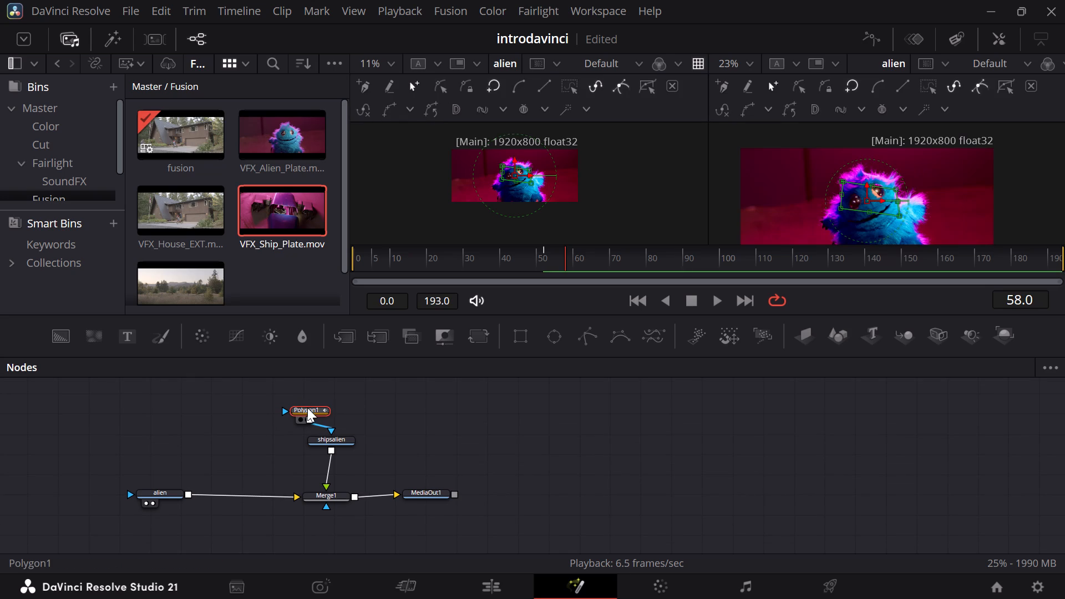
{"action": "key", "text": "ctrl+c"}
{"action": "key", "text": "ctrl+v"}
{"action": "key", "text": "ctrl+v"}
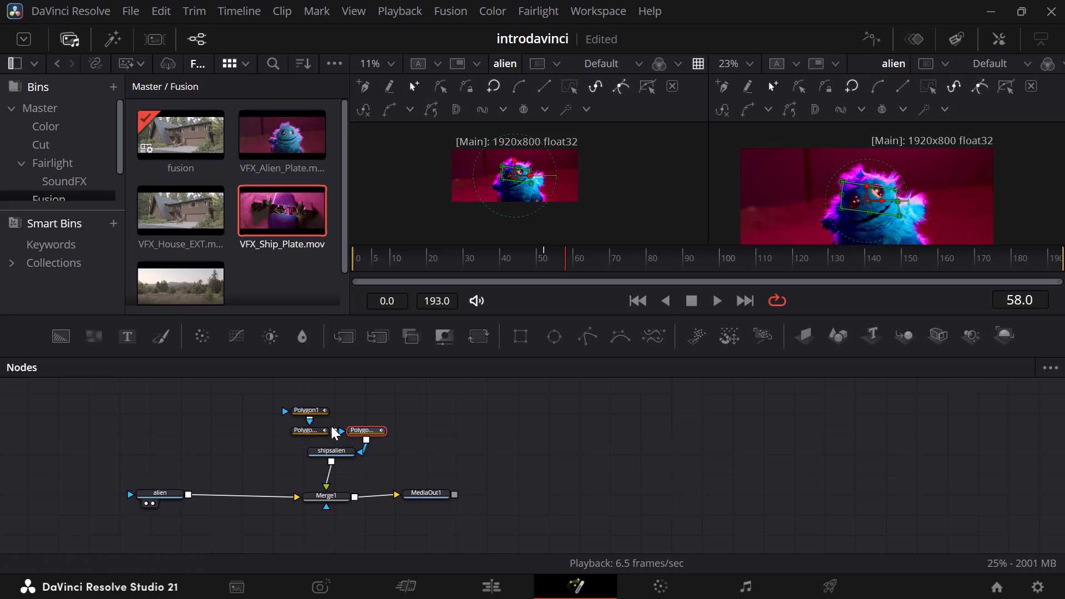
Move the Polygon1_1 duplicate above the alien node and disconnect it from both Polygon1 and Polygon1_2.
{"action": "left_click_drag", "start_coordinate": [322, 427], "coordinate": [240, 438]}
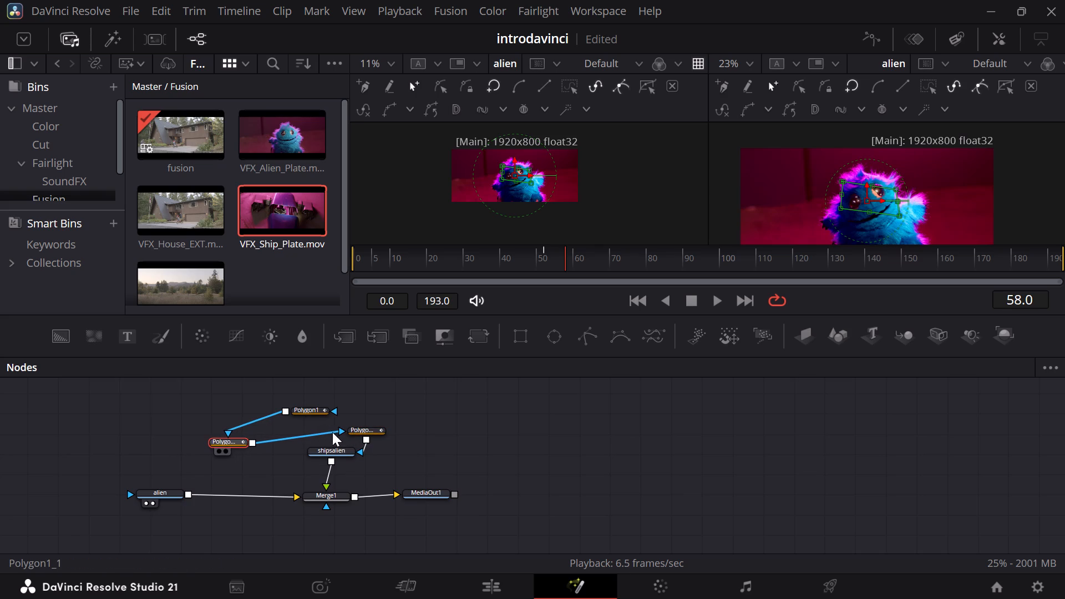
{"action": "left_click", "coordinate": [341, 429]}
{"action": "double_click", "coordinate": [338, 431]}
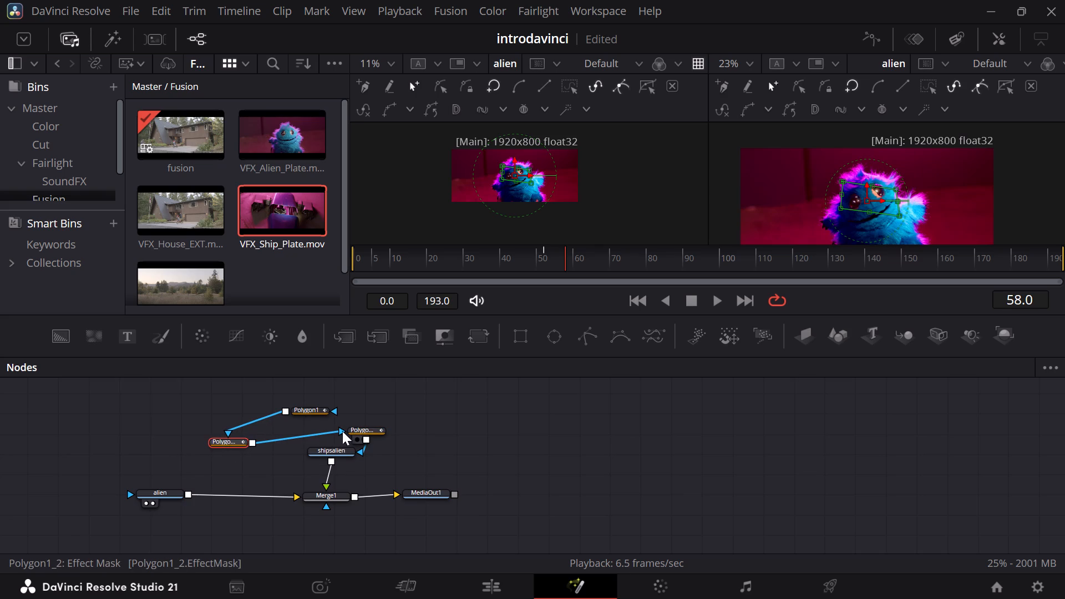
{"action": "left_click", "coordinate": [359, 428]}
{"action": "left_click", "coordinate": [316, 431]}
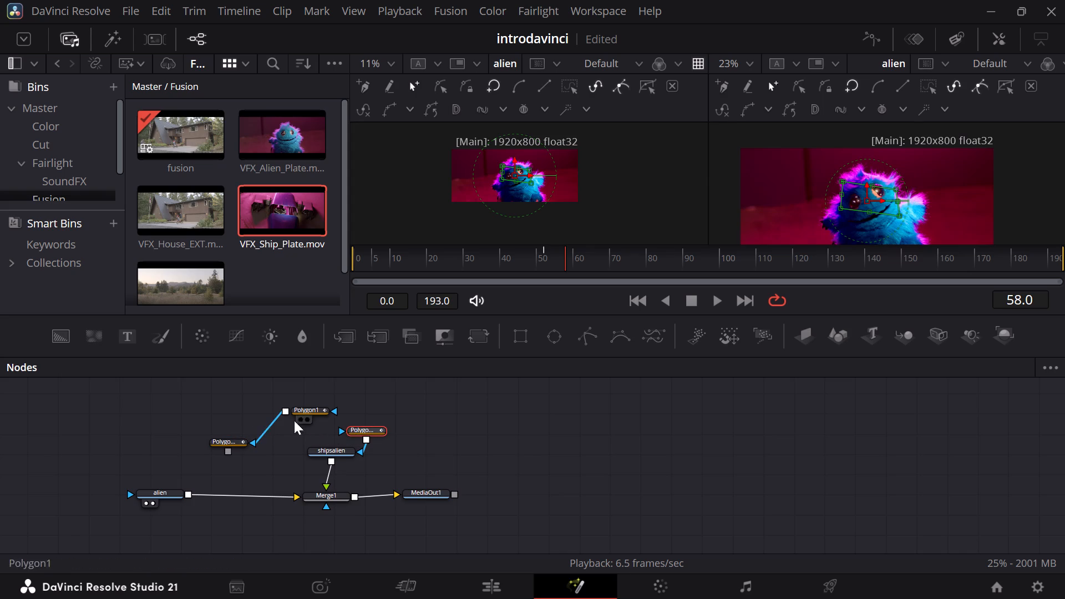
{"action": "left_click", "coordinate": [269, 426]}
{"action": "double_click", "coordinate": [269, 426]}
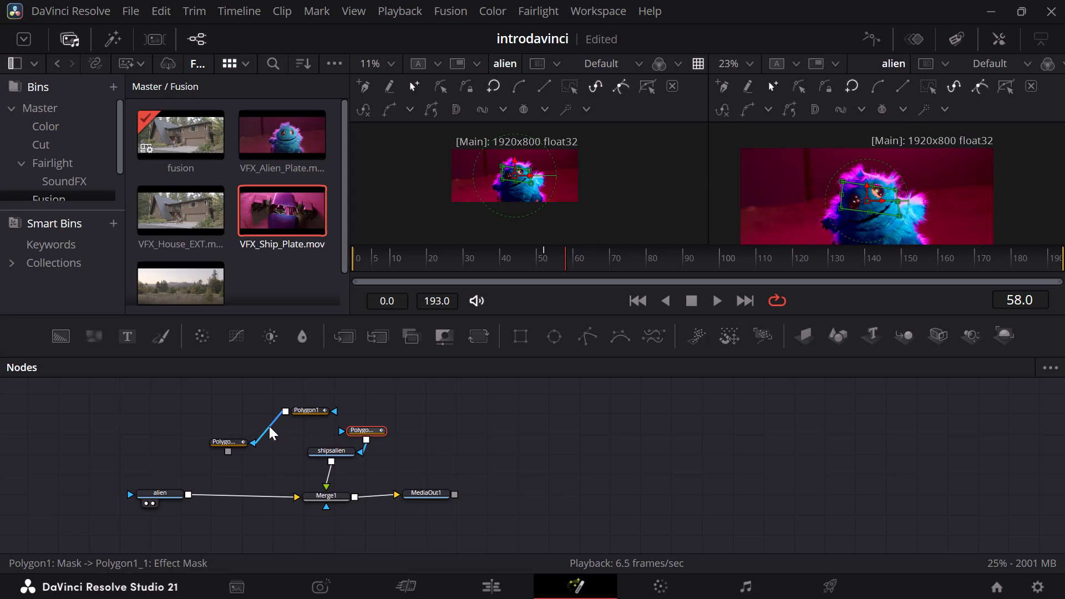
Delete the original, disconnected Polygon1 node.
{"action": "left_click", "coordinate": [303, 406]}
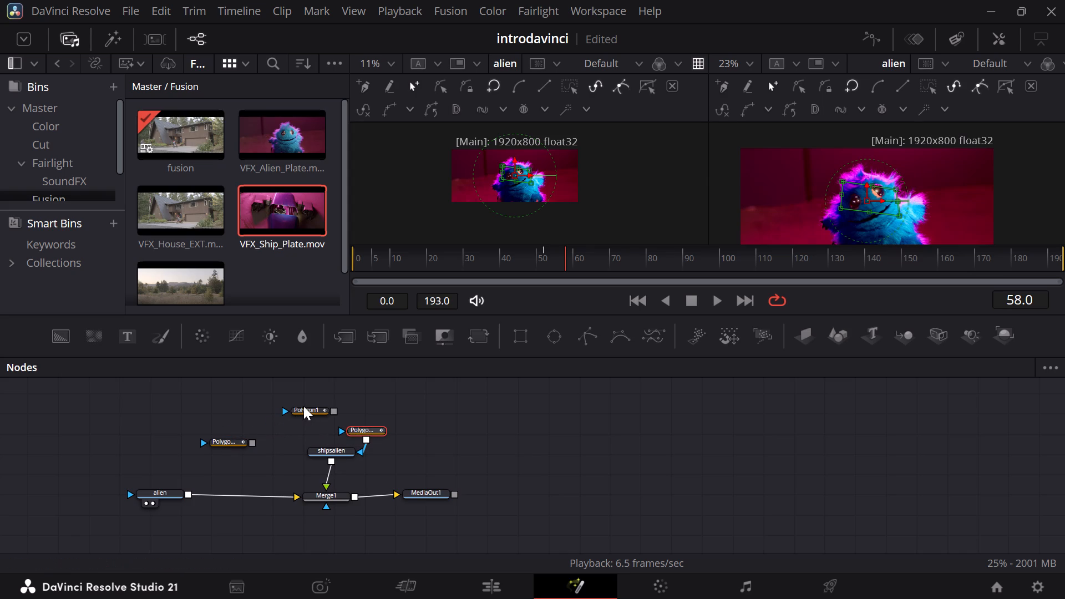
{"action": "left_click", "coordinate": [306, 408]}
{"action": "key", "text": "Delete"}
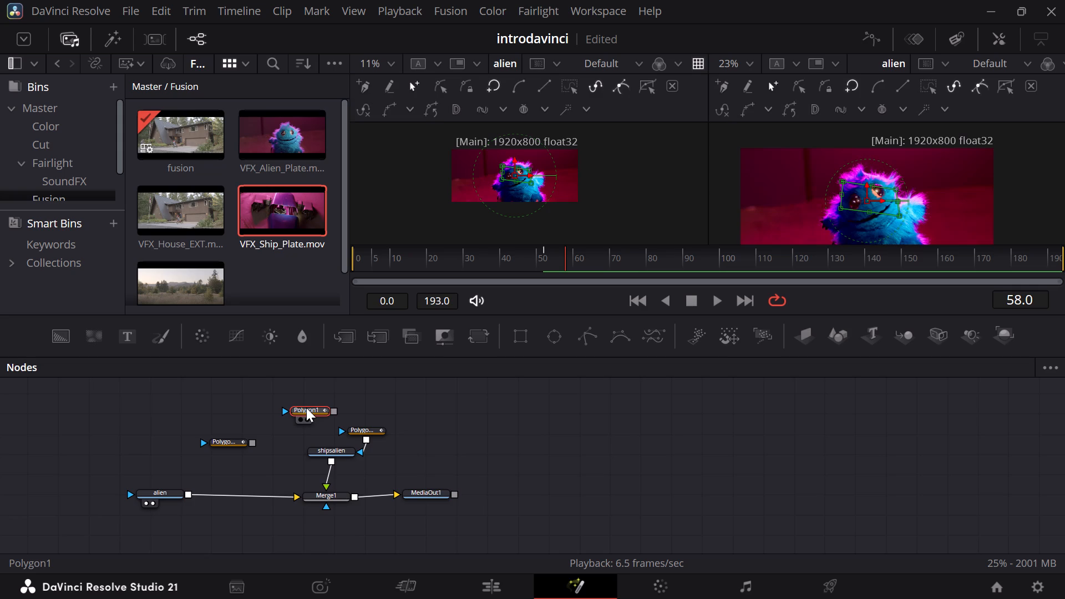
Connect Polygon1_1's output to the alien node's effect mask input.
{"action": "left_click_drag", "start_coordinate": [250, 441], "coordinate": [182, 474]}
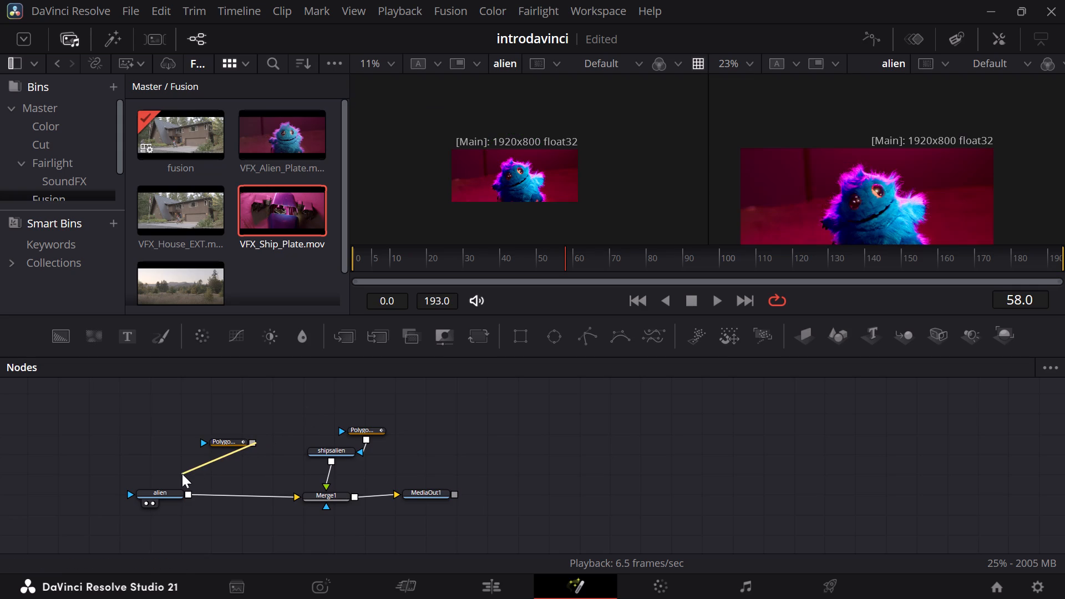
{"action": "left_click_drag", "start_coordinate": [182, 474], "coordinate": [185, 493]}
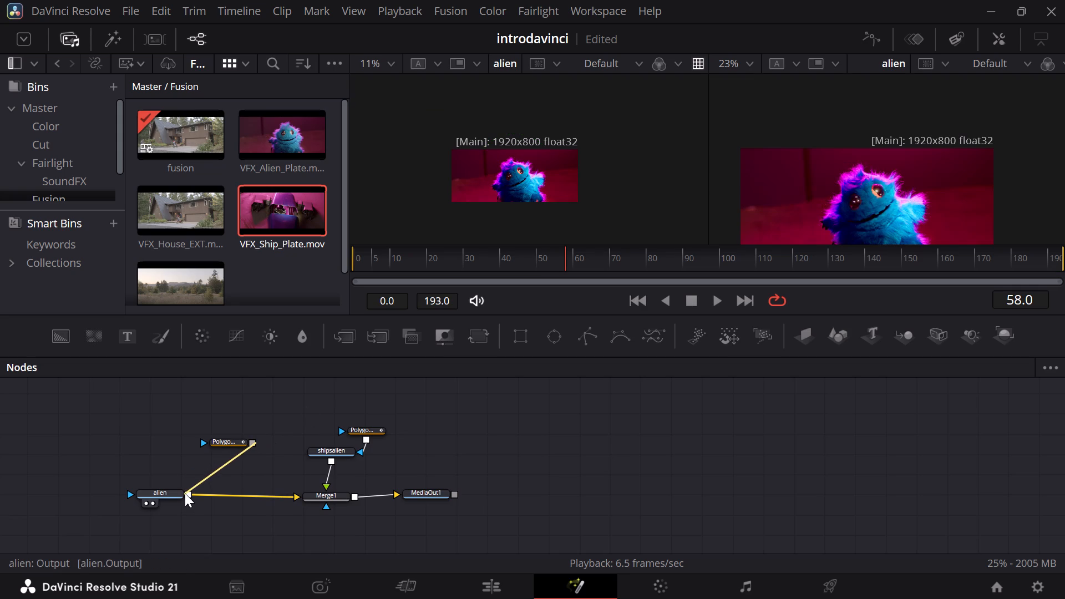
{"action": "left_click_drag", "start_coordinate": [185, 493], "coordinate": [129, 494]}
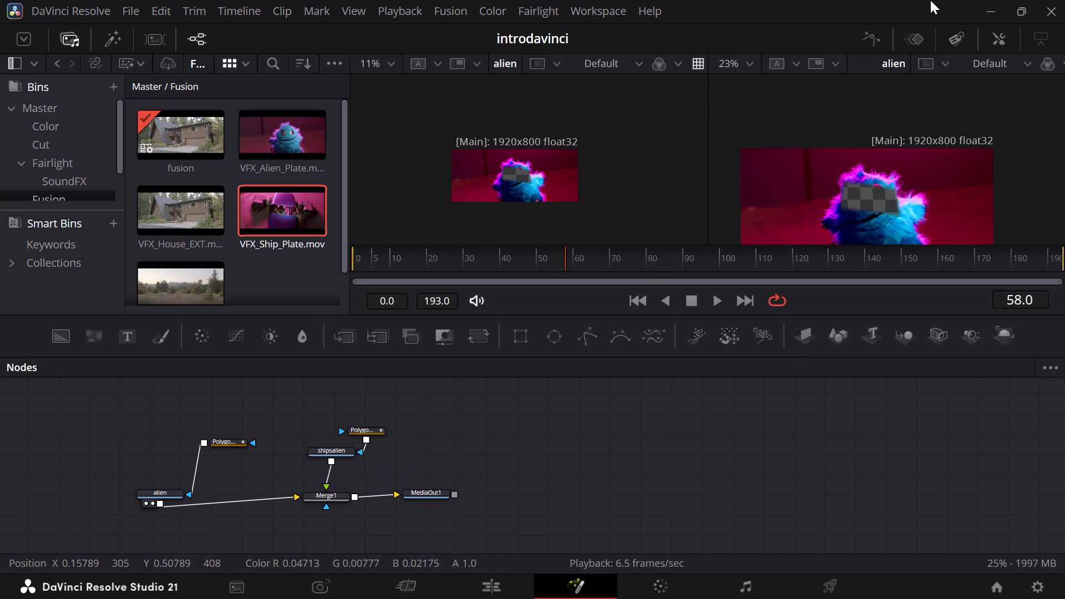
Turn off Invert for the Polygon1_1 mask in the Inspector.
{"action": "left_click", "coordinate": [1002, 43]}
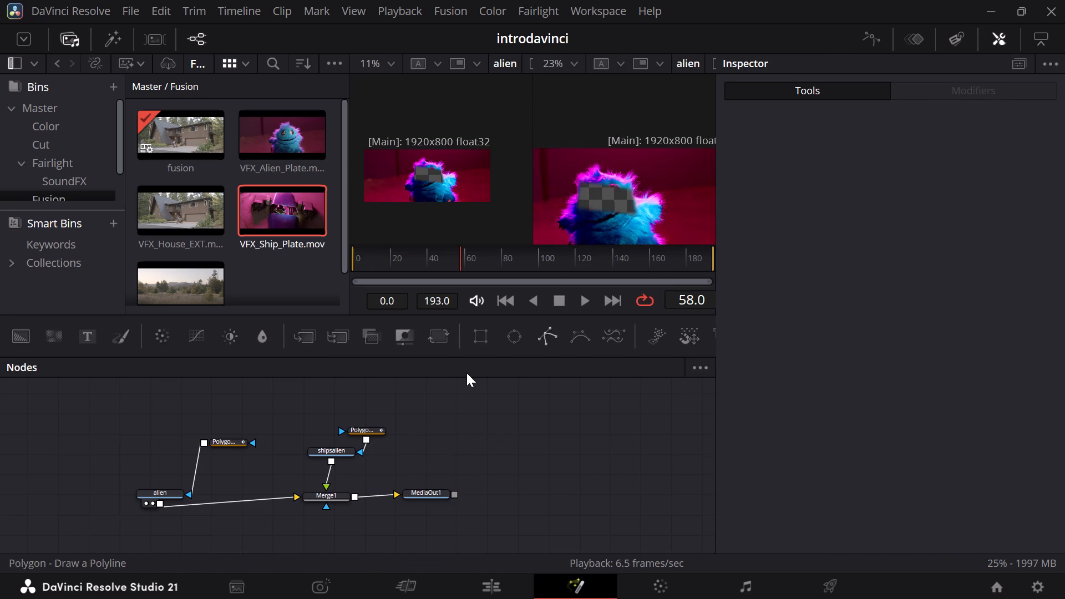
{"action": "left_click", "coordinate": [222, 440]}
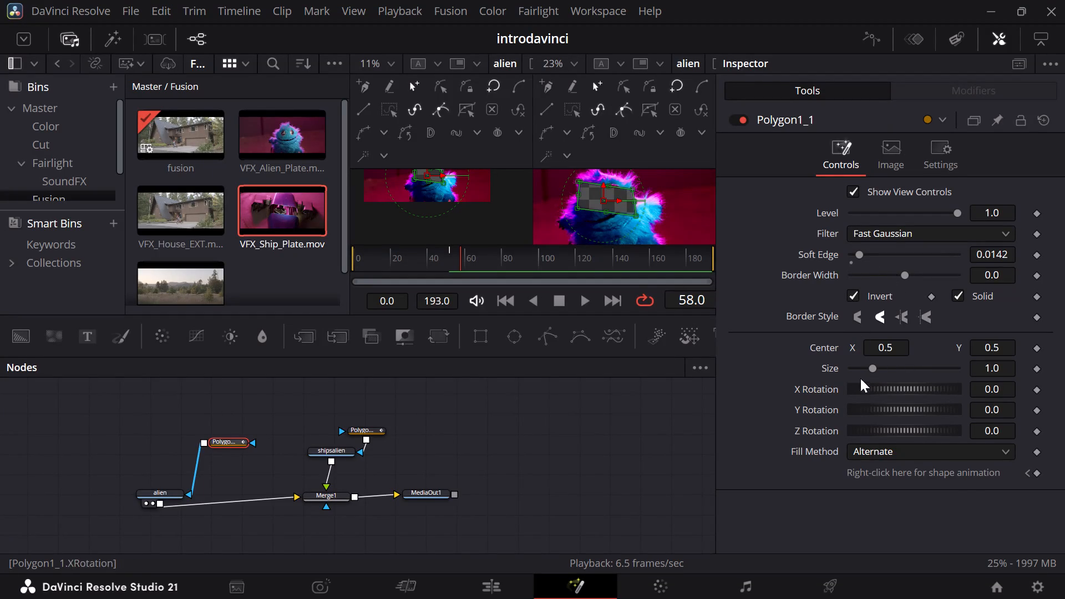
{"action": "left_click", "coordinate": [859, 293]}
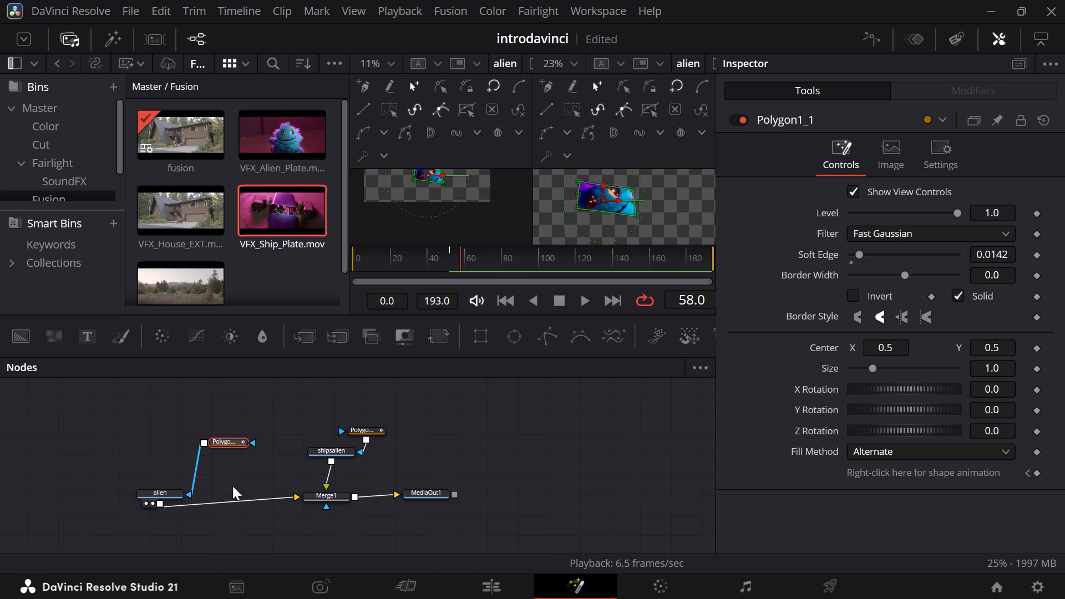
Bring up the alien node's properties and show the MediaOut1 composite in the second viewer.
{"action": "left_click_drag", "start_coordinate": [143, 501], "coordinate": [157, 493]}
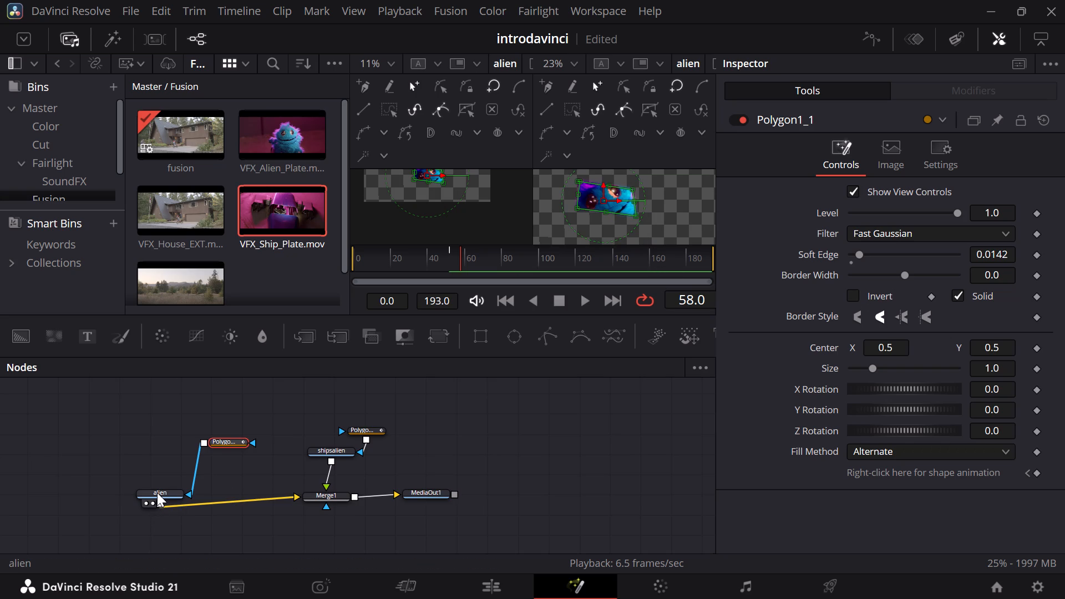
{"action": "left_click", "coordinate": [157, 493]}
{"action": "double_click", "coordinate": [160, 490]}
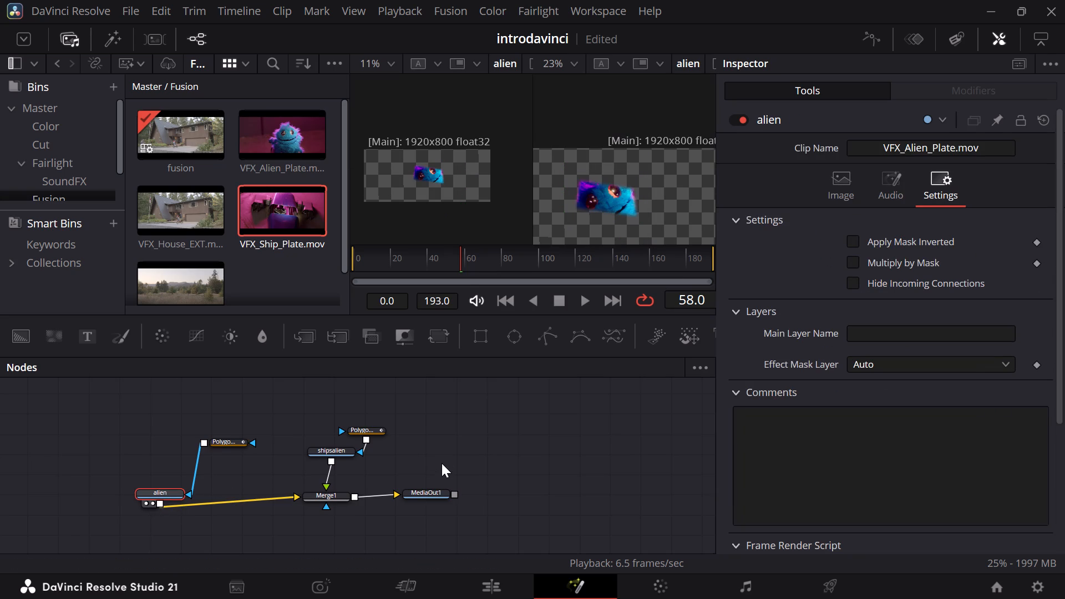
{"action": "left_click", "coordinate": [440, 186]}
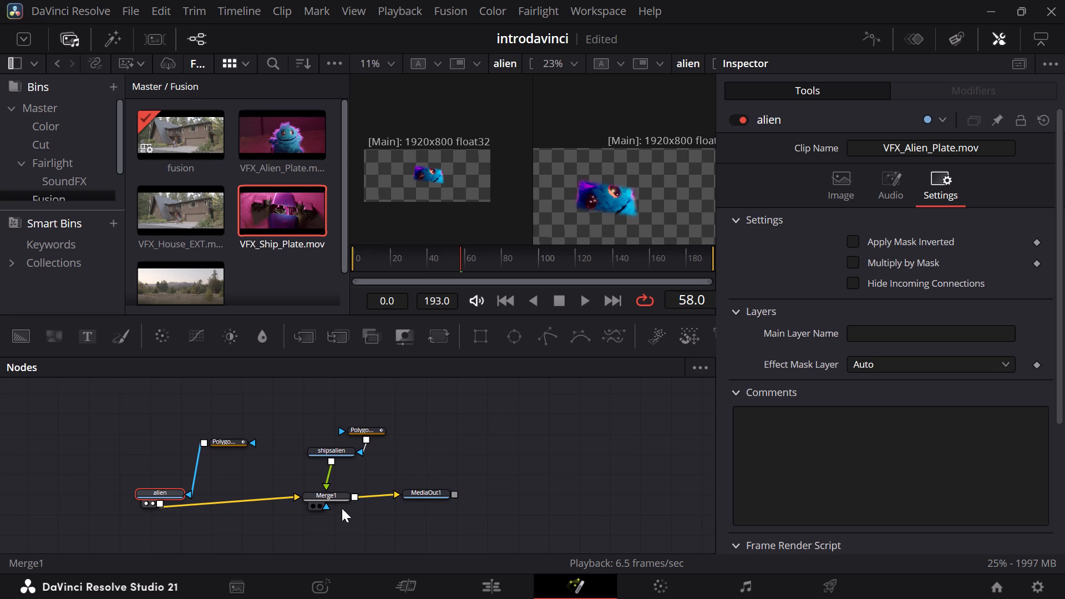
{"action": "left_click", "coordinate": [419, 503]}
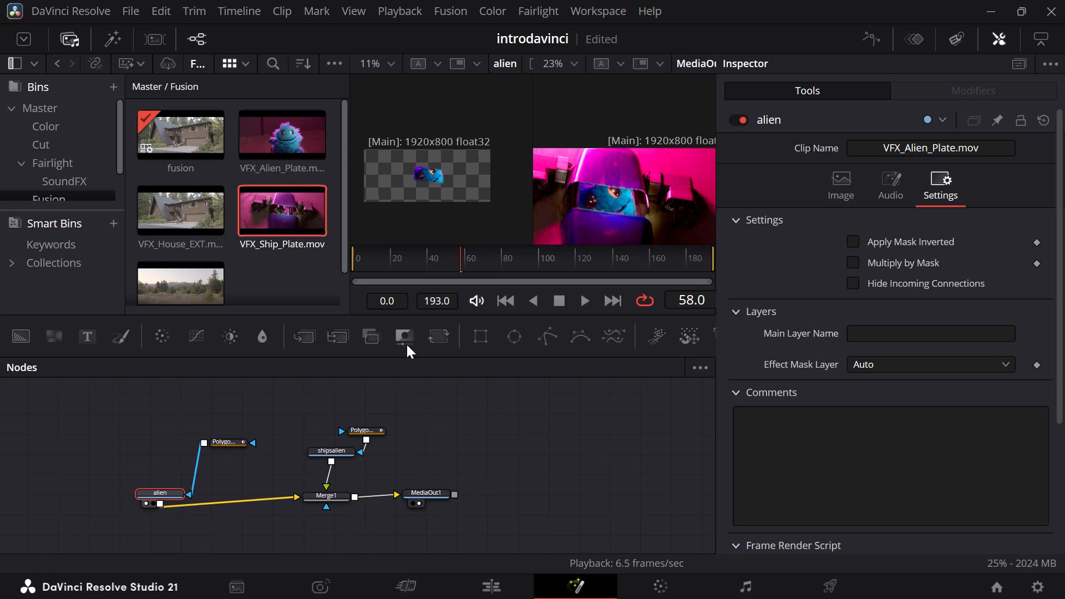
Examine the Polygon1_1 mask's Controls and Image settings.
{"action": "left_click", "coordinate": [227, 439]}
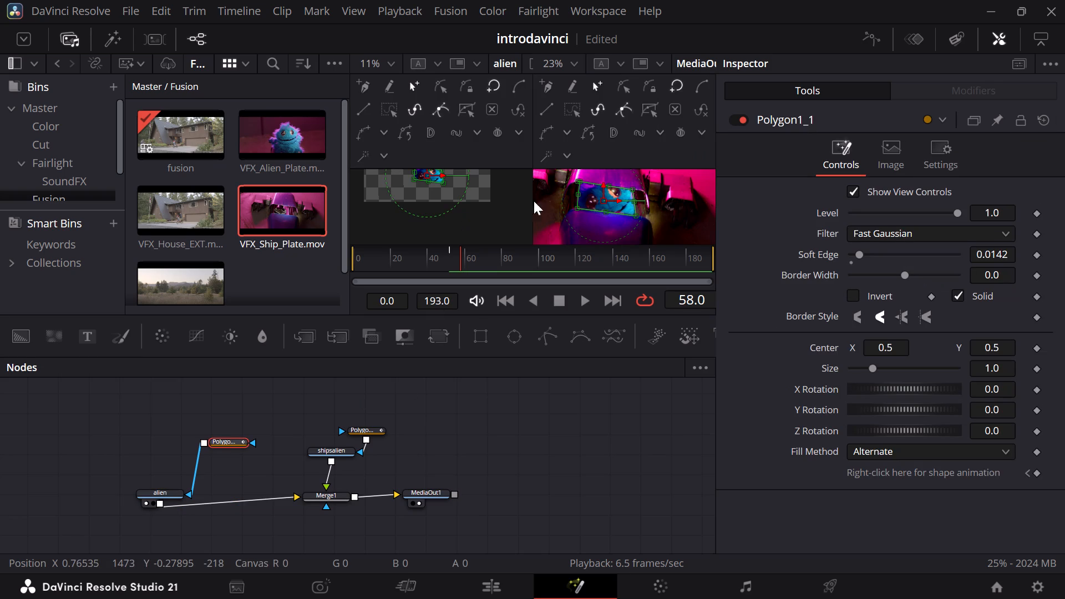
{"action": "left_click", "coordinate": [602, 182]}
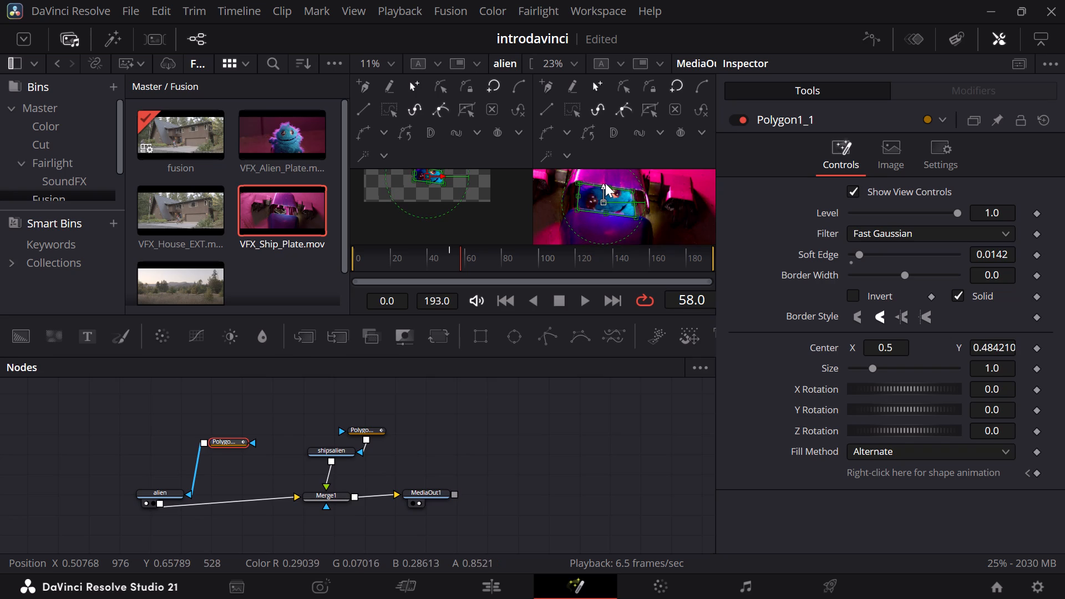
{"action": "left_click", "coordinate": [882, 154]}
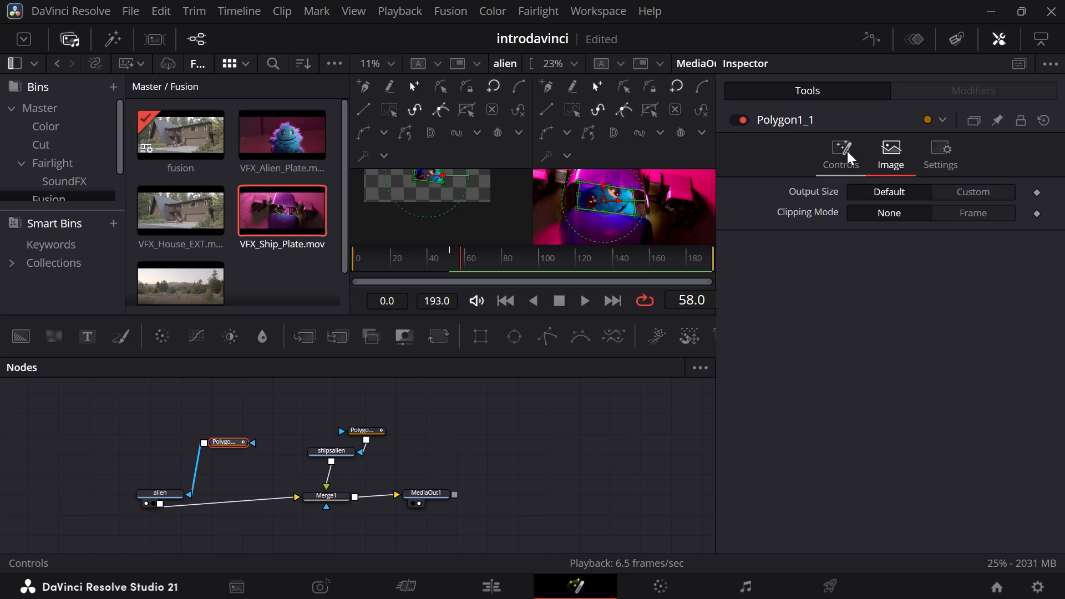
{"action": "left_click", "coordinate": [847, 151]}
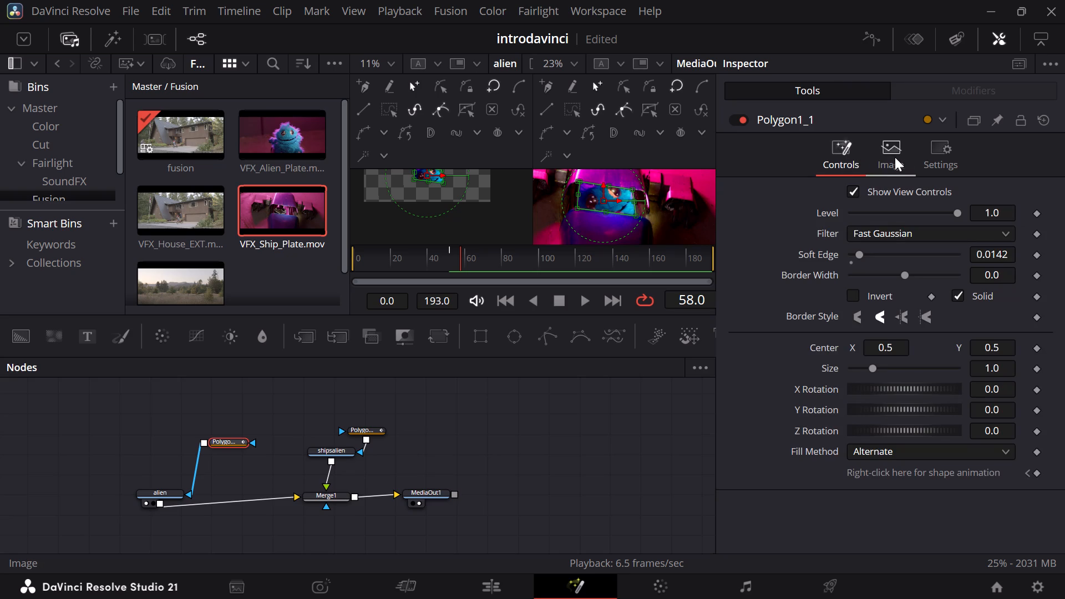
{"action": "left_click", "coordinate": [894, 156]}
{"action": "left_click", "coordinate": [870, 161]}
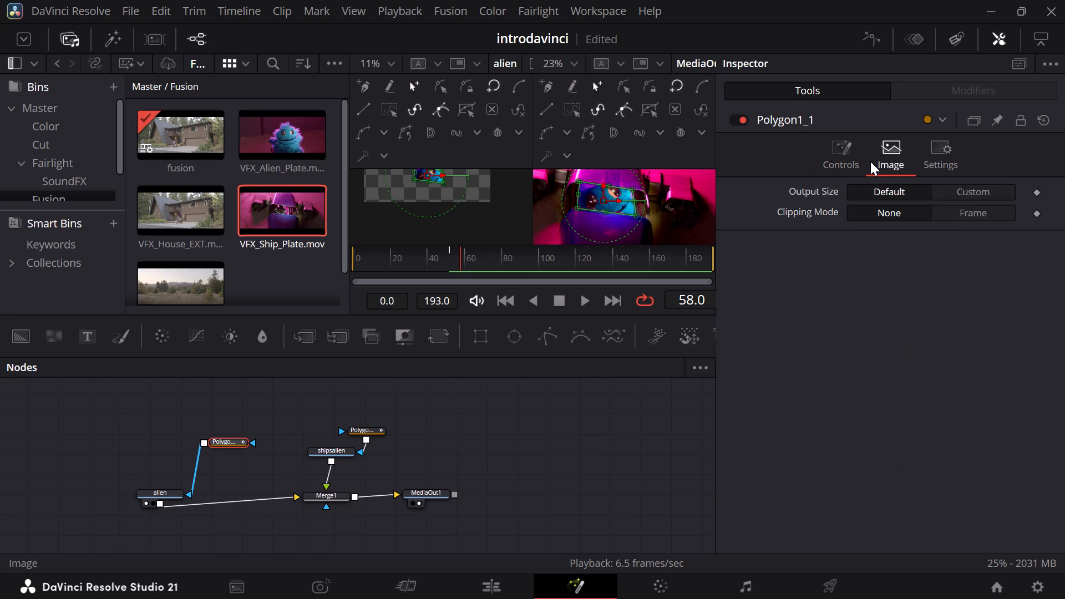
{"action": "left_click", "coordinate": [843, 154]}
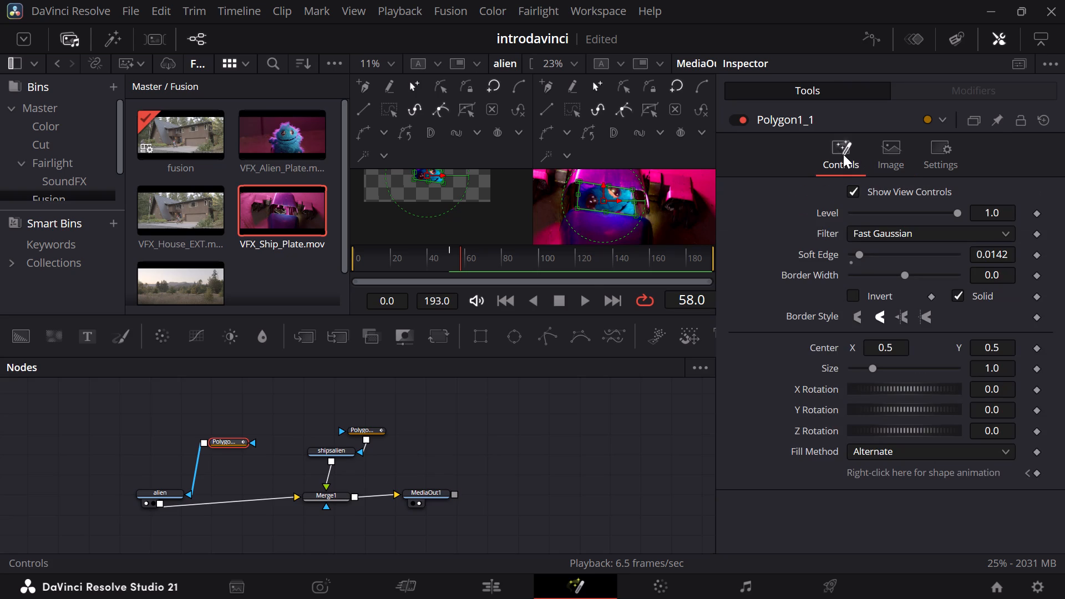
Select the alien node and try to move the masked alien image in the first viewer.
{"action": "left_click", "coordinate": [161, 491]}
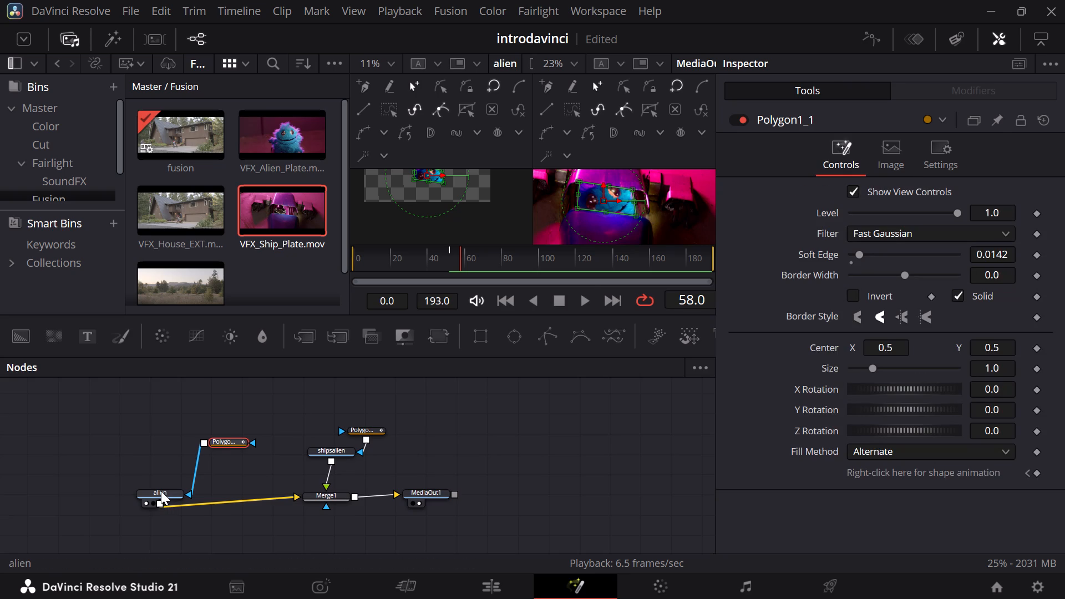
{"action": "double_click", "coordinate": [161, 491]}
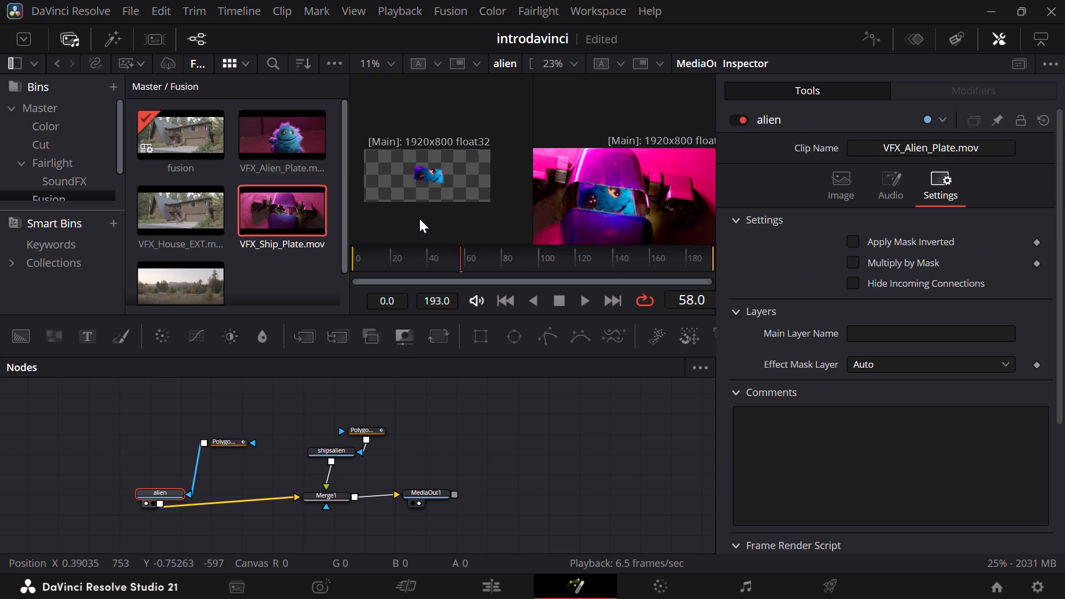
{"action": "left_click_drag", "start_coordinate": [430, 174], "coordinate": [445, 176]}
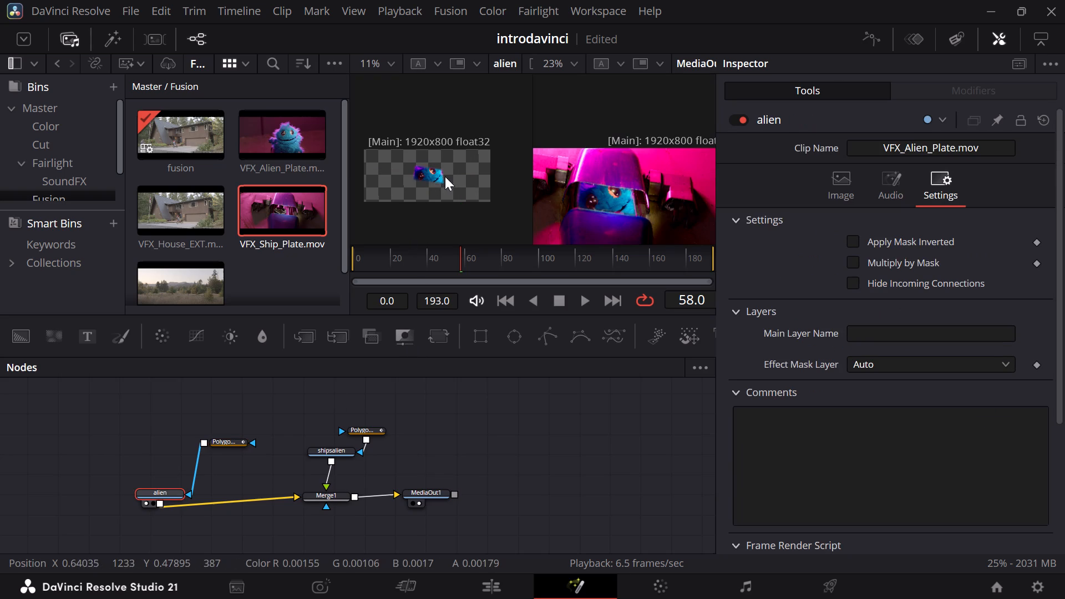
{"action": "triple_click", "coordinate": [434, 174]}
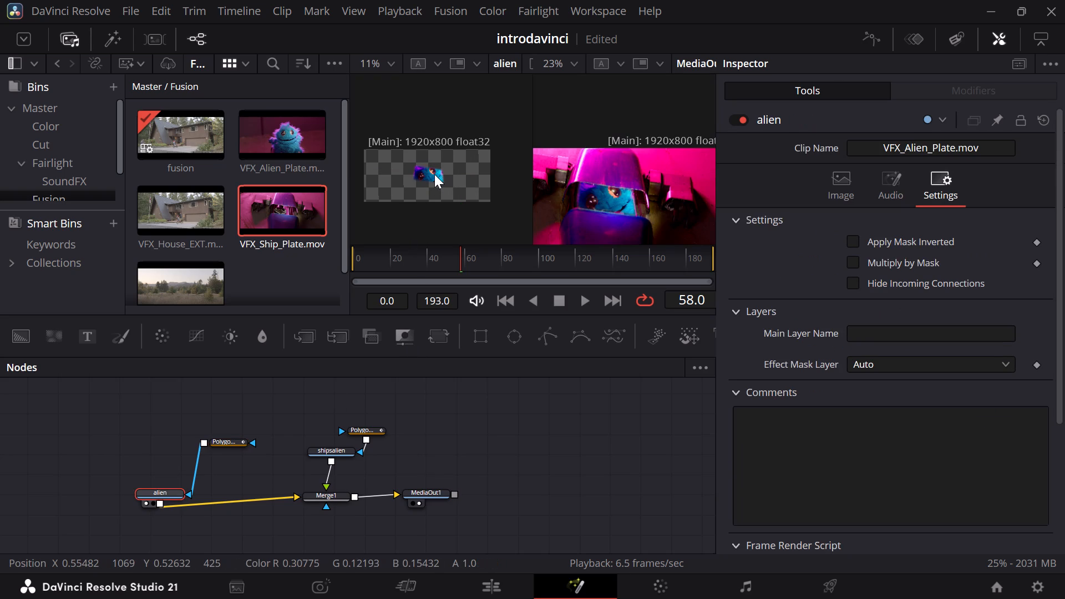
On the Edit page, set the zoom of the VFX_Alien_Plate.mov clip on Video 2 to 1.020.
{"action": "left_click", "coordinate": [481, 586]}
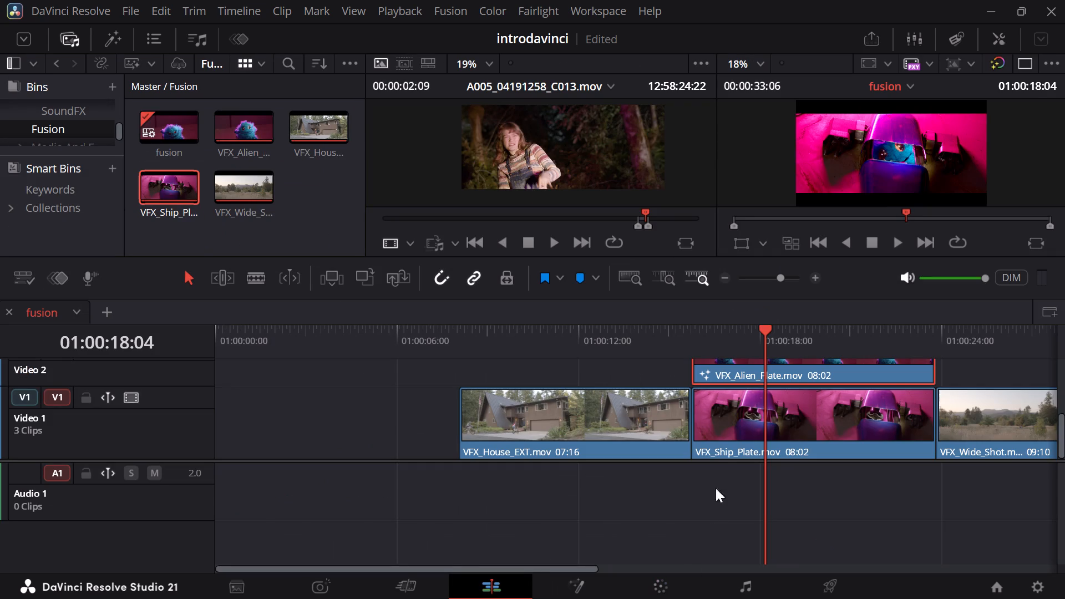
{"action": "left_click", "coordinate": [747, 414]}
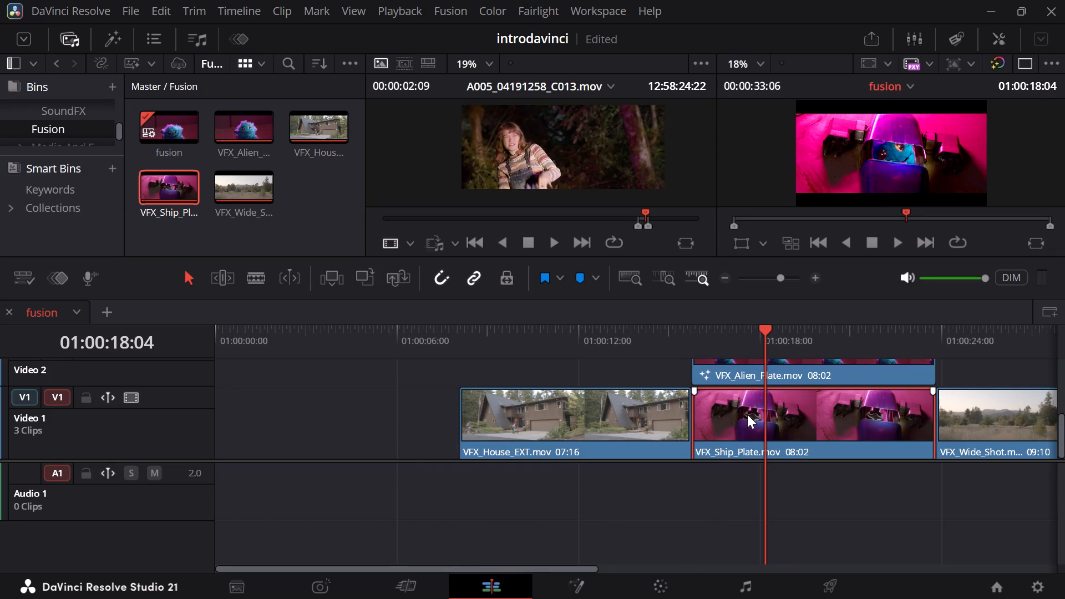
{"action": "scroll", "coordinate": [747, 414], "scroll_direction": "up", "scroll_amount": 1}
{"action": "left_click", "coordinate": [740, 398]}
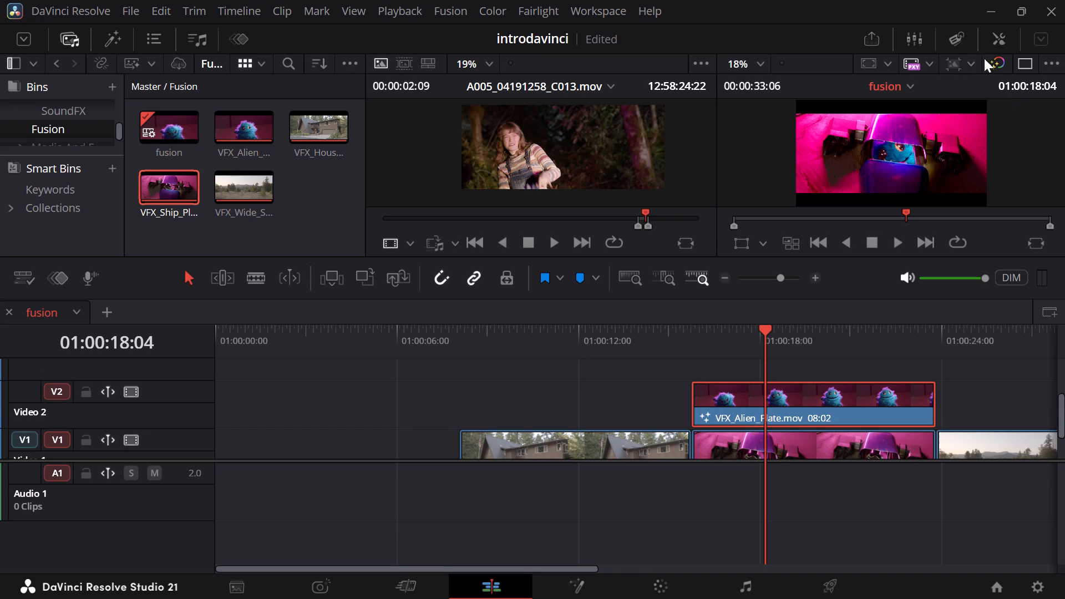
{"action": "left_click", "coordinate": [992, 42]}
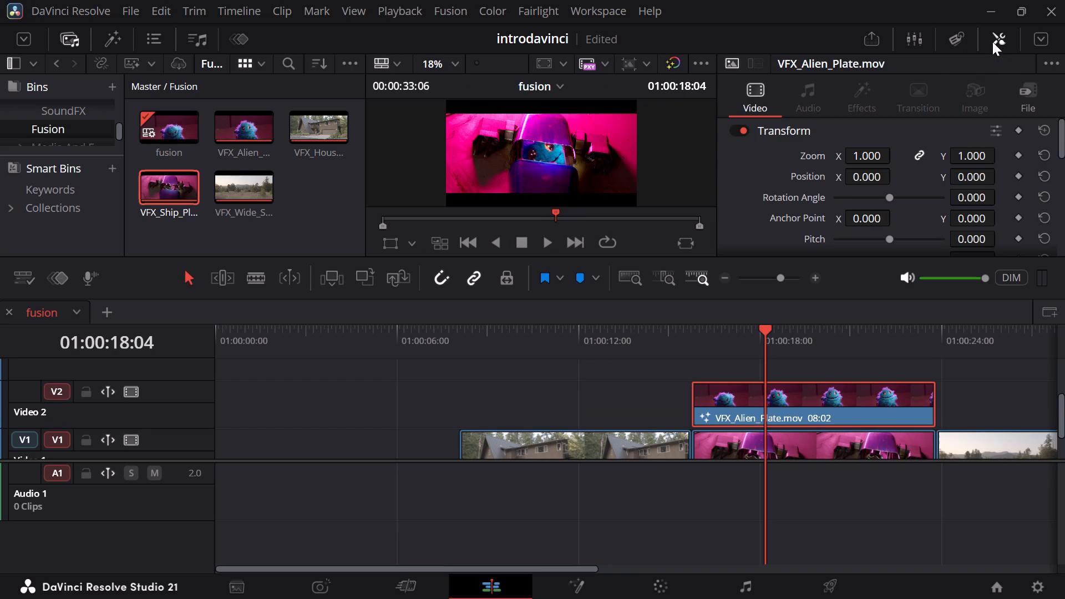
{"action": "left_click_drag", "start_coordinate": [863, 156], "coordinate": [866, 148]}
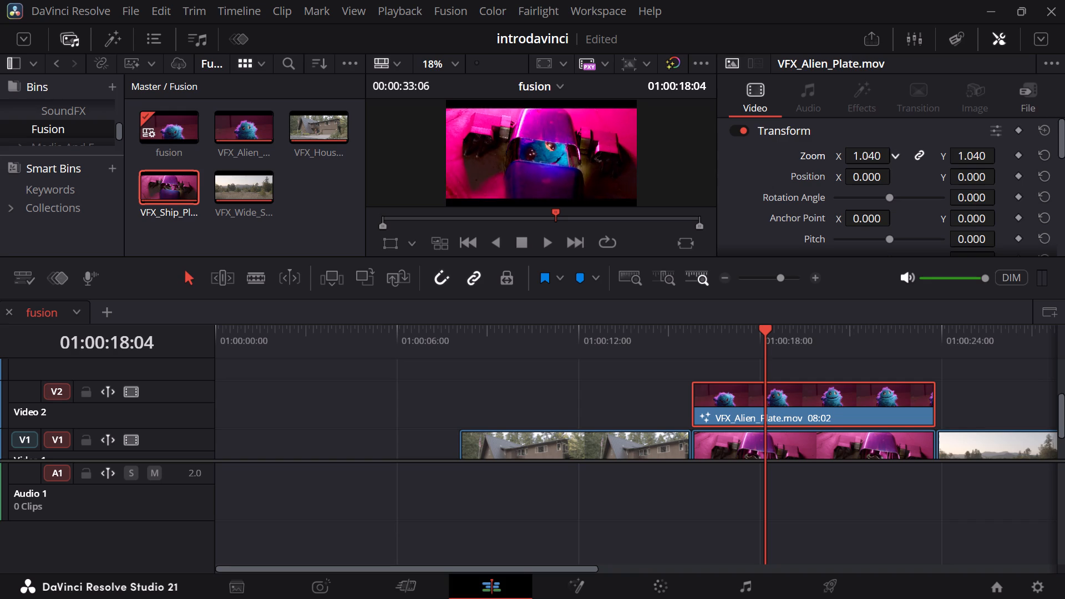
{"action": "left_click_drag", "start_coordinate": [866, 148], "coordinate": [865, 149]}
Load the VFX_Alien_Plate.mov clip from Video 2 into the source viewer.
{"action": "left_click", "coordinate": [799, 378]}
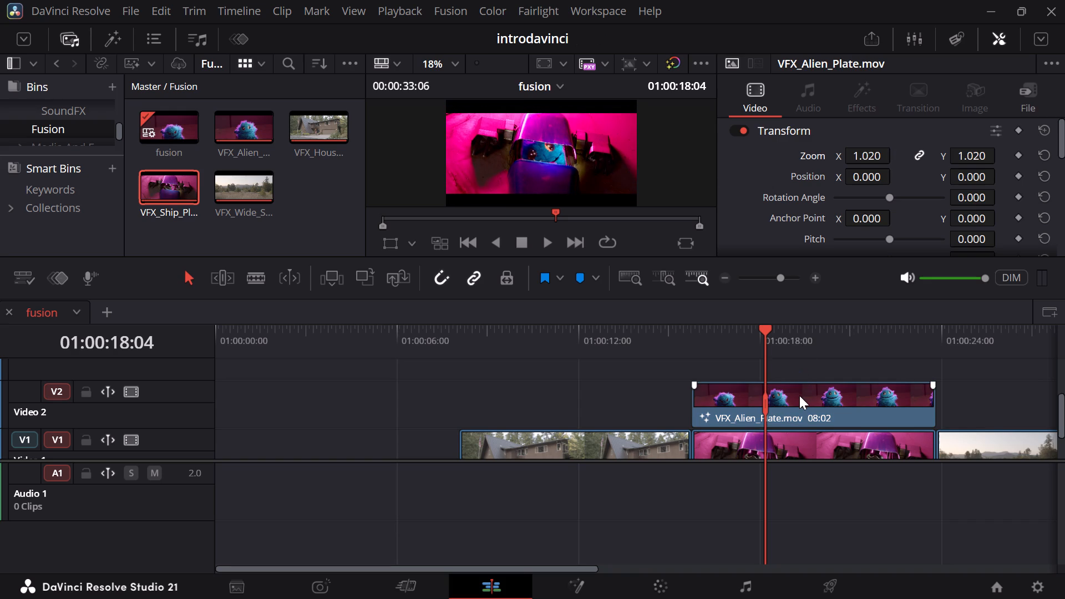
{"action": "double_click", "coordinate": [799, 395]}
{"action": "double_click", "coordinate": [799, 395]}
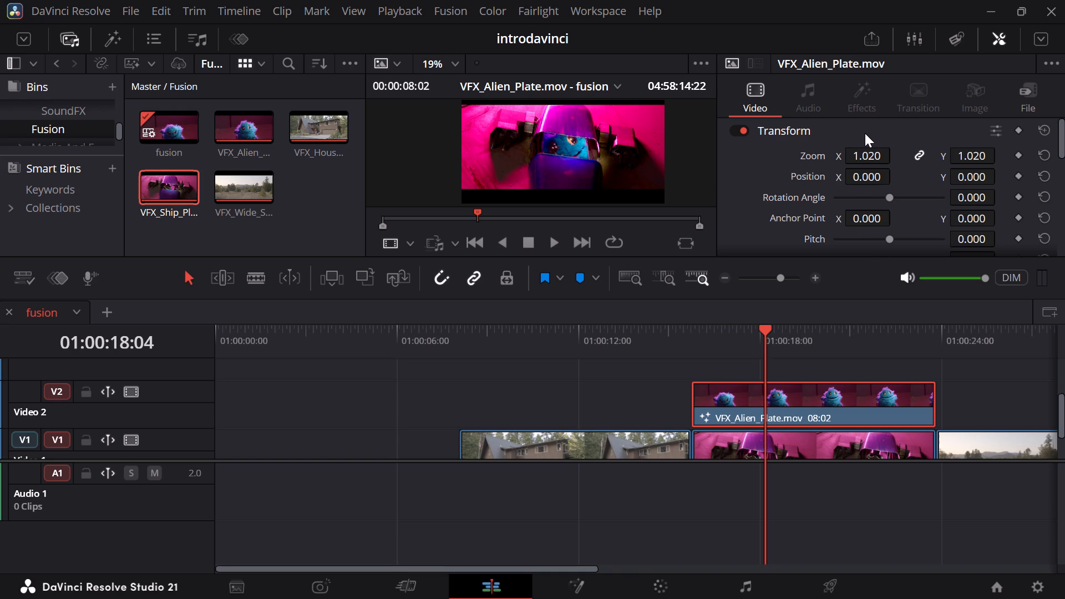
Disable the VFX_Ship_Plate.mov clip on Video 1.
{"action": "left_click", "coordinate": [827, 435]}
{"action": "key", "text": "d"}
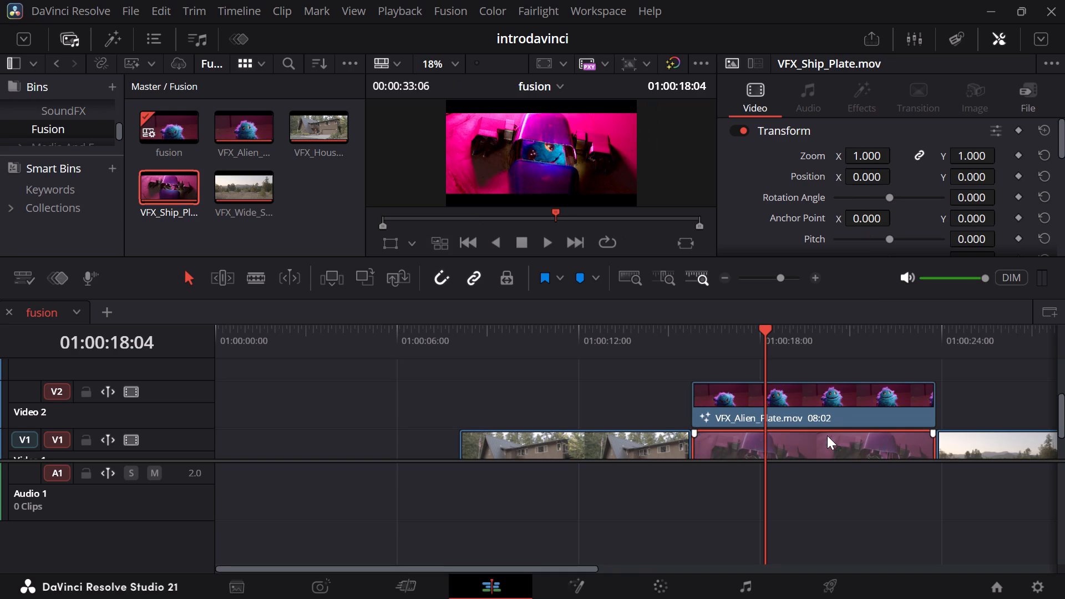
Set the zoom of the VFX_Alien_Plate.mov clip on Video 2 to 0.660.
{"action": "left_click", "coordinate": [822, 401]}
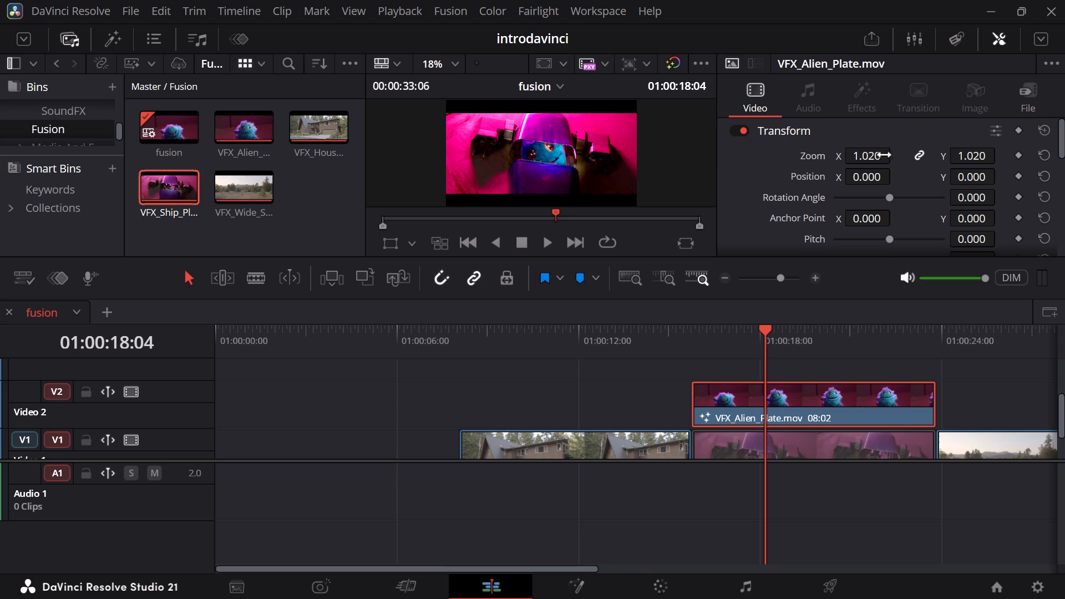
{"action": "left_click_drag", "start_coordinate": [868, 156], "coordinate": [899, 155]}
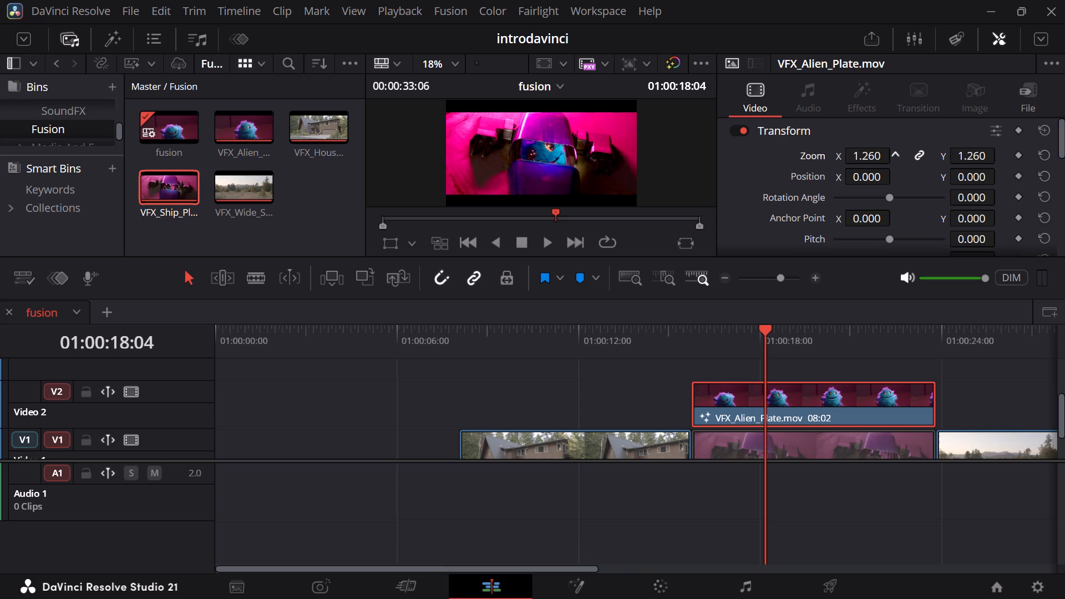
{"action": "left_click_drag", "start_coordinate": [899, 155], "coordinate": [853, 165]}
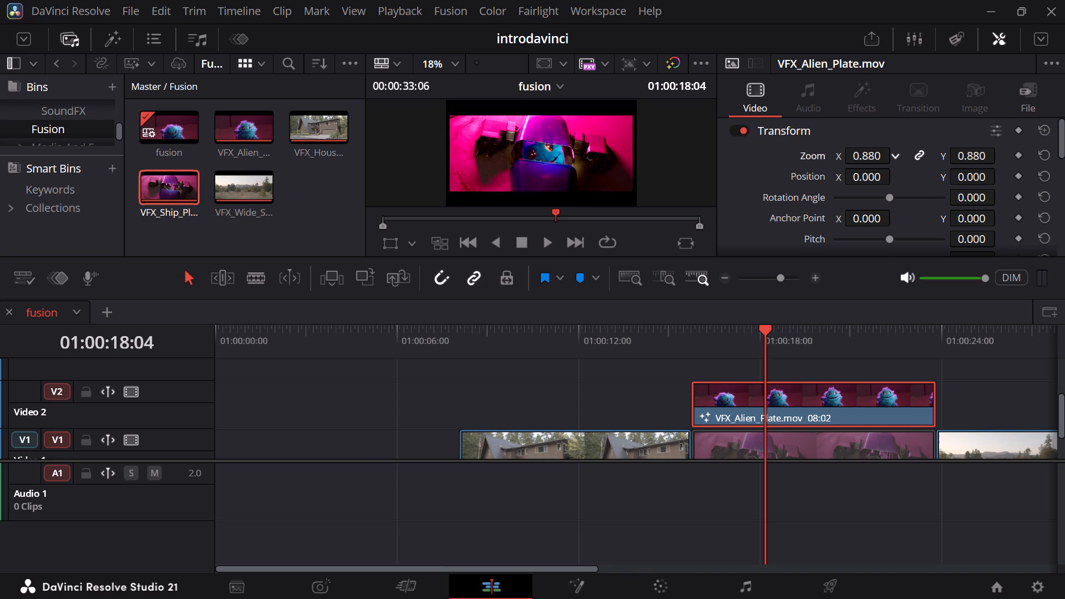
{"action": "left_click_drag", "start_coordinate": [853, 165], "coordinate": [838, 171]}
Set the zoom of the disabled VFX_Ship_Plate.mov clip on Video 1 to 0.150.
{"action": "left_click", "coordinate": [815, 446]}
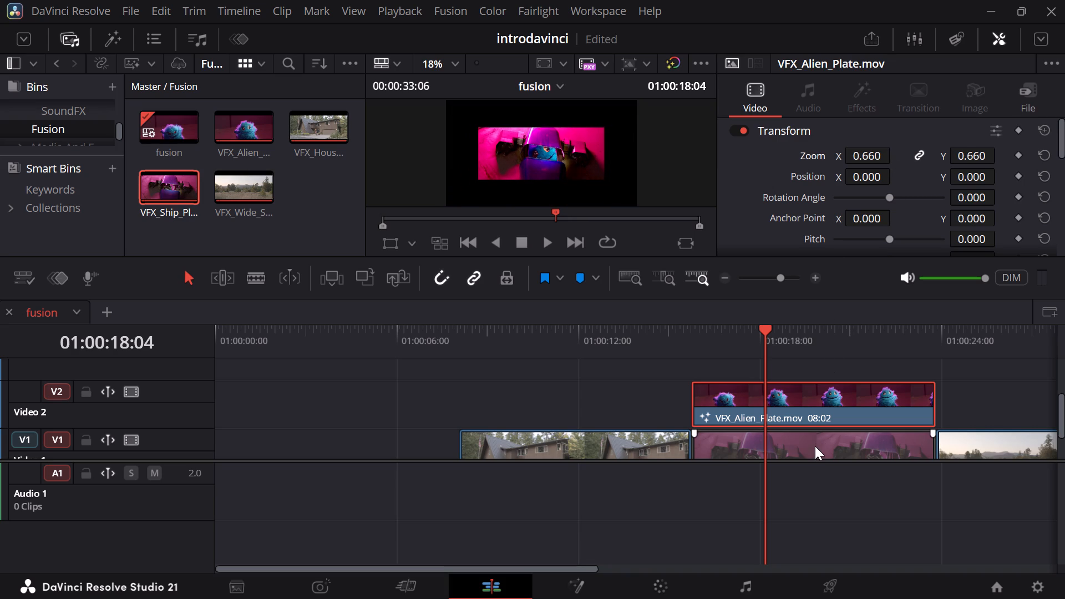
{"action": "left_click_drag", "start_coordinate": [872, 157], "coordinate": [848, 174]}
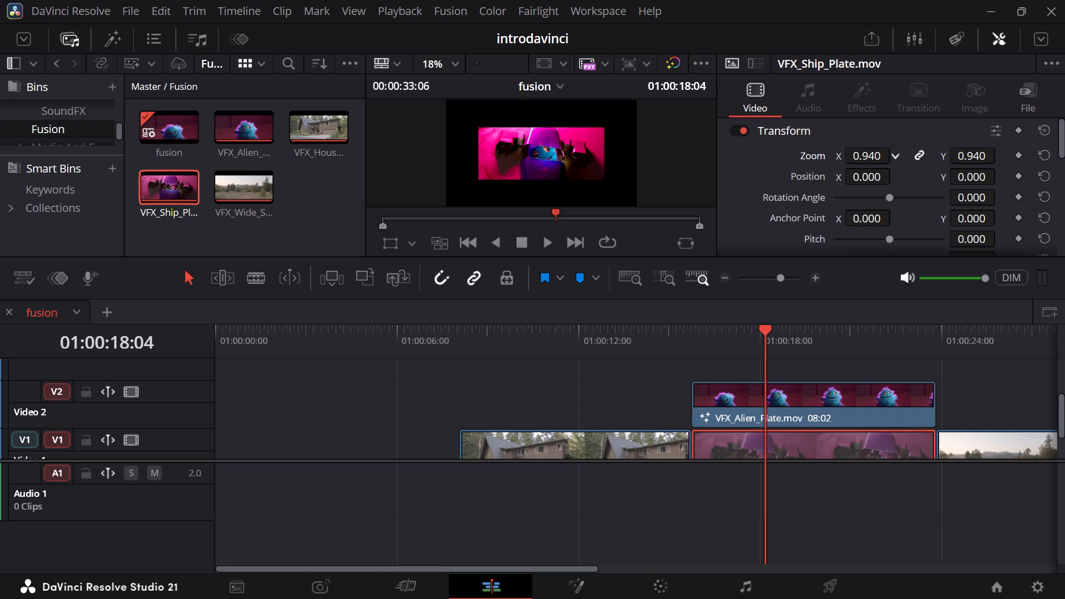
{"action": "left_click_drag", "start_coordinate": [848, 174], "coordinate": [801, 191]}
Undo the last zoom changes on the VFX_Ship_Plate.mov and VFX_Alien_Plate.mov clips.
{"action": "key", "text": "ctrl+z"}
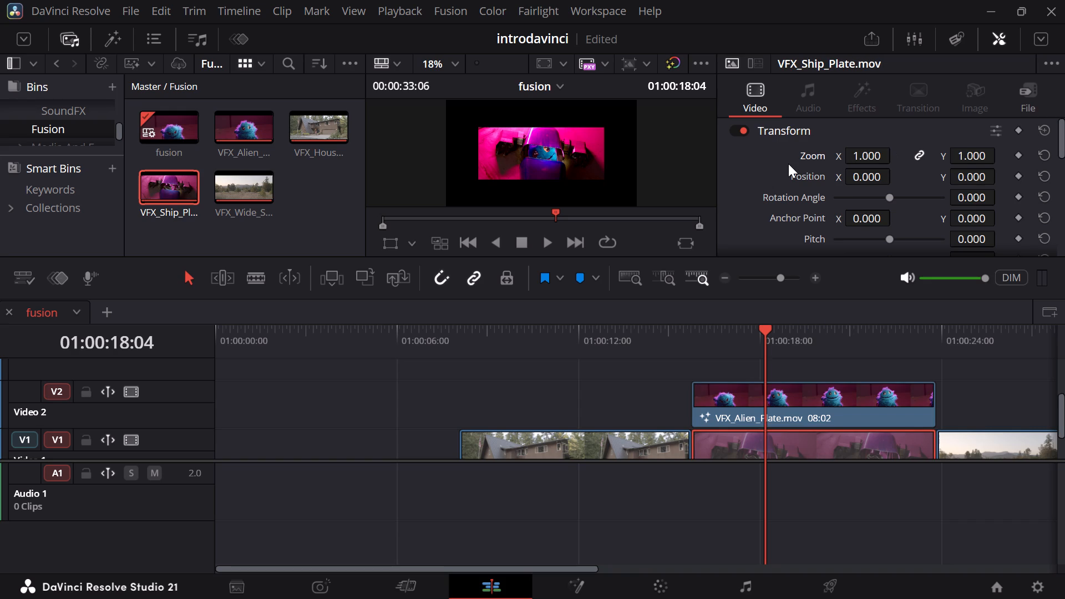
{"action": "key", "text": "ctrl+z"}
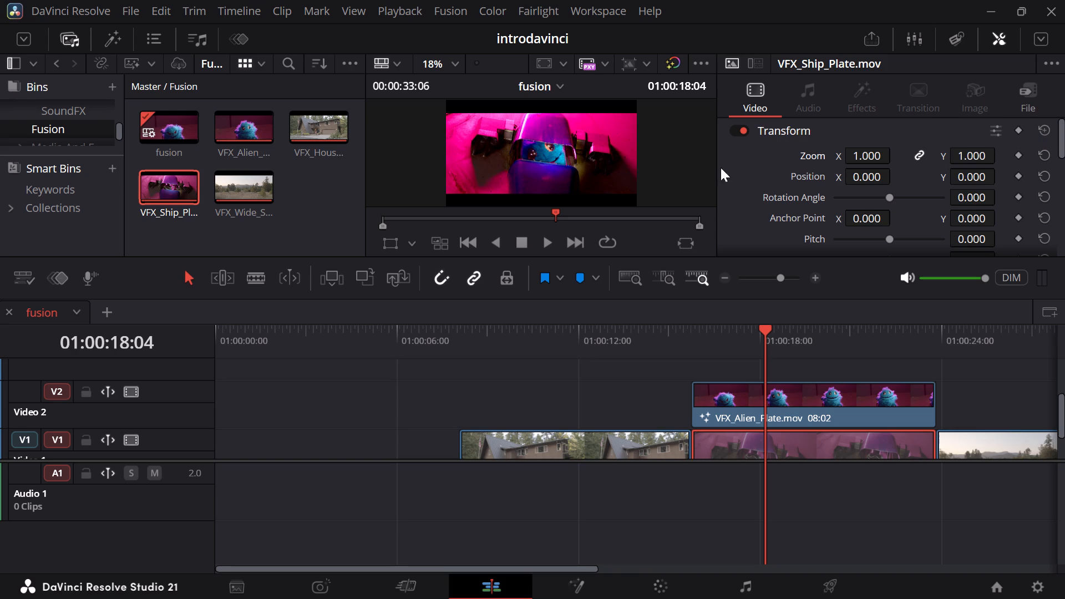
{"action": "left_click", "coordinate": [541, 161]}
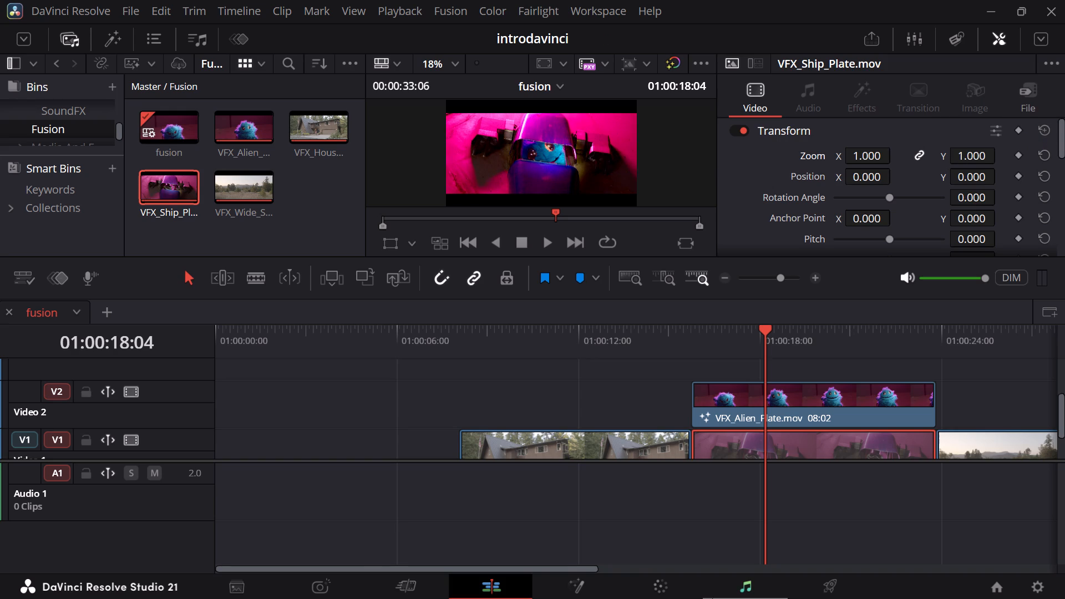
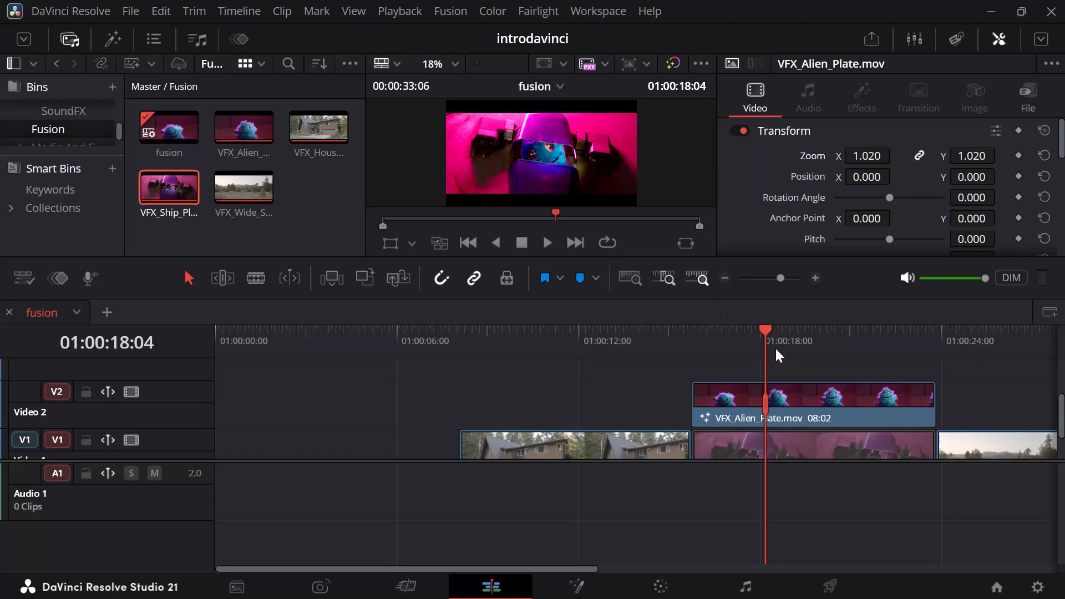
Play back a short stretch of the timeline over the VFX_Alien_Plate.mov clip.
{"action": "key", "text": "space"}
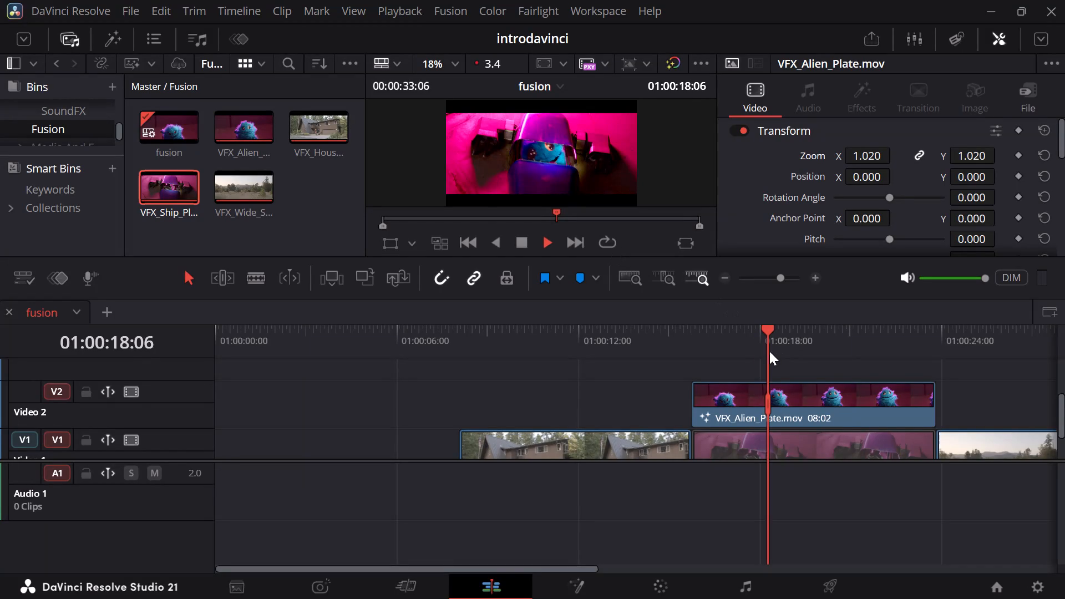
{"action": "key", "text": "space"}
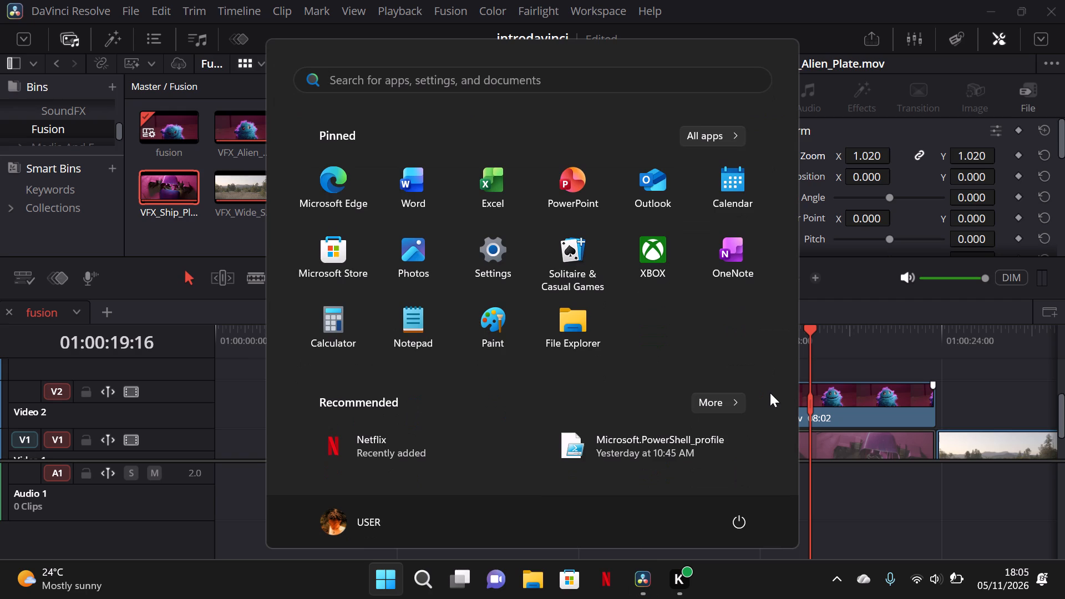
Switch to Media Player, watch the next part of the Introduction to DaVinci Resolve course on BrightnessContrast and masking, and return to DaVinci Resolve.
{"action": "type", "text": "me"}
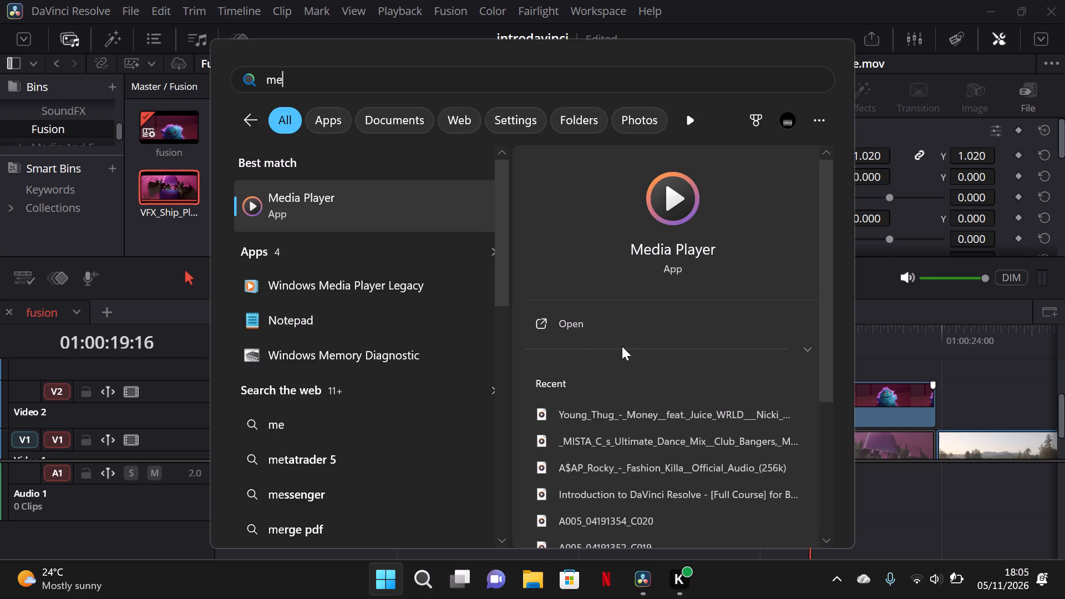
{"action": "left_click", "coordinate": [582, 327]}
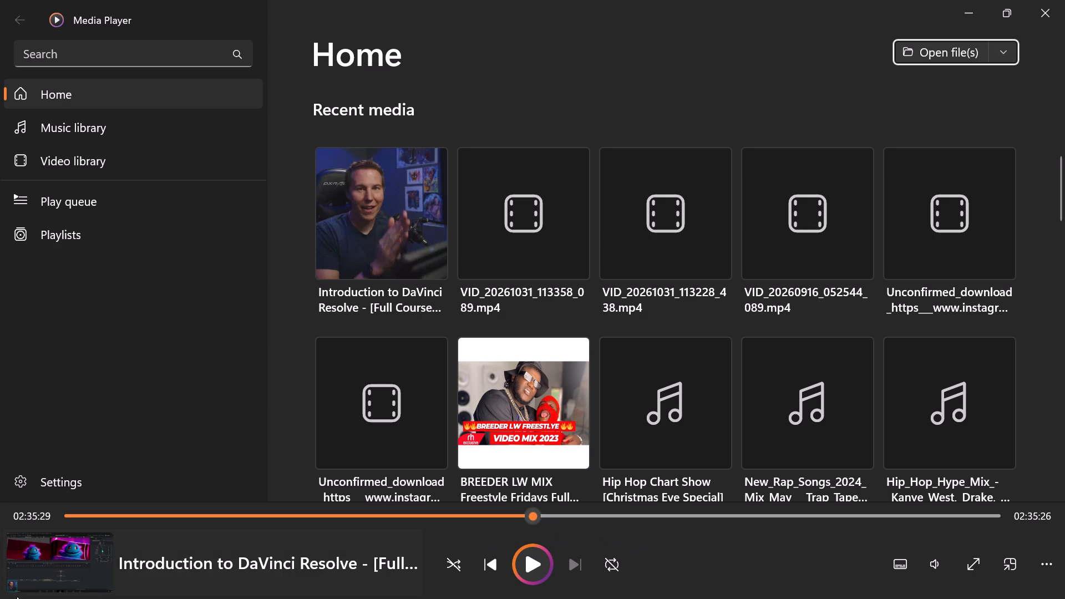
{"action": "left_click", "coordinate": [30, 569]}
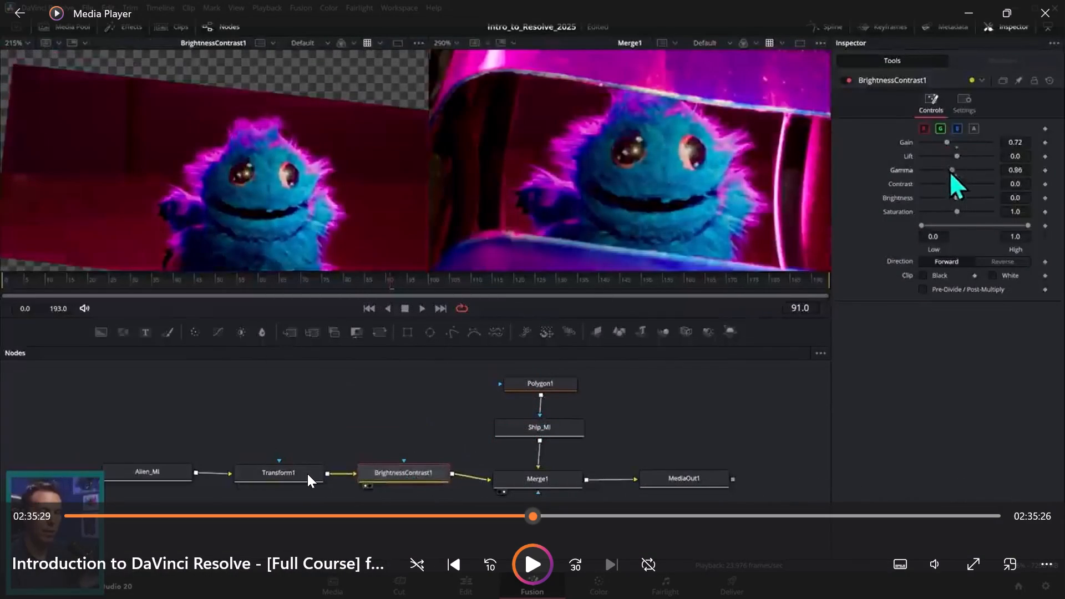
{"action": "key", "text": "space"}
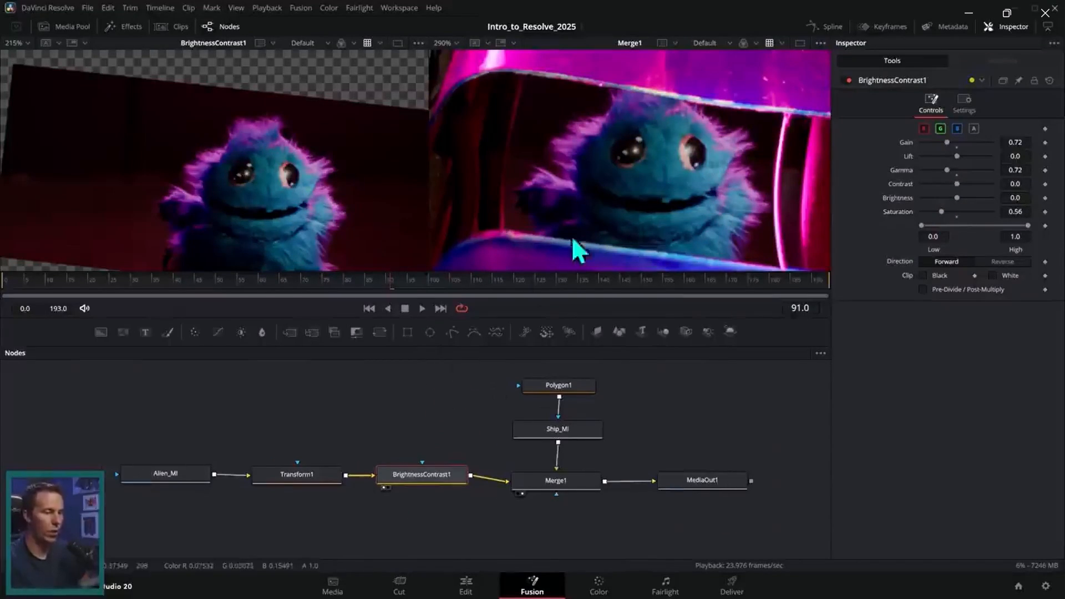
{"action": "key", "text": "space"}
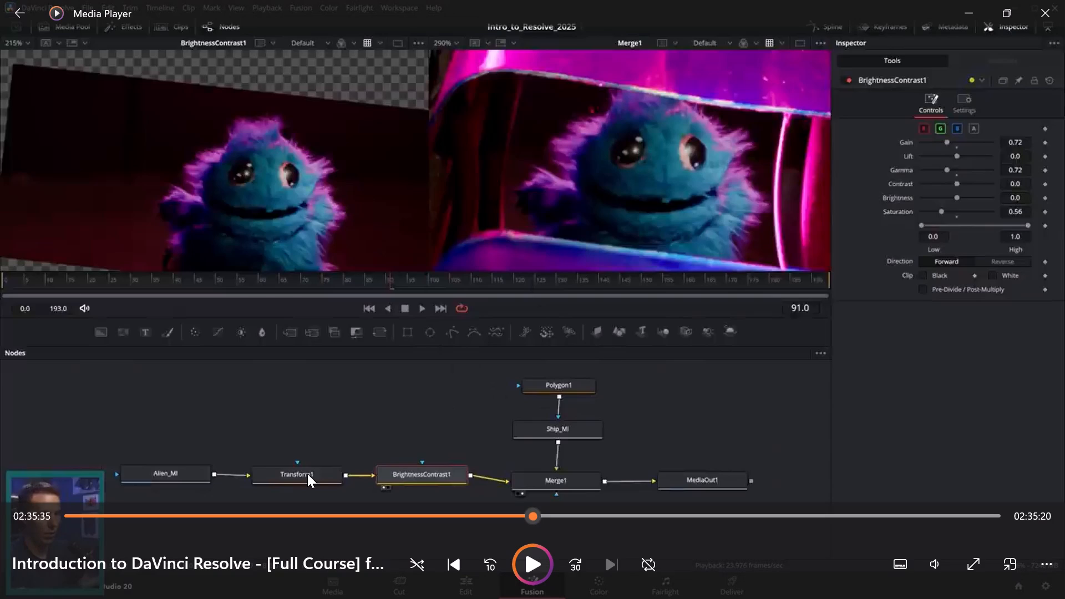
{"action": "key", "text": "space"}
{"action": "key", "text": "space"}
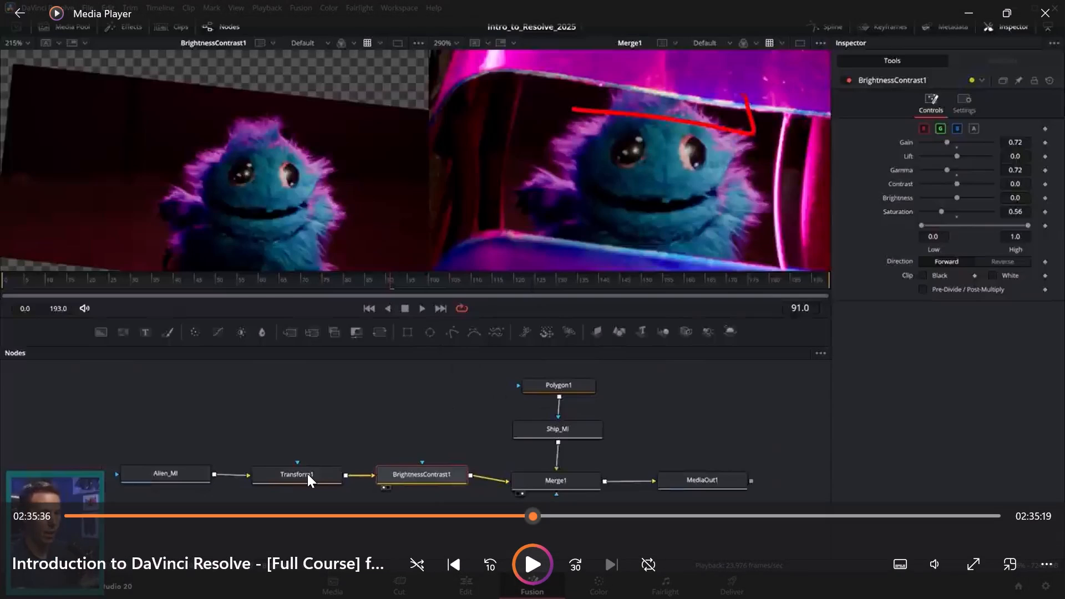
{"action": "key", "text": "space"}
{"action": "key", "text": "space"}
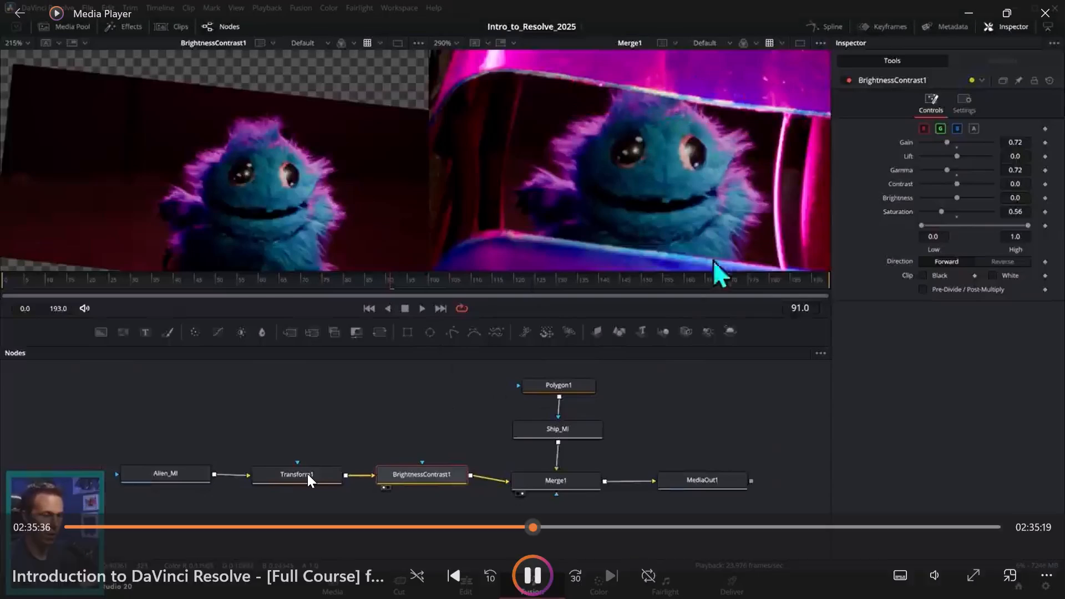
{"action": "key", "text": "space"}
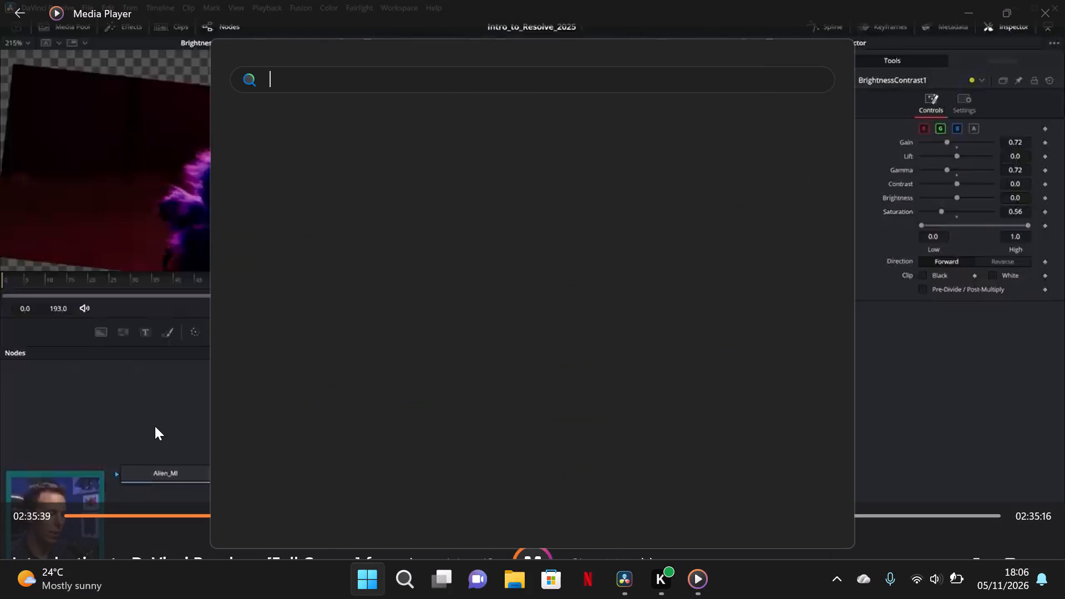
{"action": "left_click", "coordinate": [155, 426]}
{"action": "key", "text": "space"}
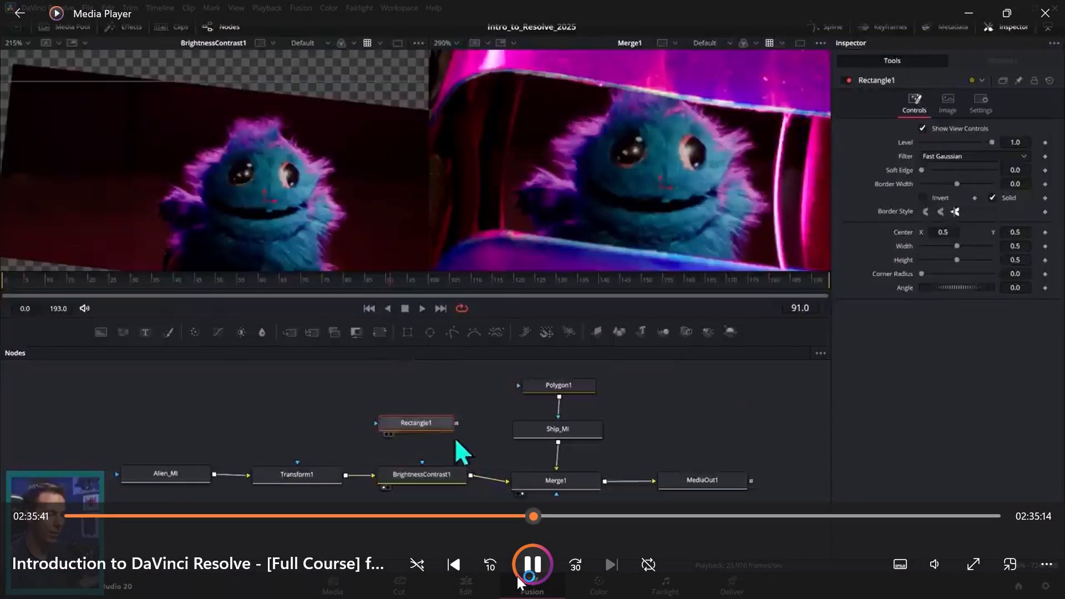
{"action": "left_click", "coordinate": [525, 570]}
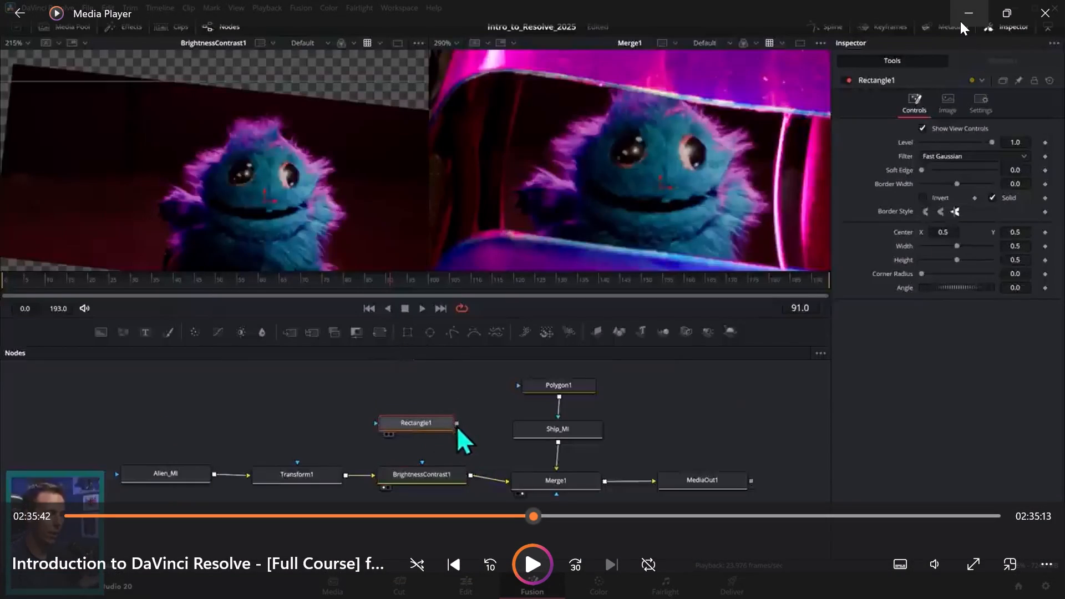
{"action": "left_click", "coordinate": [960, 21]}
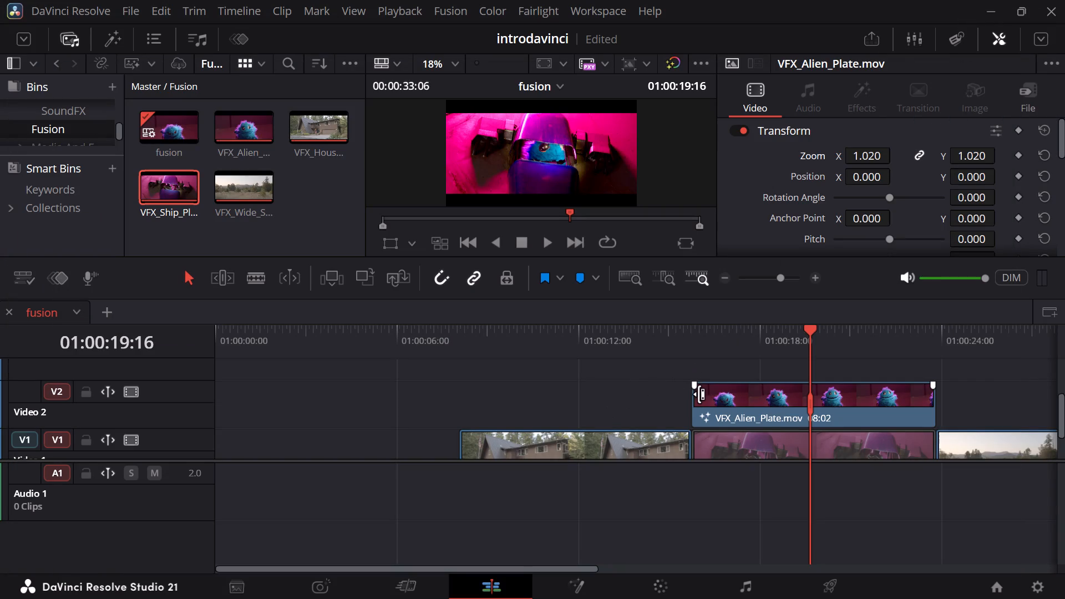
Open the alien and ship composite on the Fusion page.
{"action": "left_click", "coordinate": [650, 585]}
{"action": "left_click", "coordinate": [572, 591]}
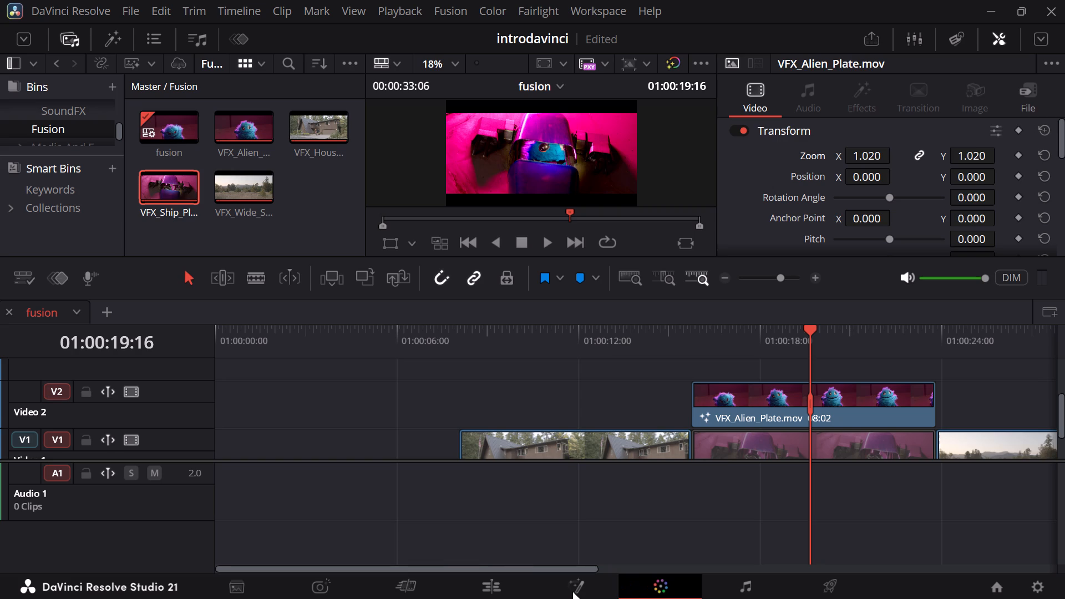
{"action": "triple_click", "coordinate": [576, 584]}
{"action": "left_click", "coordinate": [576, 584]}
{"action": "left_click", "coordinate": [580, 581]}
{"action": "triple_click", "coordinate": [580, 581]}
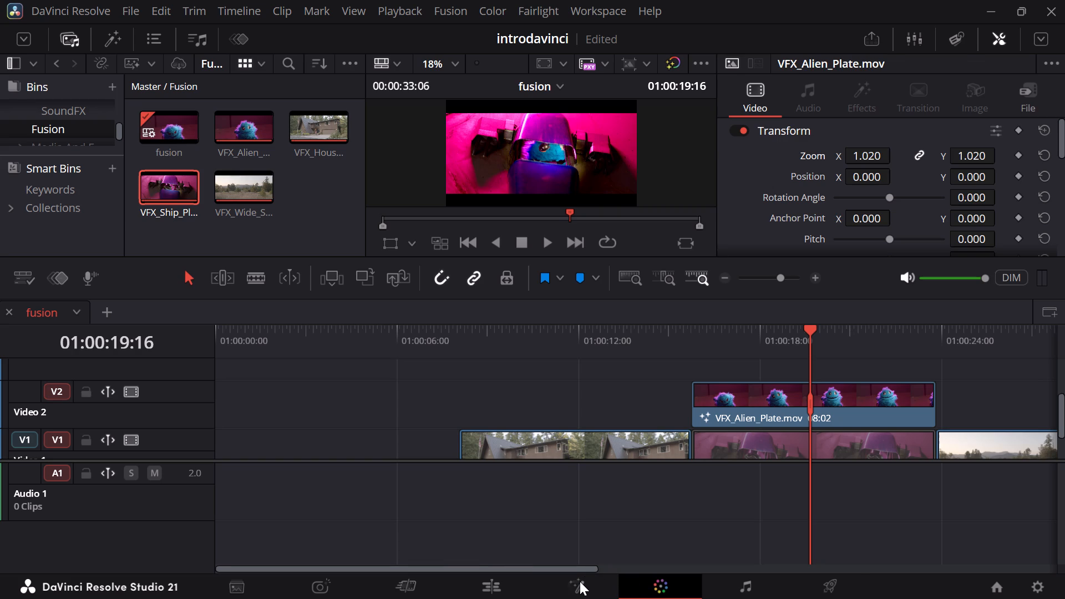
{"action": "double_click", "coordinate": [580, 581]}
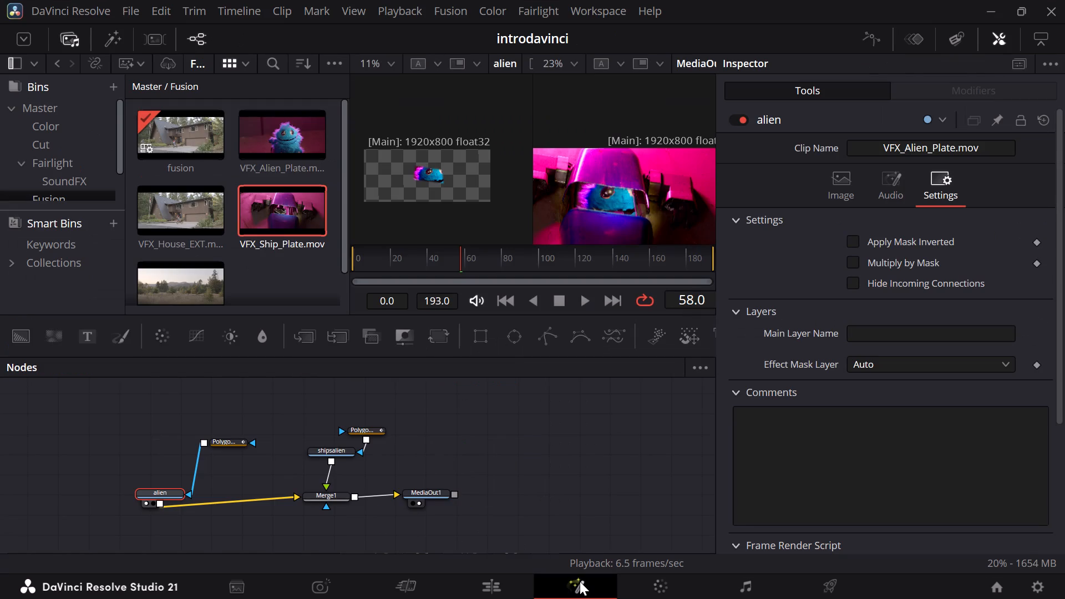
{"action": "left_click", "coordinate": [576, 587]}
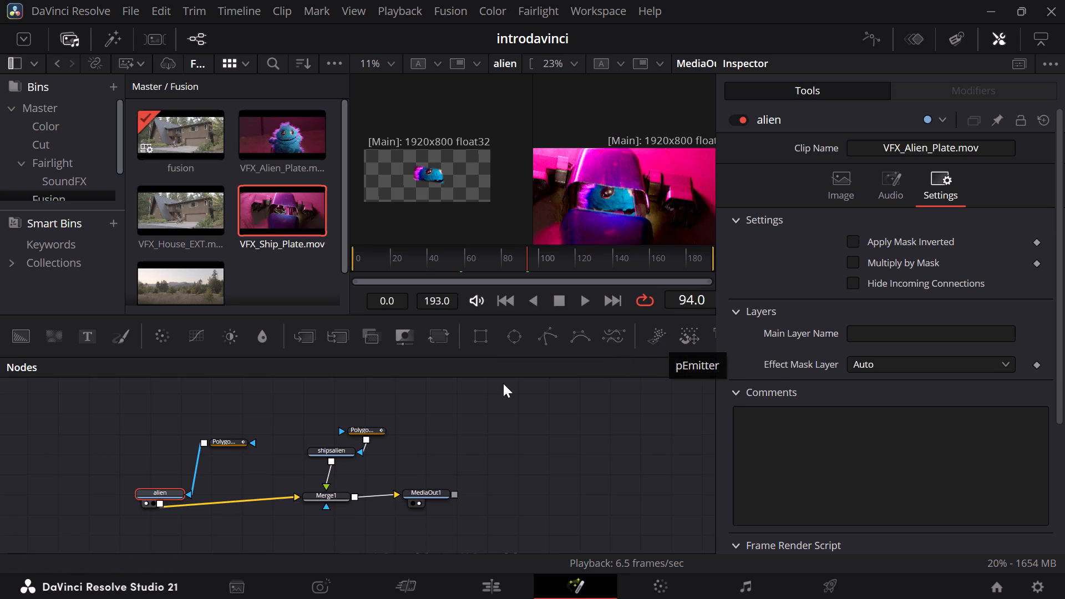
Add a Transform (Xf) node between the alien node and Merge1.
{"action": "key", "text": "ctrl+space"}
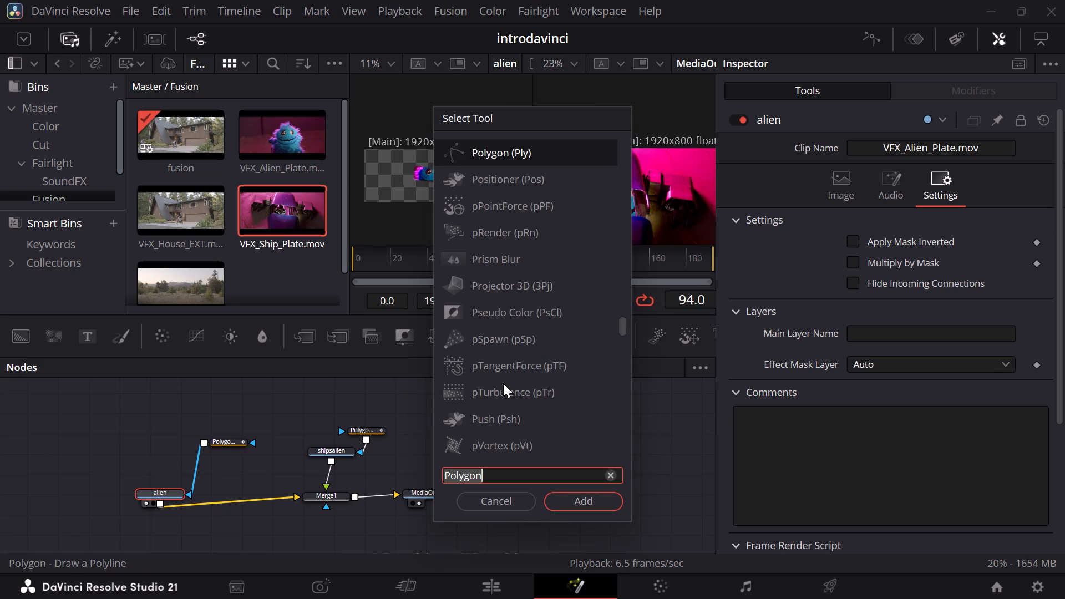
{"action": "type", "text": "tra"}
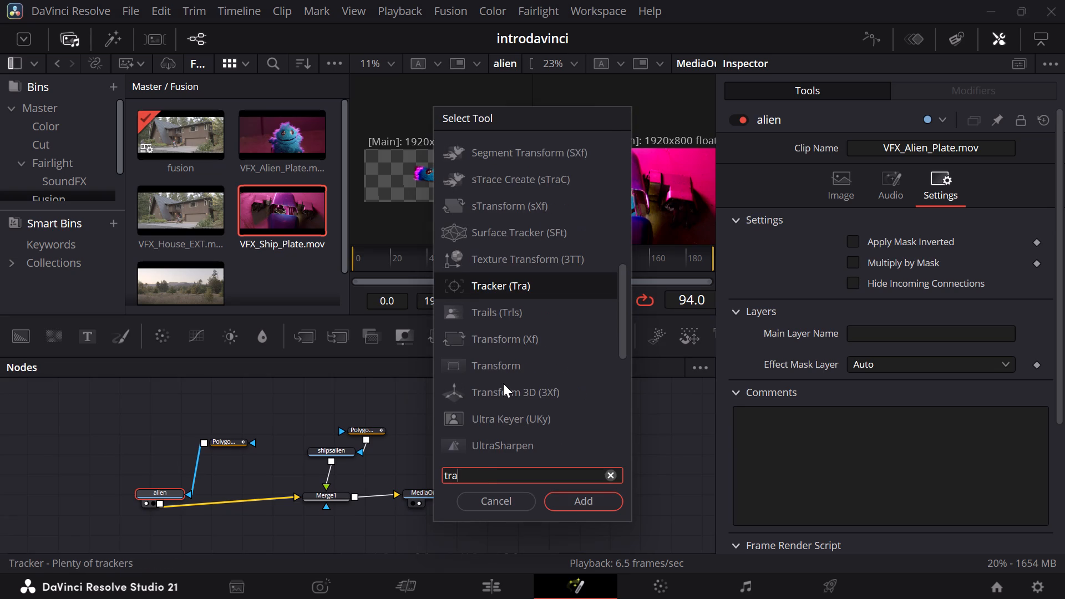
{"action": "type", "text": "ns"}
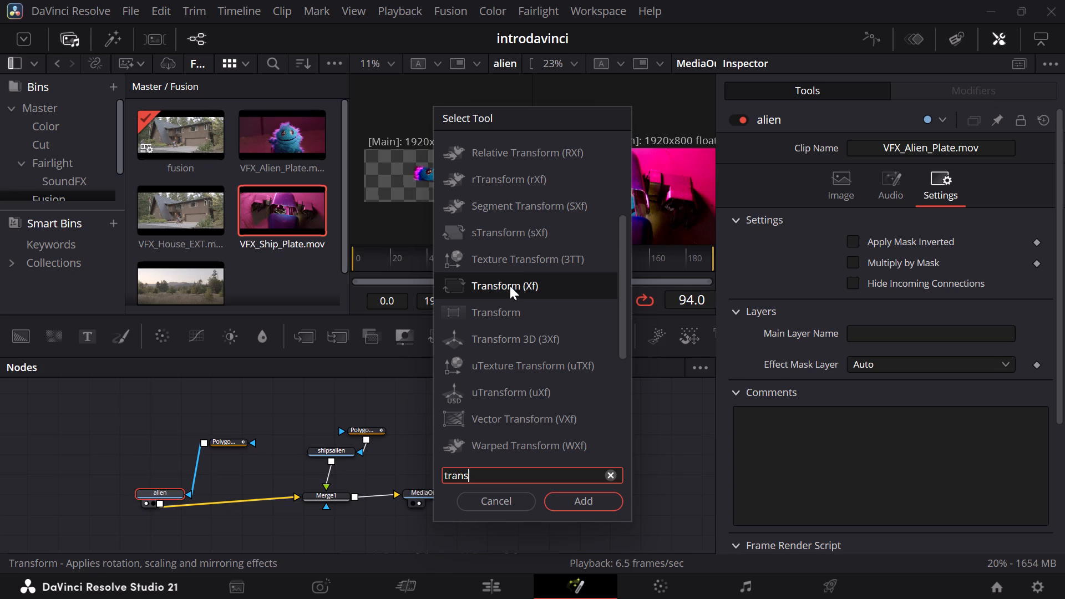
{"action": "left_click", "coordinate": [510, 286]}
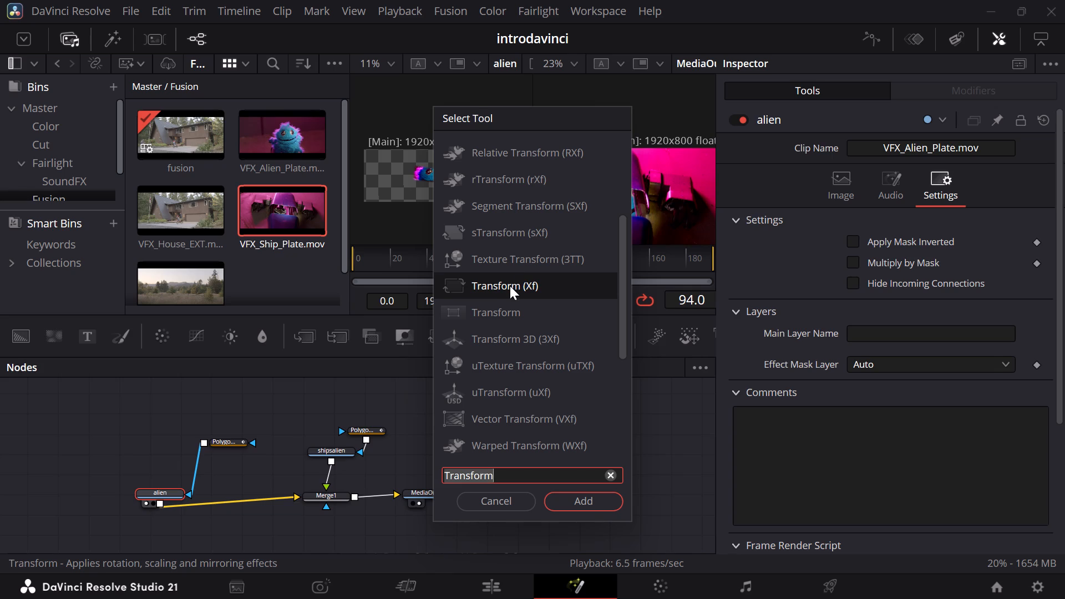
{"action": "left_click", "coordinate": [594, 495]}
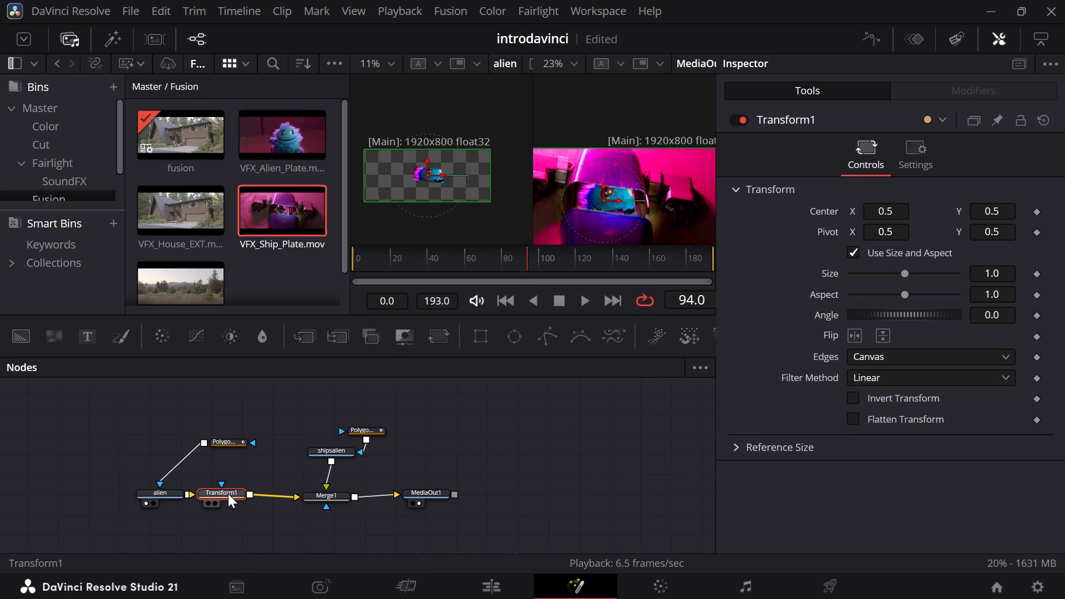
Delete the polygon mask node connected to the alien node.
{"action": "left_click", "coordinate": [224, 445]}
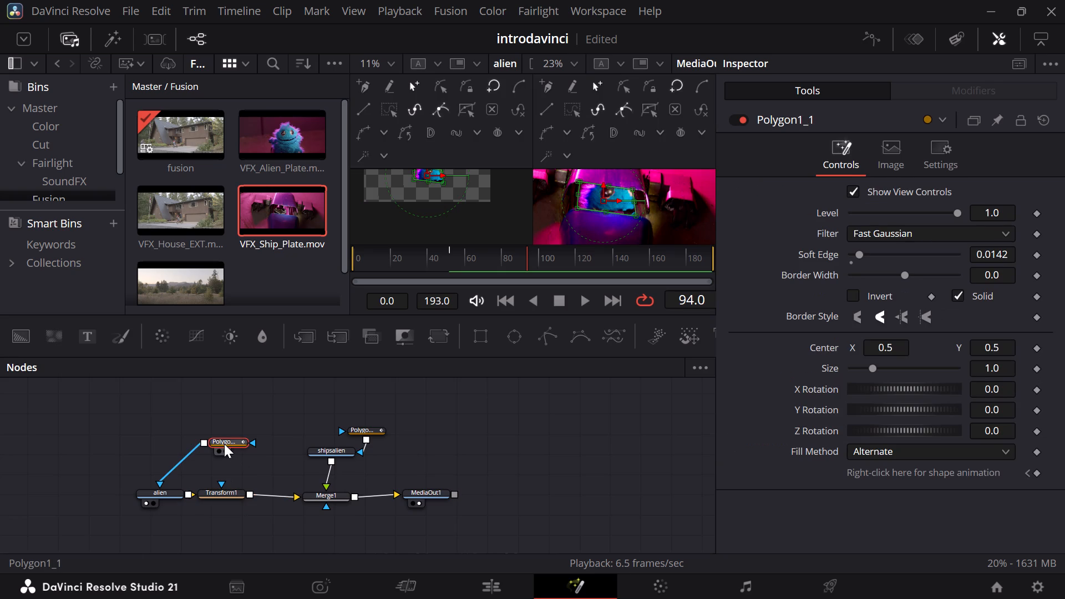
{"action": "left_click", "coordinate": [224, 444]}
{"action": "key", "text": "Delete"}
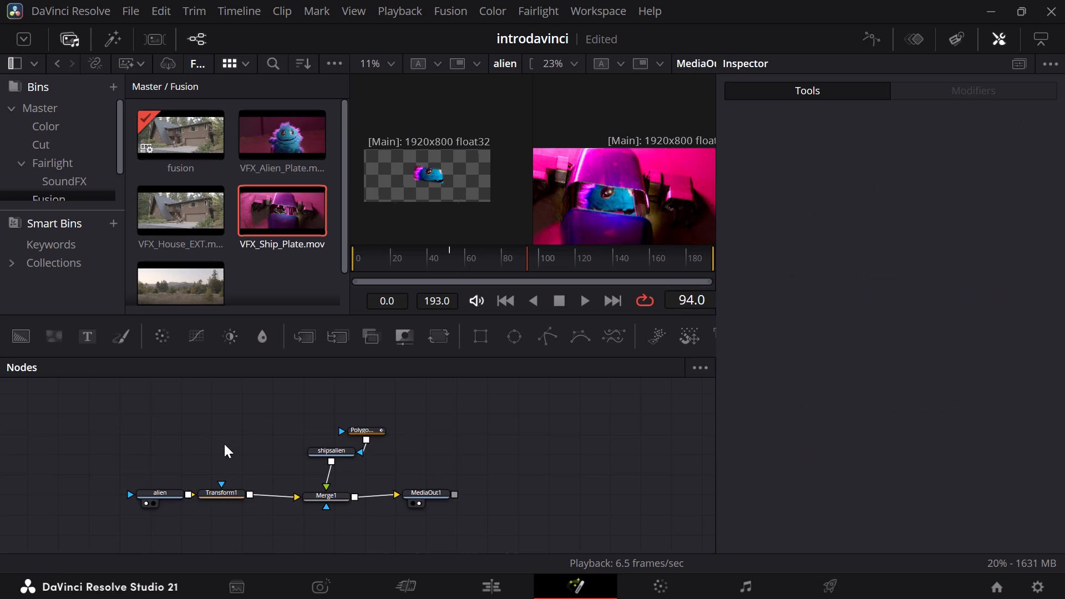
Scale the alien down to size 0.27 and rotate it to an angle of -2.6 in the Transform node.
{"action": "left_click", "coordinate": [222, 488]}
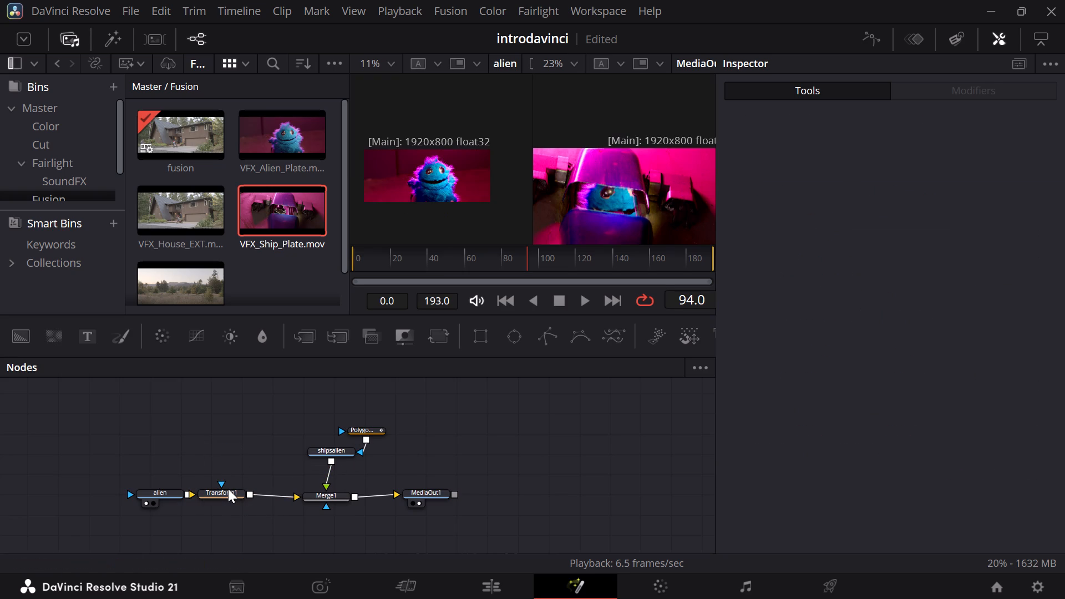
{"action": "left_click", "coordinate": [228, 489]}
{"action": "double_click", "coordinate": [228, 489]}
{"action": "left_click_drag", "start_coordinate": [228, 489], "coordinate": [903, 185]}
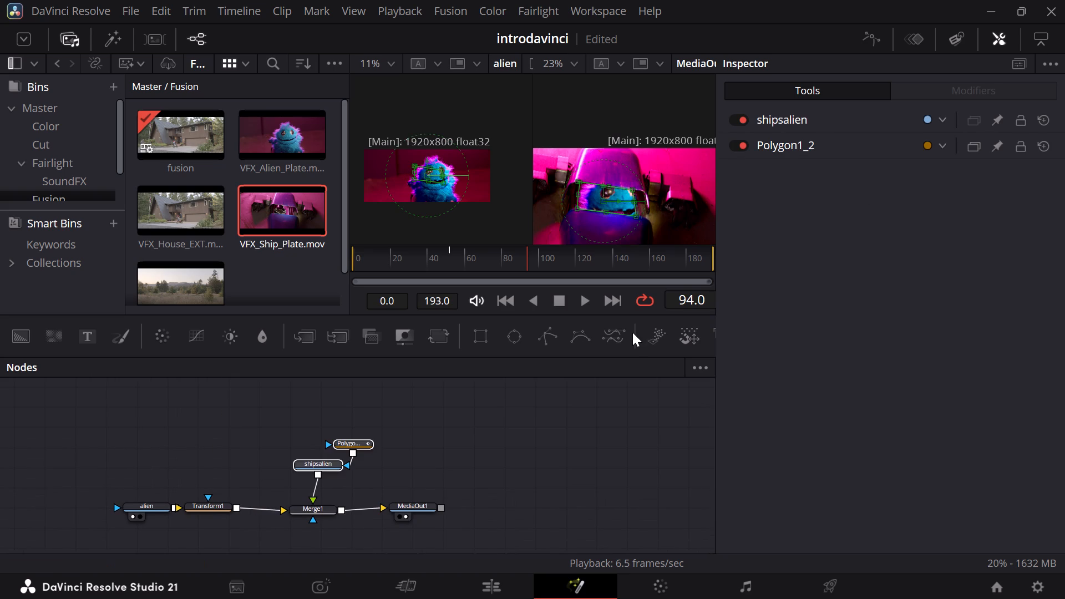
{"action": "left_click", "coordinate": [211, 506]}
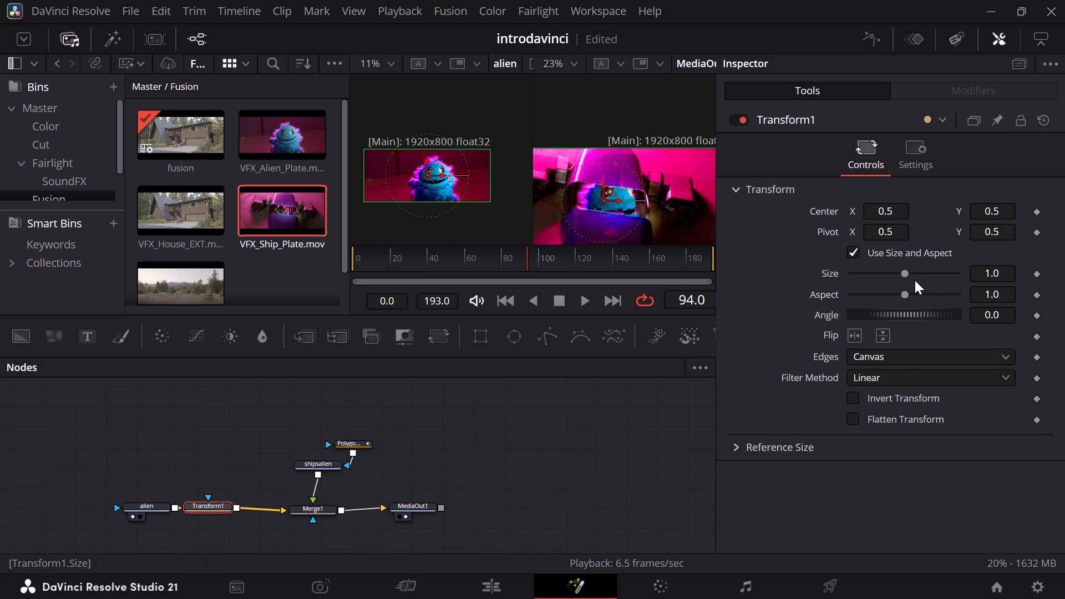
{"action": "left_click_drag", "start_coordinate": [902, 272], "coordinate": [884, 273]}
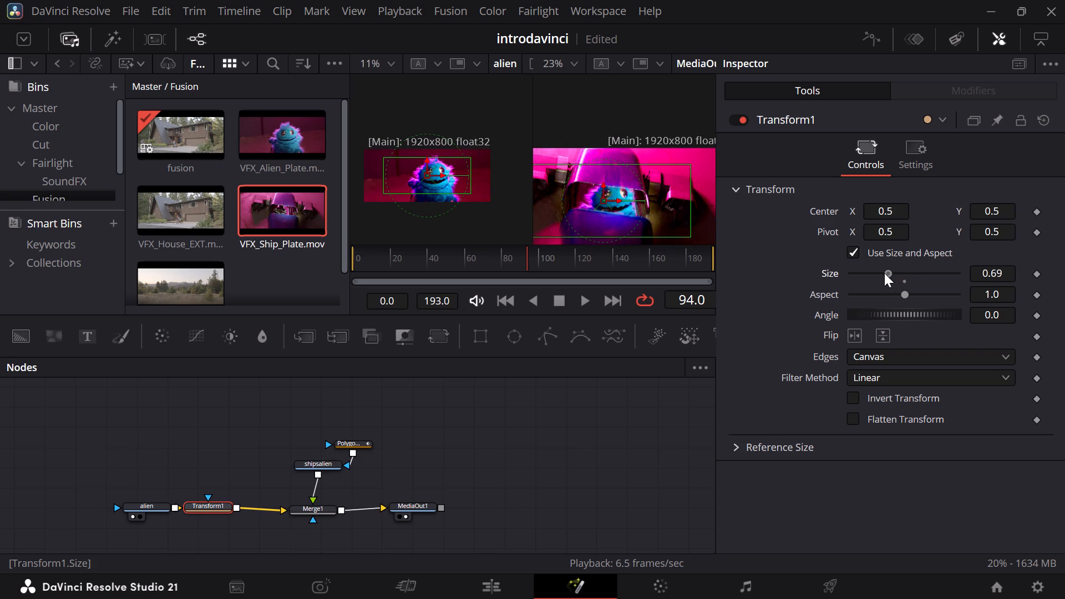
{"action": "left_click_drag", "start_coordinate": [884, 273], "coordinate": [863, 277]}
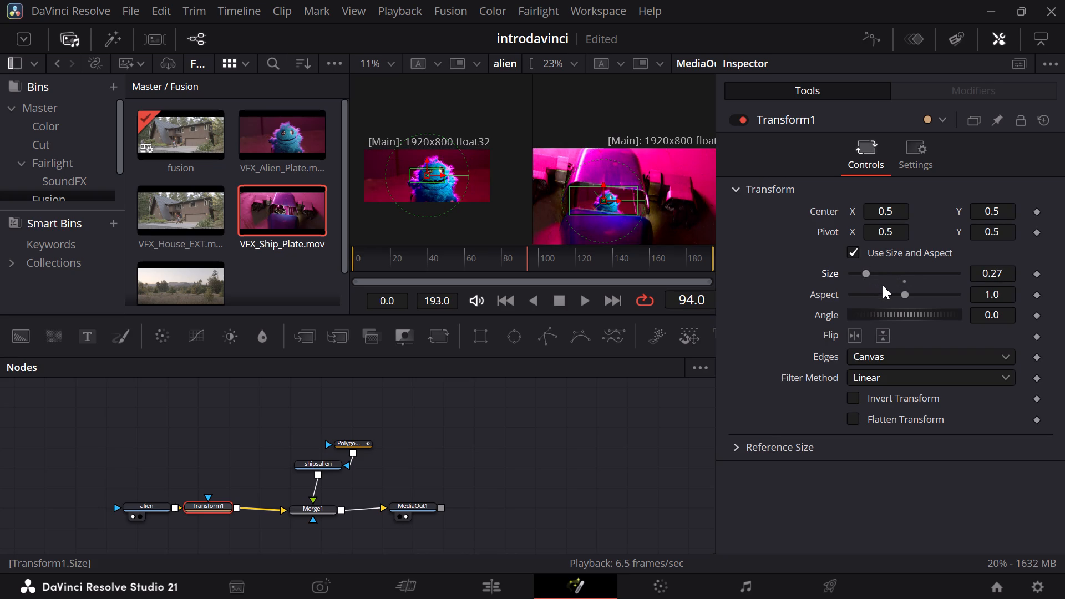
{"action": "left_click", "coordinate": [907, 314]}
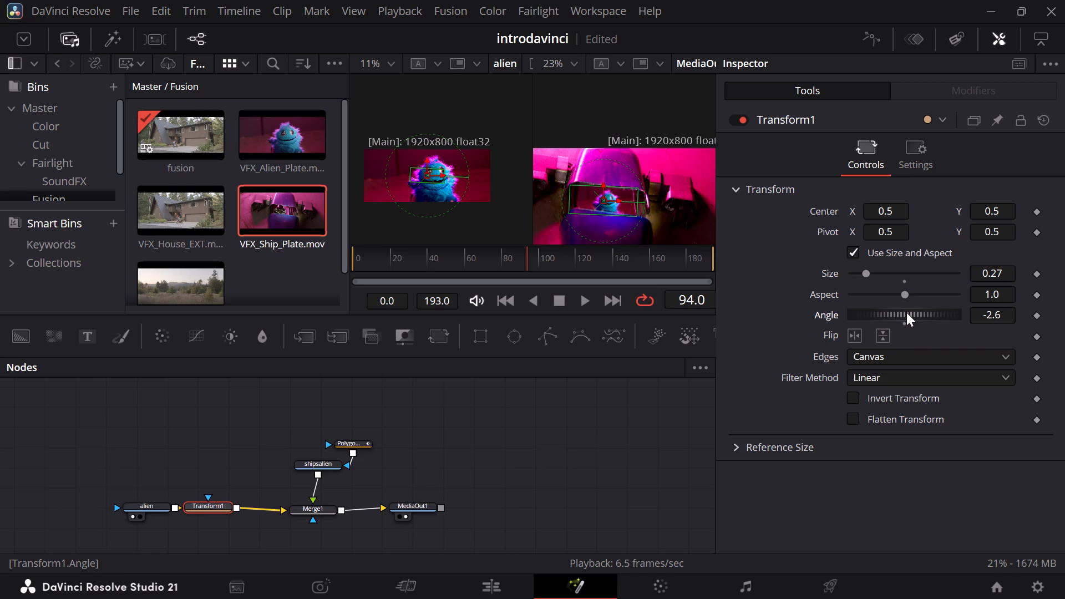
Play back the Fusion composite to check how the transformed alien sits in the ship window.
{"action": "key", "text": "space"}
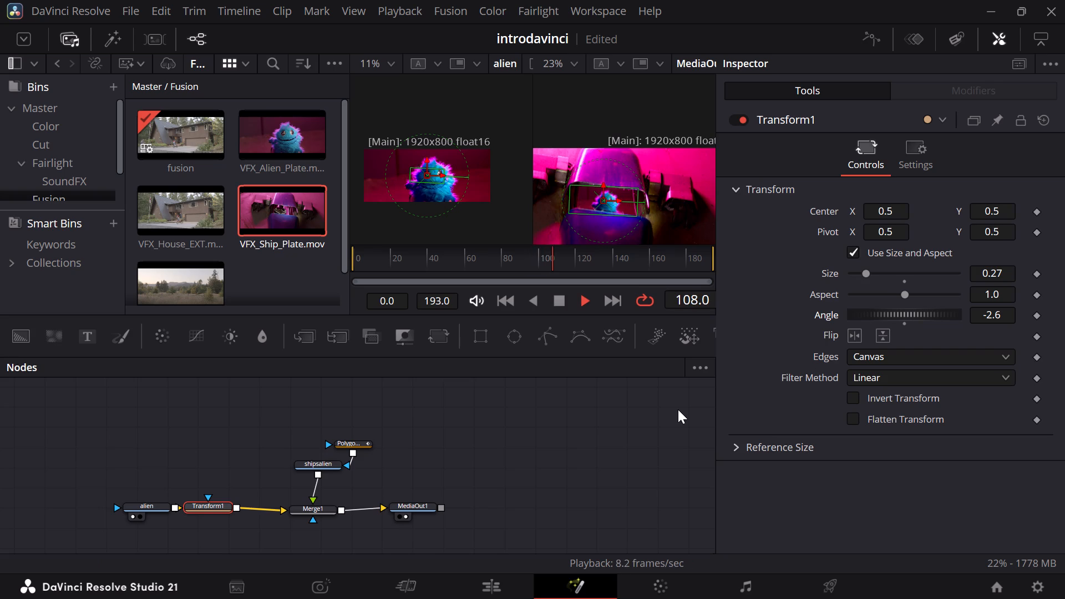
{"action": "key", "text": "space"}
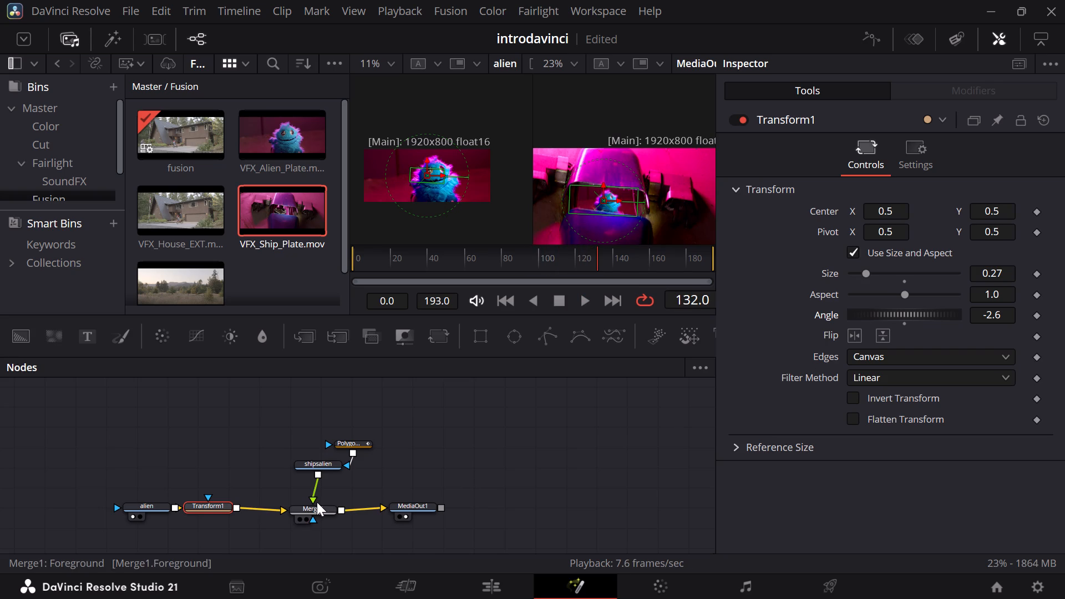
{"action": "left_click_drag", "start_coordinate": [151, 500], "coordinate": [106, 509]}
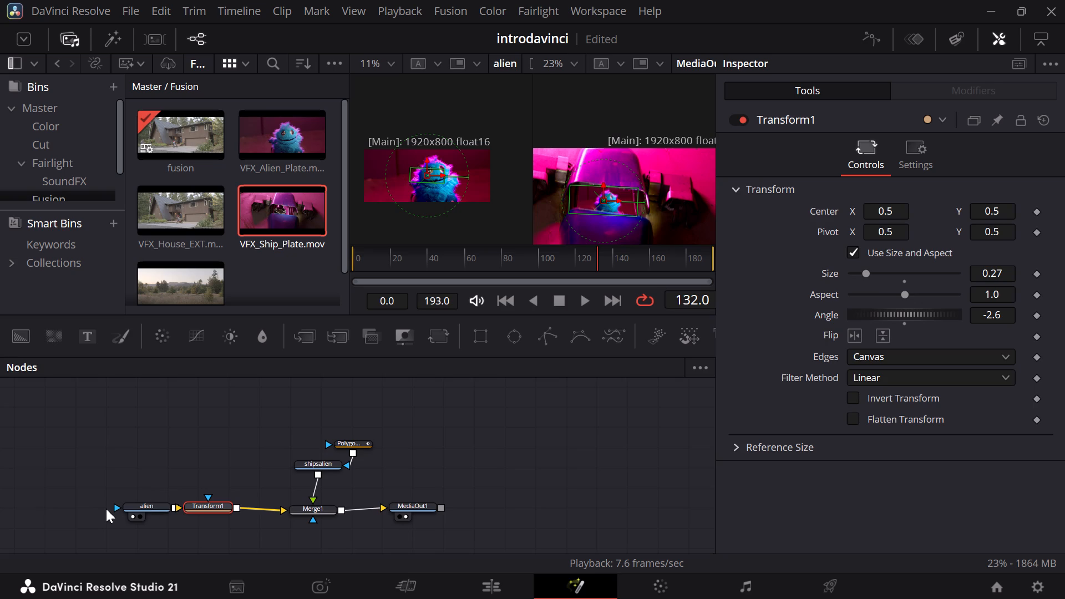
Check the course video in Media Player for the next compositing step and close the player.
{"action": "left_click_drag", "start_coordinate": [106, 509], "coordinate": [104, 510]}
{"action": "left_click_drag", "start_coordinate": [177, 525], "coordinate": [99, 513]}
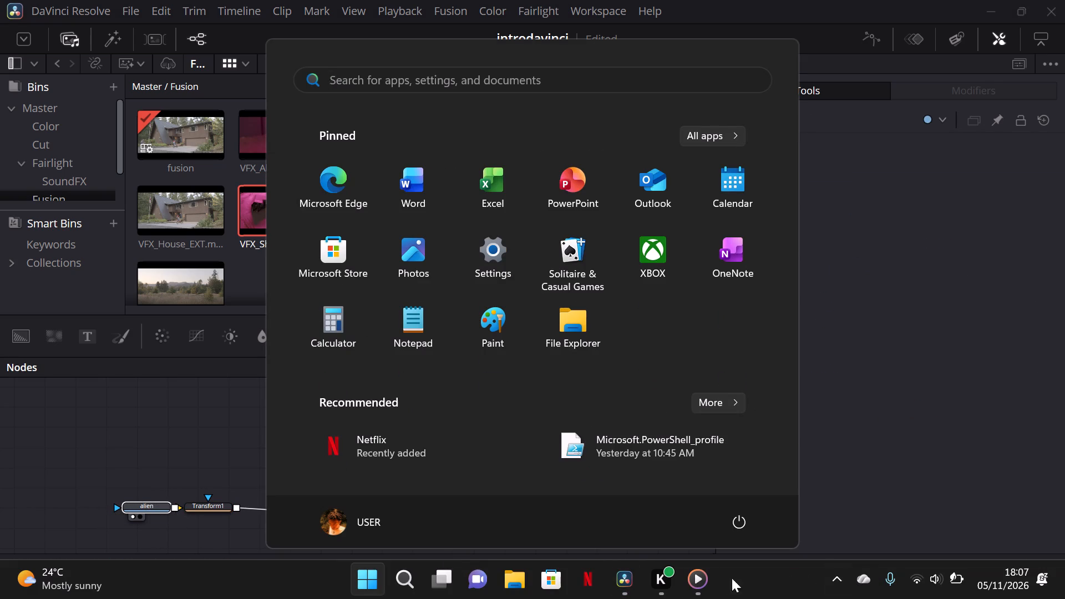
{"action": "left_click", "coordinate": [704, 578]}
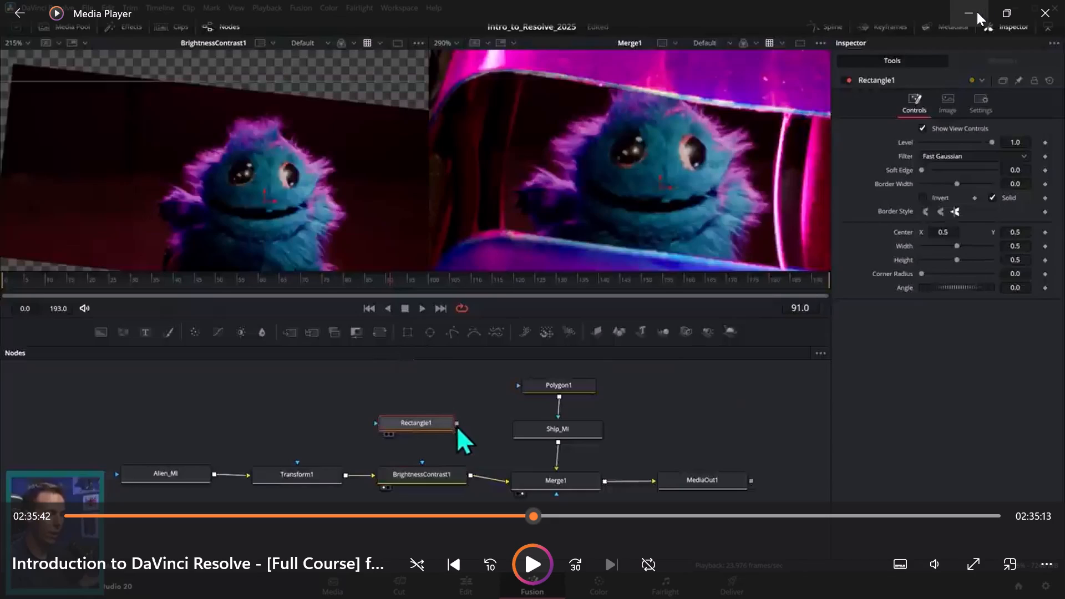
{"action": "left_click", "coordinate": [1055, 3]}
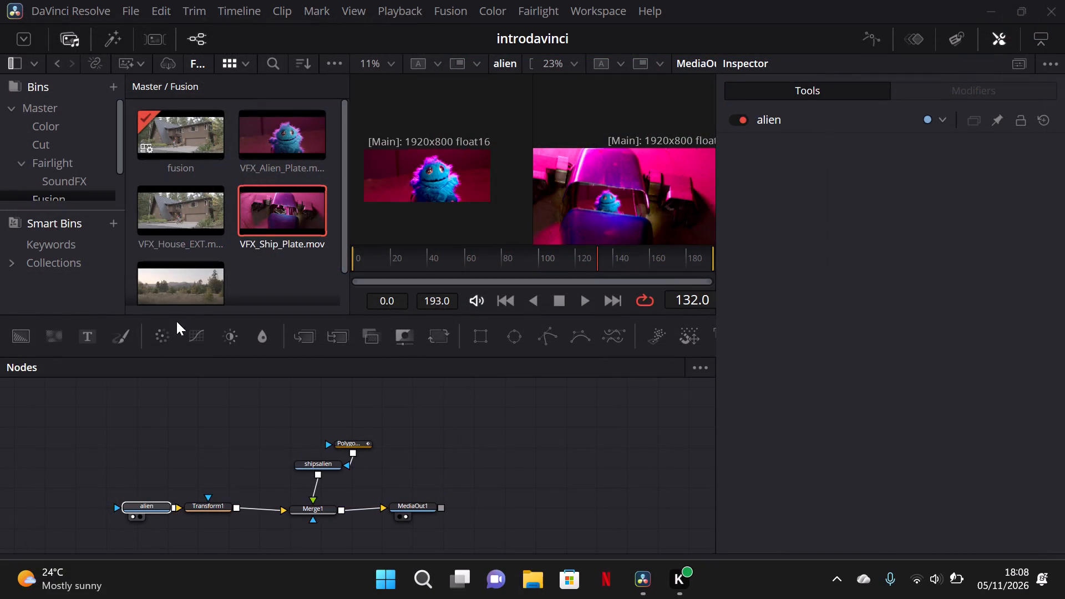
Insert a Brightness/Contrast node between Transform1 and Merge1.
{"action": "left_click_drag", "start_coordinate": [229, 338], "coordinate": [259, 502]}
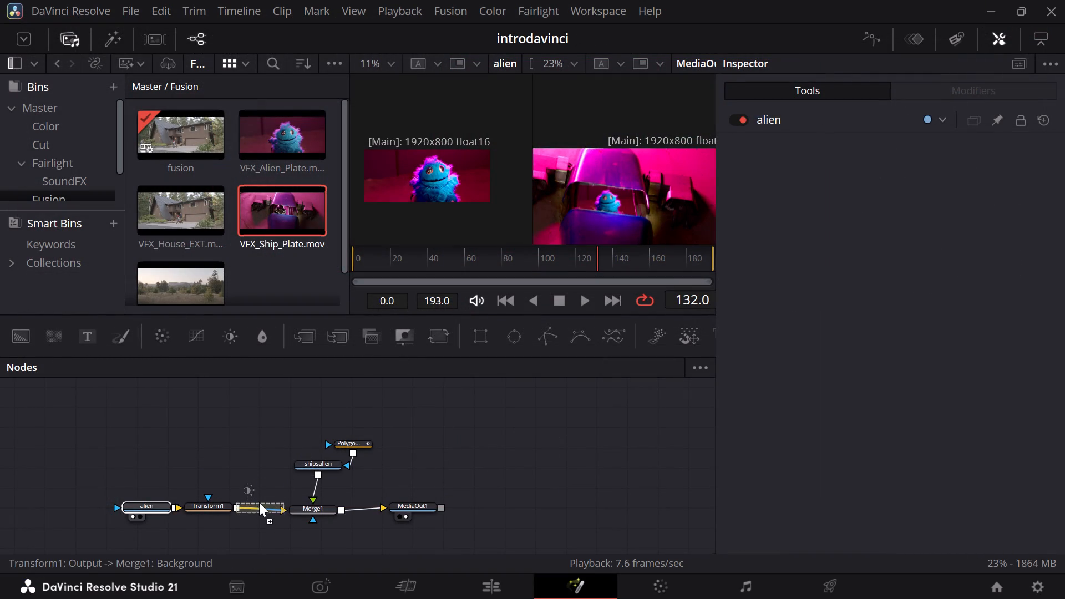
{"action": "left_click_drag", "start_coordinate": [259, 502], "coordinate": [263, 509]}
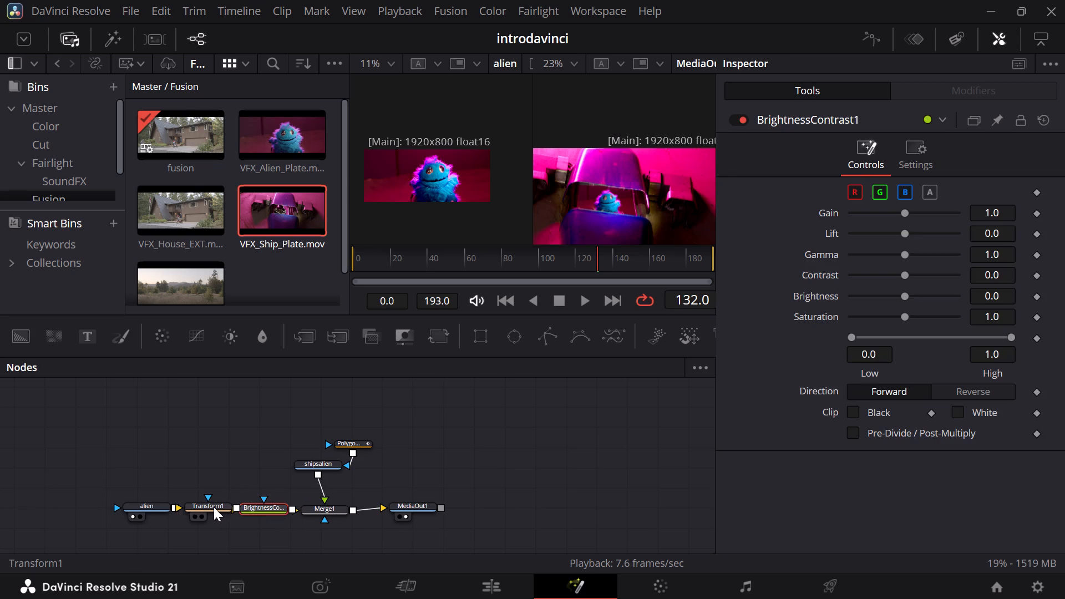
Space out the alien, Transform1 and BrightnessContrast1 nodes and align the polygon and shipsalien nodes above Merge1.
{"action": "left_click_drag", "start_coordinate": [214, 505], "coordinate": [182, 509]}
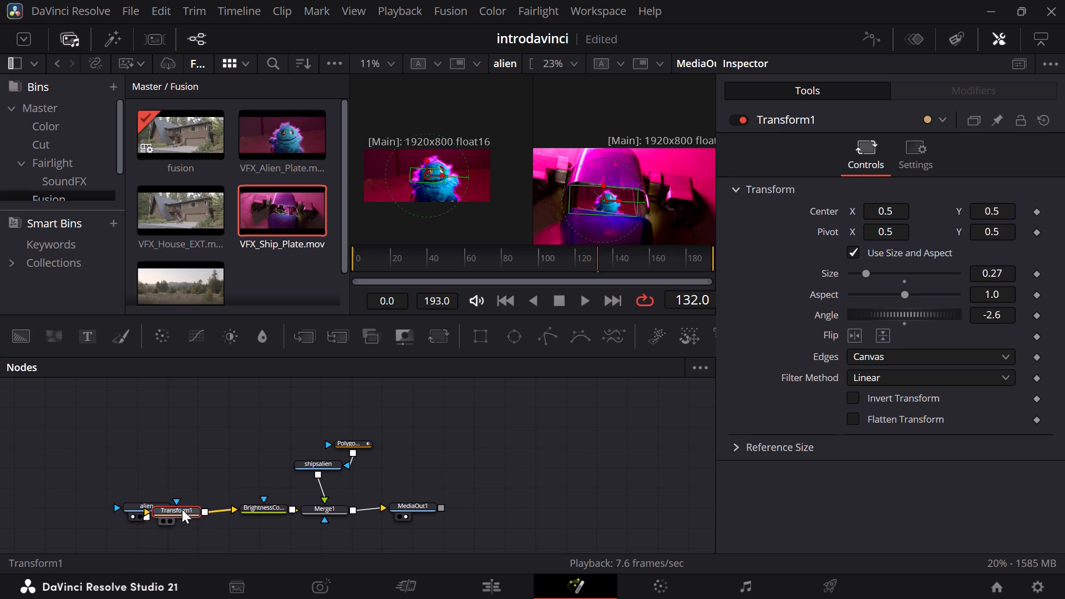
{"action": "left_click_drag", "start_coordinate": [130, 504], "coordinate": [50, 505]}
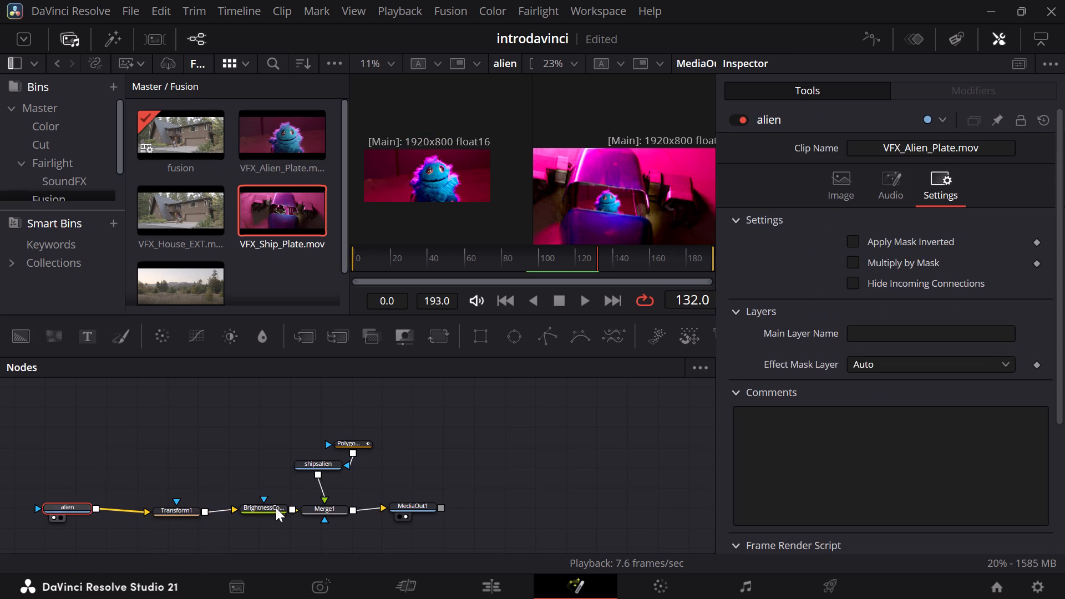
{"action": "left_click_drag", "start_coordinate": [272, 507], "coordinate": [258, 510]}
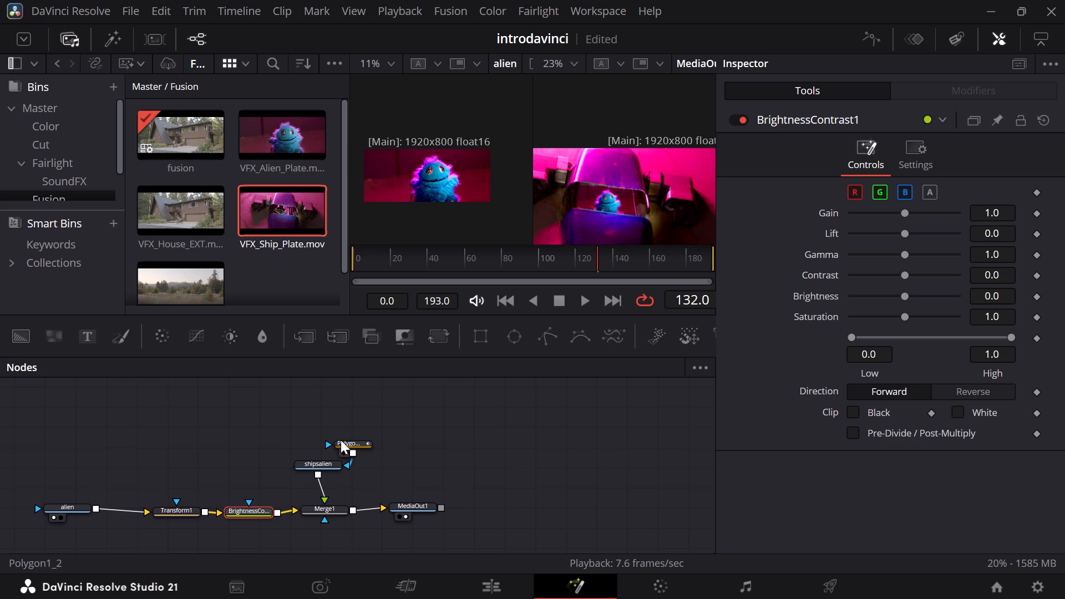
{"action": "left_click_drag", "start_coordinate": [351, 440], "coordinate": [320, 434]}
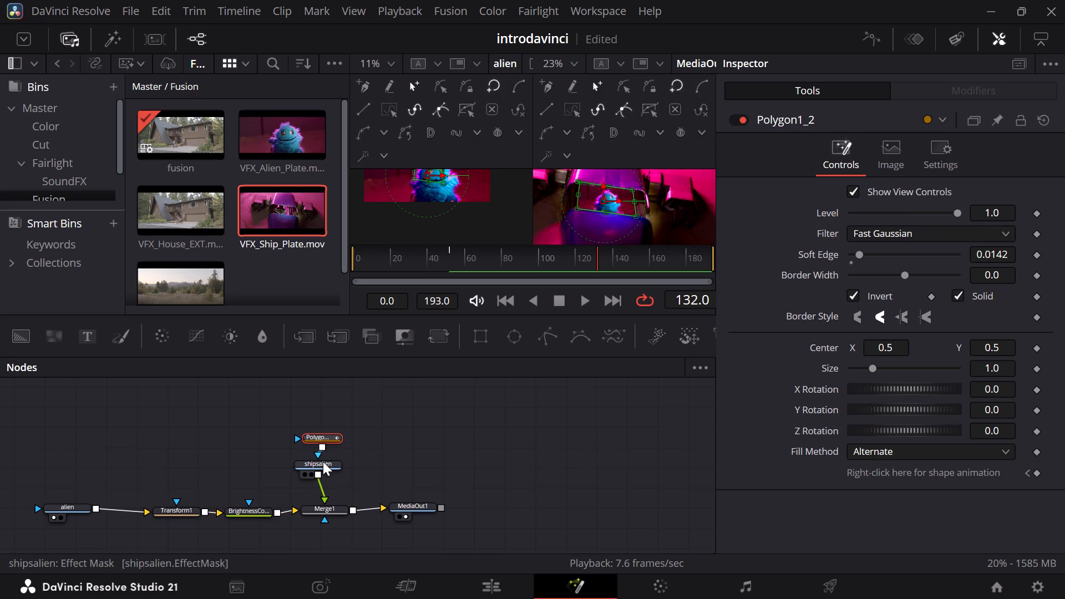
{"action": "left_click_drag", "start_coordinate": [321, 461], "coordinate": [328, 462]}
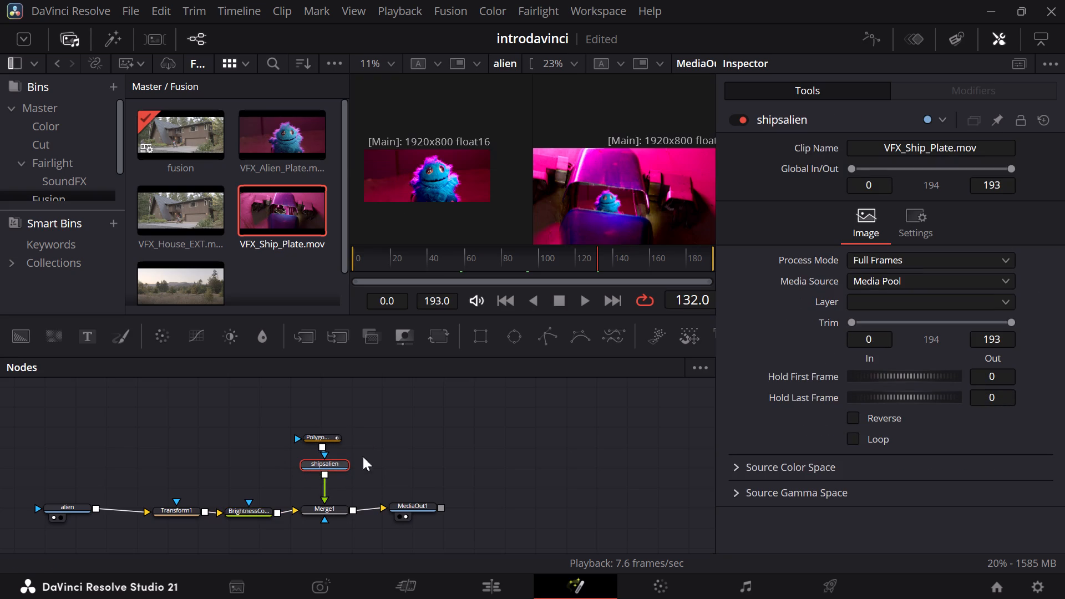
{"action": "left_click", "coordinate": [377, 447]}
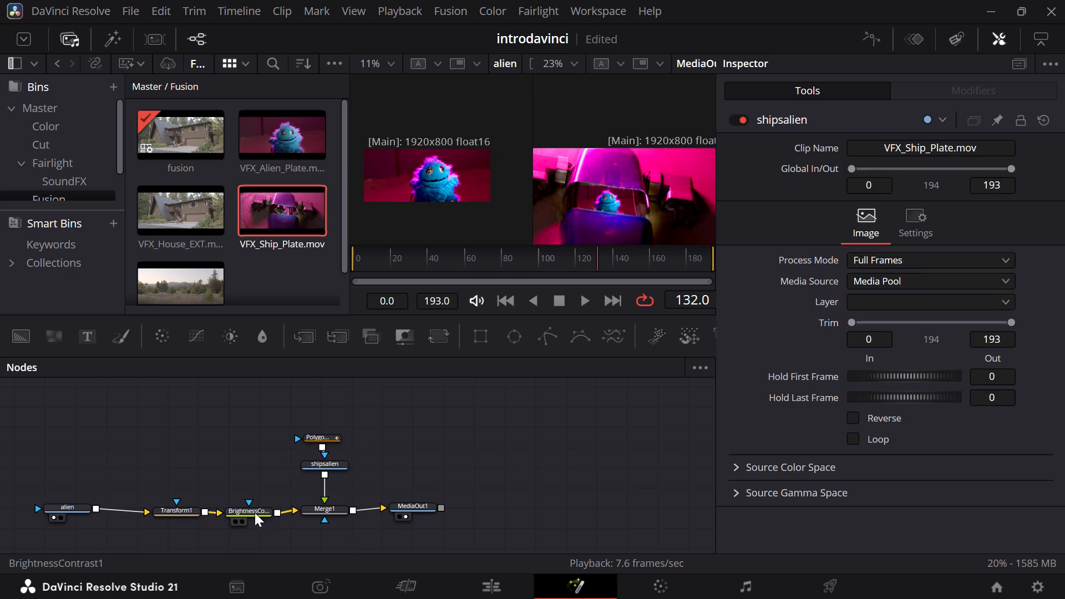
Lower the gain of the BrightnessContrast1 node to 0.34.
{"action": "left_click", "coordinate": [253, 510]}
{"action": "left_click", "coordinate": [253, 510]}
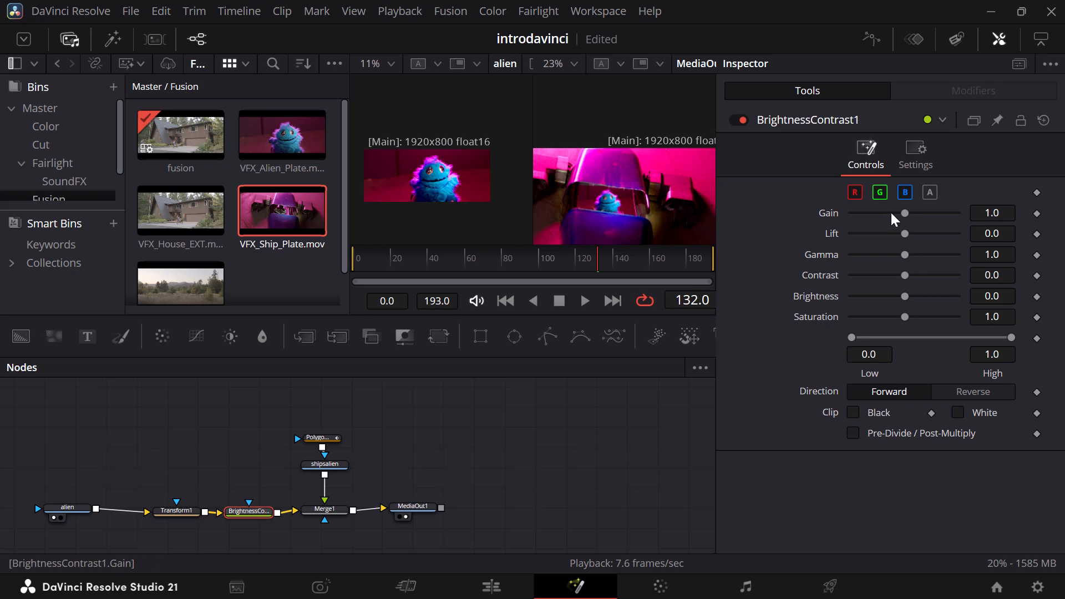
{"action": "left_click_drag", "start_coordinate": [905, 210], "coordinate": [875, 214]}
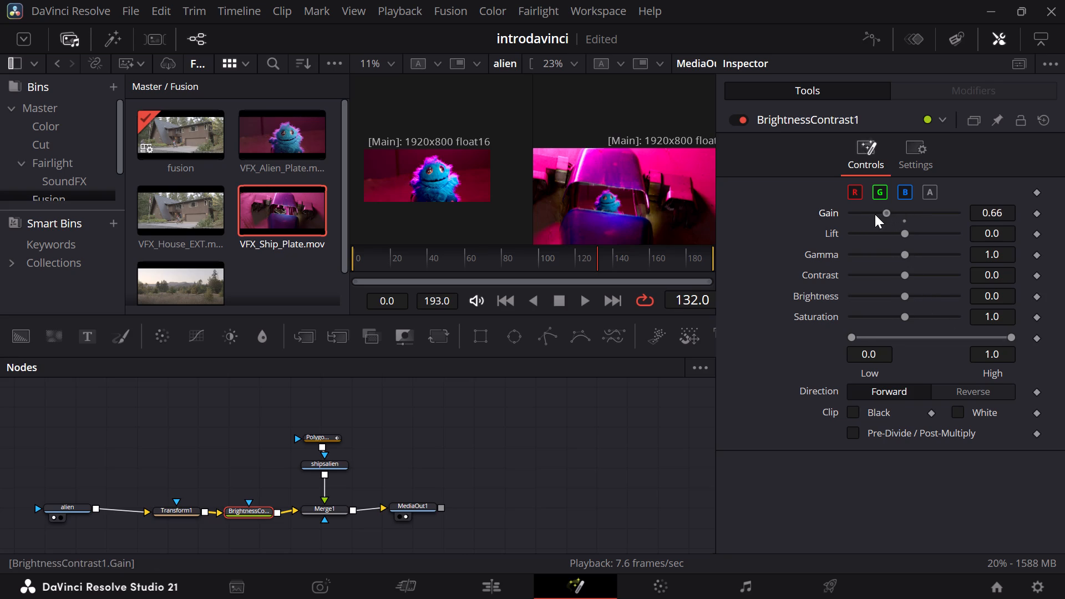
{"action": "left_click_drag", "start_coordinate": [875, 214], "coordinate": [870, 216]}
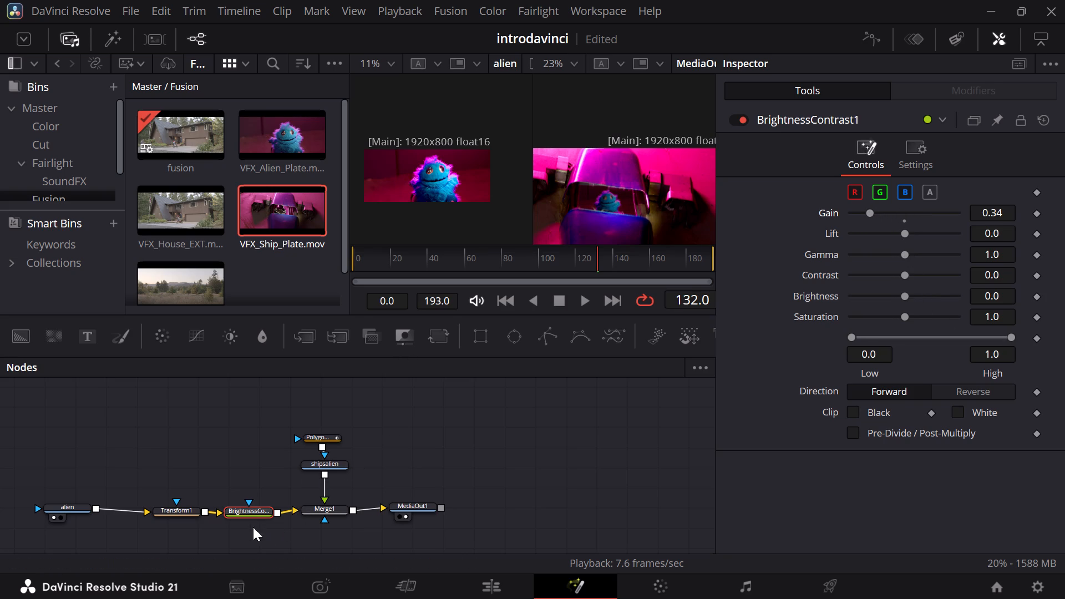
Display the BrightnessContrast1 output in the viewer that shows the alien node.
{"action": "left_click", "coordinate": [231, 522]}
{"action": "left_click", "coordinate": [231, 522]}
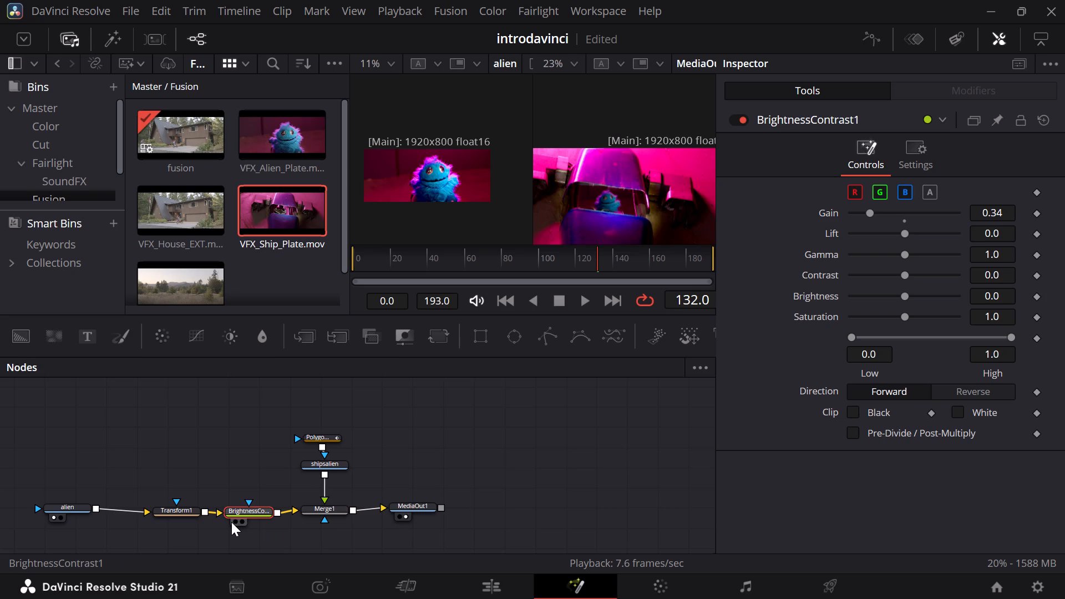
{"action": "left_click", "coordinate": [234, 519]}
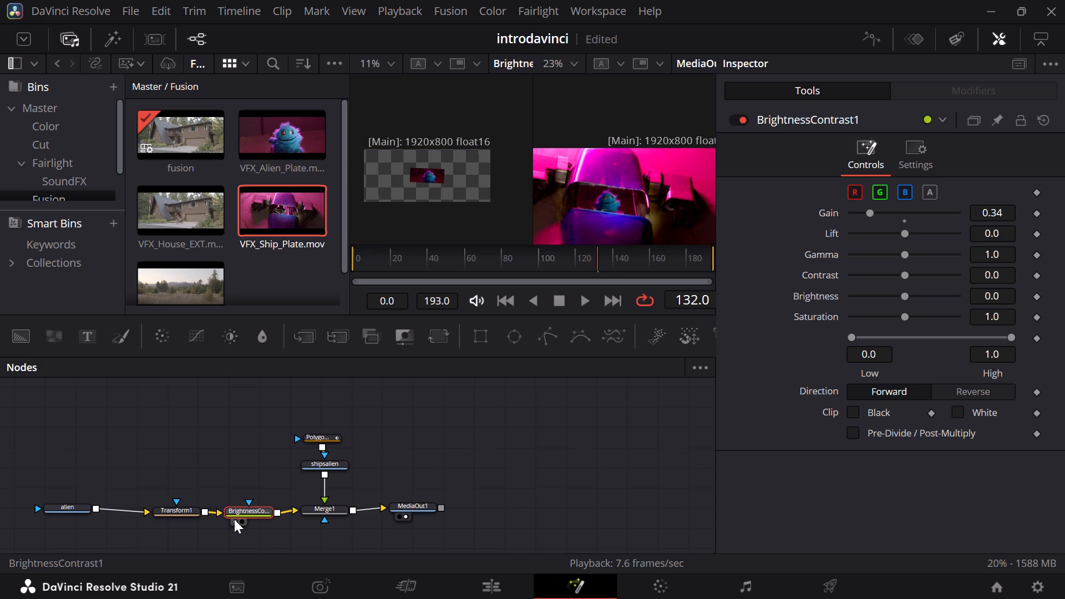
{"action": "left_click", "coordinate": [234, 519]}
{"action": "left_click", "coordinate": [234, 519]}
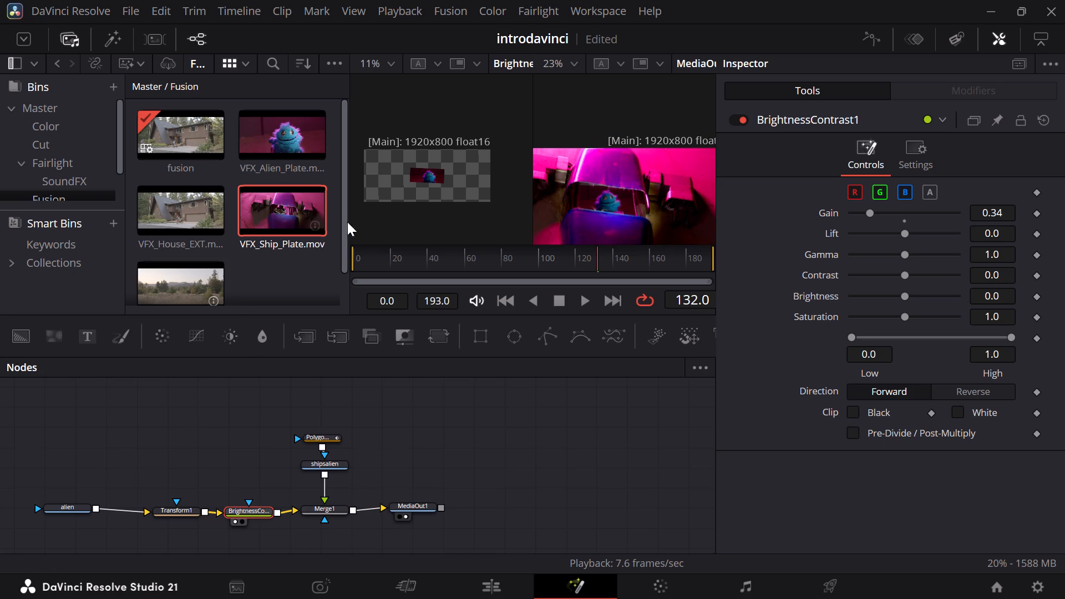
Hide the Media Pool to give the Fusion viewers more room.
{"action": "scroll", "coordinate": [450, 195], "scroll_direction": "up", "scroll_amount": 3, "text": "ctrl"}
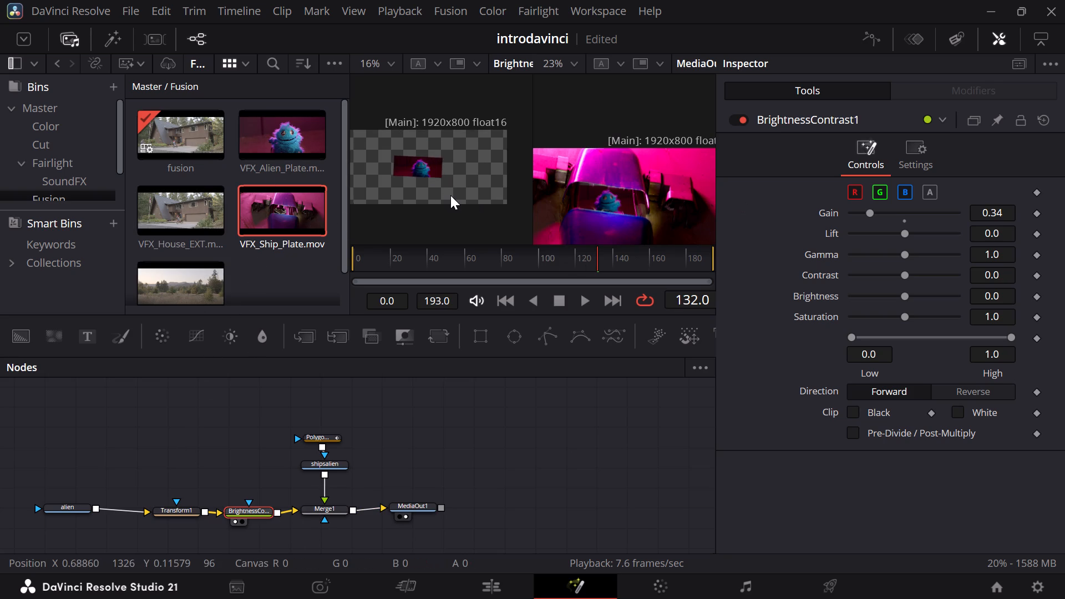
{"action": "right_click", "coordinate": [450, 195]}
{"action": "left_click", "coordinate": [78, 41]}
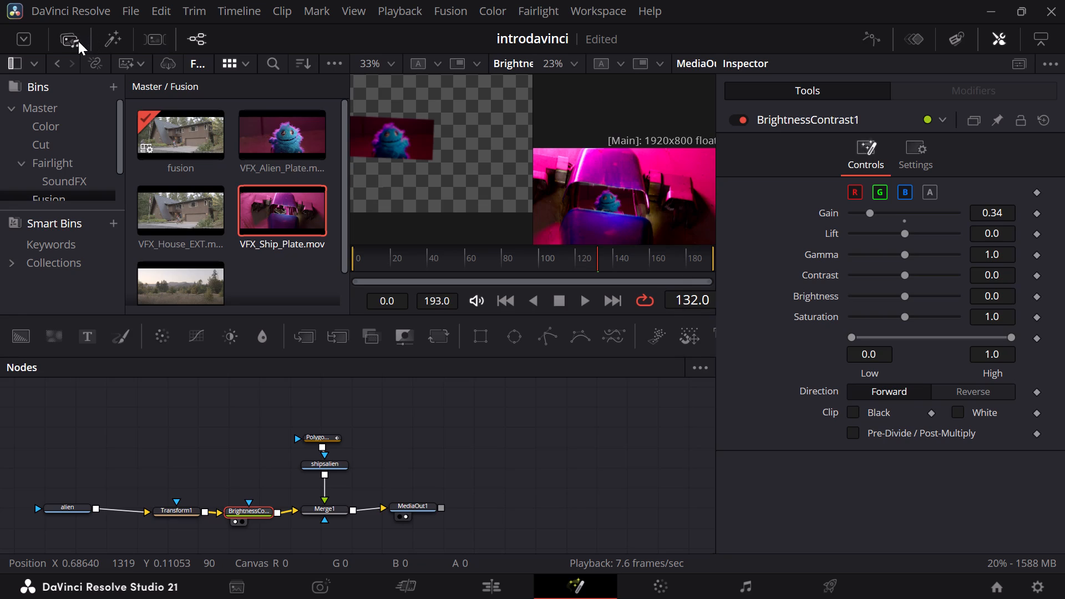
{"action": "left_click_drag", "start_coordinate": [224, 198], "coordinate": [293, 207]}
{"action": "scroll", "coordinate": [293, 207], "scroll_direction": "down", "scroll_amount": 1}
{"action": "scroll", "coordinate": [293, 207], "scroll_direction": "up", "scroll_amount": 1}
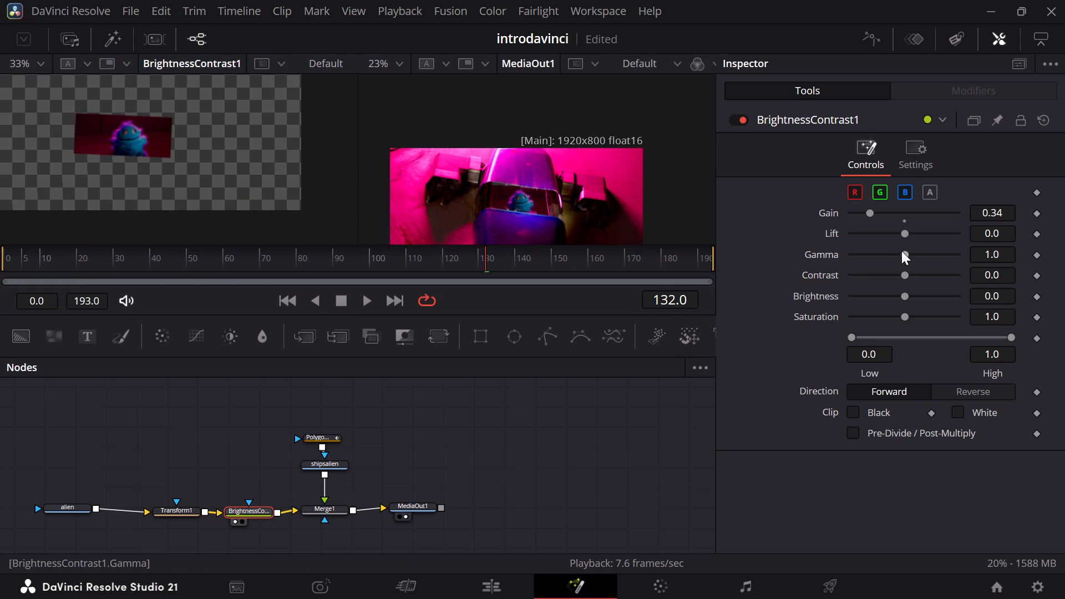
Set the BrightnessContrast1 gamma to 0.88 and saturation to 0.81.
{"action": "left_click_drag", "start_coordinate": [901, 251], "coordinate": [892, 252]}
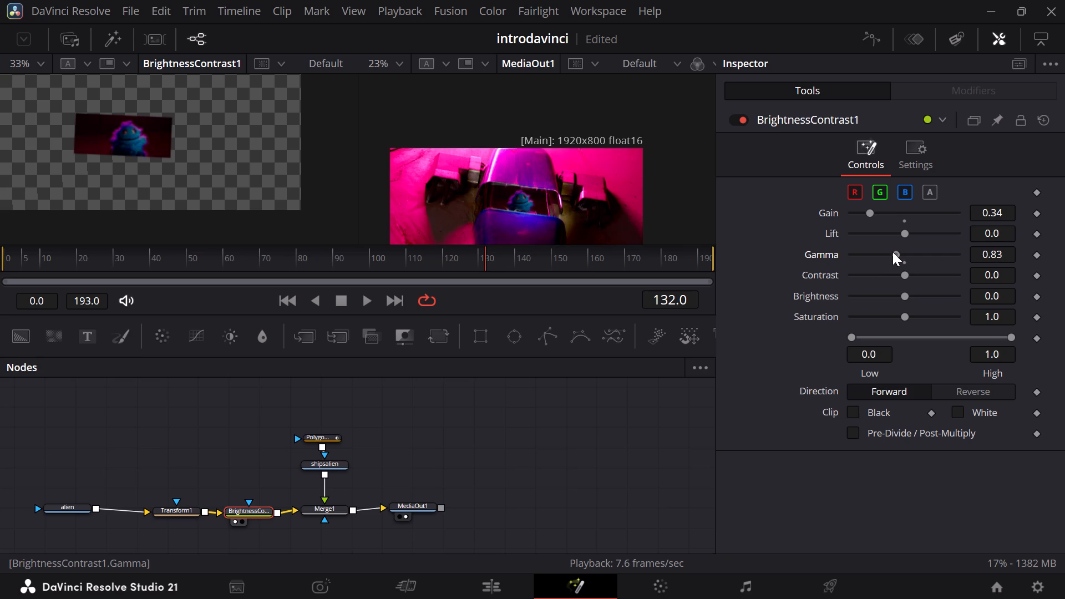
{"action": "left_click_drag", "start_coordinate": [892, 252], "coordinate": [894, 252]}
{"action": "left_click_drag", "start_coordinate": [902, 312], "coordinate": [901, 312]}
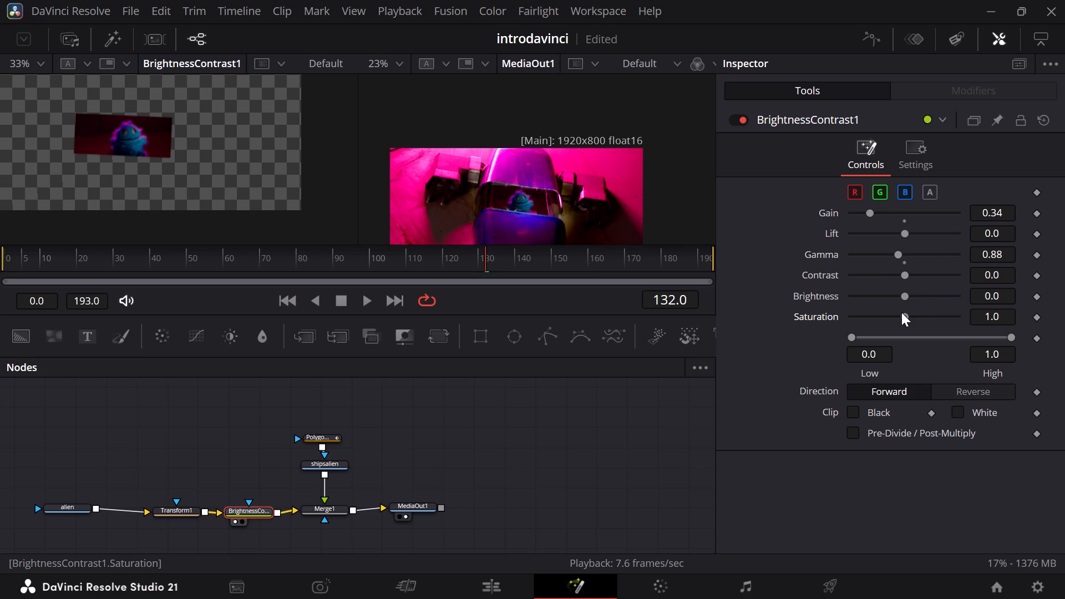
{"action": "left_click_drag", "start_coordinate": [901, 312], "coordinate": [891, 316]}
{"action": "left_click_drag", "start_coordinate": [891, 316], "coordinate": [891, 316]}
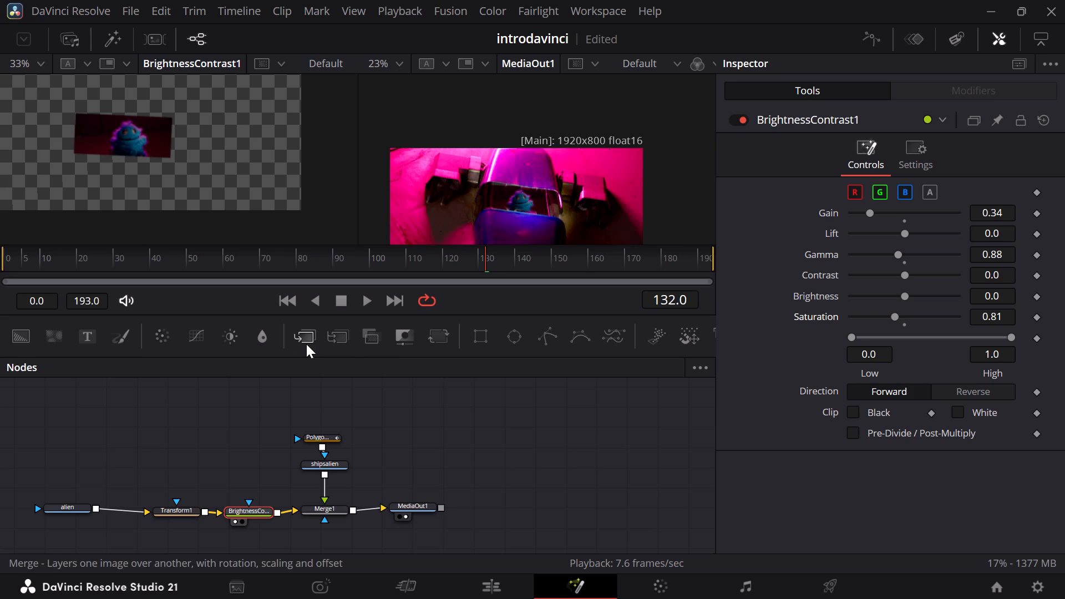
Add a Rectangle mask node above BrightnessContrast1 and connect it to that node's effect mask input.
{"action": "left_click_drag", "start_coordinate": [482, 339], "coordinate": [244, 463]}
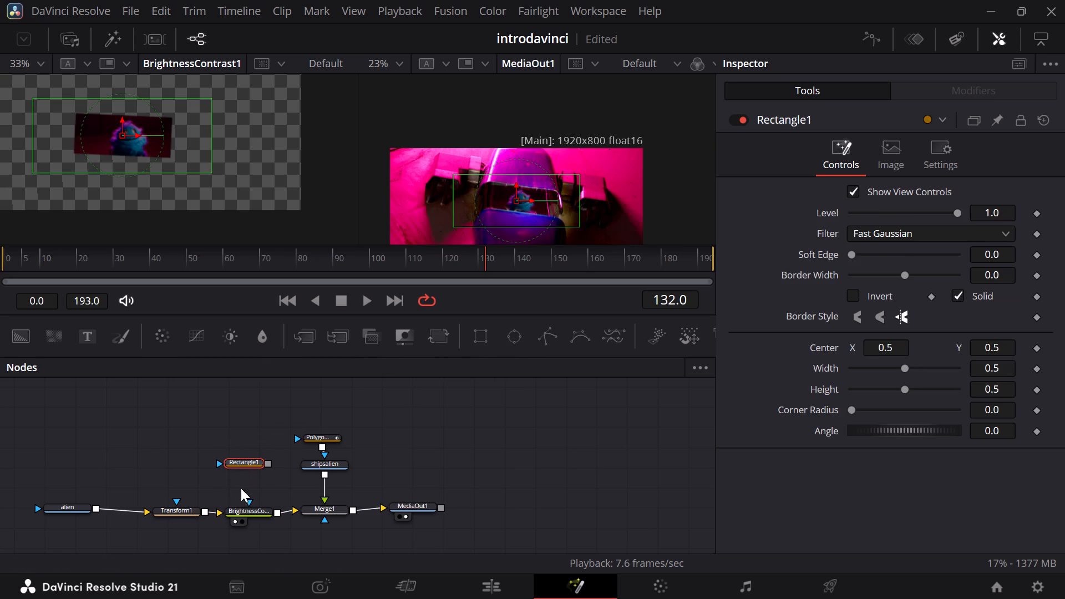
{"action": "left_click_drag", "start_coordinate": [266, 464], "coordinate": [250, 502]}
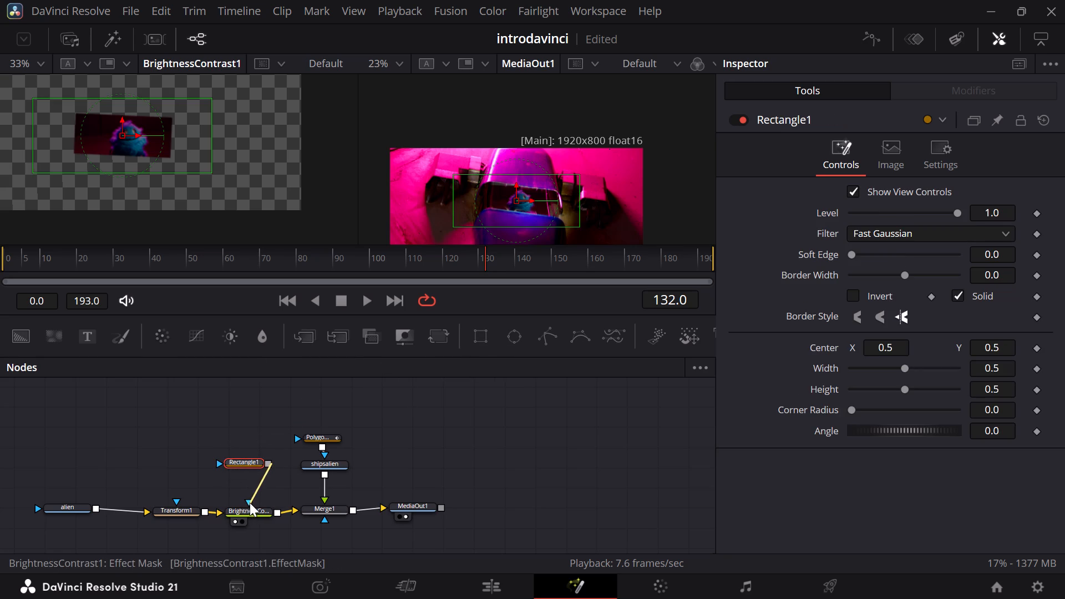
{"action": "left_click_drag", "start_coordinate": [250, 502], "coordinate": [250, 500]}
{"action": "left_click_drag", "start_coordinate": [239, 465], "coordinate": [251, 461]}
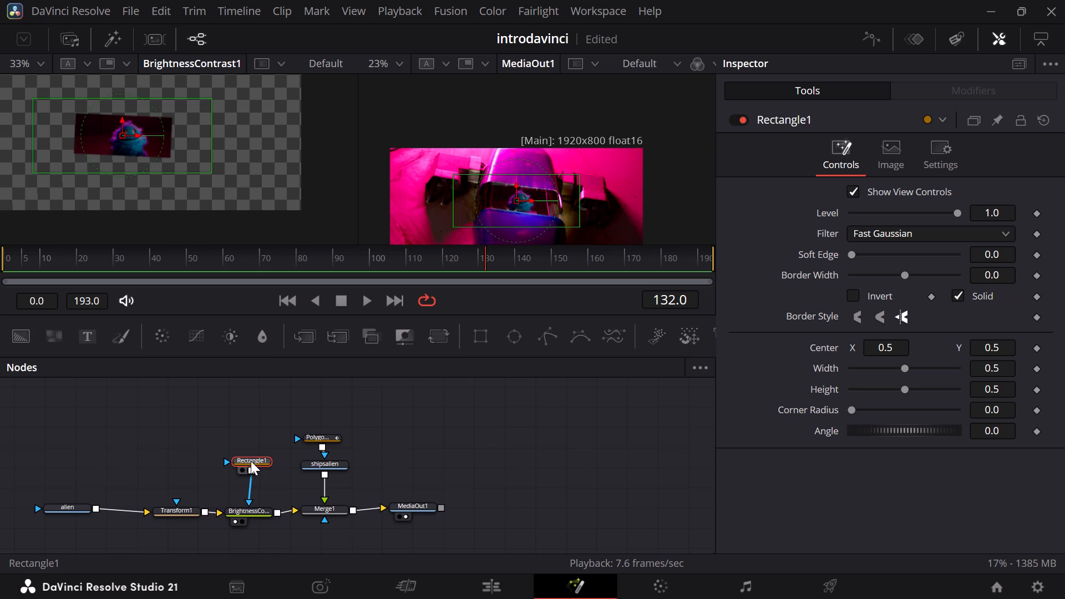
{"action": "left_click_drag", "start_coordinate": [251, 461], "coordinate": [255, 461]}
{"action": "left_click_drag", "start_coordinate": [255, 458], "coordinate": [247, 458]}
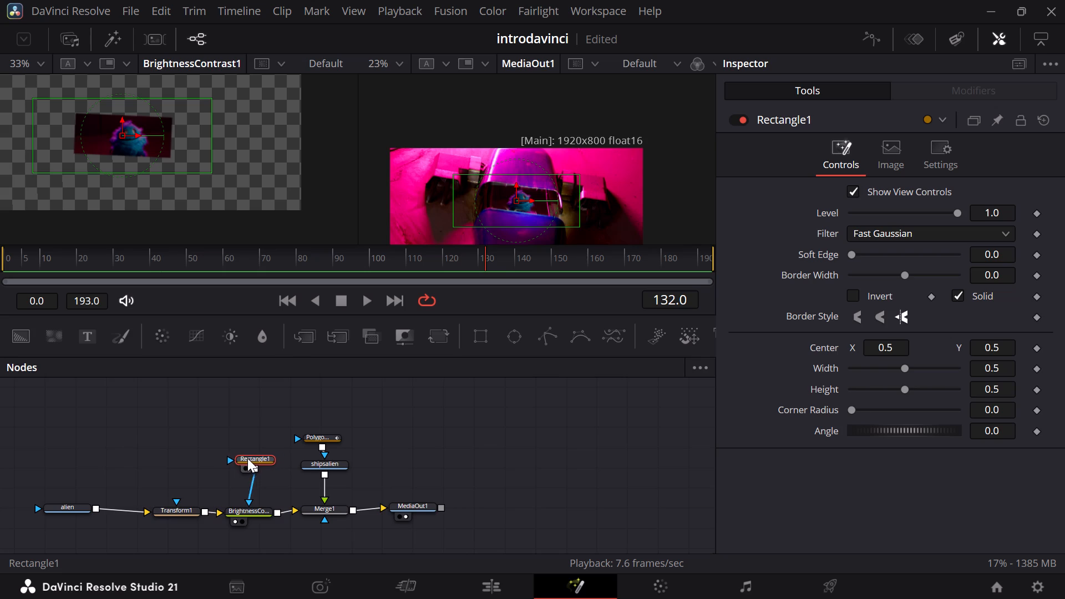
{"action": "left_click_drag", "start_coordinate": [247, 458], "coordinate": [246, 460]}
{"action": "left_click", "coordinate": [248, 460]}
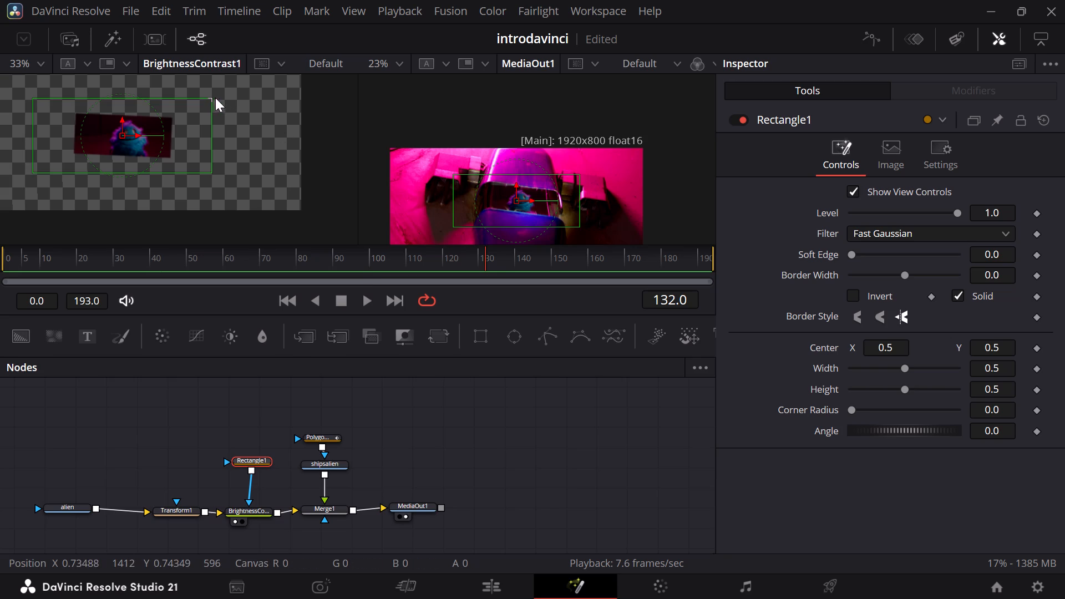
Shrink the Rectangle1 mask around the alien image to about 0.24 wide and 0.20 high.
{"action": "left_click_drag", "start_coordinate": [211, 97], "coordinate": [207, 103]}
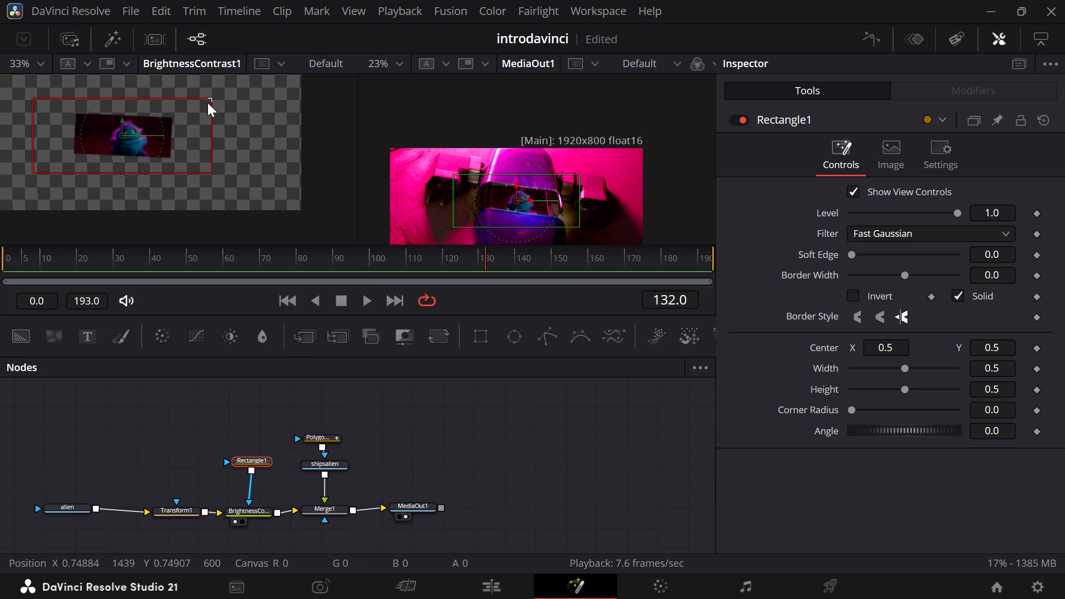
{"action": "left_click_drag", "start_coordinate": [207, 103], "coordinate": [200, 118]}
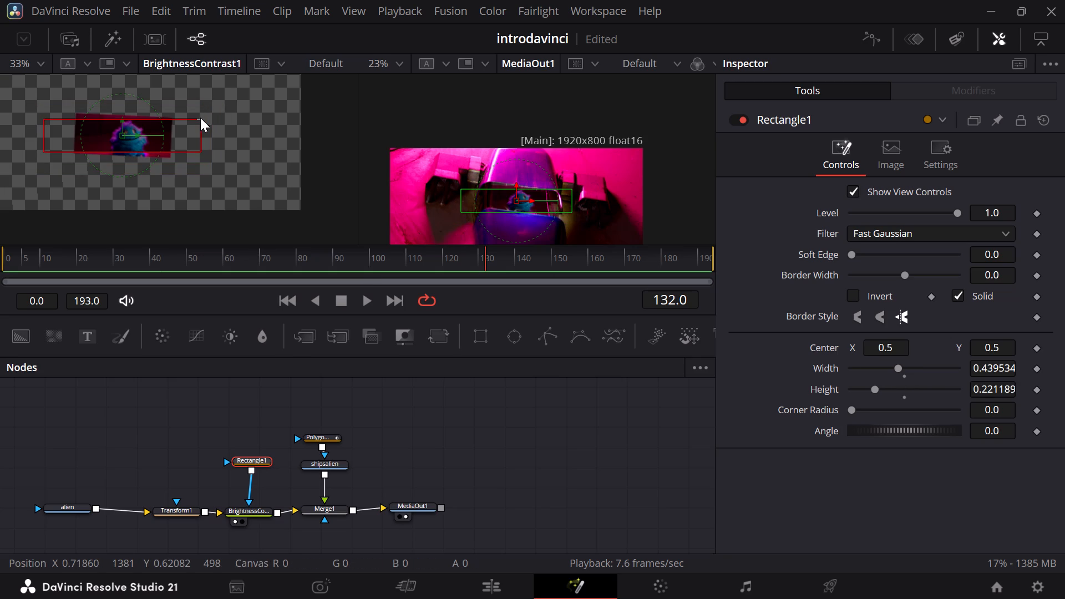
{"action": "left_click_drag", "start_coordinate": [40, 118], "coordinate": [83, 122]}
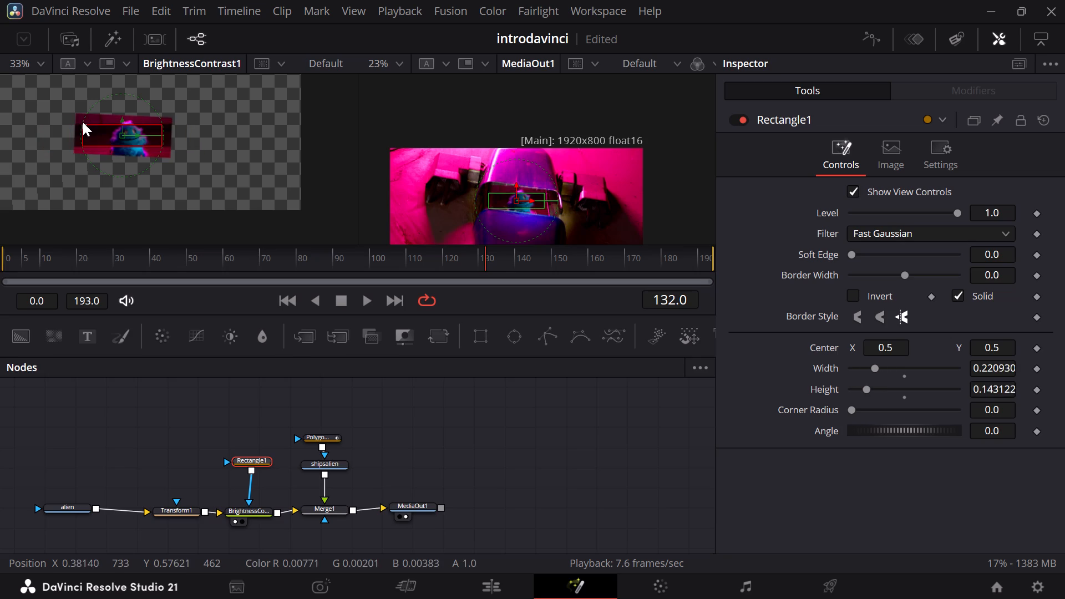
{"action": "left_click_drag", "start_coordinate": [83, 122], "coordinate": [84, 122]}
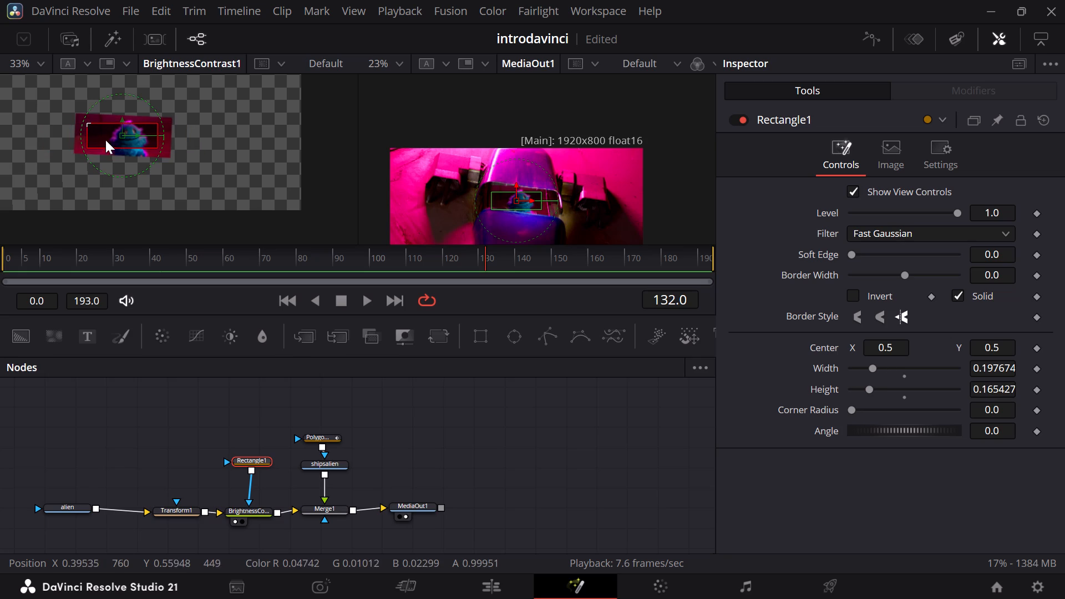
{"action": "left_click_drag", "start_coordinate": [114, 144], "coordinate": [116, 134]}
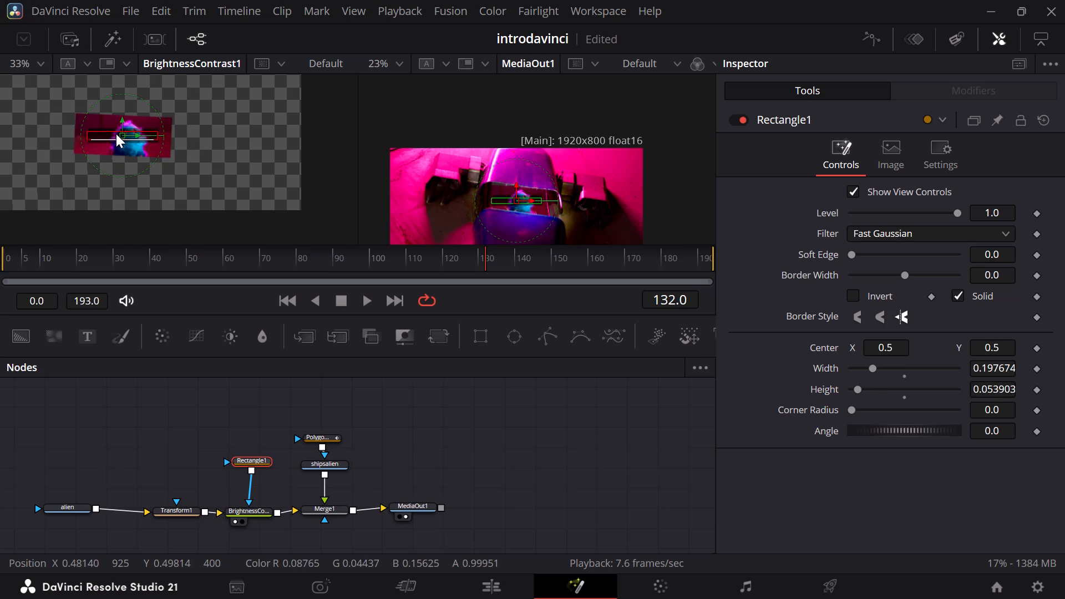
{"action": "left_click_drag", "start_coordinate": [116, 134], "coordinate": [116, 134]}
{"action": "left_click_drag", "start_coordinate": [116, 130], "coordinate": [118, 116]}
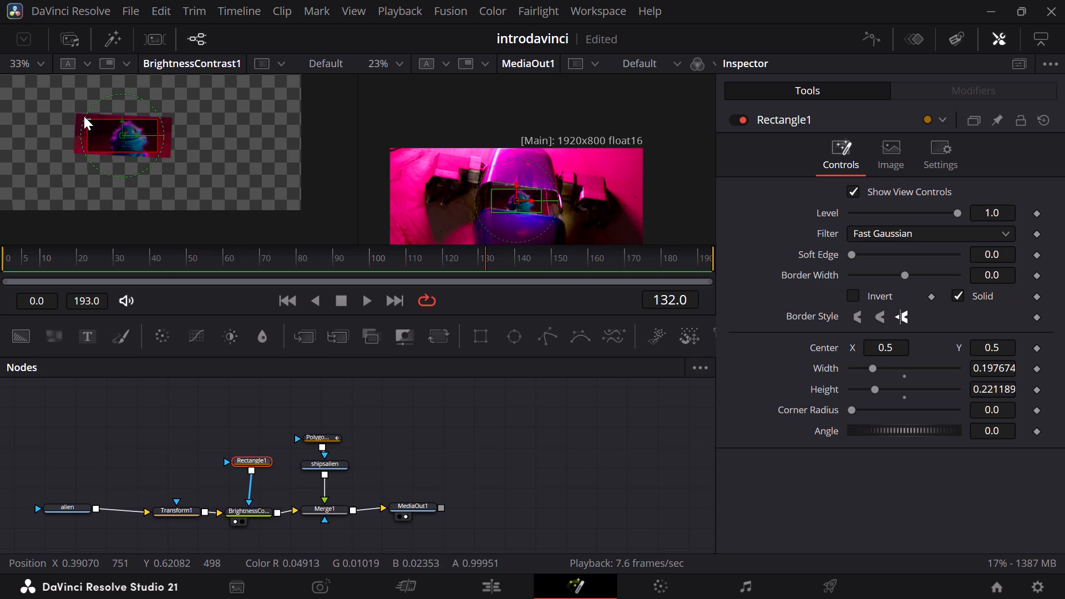
{"action": "left_click_drag", "start_coordinate": [85, 116], "coordinate": [96, 117]}
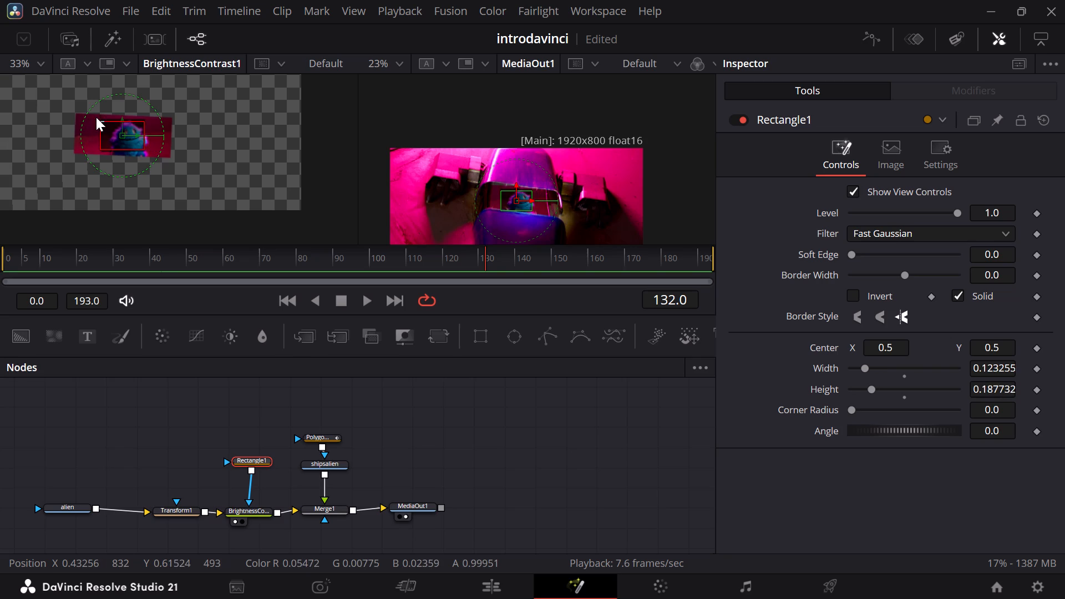
{"action": "left_click_drag", "start_coordinate": [143, 144], "coordinate": [162, 145]}
Move the Rectangle1 mask up over the top of the alien image, centred at about X 0.51, Y 0.63.
{"action": "left_click_drag", "start_coordinate": [120, 133], "coordinate": [121, 122]}
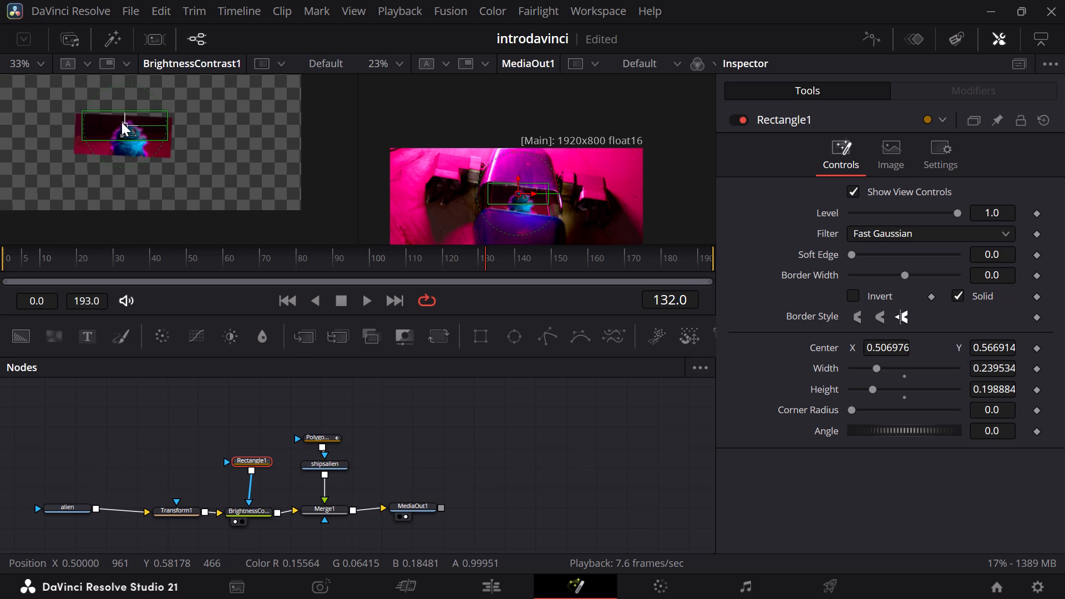
{"action": "left_click_drag", "start_coordinate": [121, 122], "coordinate": [123, 126]}
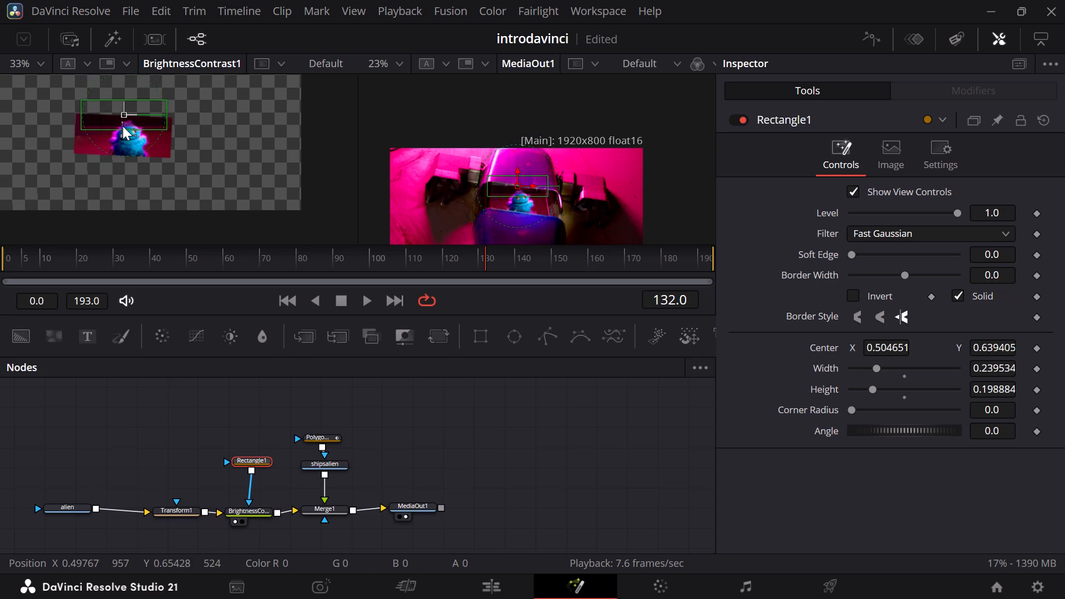
{"action": "left_click_drag", "start_coordinate": [123, 126], "coordinate": [123, 115]}
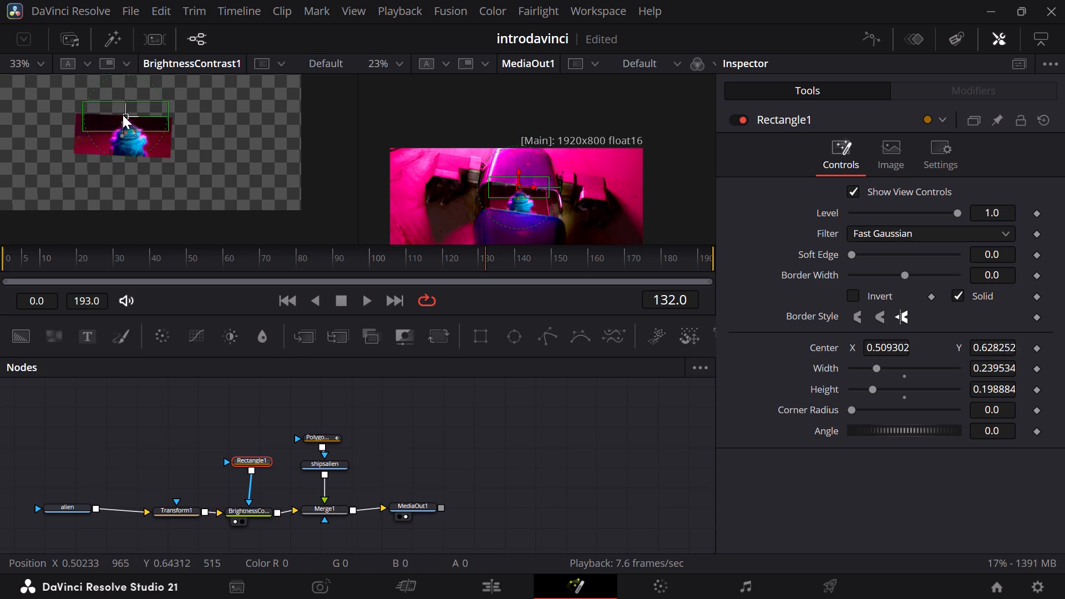
{"action": "left_click_drag", "start_coordinate": [123, 115], "coordinate": [123, 113]}
{"action": "left_click", "coordinate": [125, 126]}
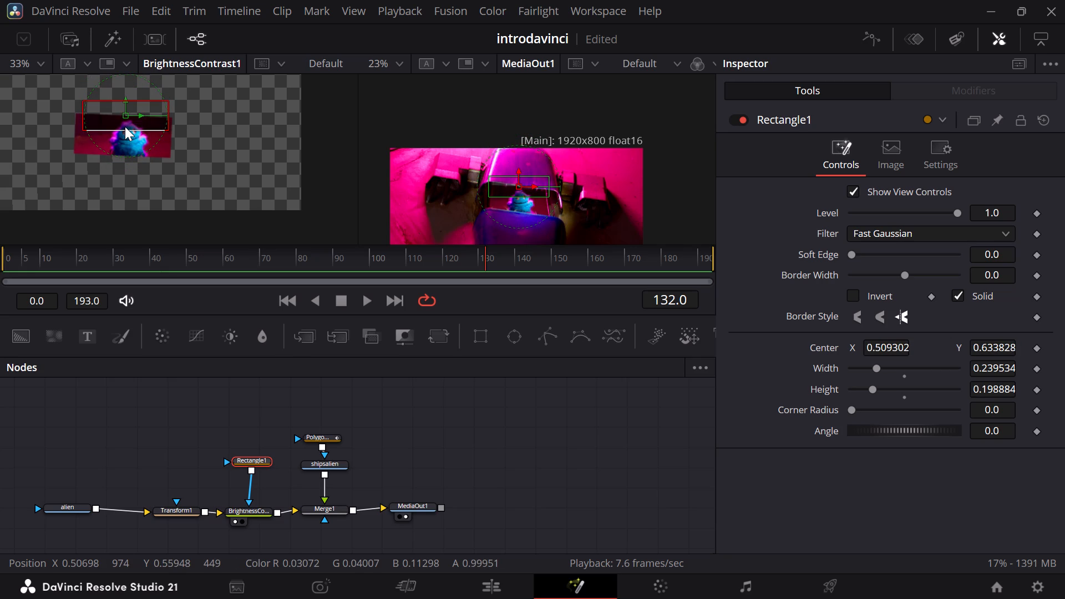
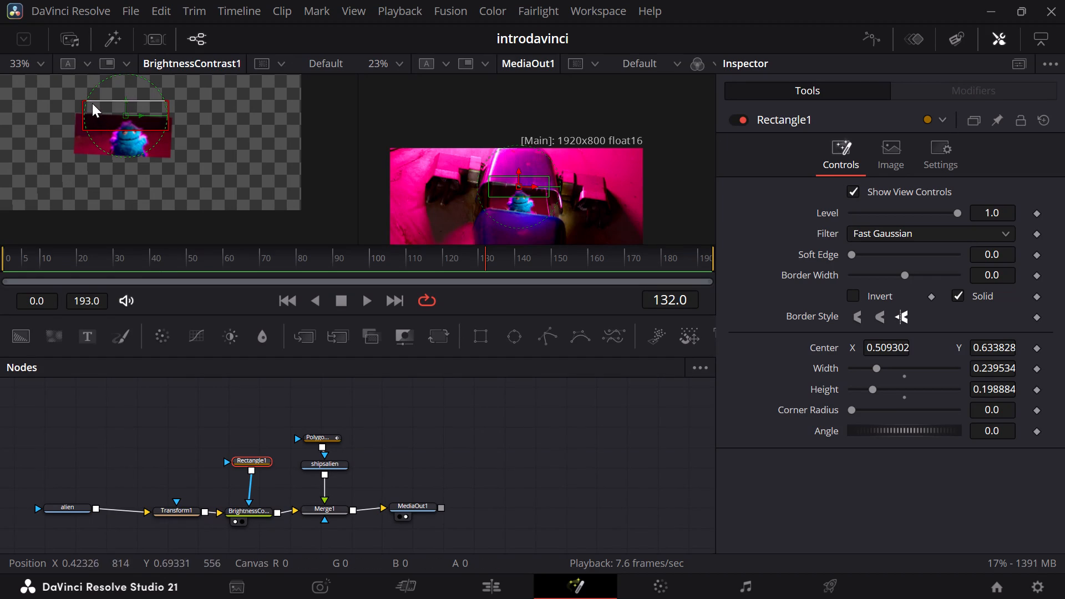
Resize the Rectangle1 mask over the top of the alien image to about 0.28 wide and 0.19 high.
{"action": "left_click_drag", "start_coordinate": [82, 100], "coordinate": [88, 110]}
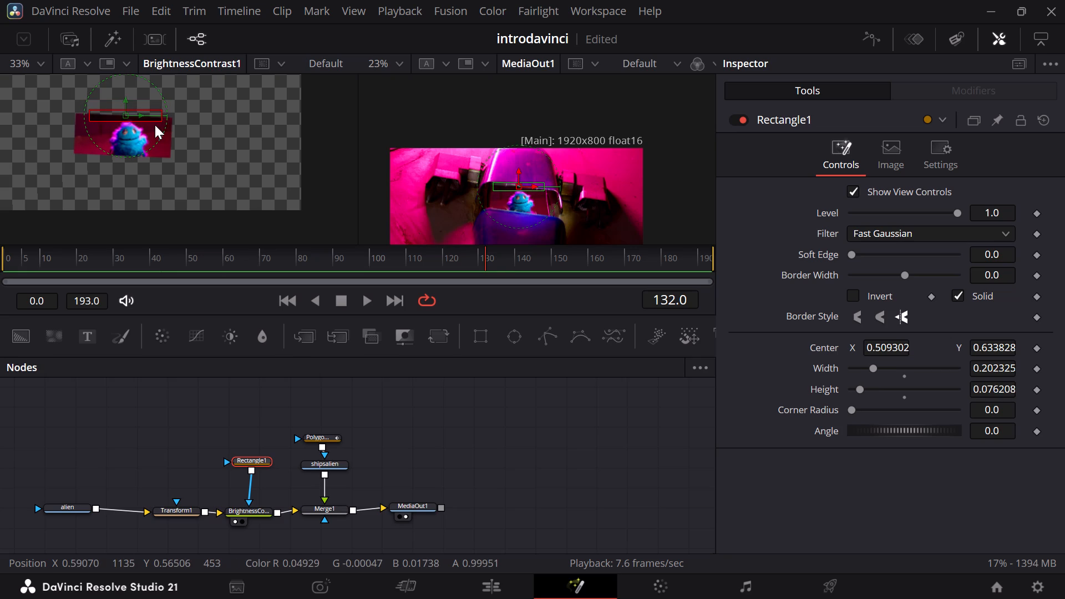
{"action": "left_click_drag", "start_coordinate": [160, 120], "coordinate": [165, 124]}
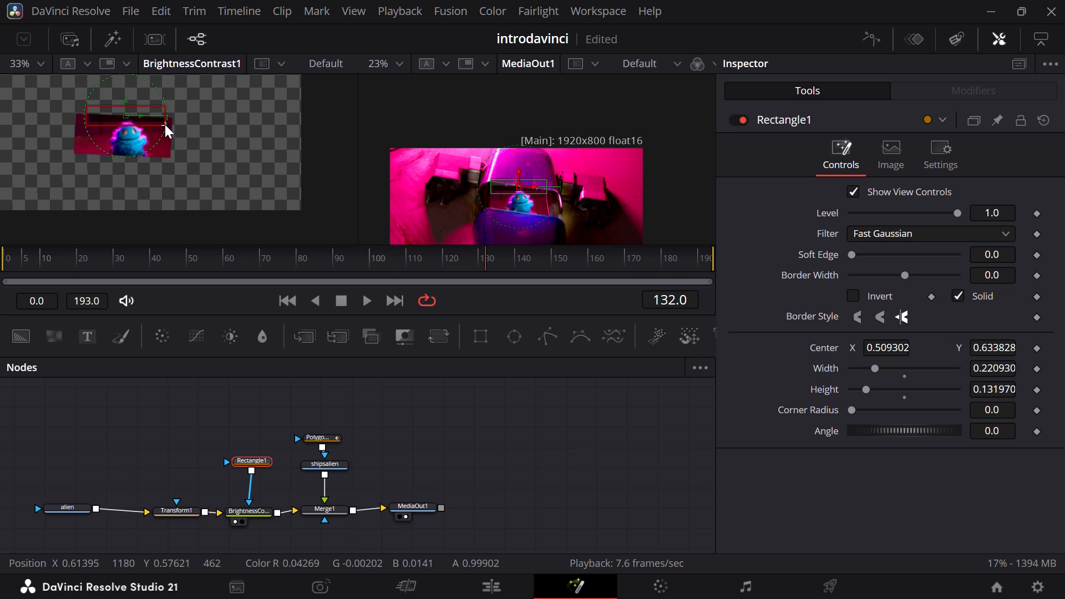
{"action": "left_click_drag", "start_coordinate": [165, 124], "coordinate": [173, 118]}
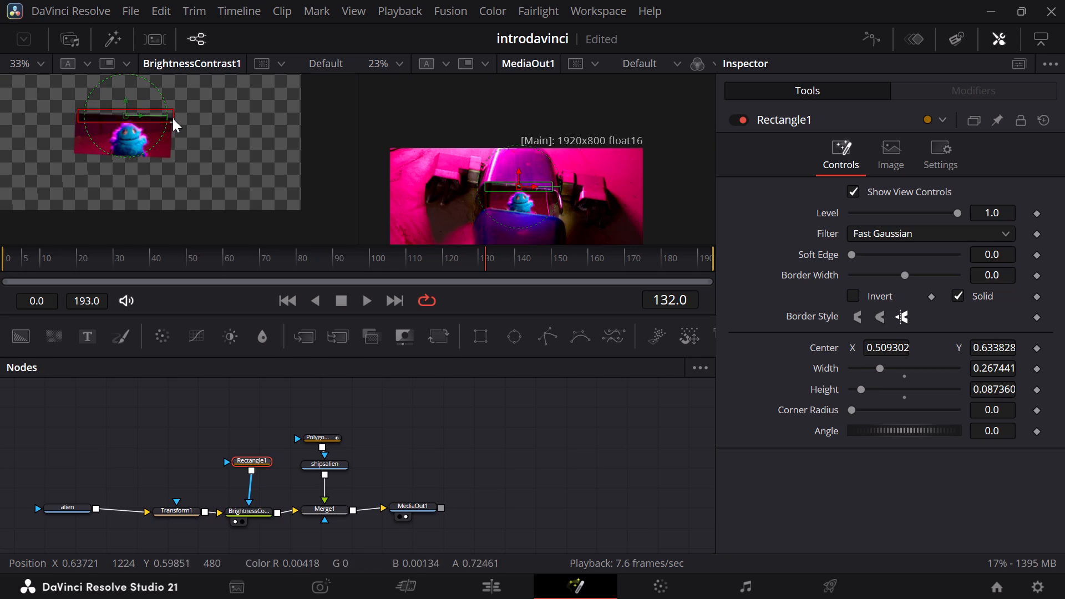
{"action": "left_click_drag", "start_coordinate": [173, 118], "coordinate": [173, 122]}
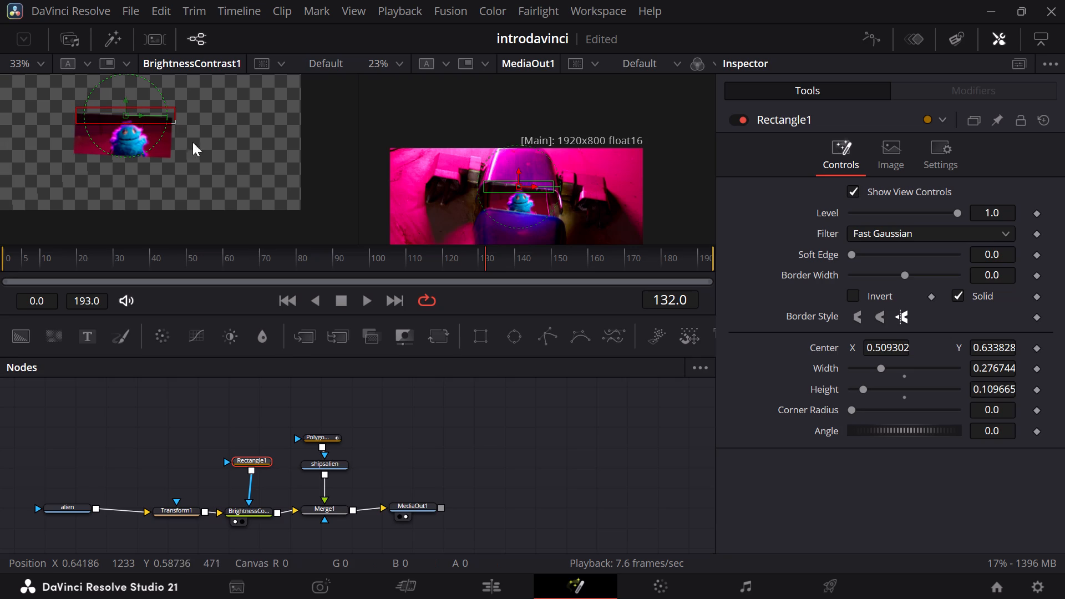
{"action": "left_click", "coordinate": [469, 474]}
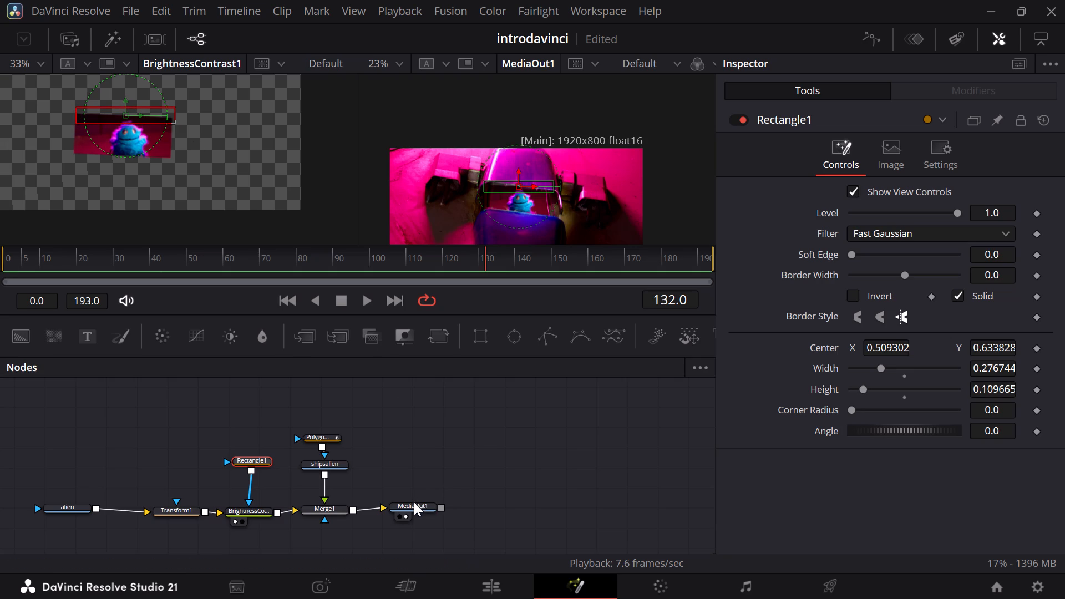
{"action": "left_click", "coordinate": [413, 504]}
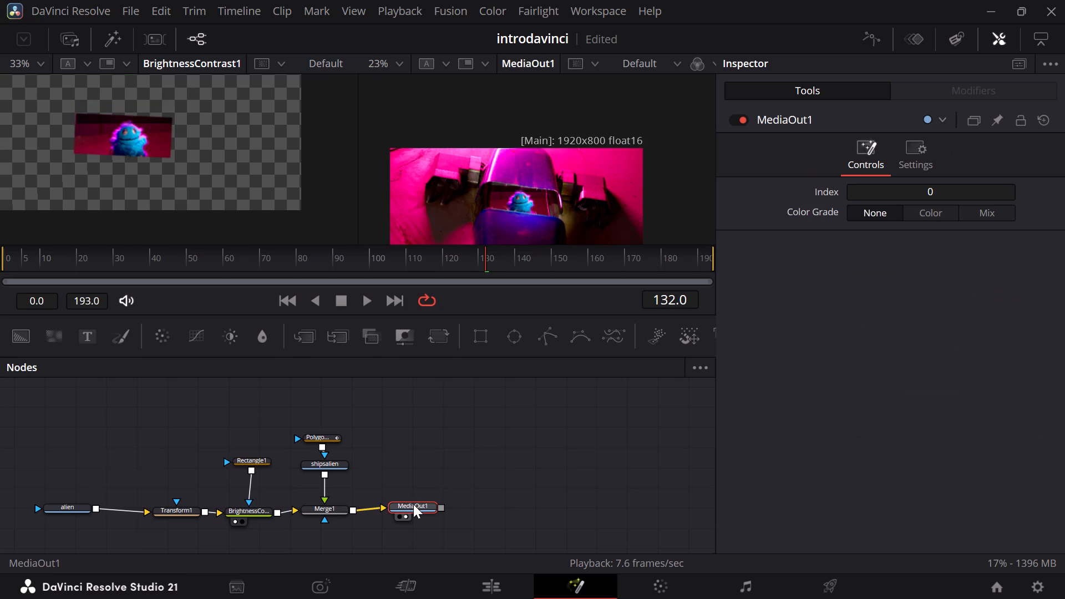
{"action": "left_click", "coordinate": [259, 460]}
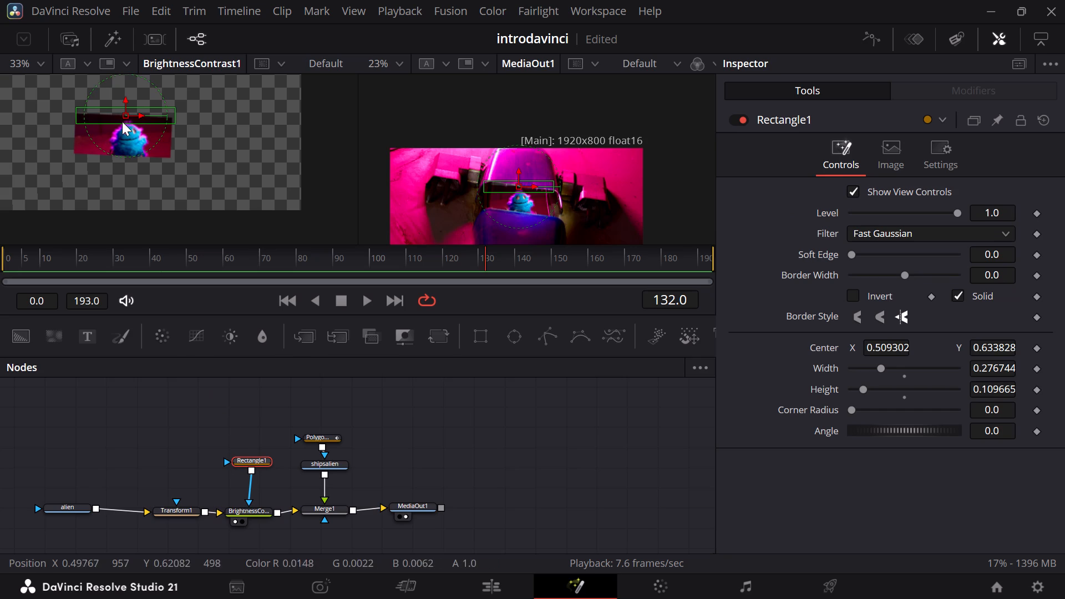
{"action": "left_click_drag", "start_coordinate": [123, 120], "coordinate": [125, 128]}
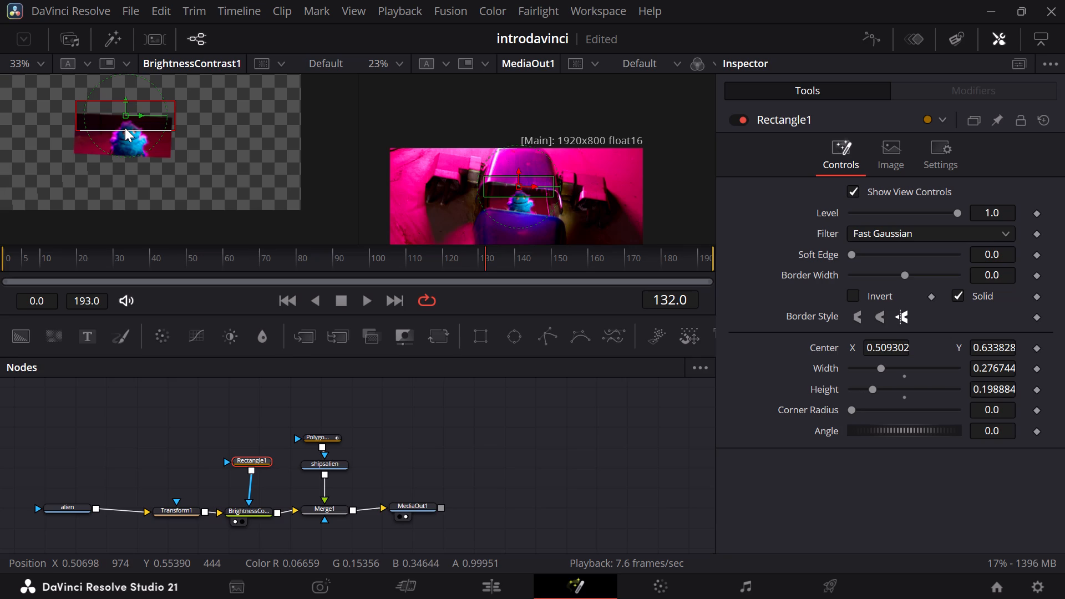
{"action": "left_click_drag", "start_coordinate": [125, 128], "coordinate": [125, 126]}
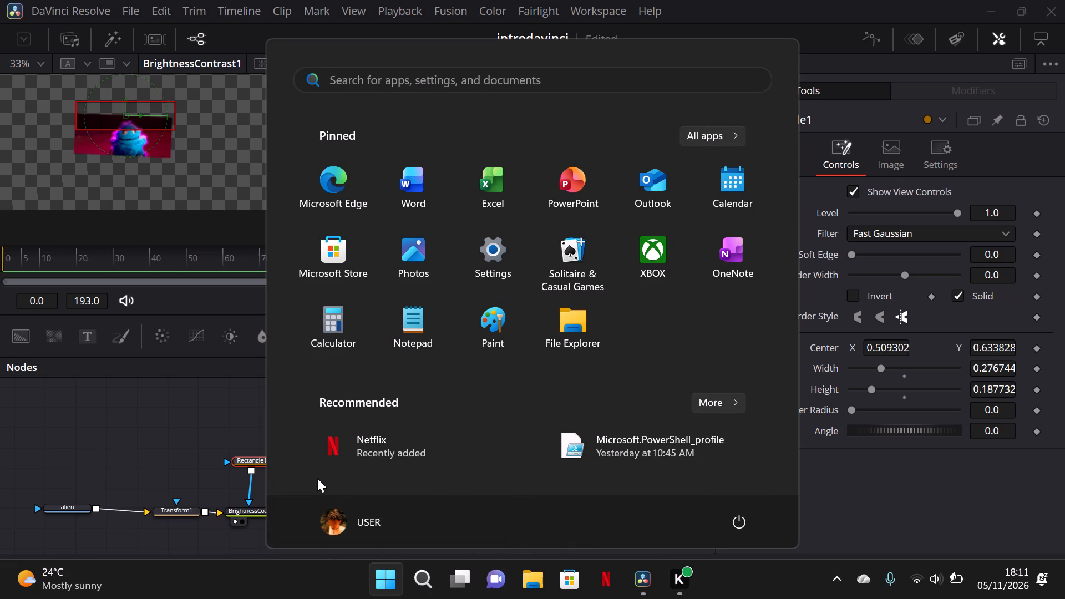
{"action": "left_click", "coordinate": [161, 402]}
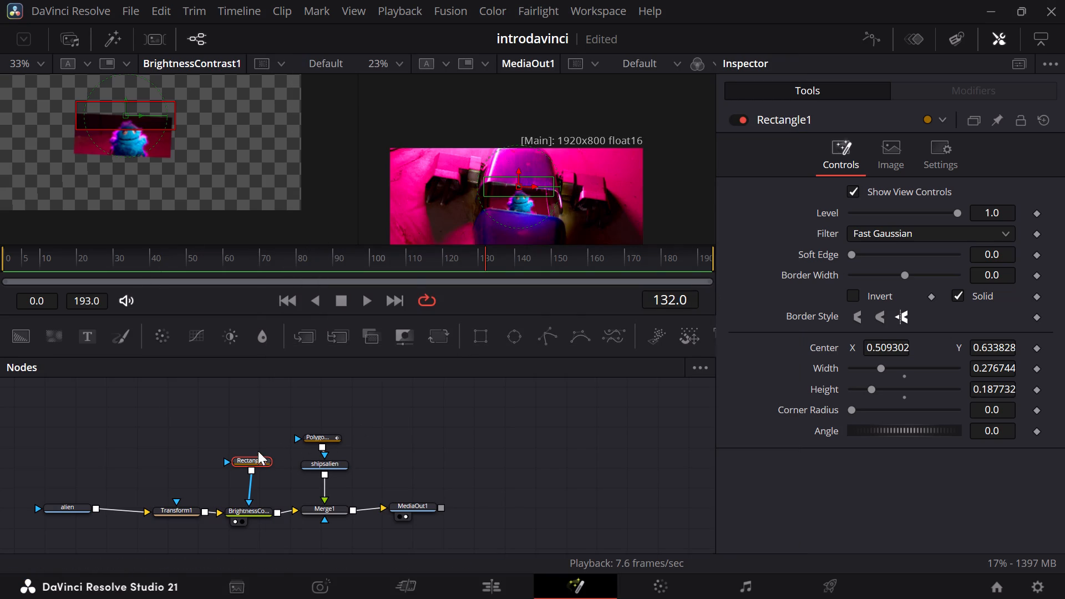
Adjust the BrightnessContrast1 node to saturation 0.77, contrast -0.06 and gain 0.28.
{"action": "left_click", "coordinate": [250, 507]}
{"action": "double_click", "coordinate": [250, 507]}
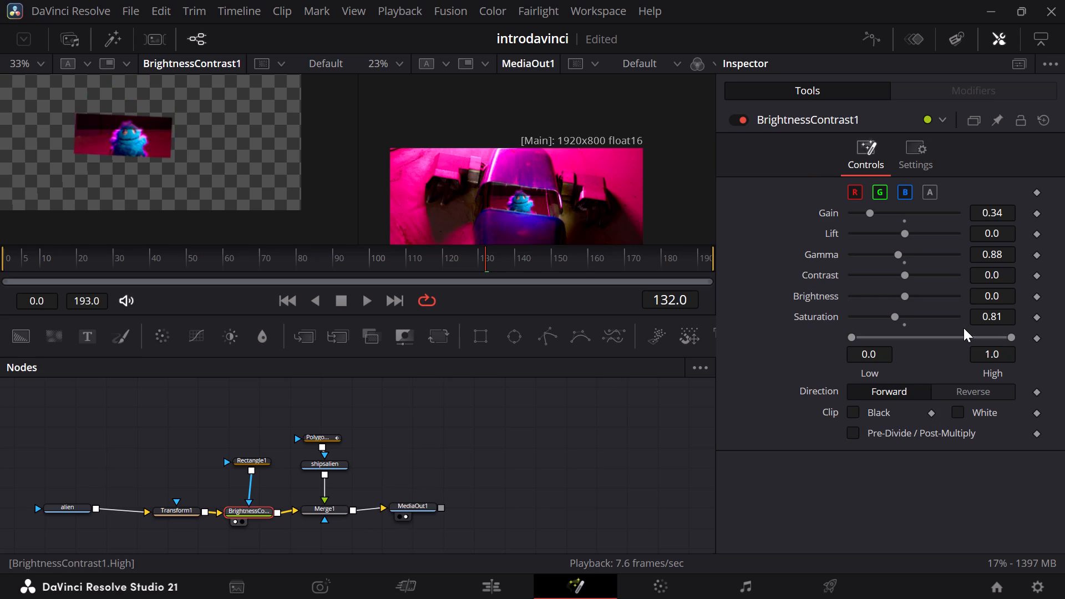
{"action": "left_click", "coordinate": [661, 471]}
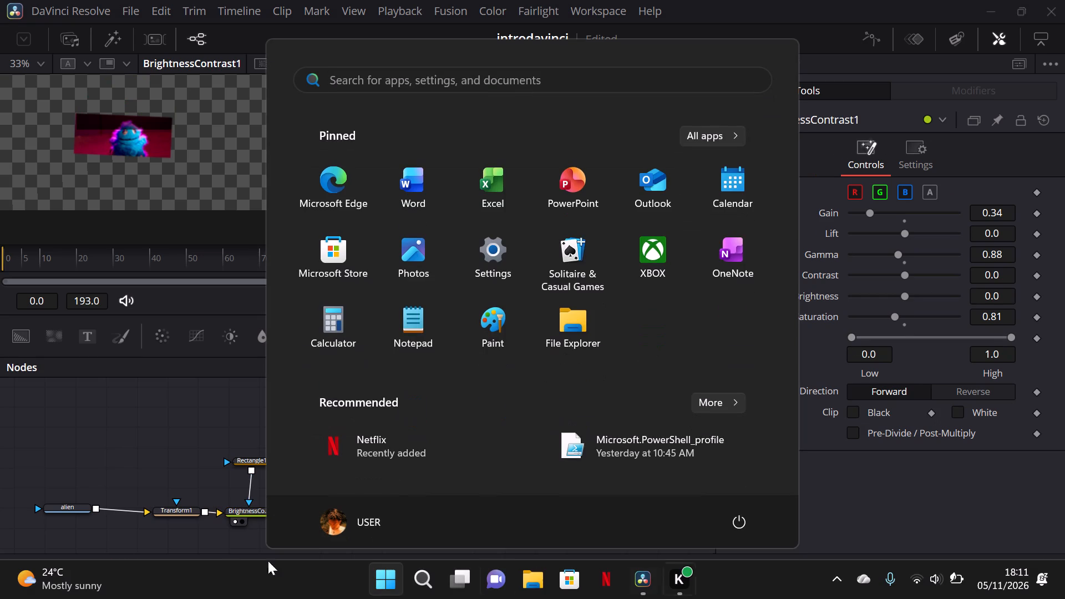
{"action": "left_click", "coordinate": [77, 418]}
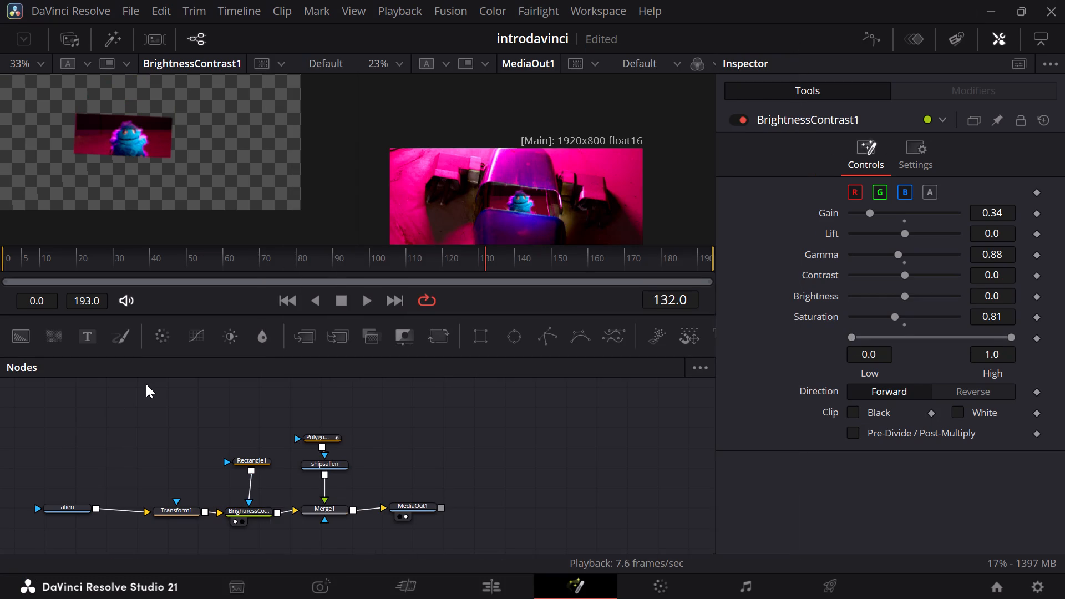
{"action": "left_click", "coordinate": [889, 314]}
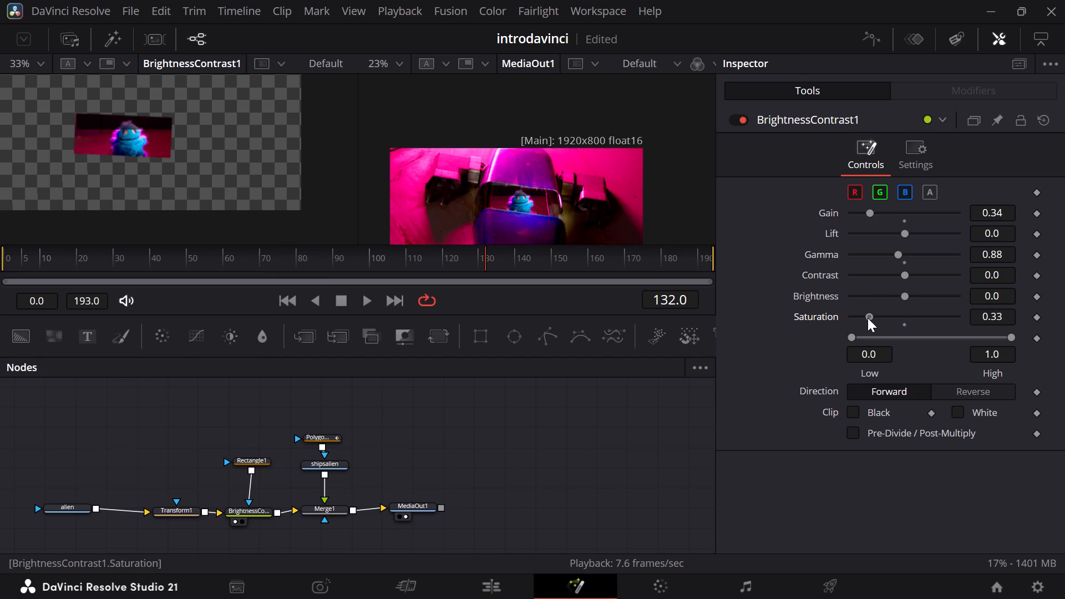
{"action": "left_click_drag", "start_coordinate": [902, 273], "coordinate": [889, 279]}
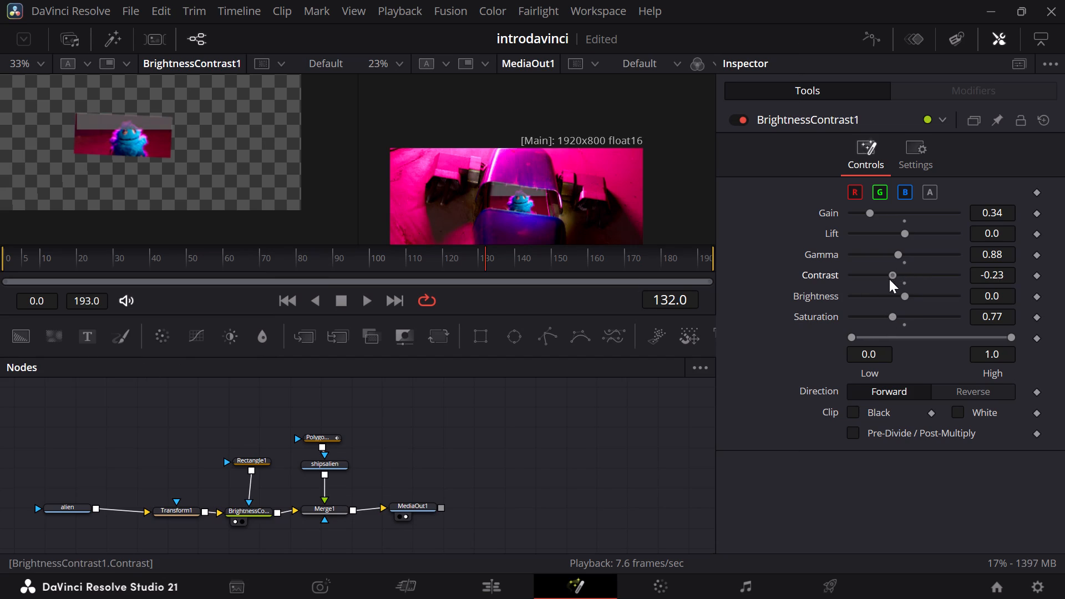
{"action": "left_click_drag", "start_coordinate": [889, 279], "coordinate": [899, 278]}
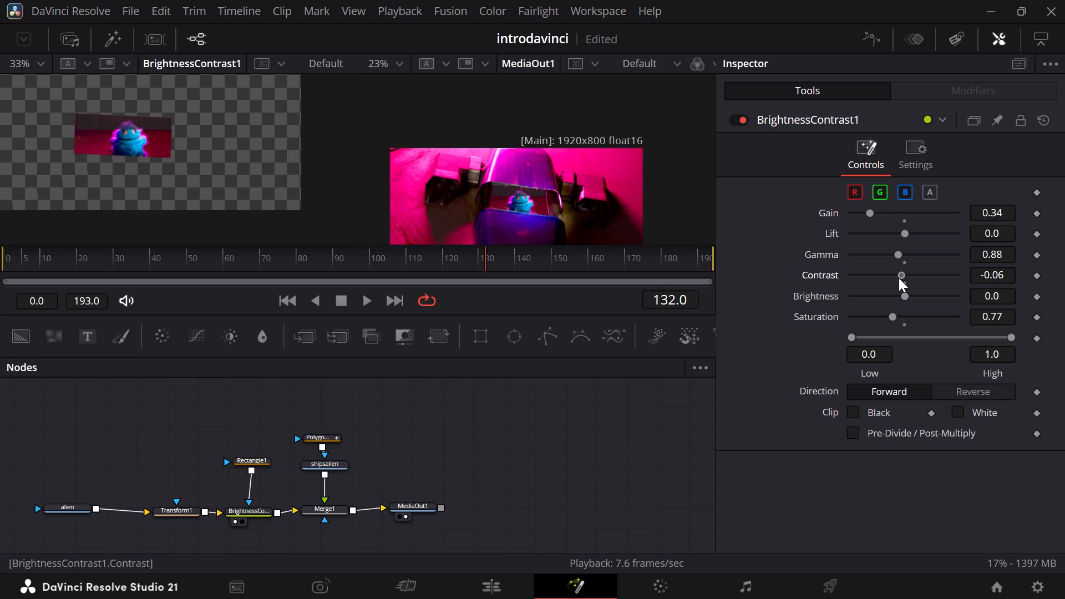
{"action": "left_click", "coordinate": [870, 211]}
{"action": "left_click", "coordinate": [901, 282]}
{"action": "left_click", "coordinate": [904, 282]}
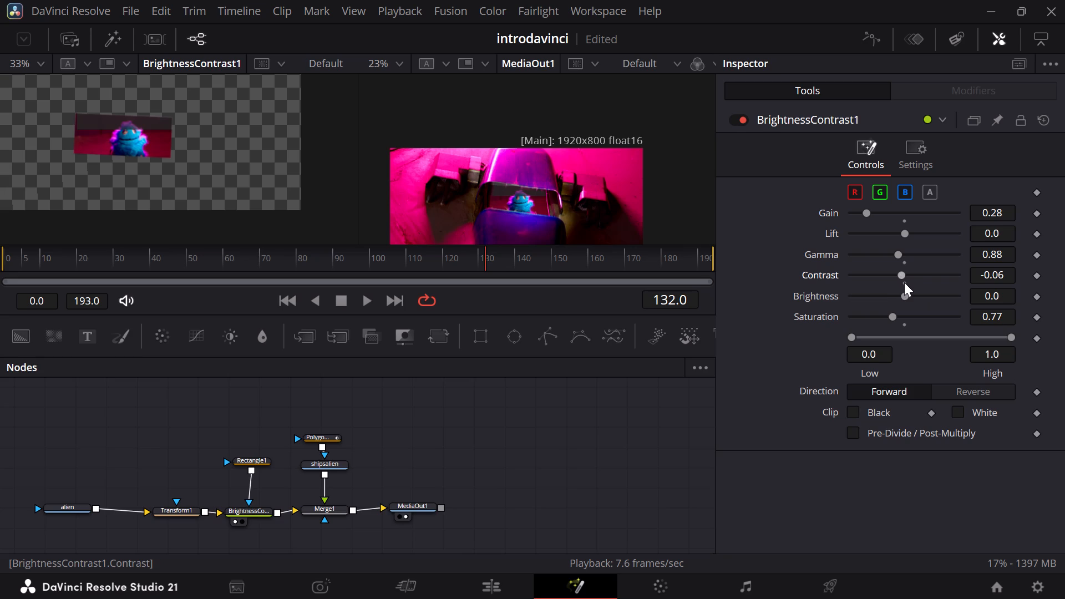
{"action": "double_click", "coordinate": [904, 282]}
{"action": "triple_click", "coordinate": [904, 282]}
{"action": "left_click", "coordinate": [904, 282]}
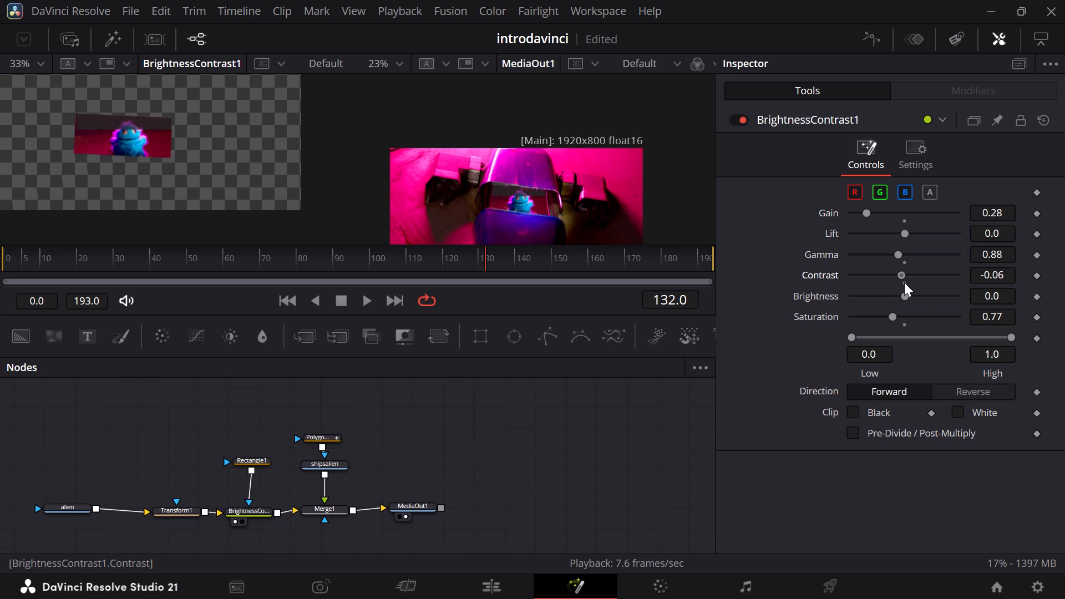
{"action": "left_click", "coordinate": [899, 271]}
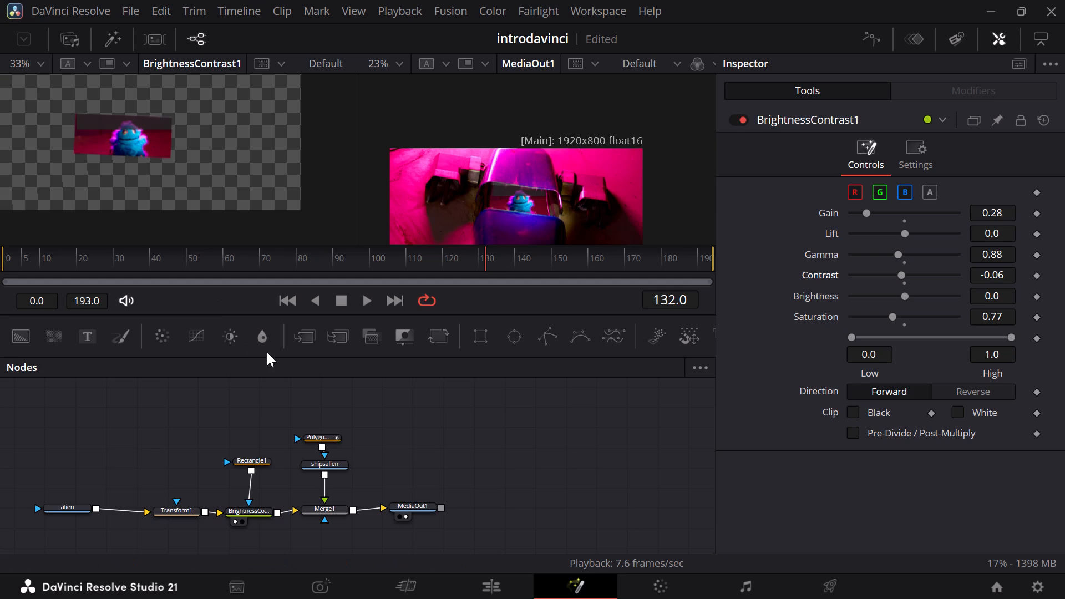
Increase the height of the Rectangle1 mask over the alien image to about 0.23.
{"action": "left_click", "coordinate": [250, 458]}
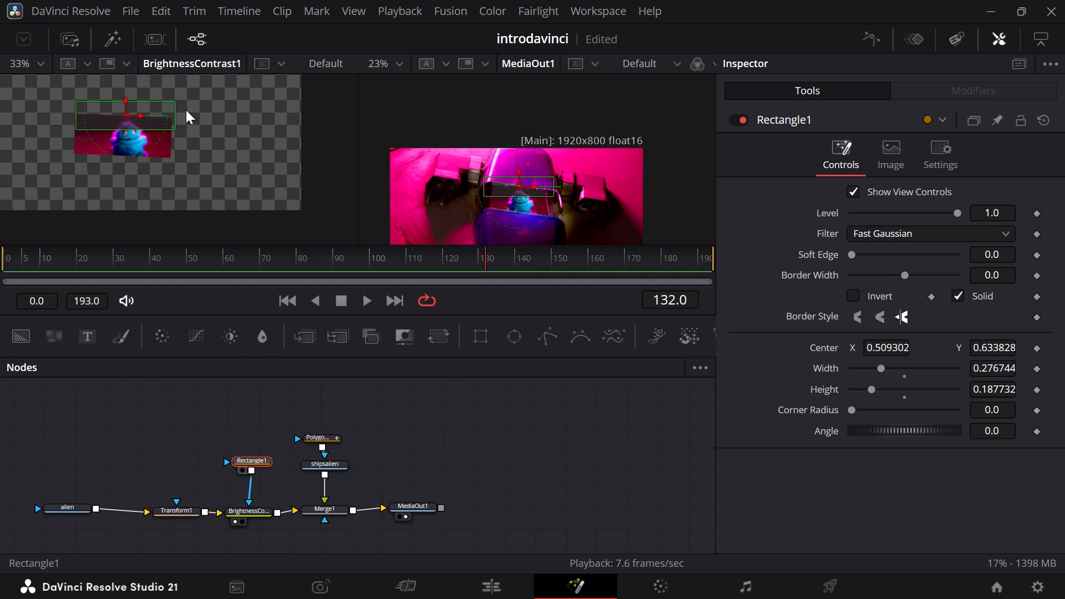
{"action": "left_click", "coordinate": [133, 104]}
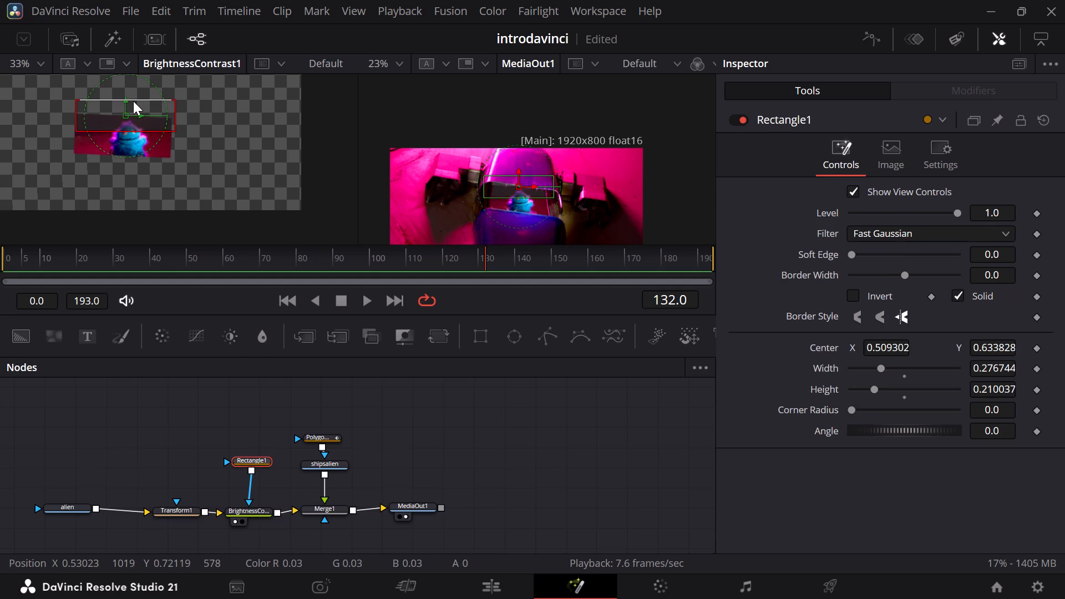
Play back the Fusion composition to check the masked darkening on the alien plate.
{"action": "left_click", "coordinate": [1, 262]}
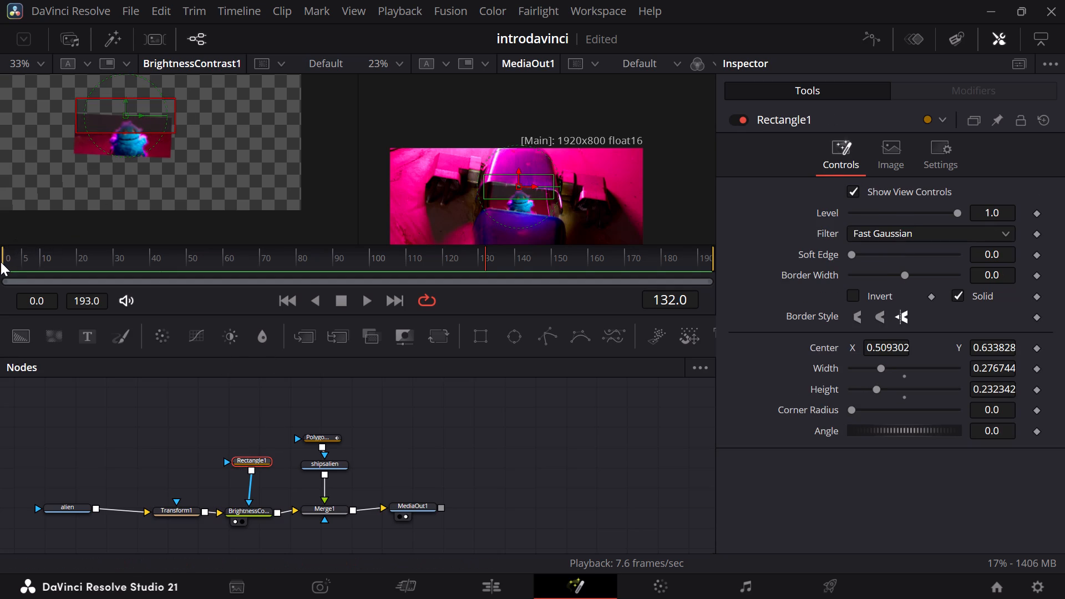
{"action": "left_click", "coordinate": [1, 262]}
{"action": "left_click", "coordinate": [3, 259]}
{"action": "left_click", "coordinate": [3, 259]}
{"action": "key", "text": "space"}
{"action": "key", "text": "space"}
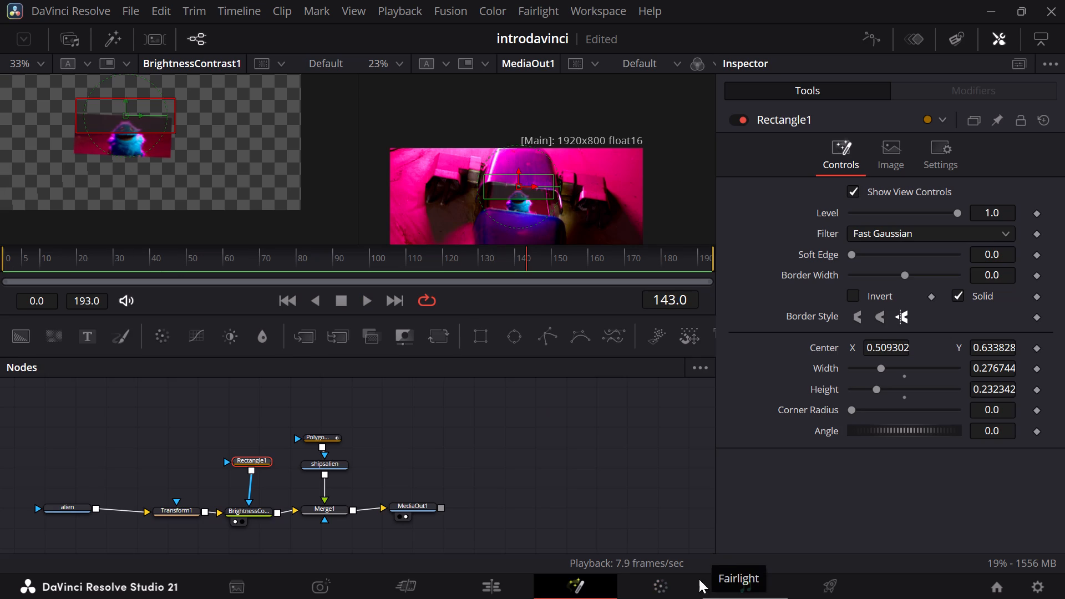
Play the fusion timeline on the Edit page from shortly before the VFX_Alien_Plate.mov clip to review the composite.
{"action": "left_click", "coordinate": [483, 585]}
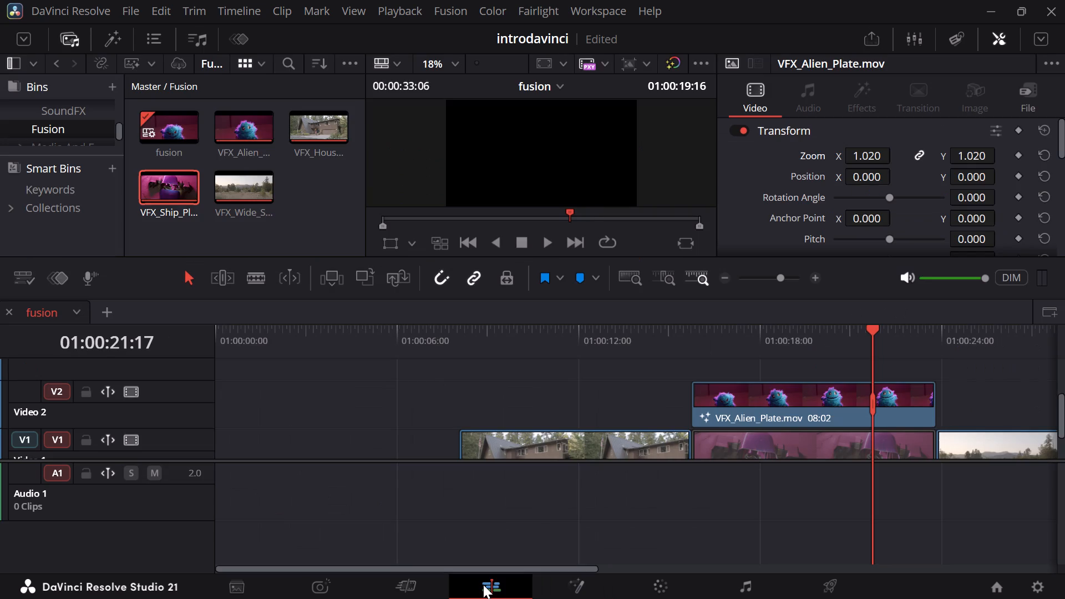
{"action": "left_click", "coordinate": [660, 333]}
{"action": "key", "text": "space"}
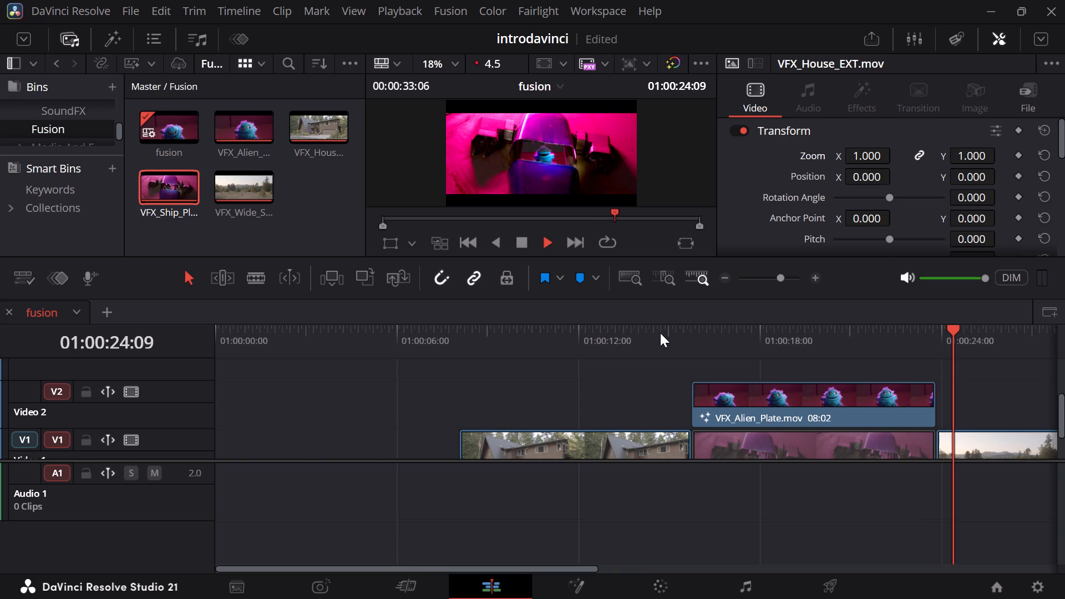
{"action": "key", "text": "space"}
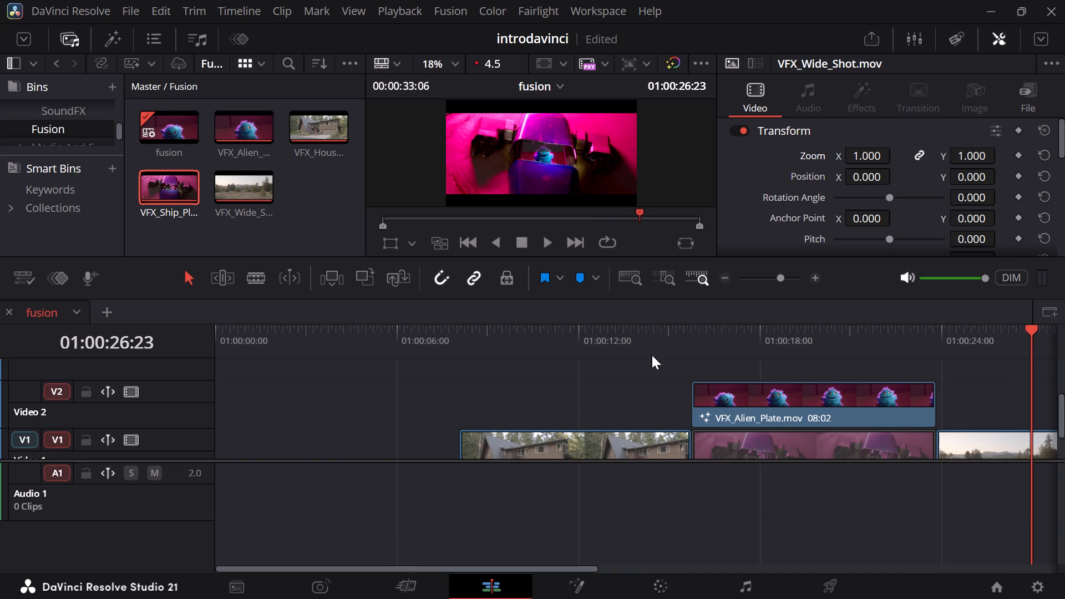
Select the VFX_Wide_Shot.mov clip at the end of the fusion timeline and open it on the Fusion page.
{"action": "scroll", "coordinate": [534, 444], "scroll_direction": "down", "scroll_amount": 1}
{"action": "left_click", "coordinate": [579, 403]}
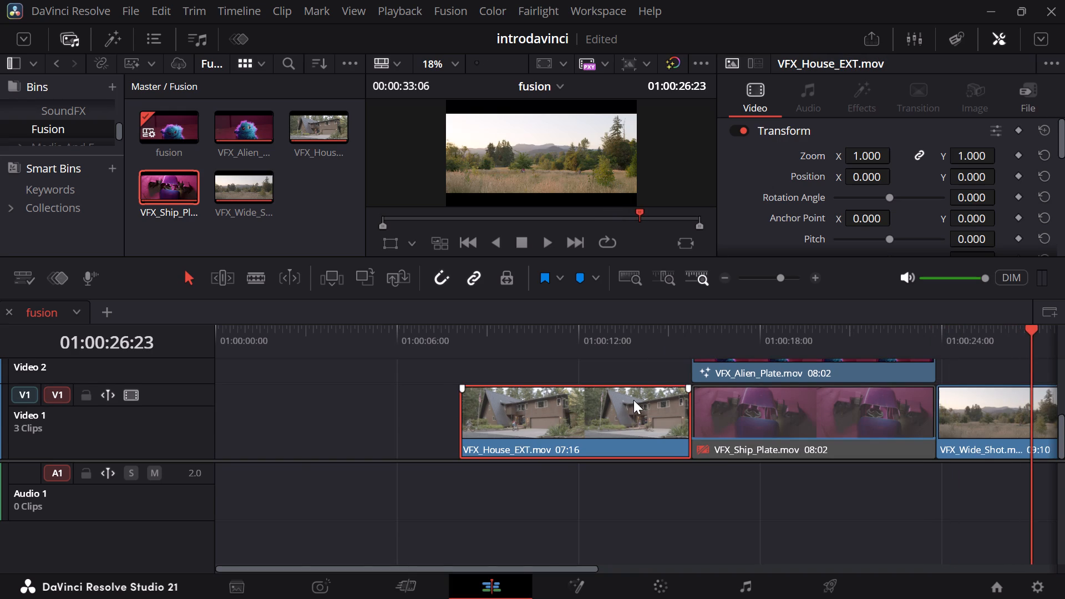
{"action": "scroll", "coordinate": [633, 400], "scroll_direction": "left", "scroll_amount": 3}
{"action": "left_click", "coordinate": [734, 386]}
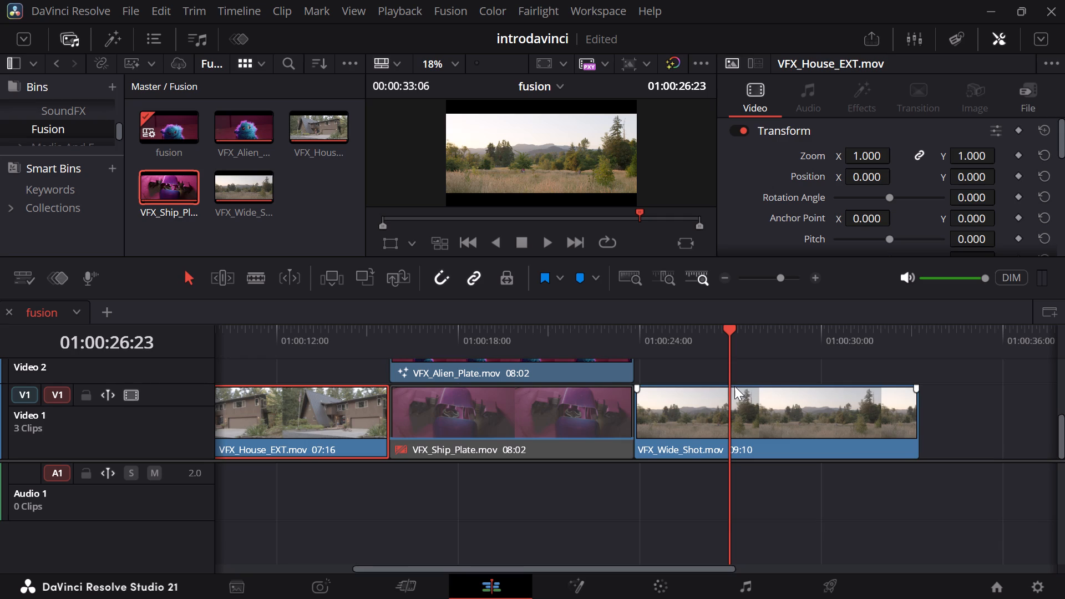
{"action": "left_click", "coordinate": [652, 592]}
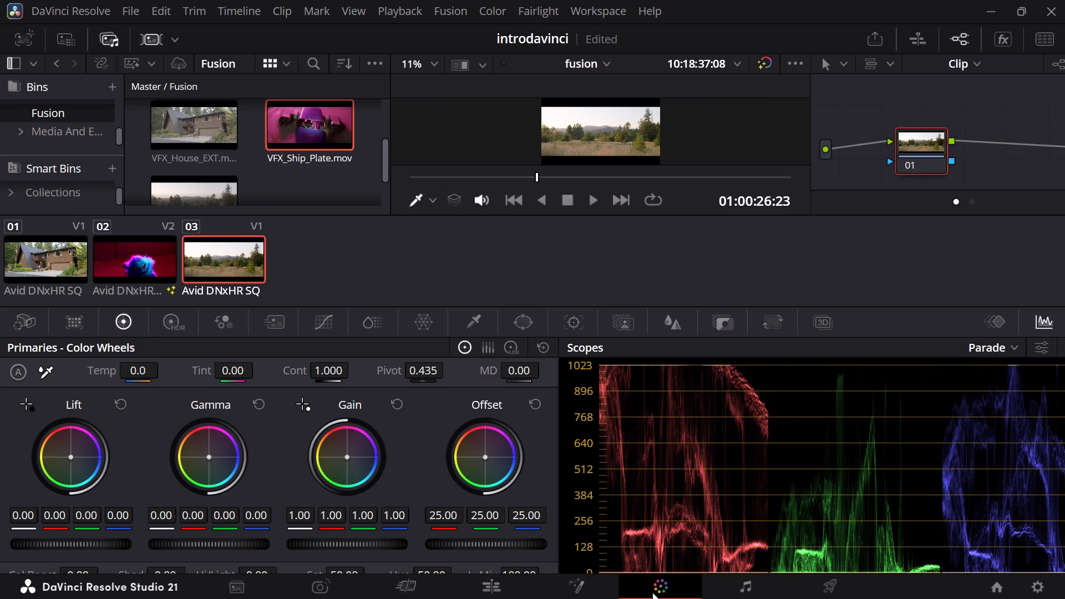
{"action": "left_click", "coordinate": [575, 588]}
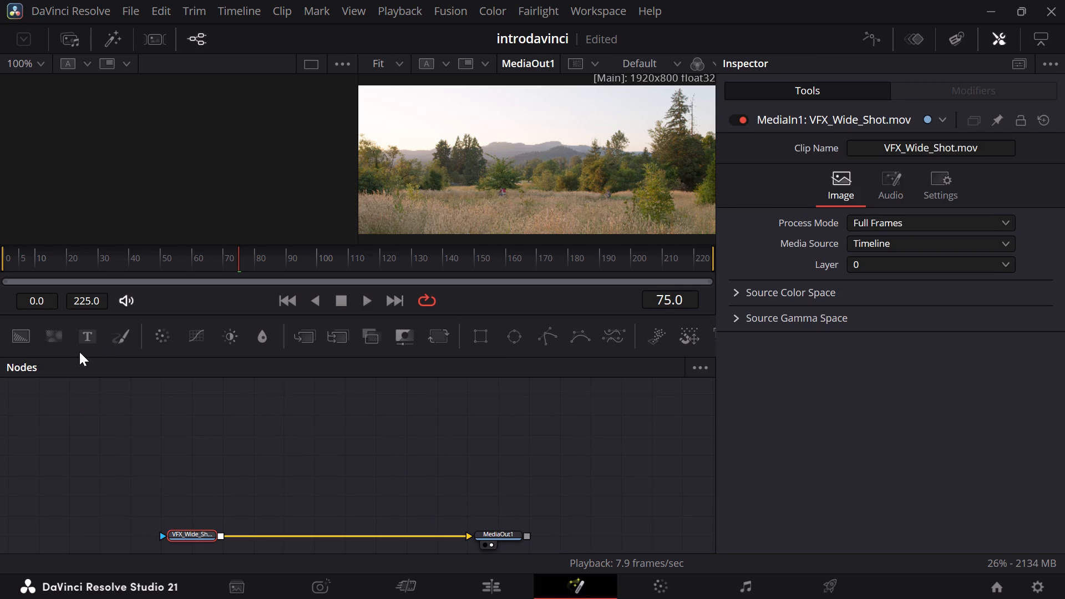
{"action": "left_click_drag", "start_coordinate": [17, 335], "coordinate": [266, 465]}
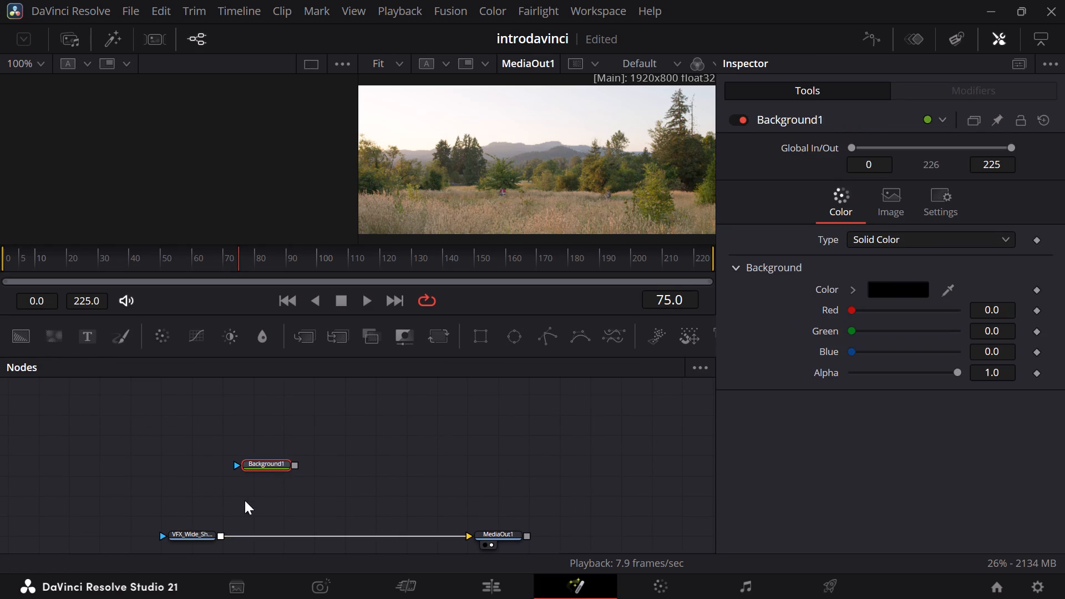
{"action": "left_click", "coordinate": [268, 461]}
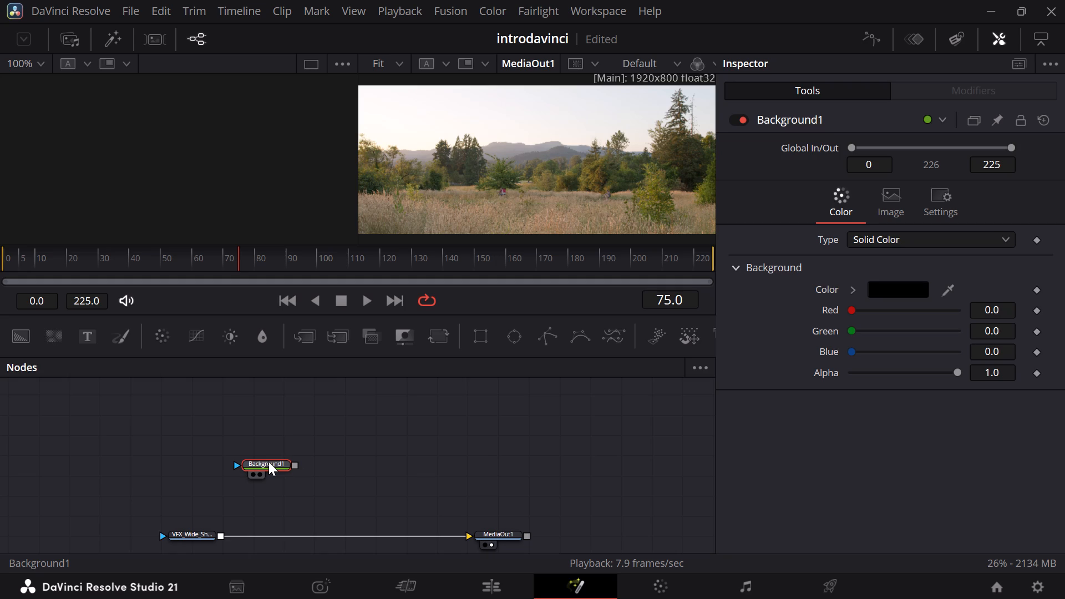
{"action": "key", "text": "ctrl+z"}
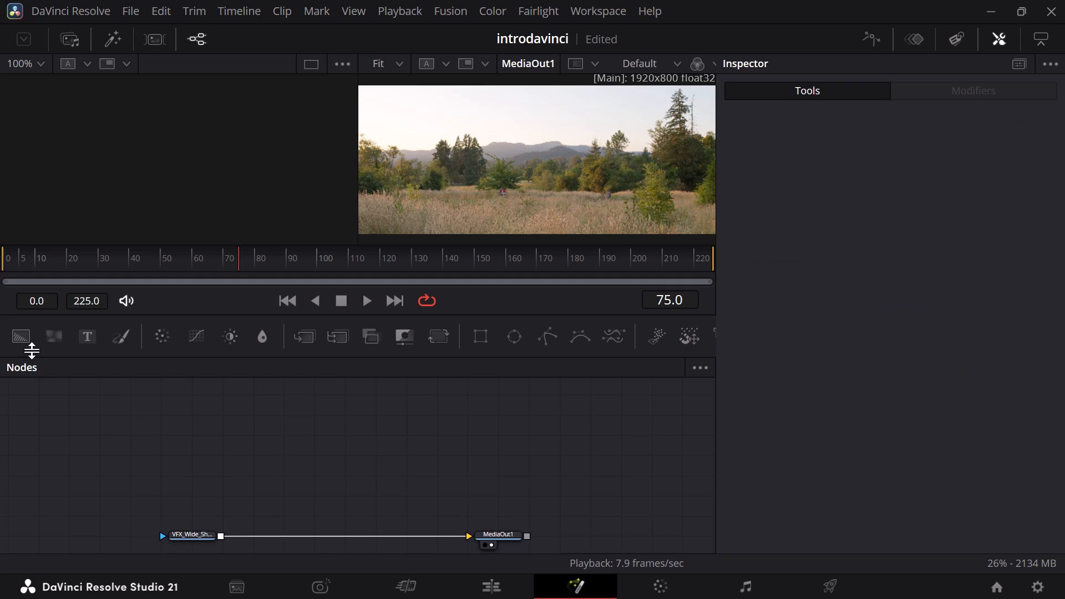
Add a Fast Noise node above the VFX_Wide_Shot clip node and merge it over that clip's output.
{"action": "left_click_drag", "start_coordinate": [48, 334], "coordinate": [217, 460]}
{"action": "left_click_drag", "start_coordinate": [247, 459], "coordinate": [222, 537]}
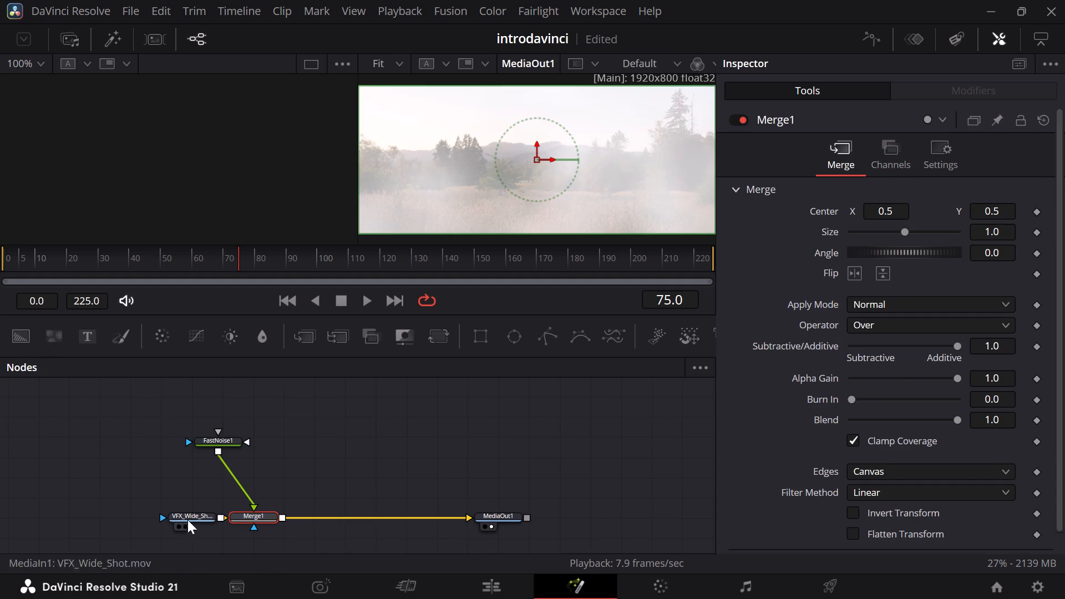
Display the FastNoise1 node in the empty first viewer, beside the MediaOut1 view.
{"action": "left_click", "coordinate": [212, 441]}
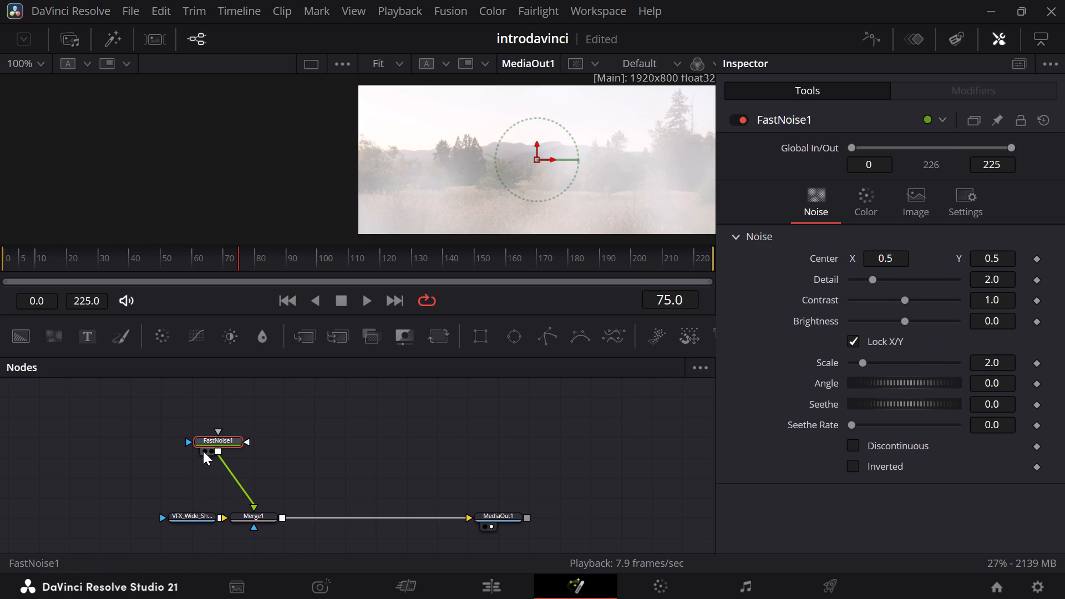
{"action": "left_click", "coordinate": [203, 451]}
{"action": "left_click", "coordinate": [205, 450]}
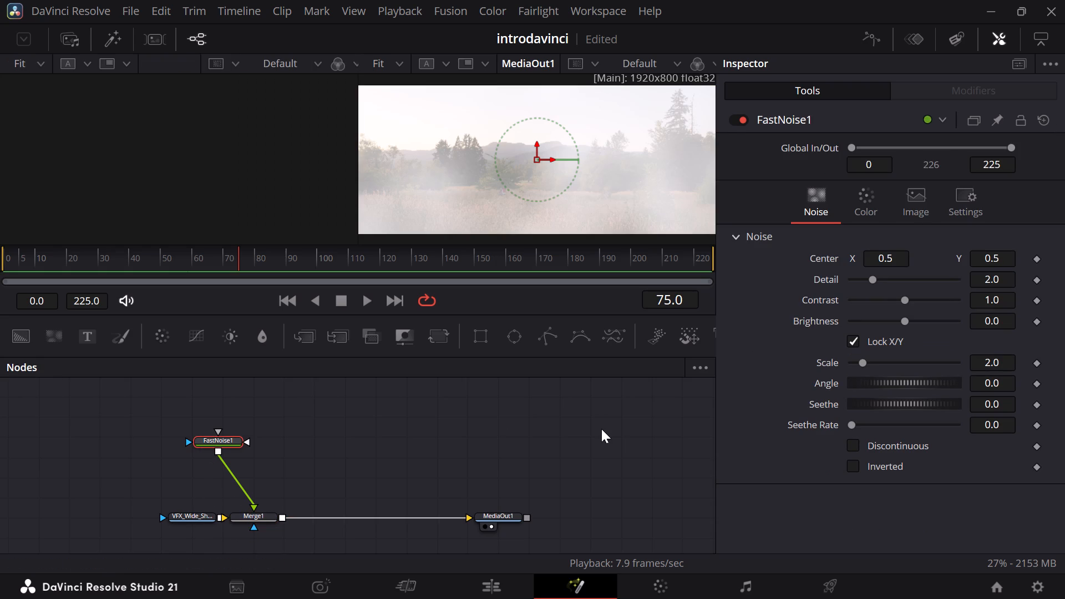
{"action": "left_click", "coordinate": [204, 451]}
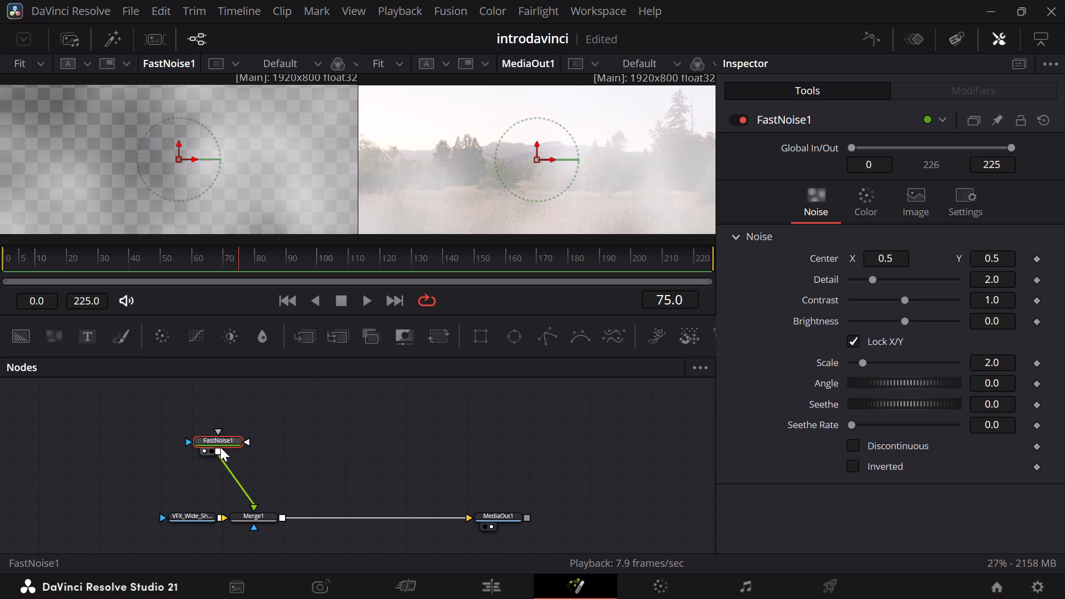
Reposition the FastNoise1 node directly above Merge1 in the node graph.
{"action": "left_click_drag", "start_coordinate": [220, 441], "coordinate": [257, 460]}
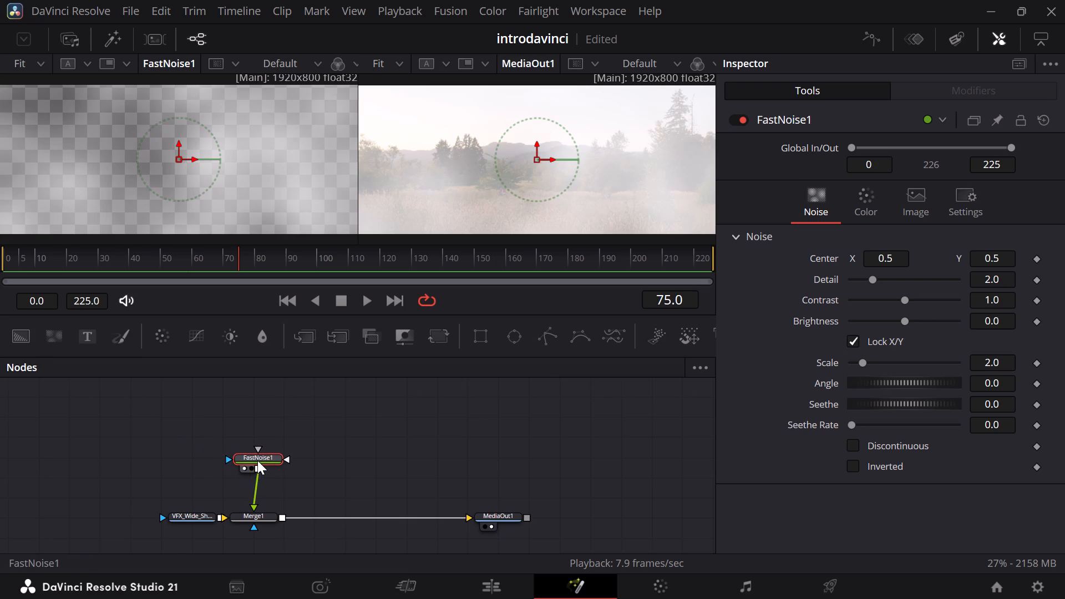
{"action": "left_click_drag", "start_coordinate": [257, 460], "coordinate": [257, 463]}
Add a Polygon mask node above FastNoise1 and connect its output to FastNoise1's effect mask input.
{"action": "left_click_drag", "start_coordinate": [550, 343], "coordinate": [436, 384]}
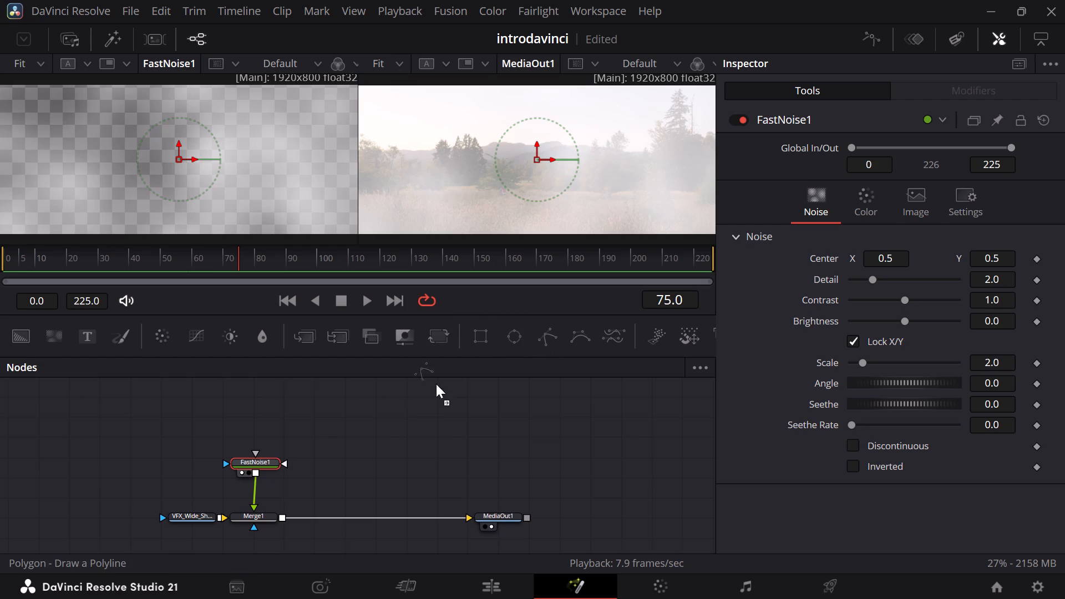
{"action": "left_click_drag", "start_coordinate": [436, 384], "coordinate": [291, 423]}
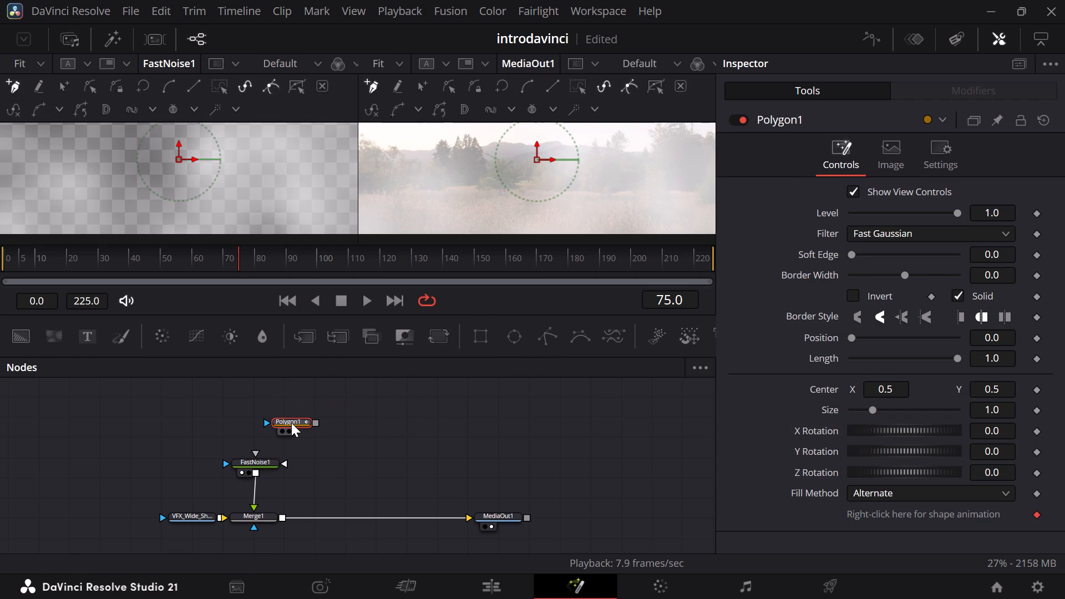
{"action": "left_click_drag", "start_coordinate": [312, 422], "coordinate": [251, 452]}
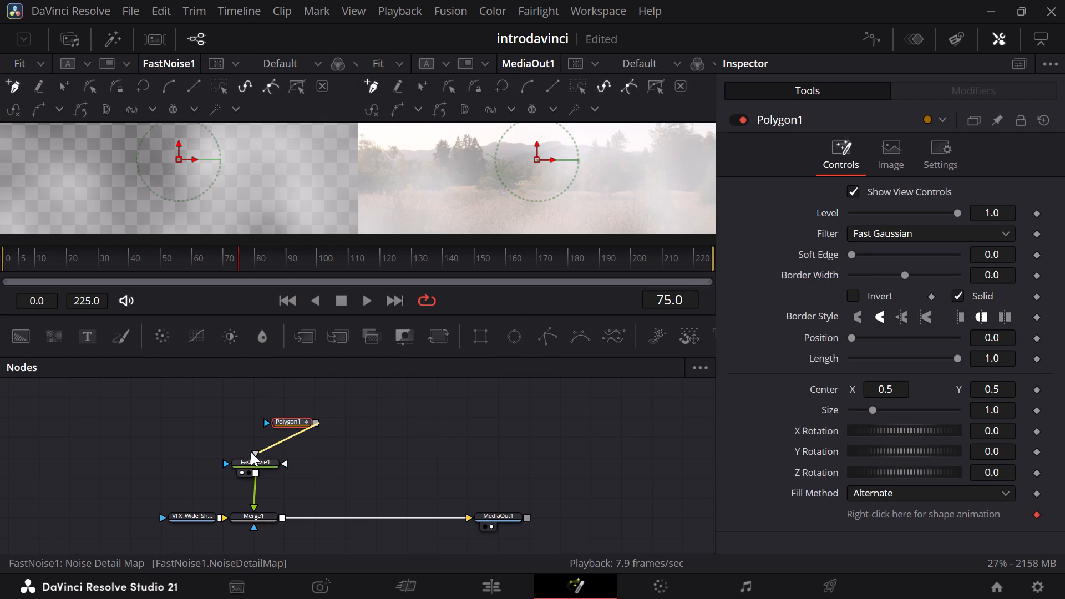
{"action": "left_click_drag", "start_coordinate": [251, 452], "coordinate": [224, 464]}
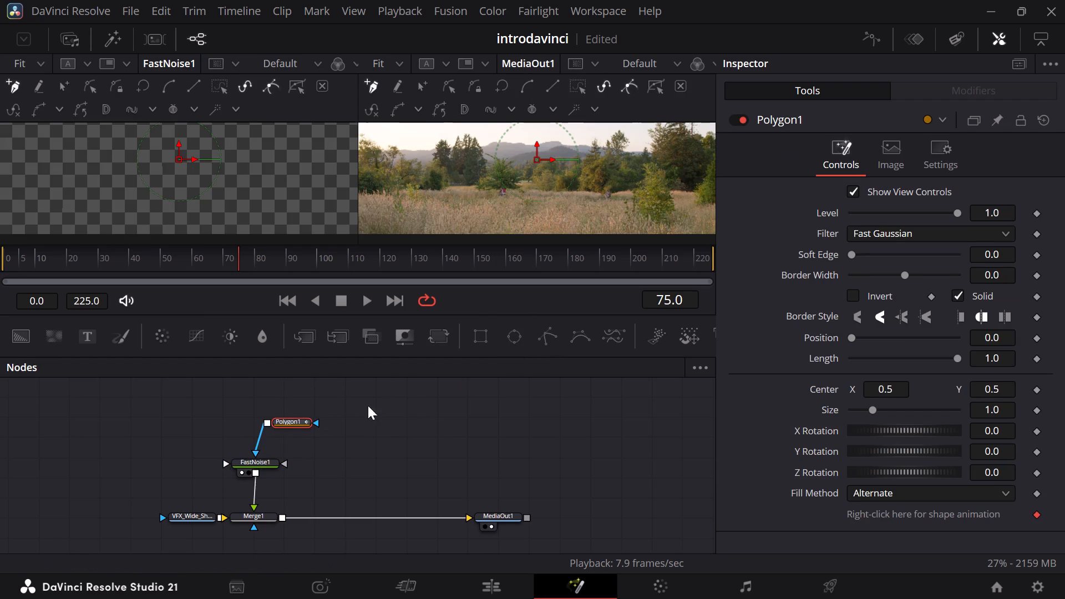
Start the Polygon1 mask on the MediaOut1 image with a first point at the left image edge, in the sky above the trees.
{"action": "scroll", "coordinate": [403, 327], "scroll_direction": "up", "scroll_amount": 1}
{"action": "scroll", "coordinate": [394, 196], "scroll_direction": "up", "scroll_amount": 1}
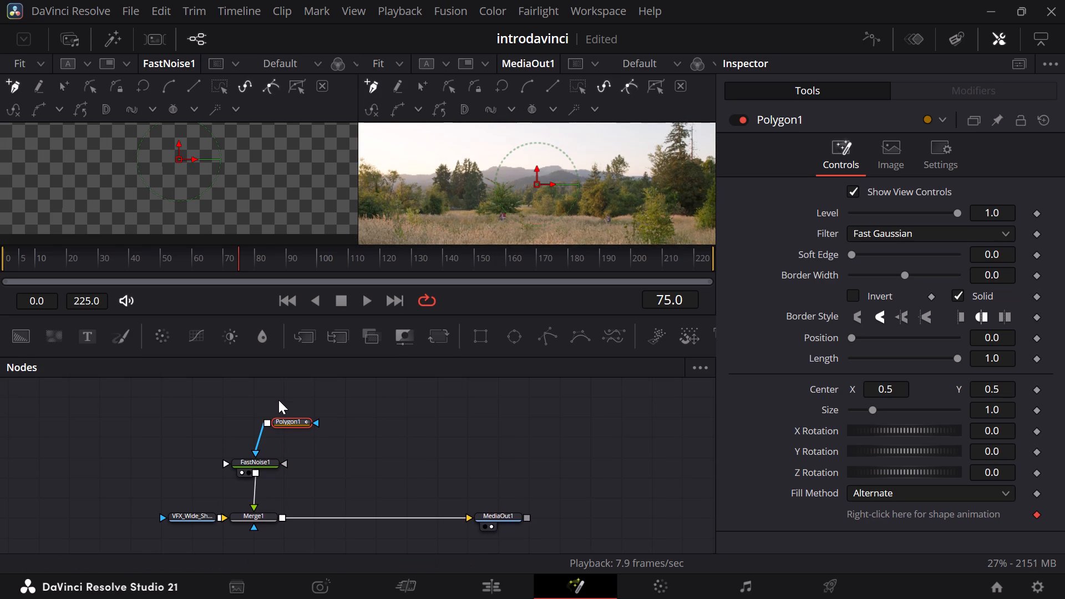
{"action": "scroll", "coordinate": [278, 400], "scroll_direction": "up", "scroll_amount": 1}
{"action": "scroll", "coordinate": [418, 217], "scroll_direction": "up", "scroll_amount": 1}
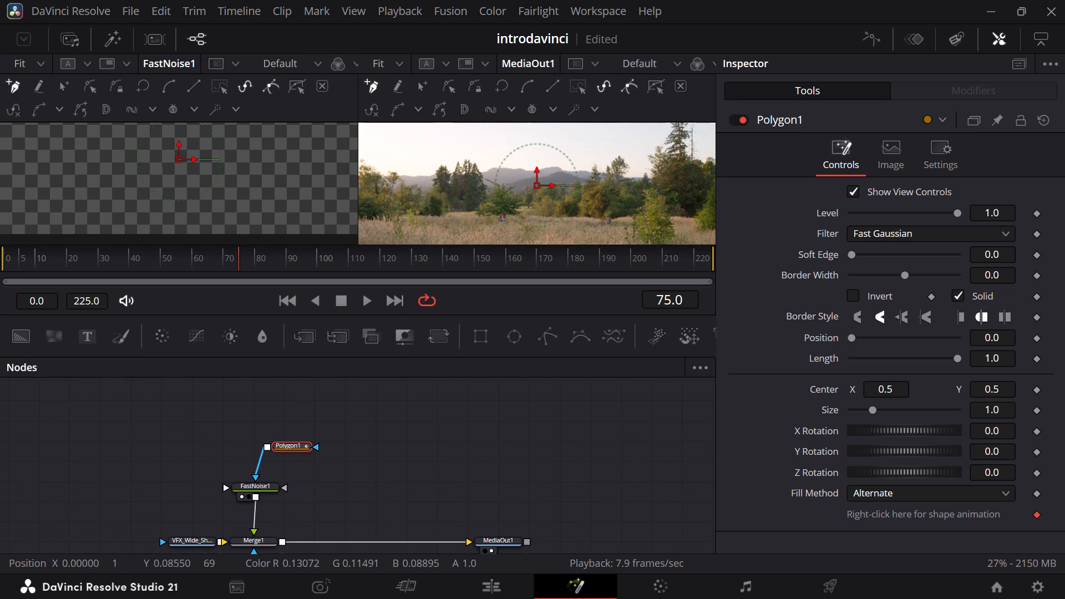
{"action": "scroll", "coordinate": [418, 217], "scroll_direction": "up", "scroll_amount": 1}
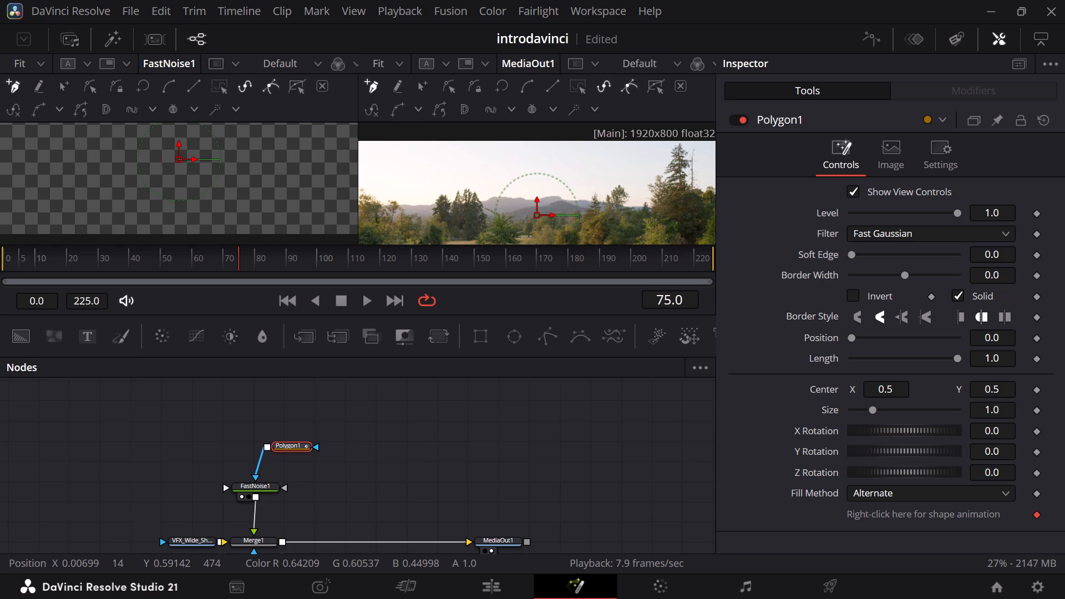
{"action": "left_click", "coordinate": [361, 201]}
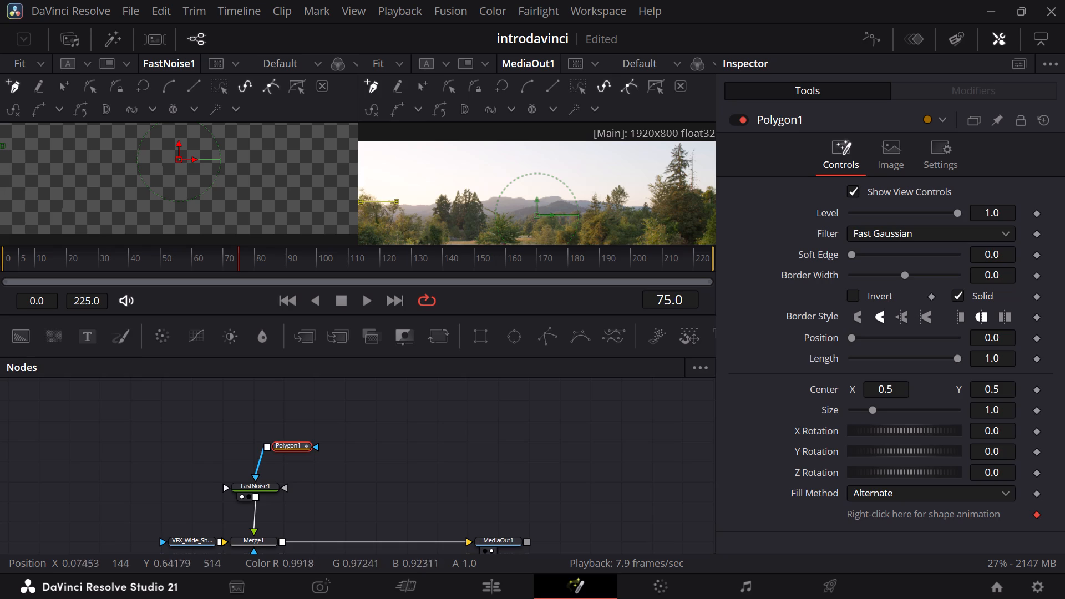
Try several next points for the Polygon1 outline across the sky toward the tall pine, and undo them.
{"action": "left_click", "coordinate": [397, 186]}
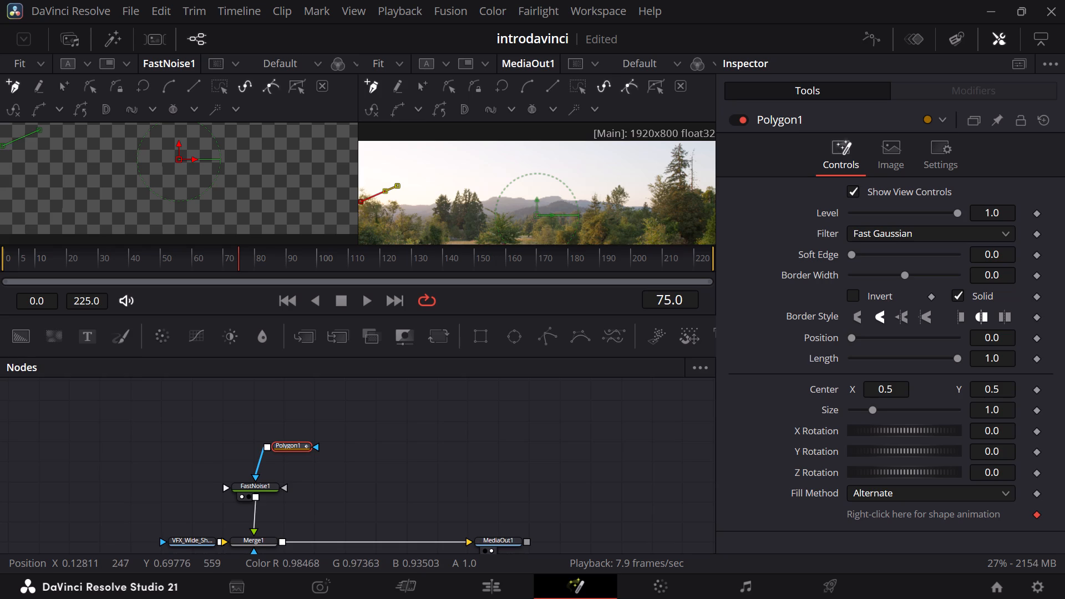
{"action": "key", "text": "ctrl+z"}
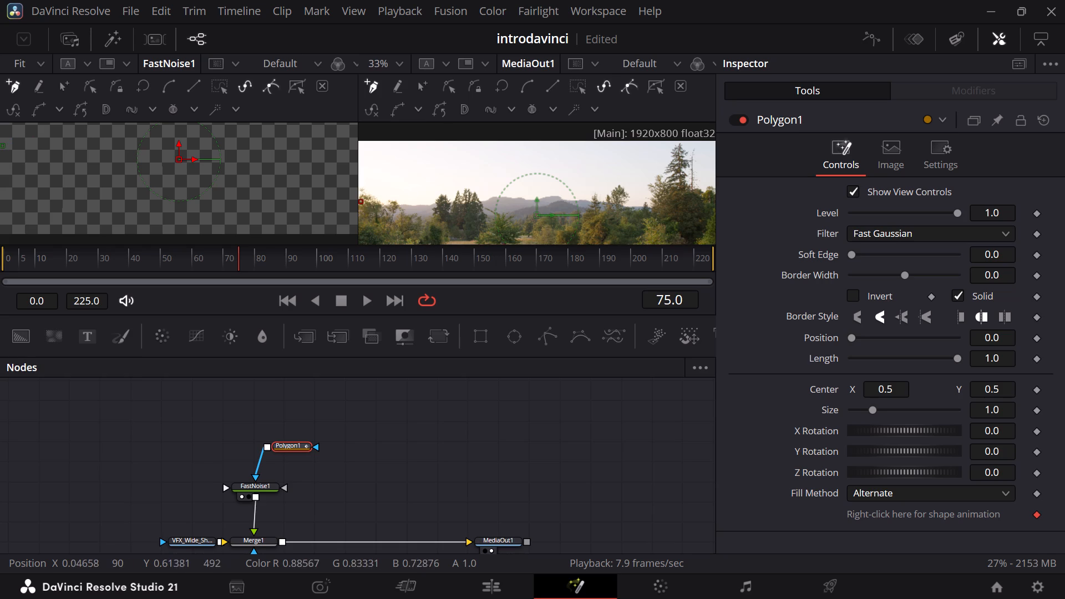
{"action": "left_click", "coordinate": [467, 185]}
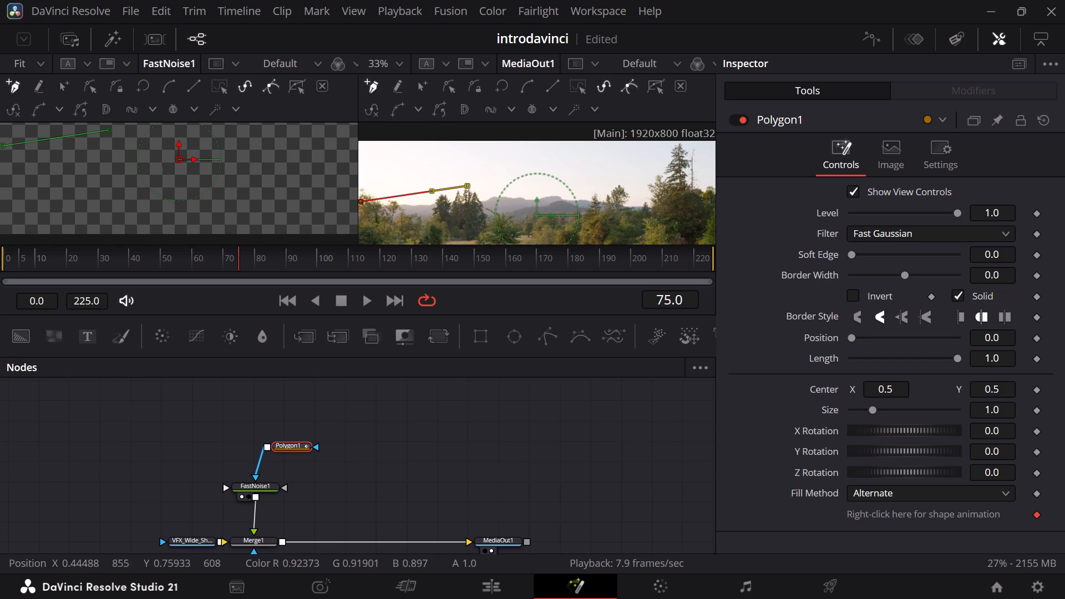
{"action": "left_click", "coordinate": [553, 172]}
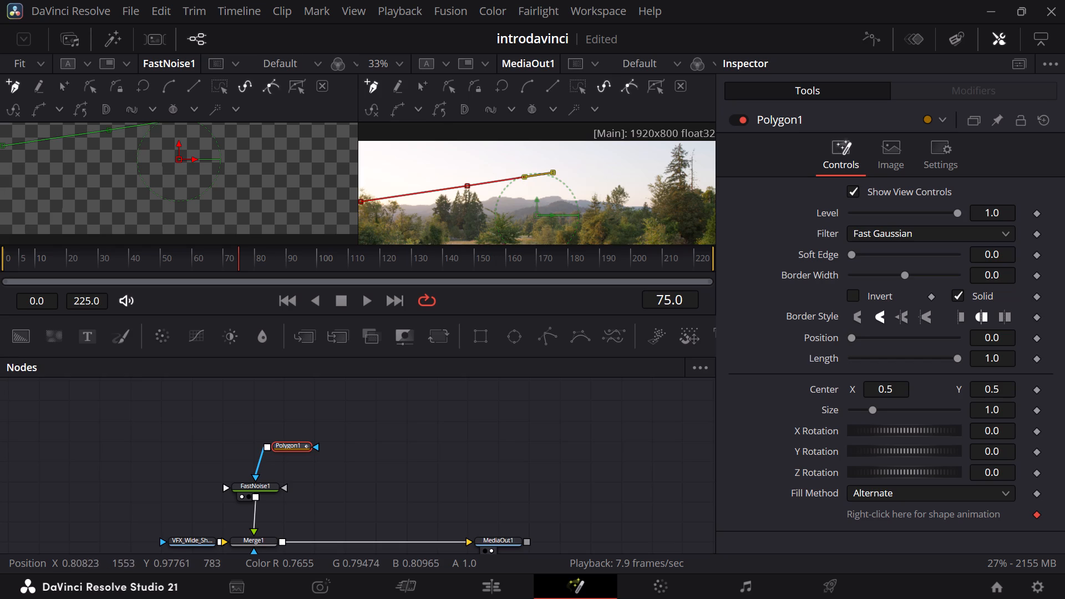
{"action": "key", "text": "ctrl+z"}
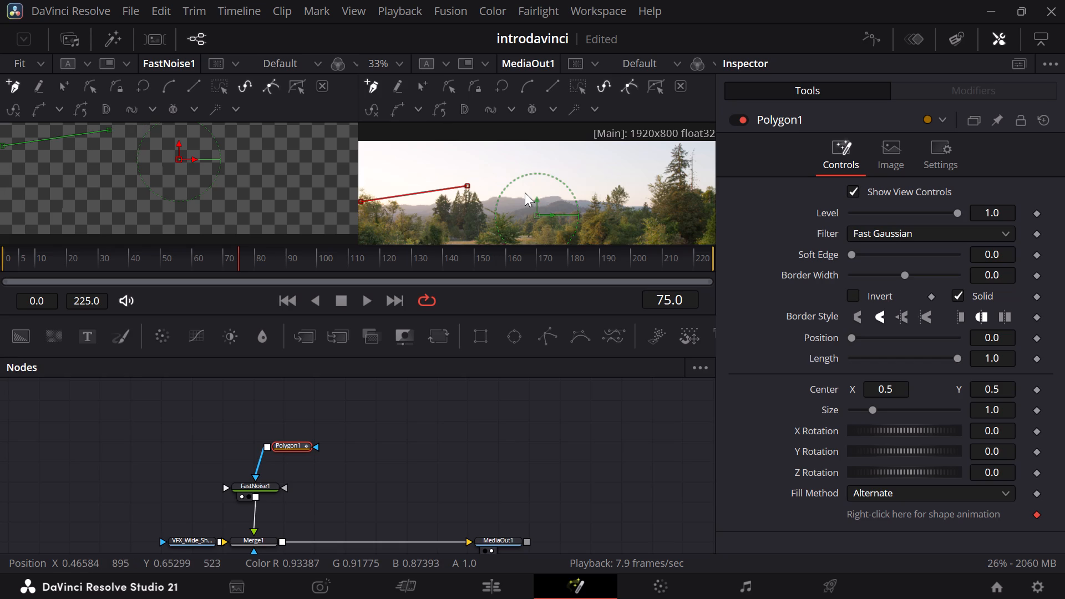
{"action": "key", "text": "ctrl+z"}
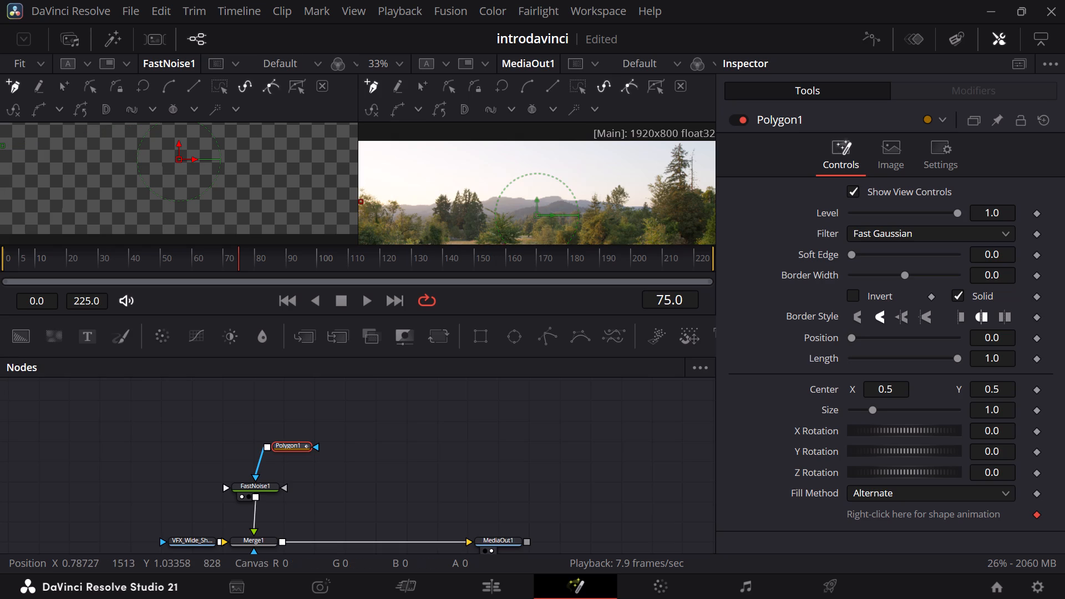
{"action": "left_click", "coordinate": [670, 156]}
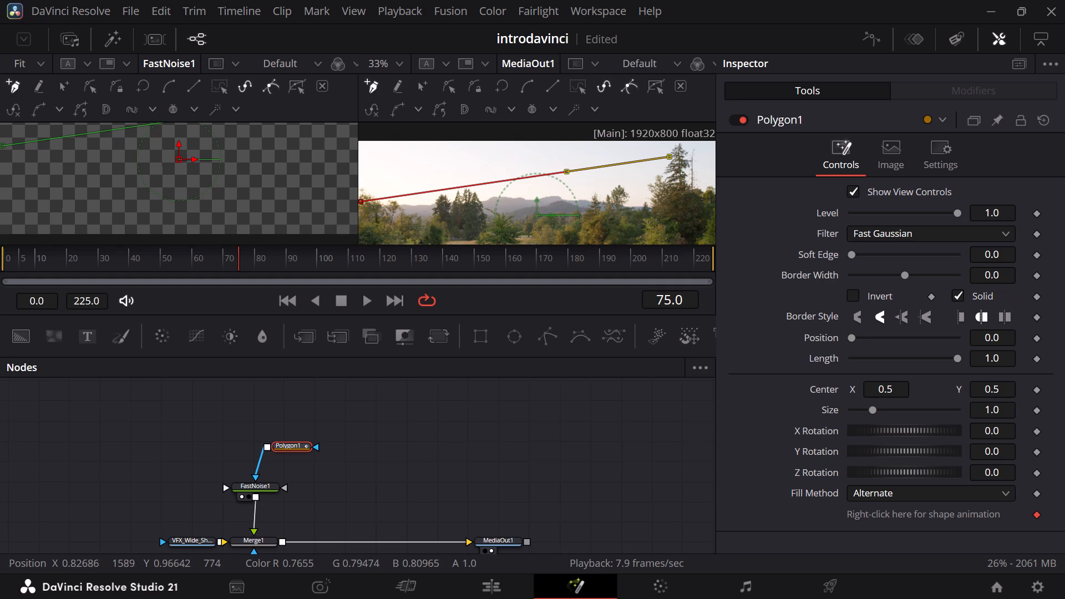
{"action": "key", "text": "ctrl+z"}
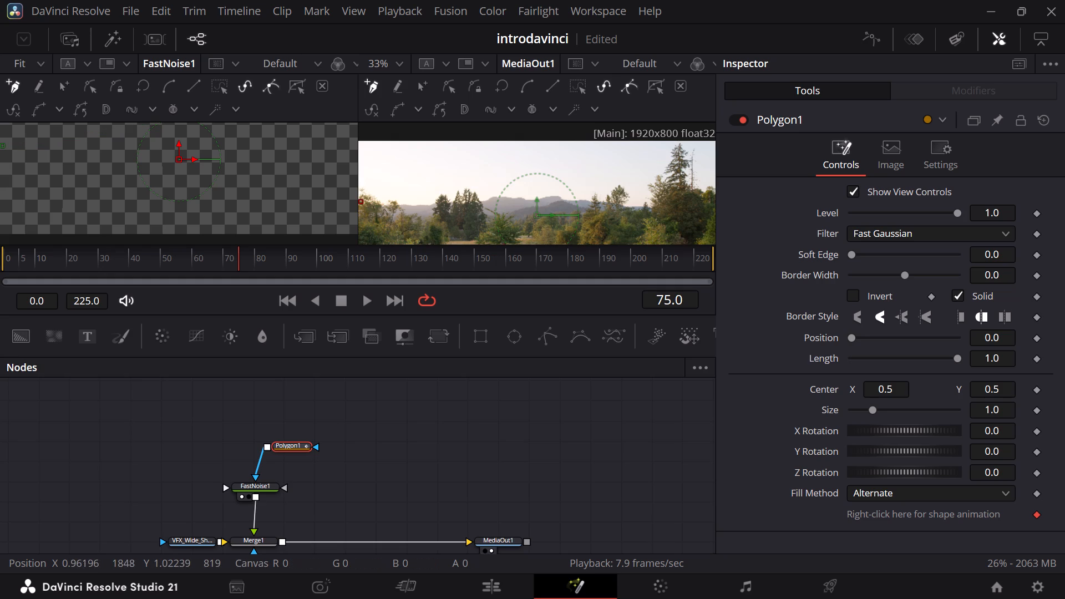
Place the second Polygon1 point just above the image's top edge, over the tall pine, for a rising diagonal edge.
{"action": "left_click", "coordinate": [678, 137]}
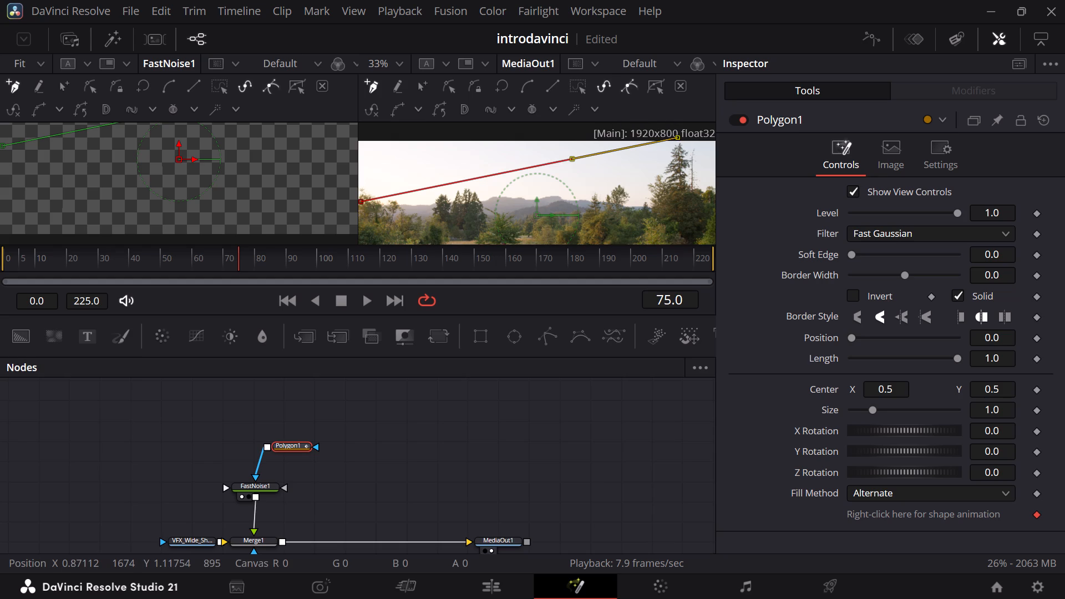
{"action": "left_click", "coordinate": [670, 119]}
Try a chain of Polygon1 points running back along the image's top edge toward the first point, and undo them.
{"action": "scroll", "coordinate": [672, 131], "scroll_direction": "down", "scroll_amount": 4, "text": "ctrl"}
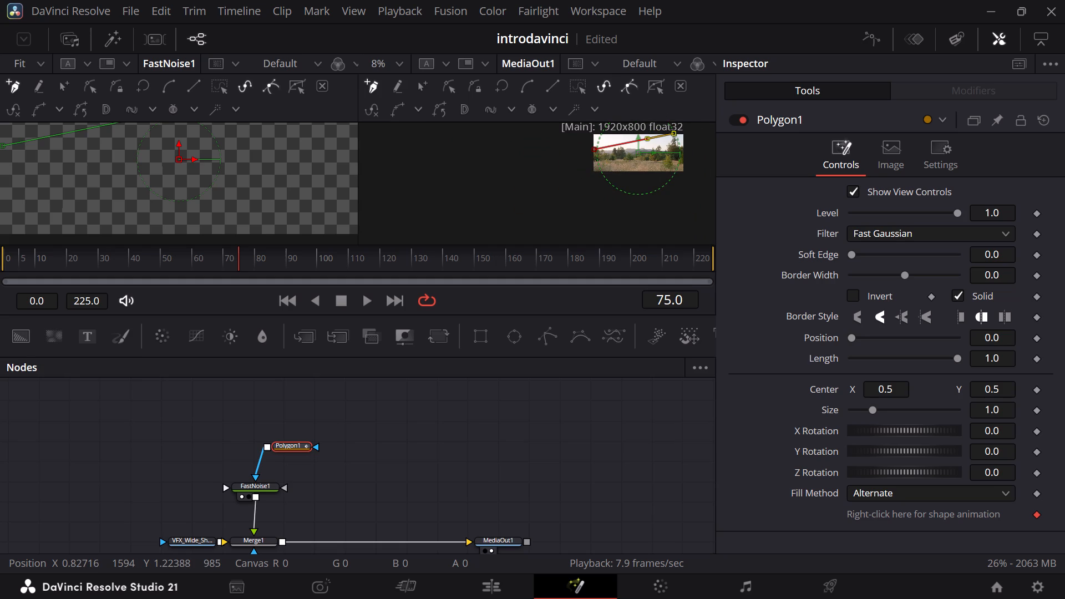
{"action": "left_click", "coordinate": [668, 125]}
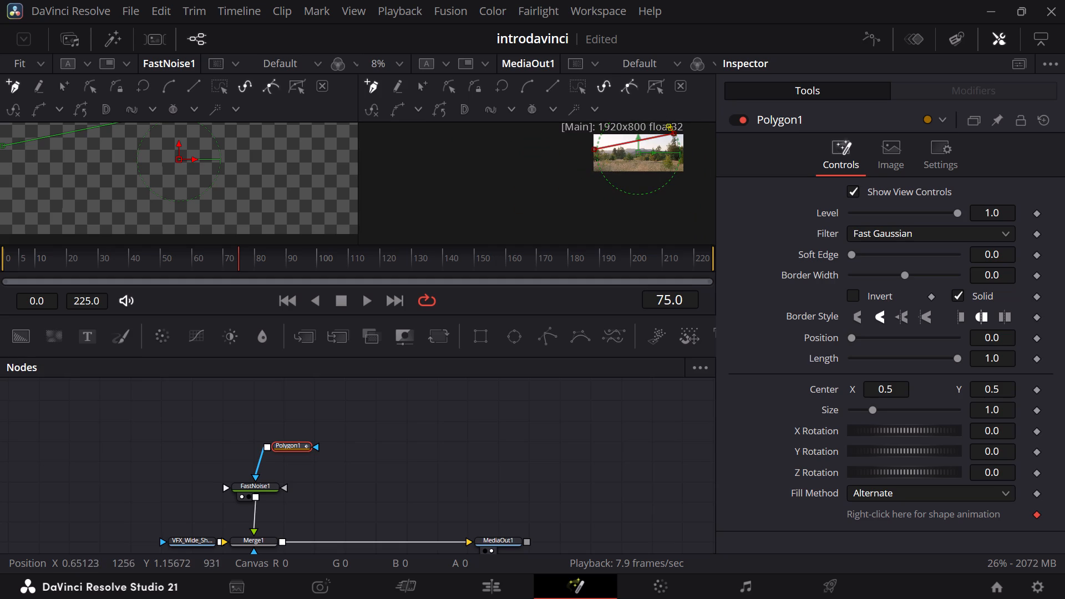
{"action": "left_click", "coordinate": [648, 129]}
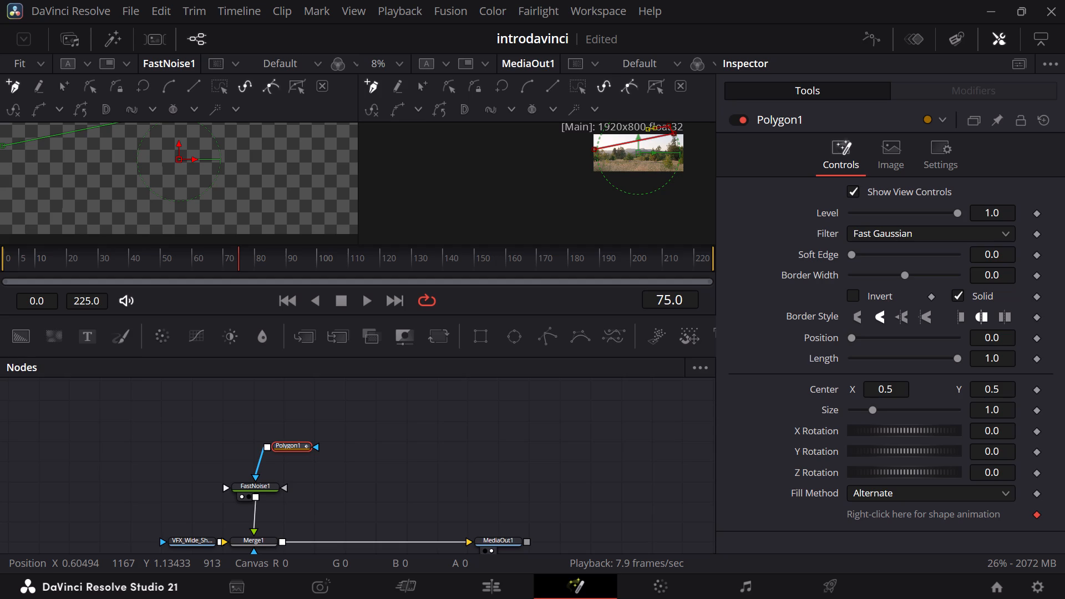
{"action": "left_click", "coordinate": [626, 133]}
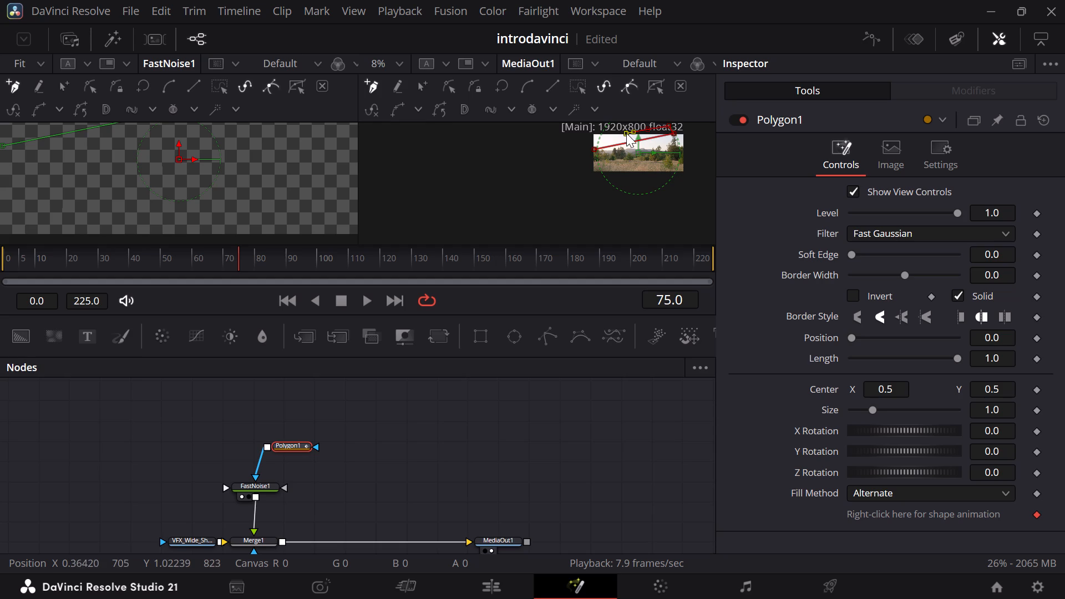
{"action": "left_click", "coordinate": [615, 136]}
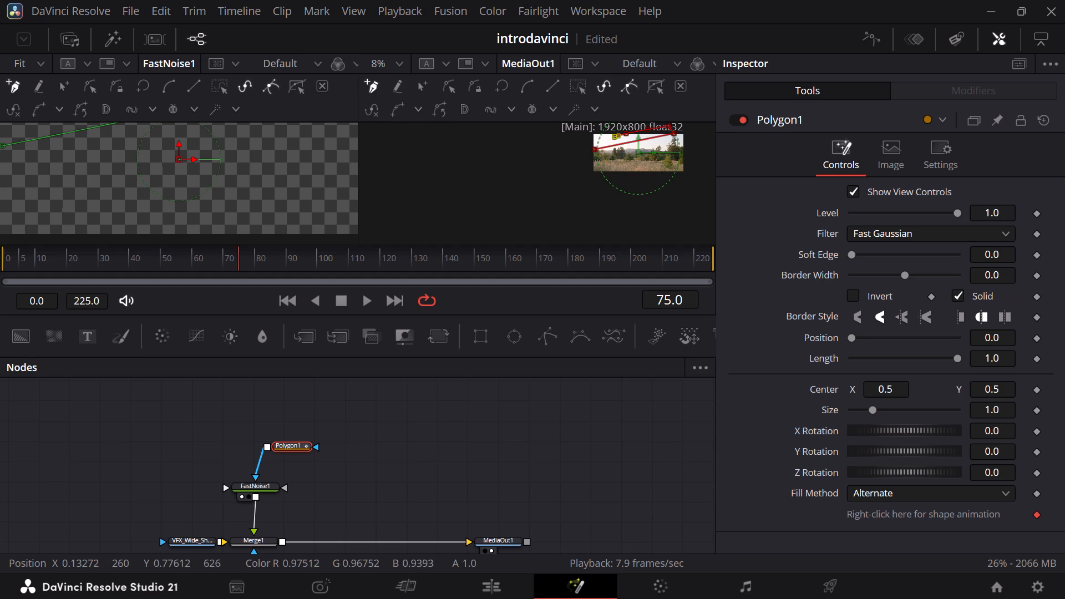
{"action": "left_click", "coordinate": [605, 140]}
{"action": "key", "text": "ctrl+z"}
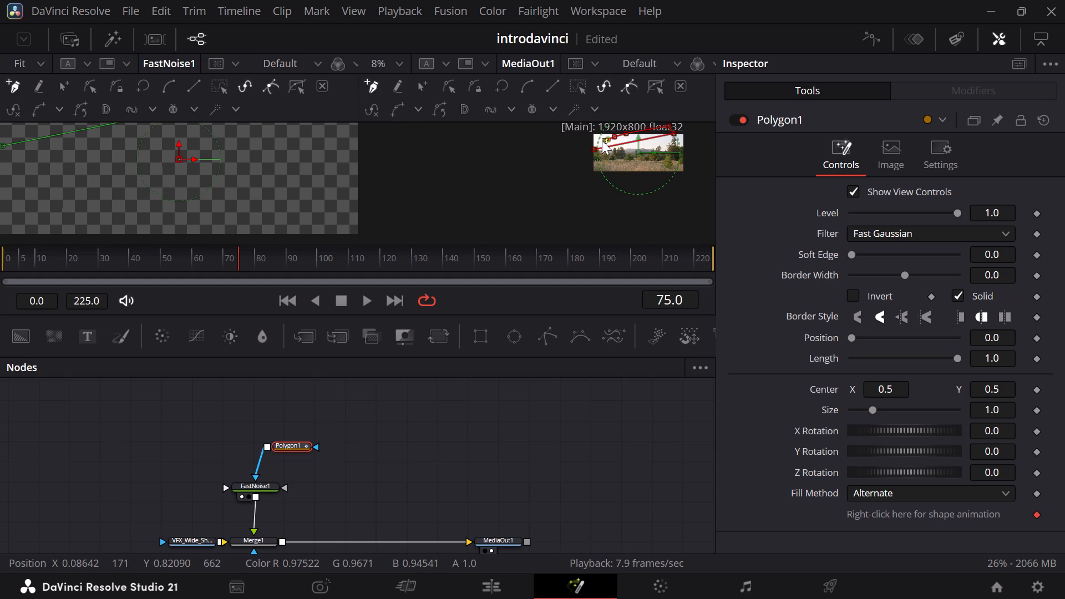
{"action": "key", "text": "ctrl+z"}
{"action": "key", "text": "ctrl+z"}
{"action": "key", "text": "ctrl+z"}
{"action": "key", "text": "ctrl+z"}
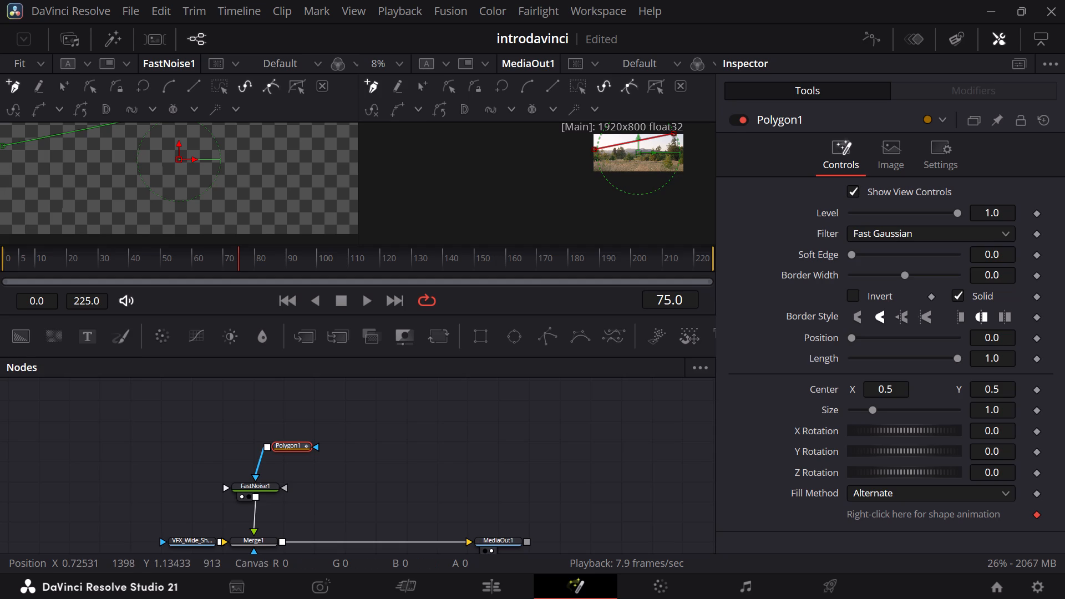
Add a third Polygon1 point just above the second over the tall pine, and a fourth outside the image's left edge above the first.
{"action": "scroll", "coordinate": [659, 129], "scroll_direction": "up", "scroll_amount": 2, "text": "ctrl"}
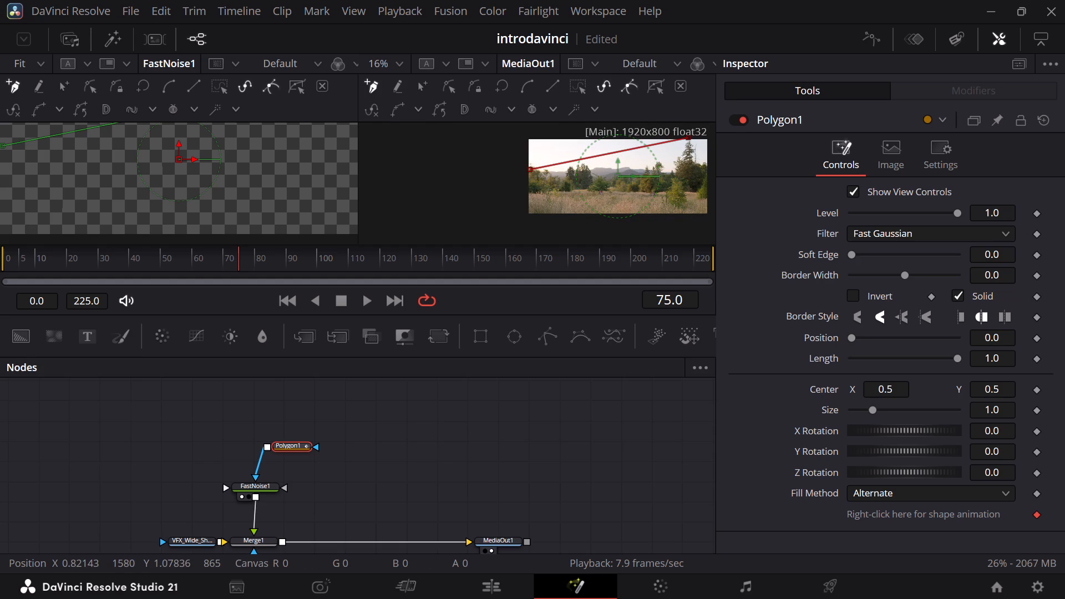
{"action": "left_click", "coordinate": [678, 126]}
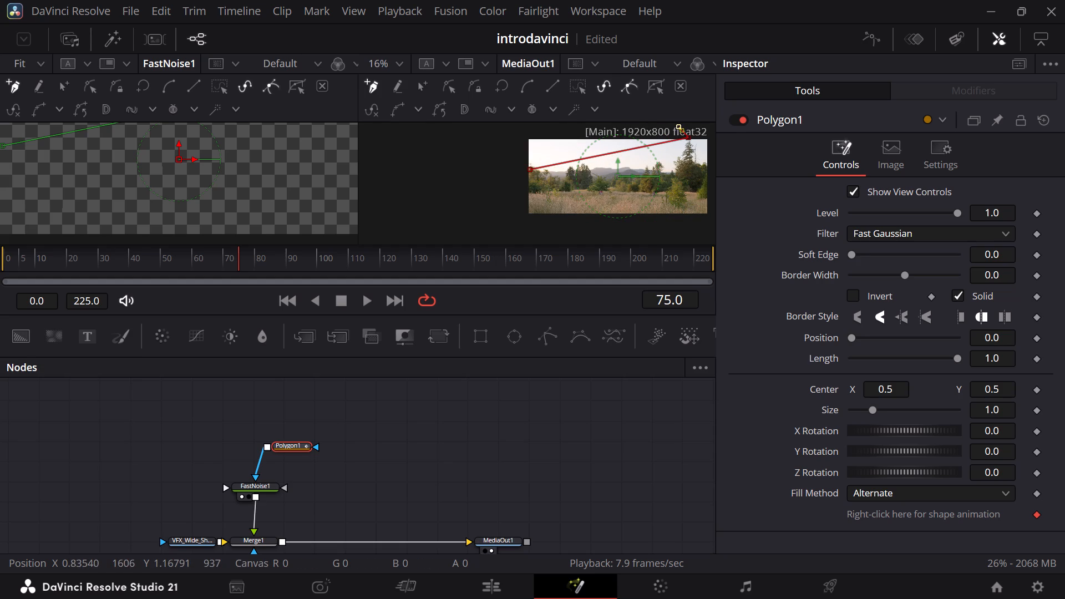
{"action": "left_click", "coordinate": [525, 156]}
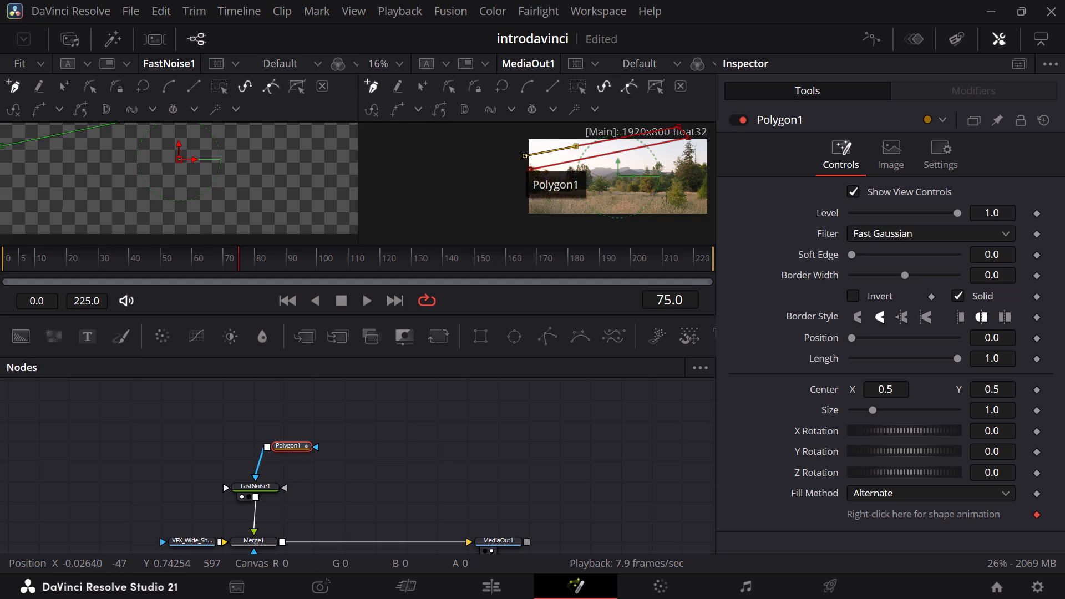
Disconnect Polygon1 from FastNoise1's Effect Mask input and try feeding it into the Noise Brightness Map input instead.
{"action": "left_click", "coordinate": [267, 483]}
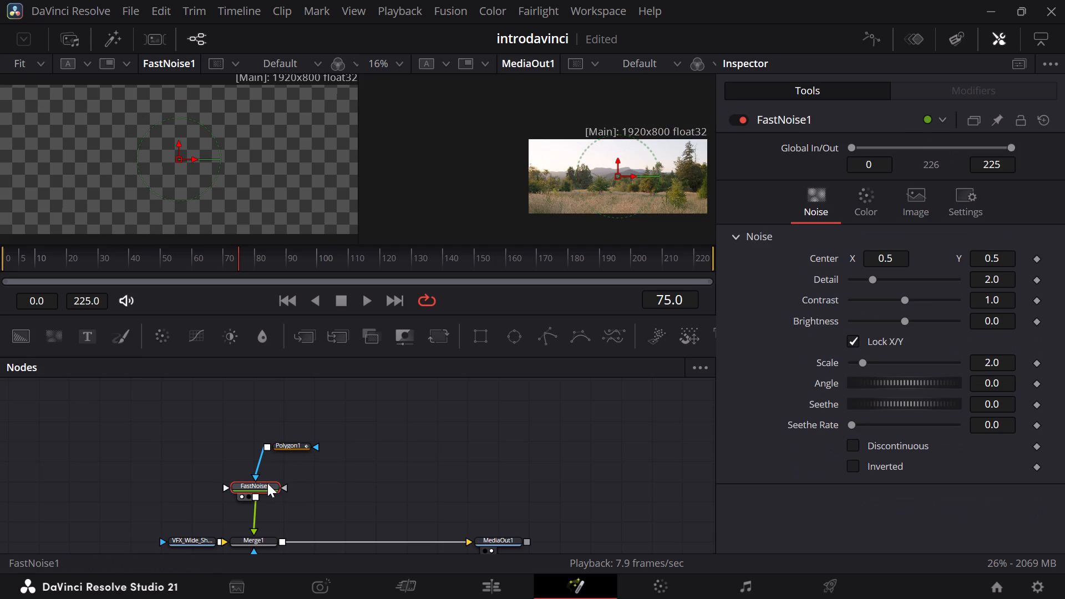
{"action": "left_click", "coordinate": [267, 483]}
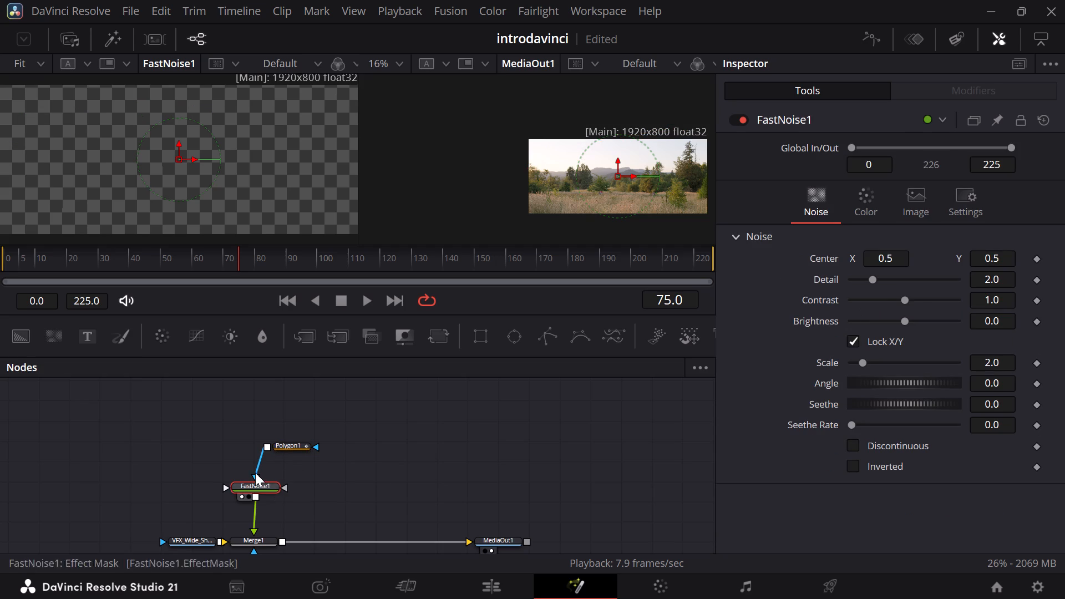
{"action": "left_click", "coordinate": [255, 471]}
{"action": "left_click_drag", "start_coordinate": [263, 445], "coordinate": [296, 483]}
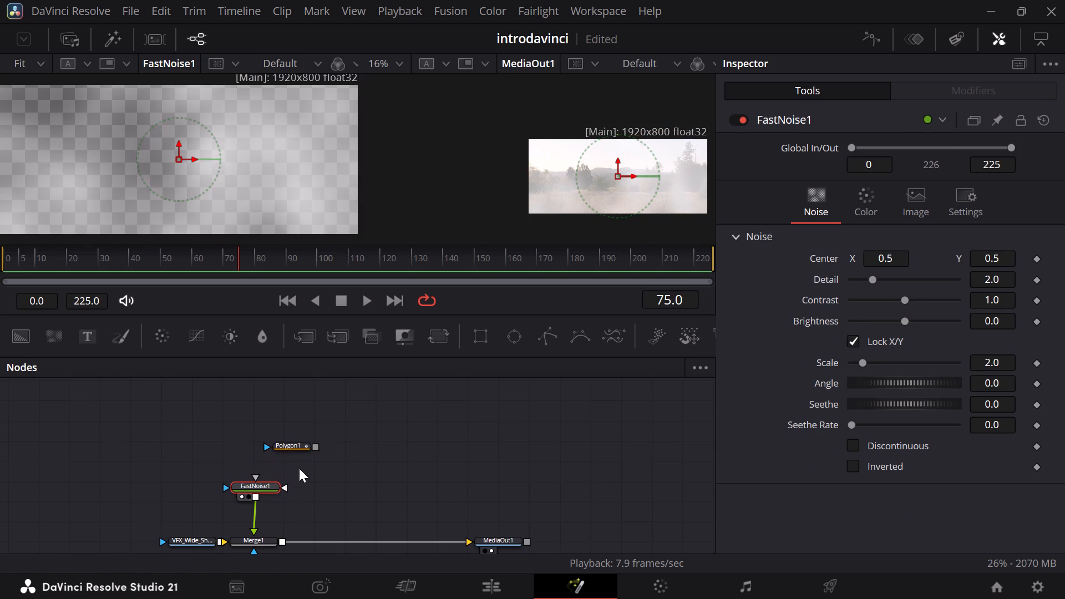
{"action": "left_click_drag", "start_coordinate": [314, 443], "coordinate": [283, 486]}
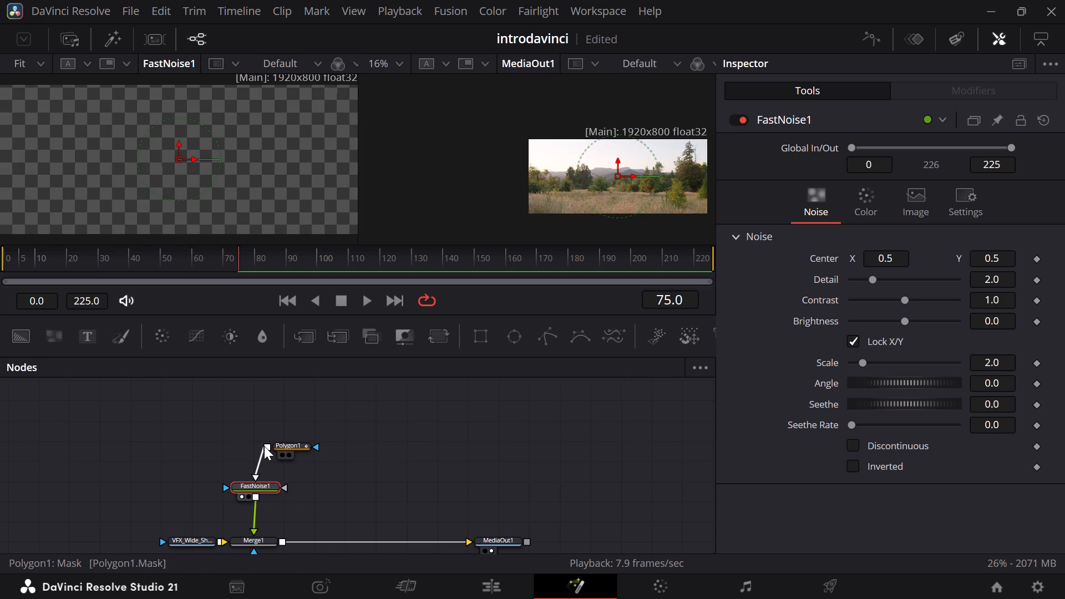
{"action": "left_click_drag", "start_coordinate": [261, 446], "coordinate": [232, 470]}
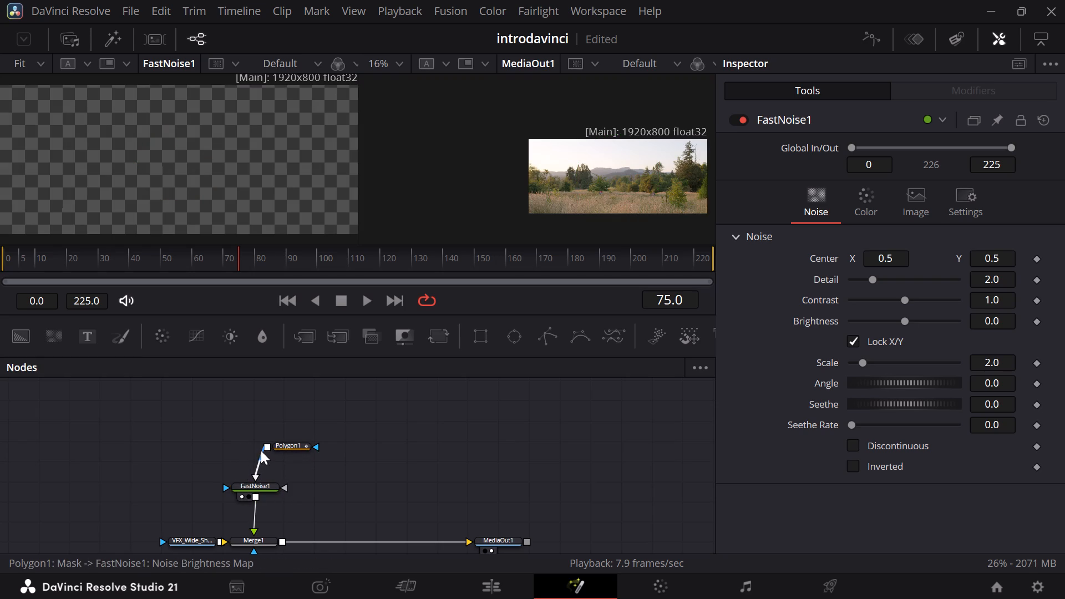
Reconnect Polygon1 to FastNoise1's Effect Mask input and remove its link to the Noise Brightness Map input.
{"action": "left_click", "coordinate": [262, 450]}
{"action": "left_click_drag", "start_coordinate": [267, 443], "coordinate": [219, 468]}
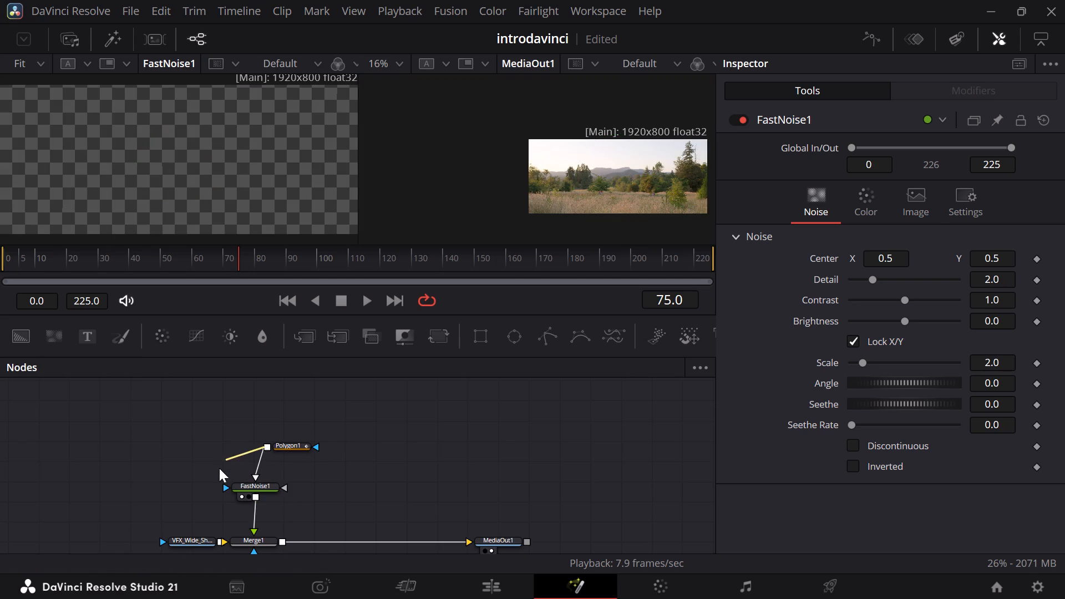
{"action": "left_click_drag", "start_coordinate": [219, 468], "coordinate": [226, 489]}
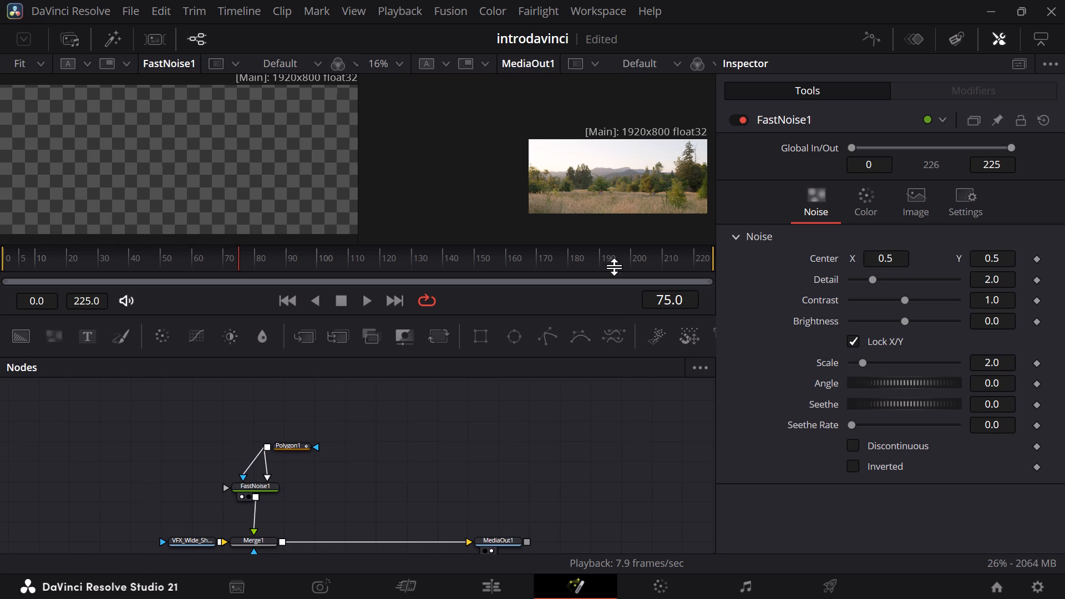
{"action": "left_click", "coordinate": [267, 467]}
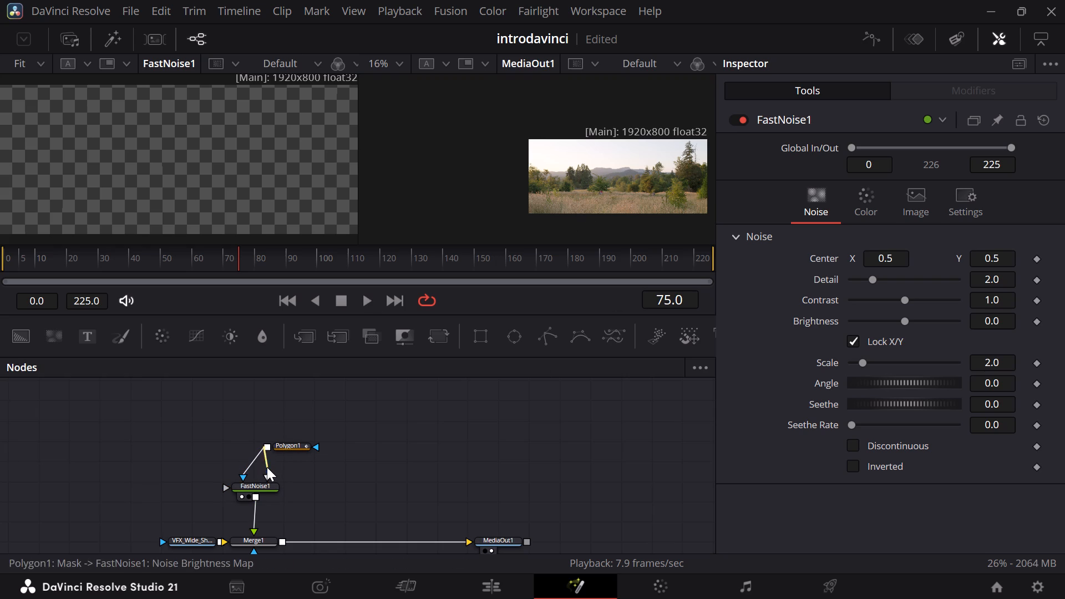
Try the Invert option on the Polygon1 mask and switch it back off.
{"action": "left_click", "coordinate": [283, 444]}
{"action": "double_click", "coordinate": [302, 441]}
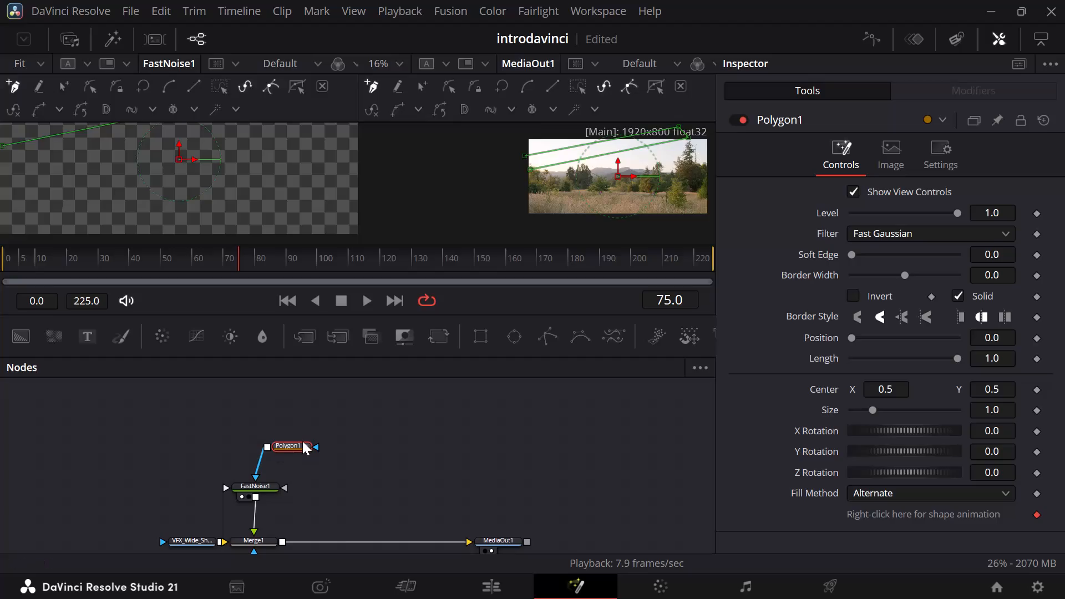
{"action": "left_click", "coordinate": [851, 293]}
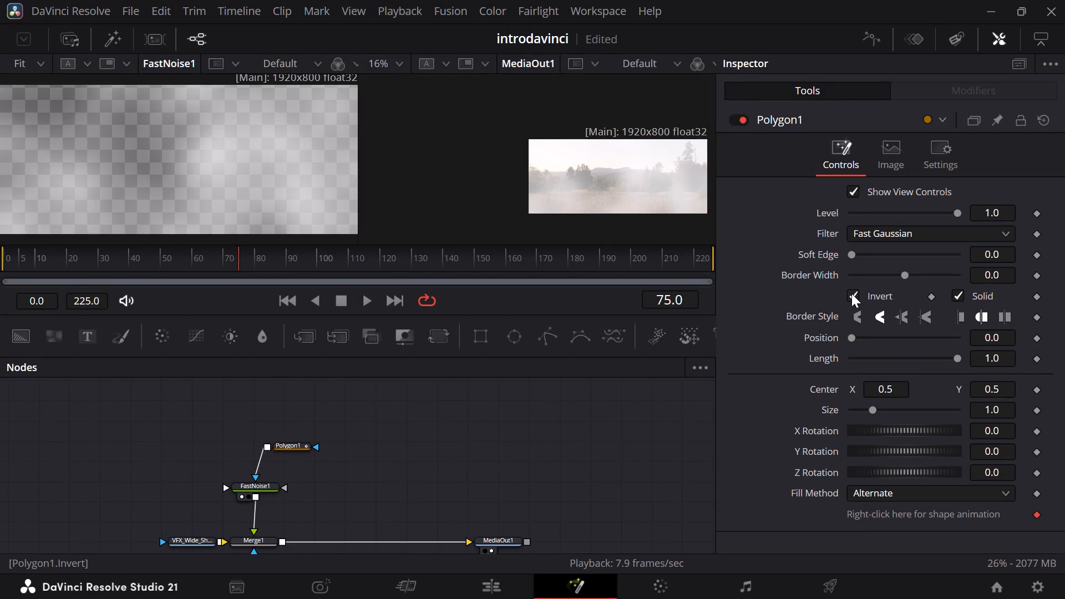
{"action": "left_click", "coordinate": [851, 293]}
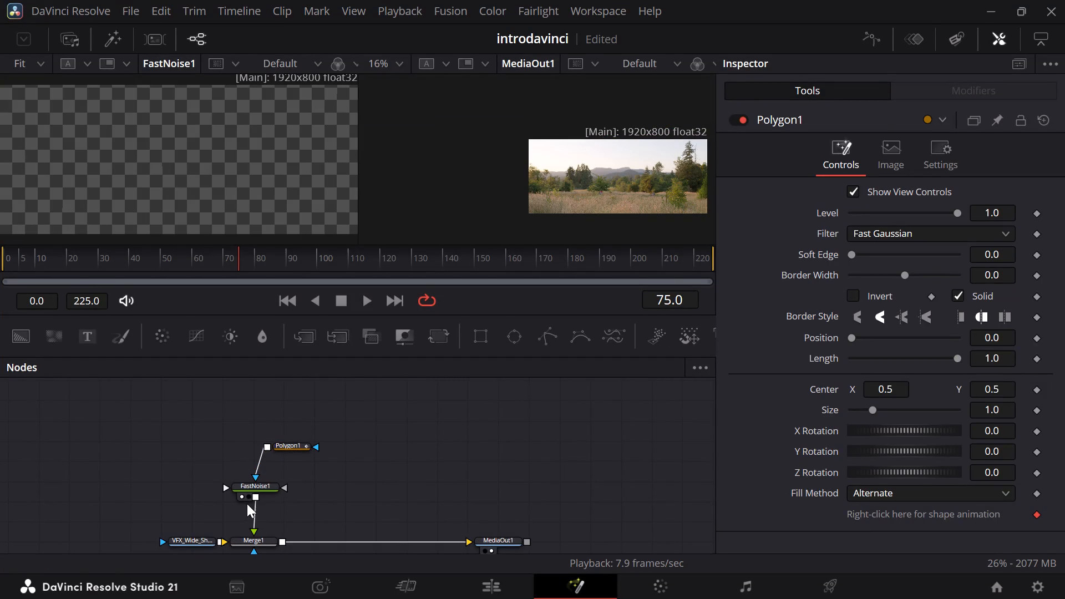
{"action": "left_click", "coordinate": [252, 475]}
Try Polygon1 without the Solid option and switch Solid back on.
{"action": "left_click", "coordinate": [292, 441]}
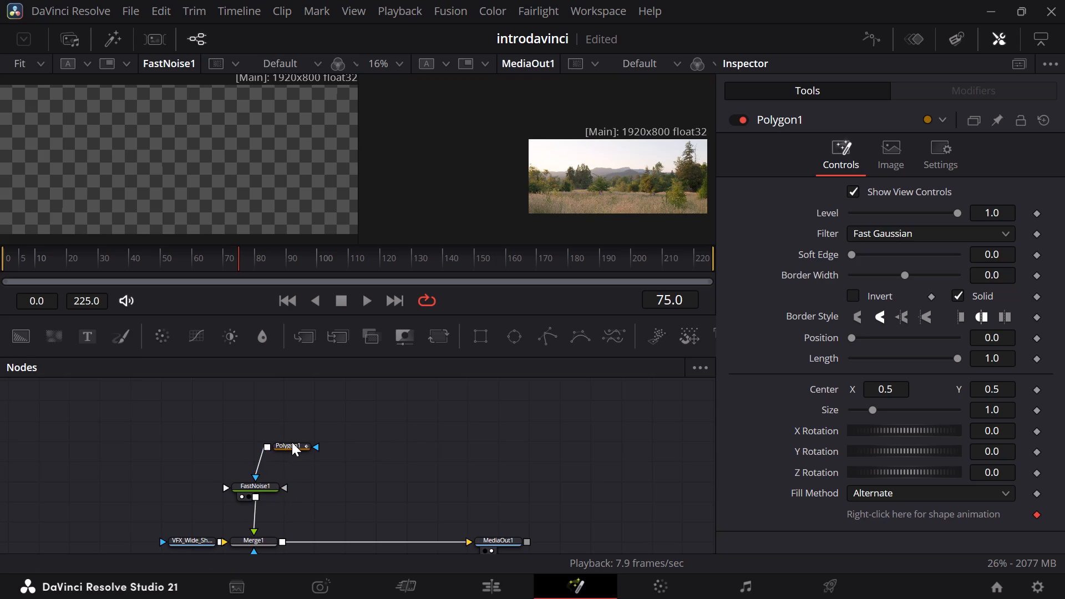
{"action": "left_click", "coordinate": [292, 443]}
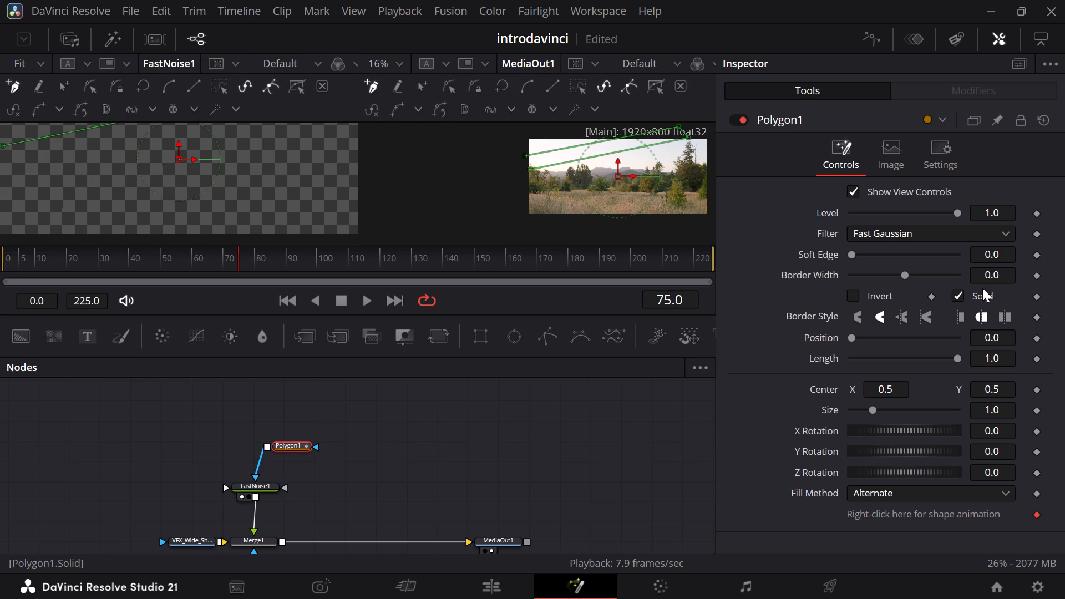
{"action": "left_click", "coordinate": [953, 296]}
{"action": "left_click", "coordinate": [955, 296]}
Enable Invert on the Polygon1 mask.
{"action": "left_click", "coordinate": [851, 295]}
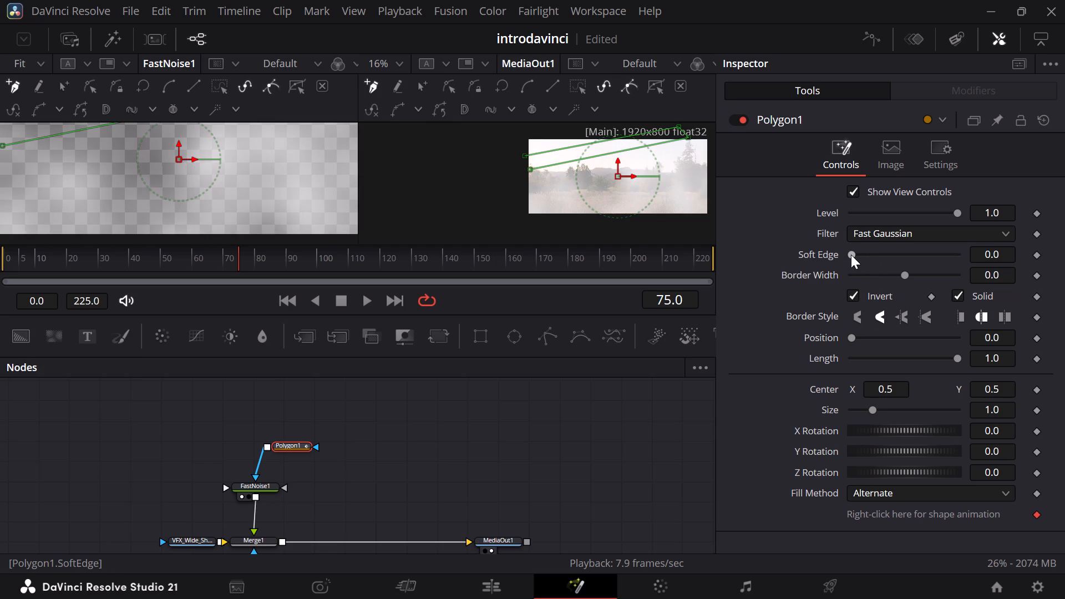
Show the FastNoise1 node's noise settings and dismiss the battery notification.
{"action": "left_click", "coordinate": [239, 487]}
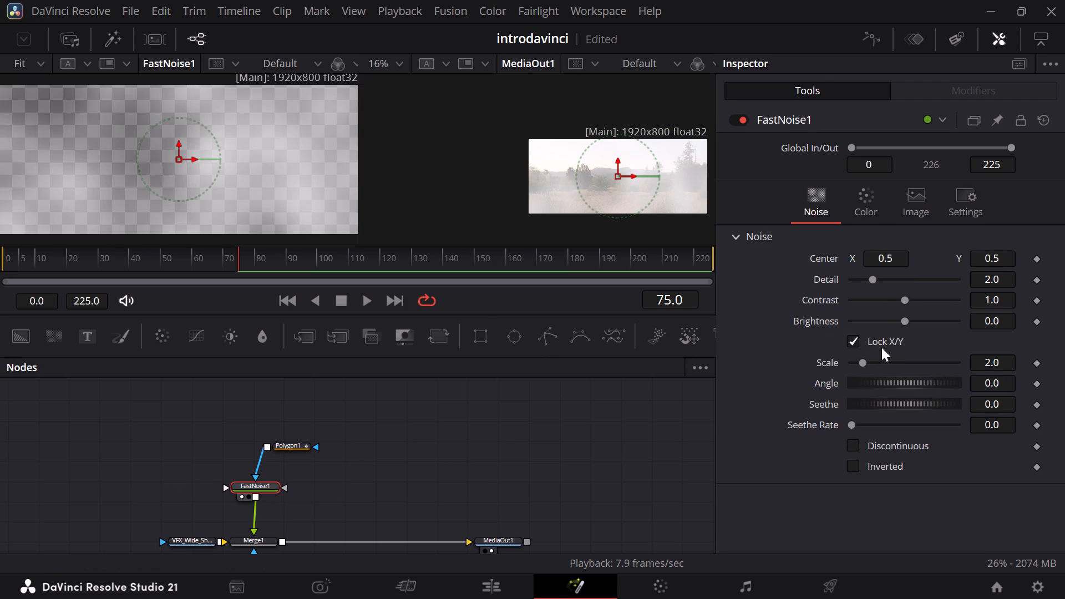
{"action": "left_click", "coordinate": [600, 346]}
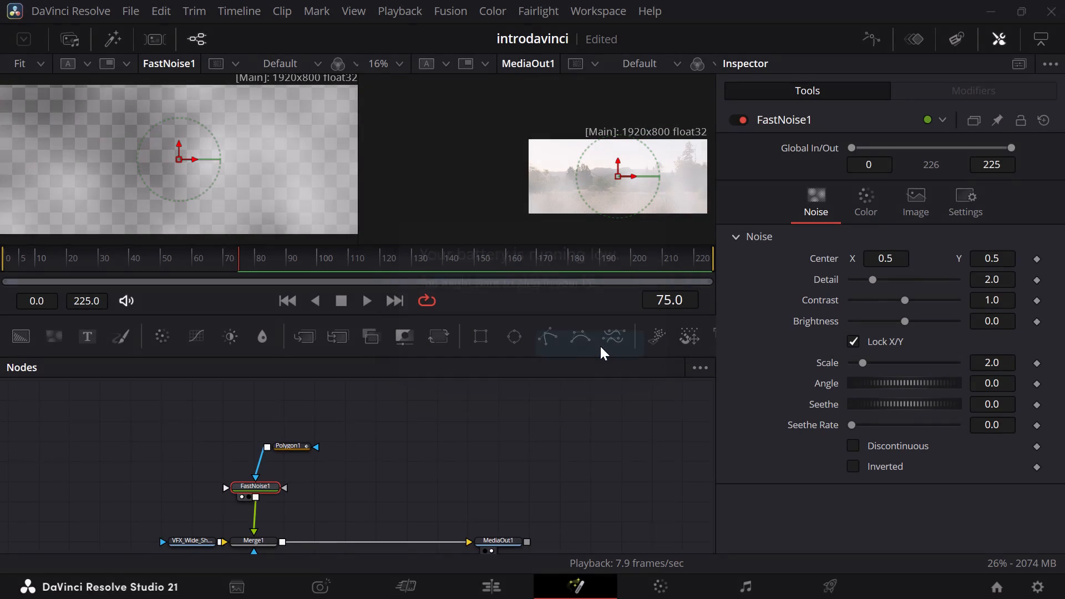